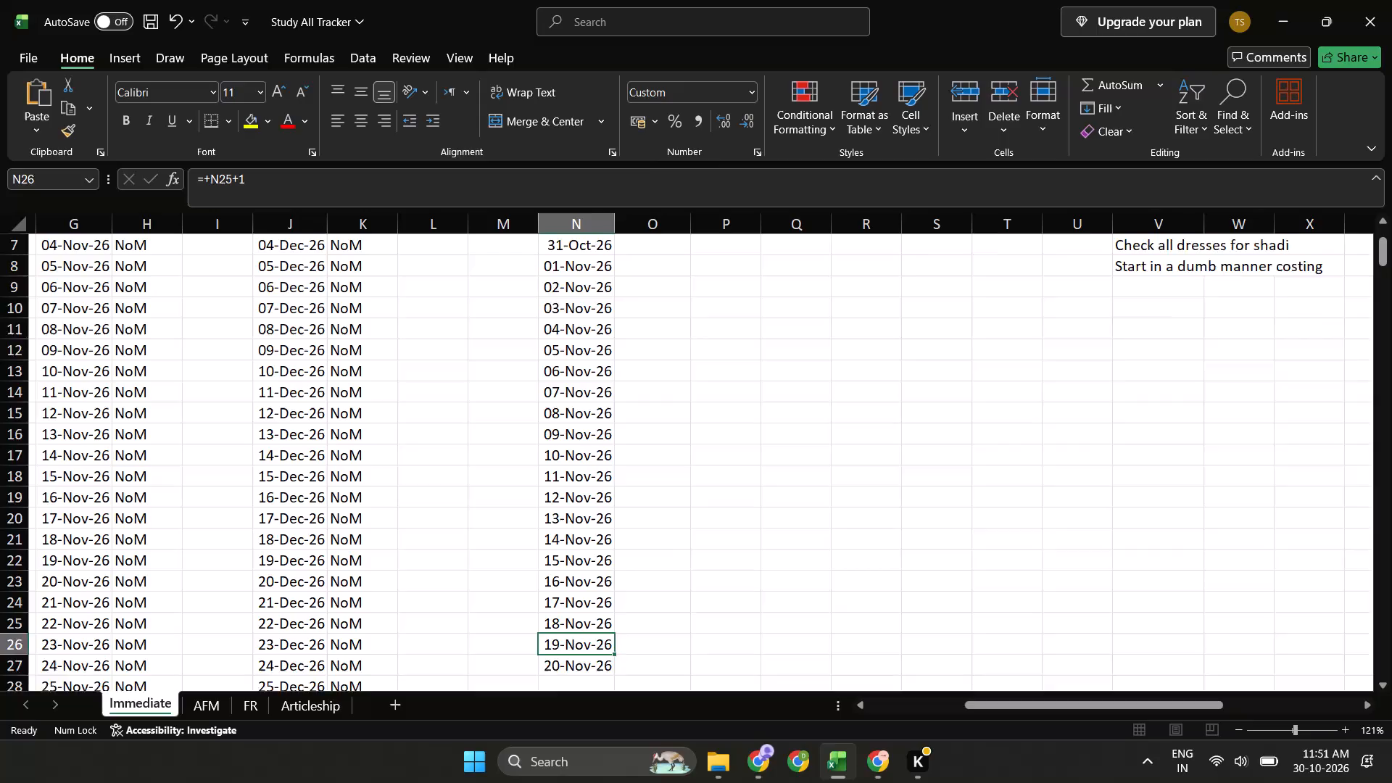
Return to the first rows of the Kuro Balance date list and examine the entries in the Cumulative column beside it.
key(Right)
key(Down)
key(Down)
key(Down)
key(Down)
key(Down)
key(Up)
key(Left)
key(Up)
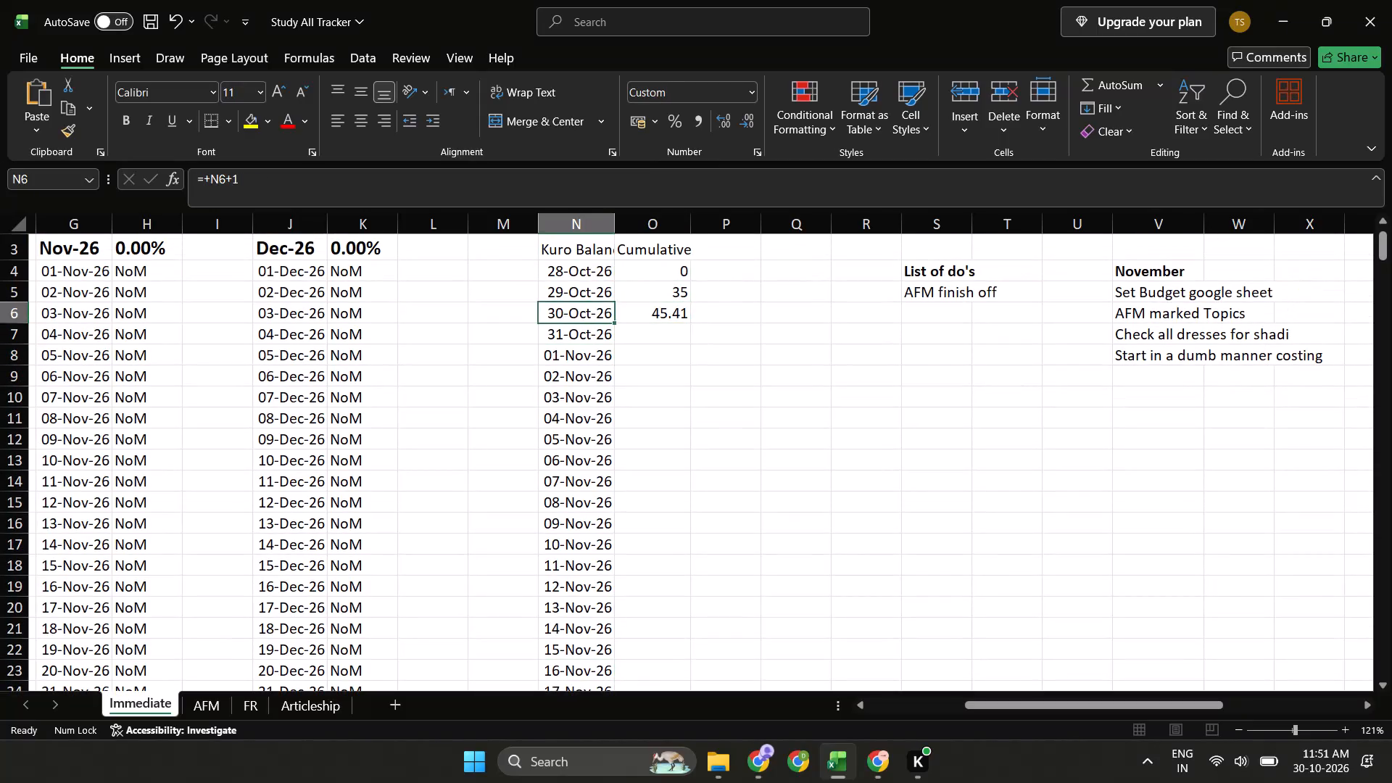
key(Right)
key(Down)
key(Left)
Save the Study All Tracker workbook.
key(ctrl+s)
scroll(838, 423, left, 3)
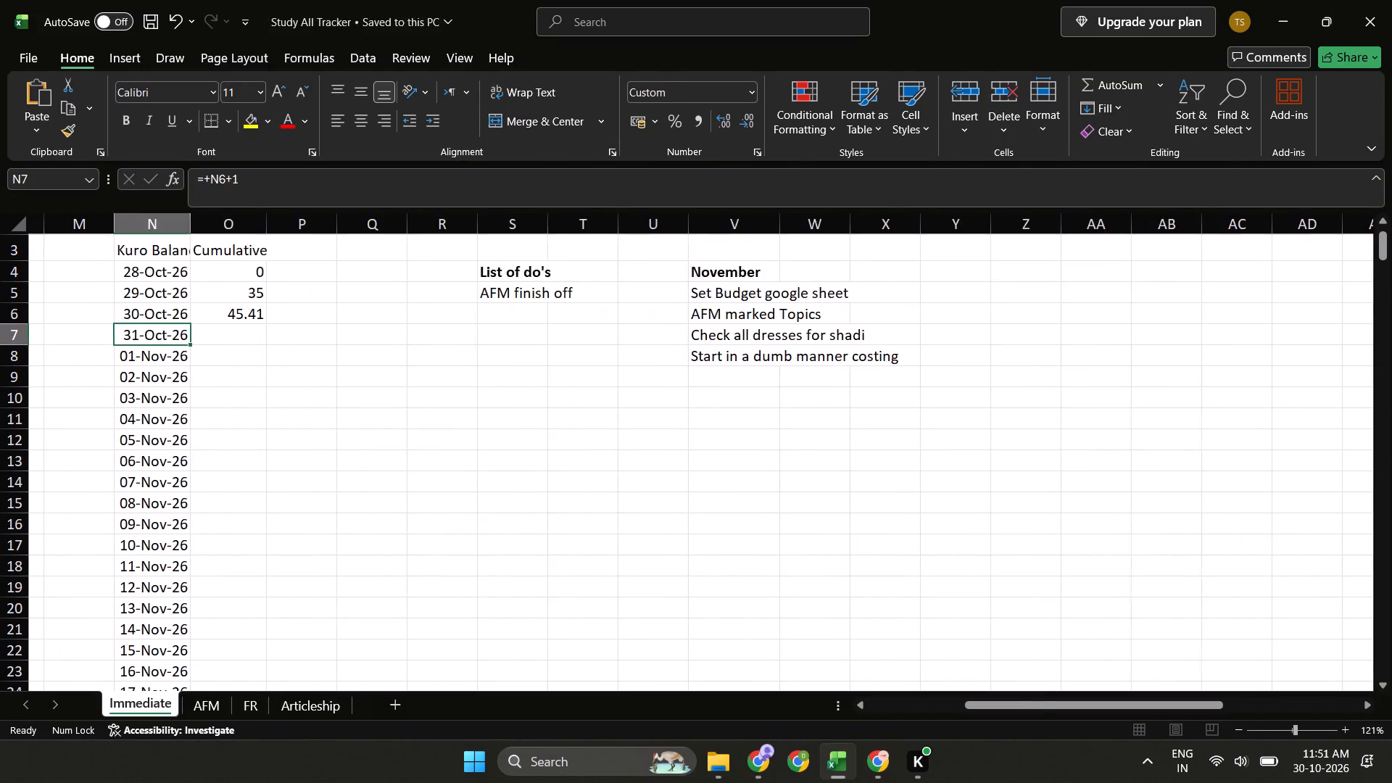
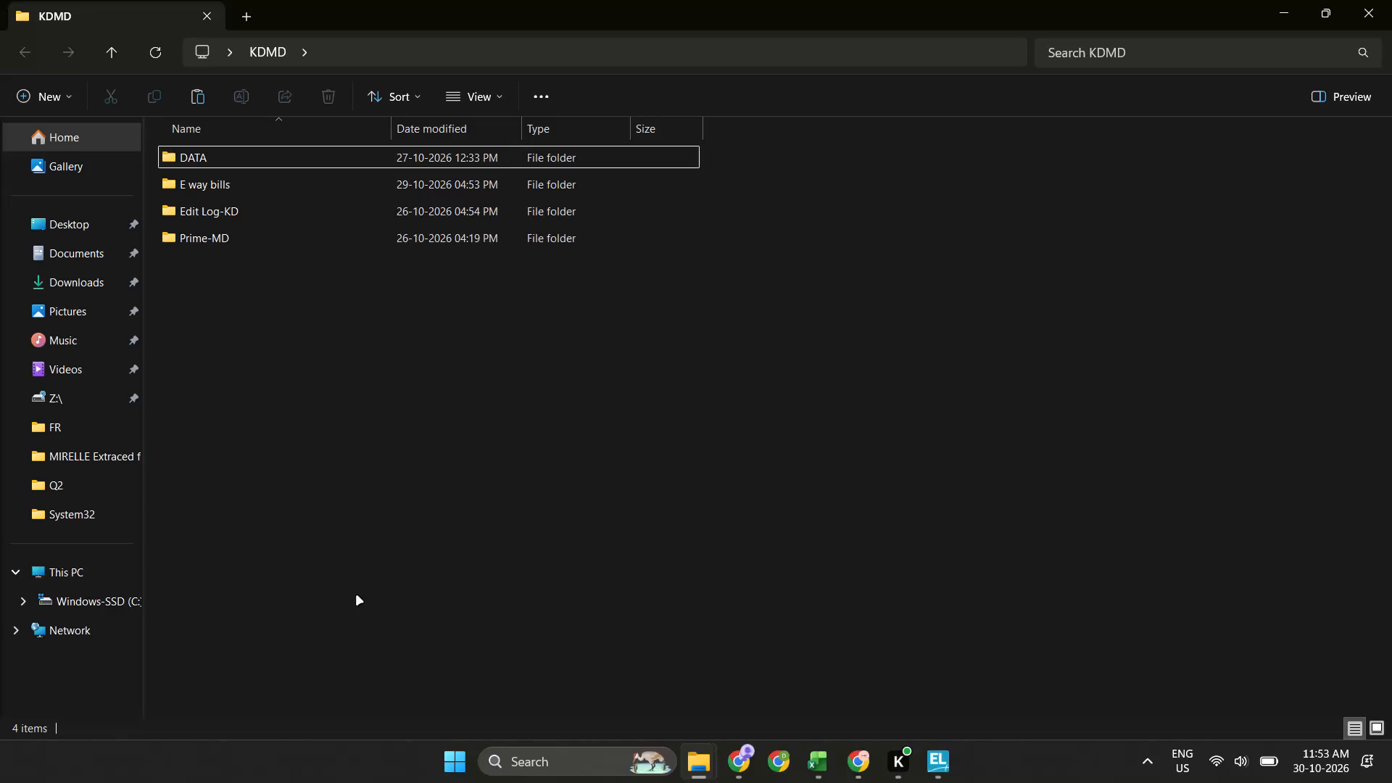
Open the E way bills folder inside KDMD.
key(Down)
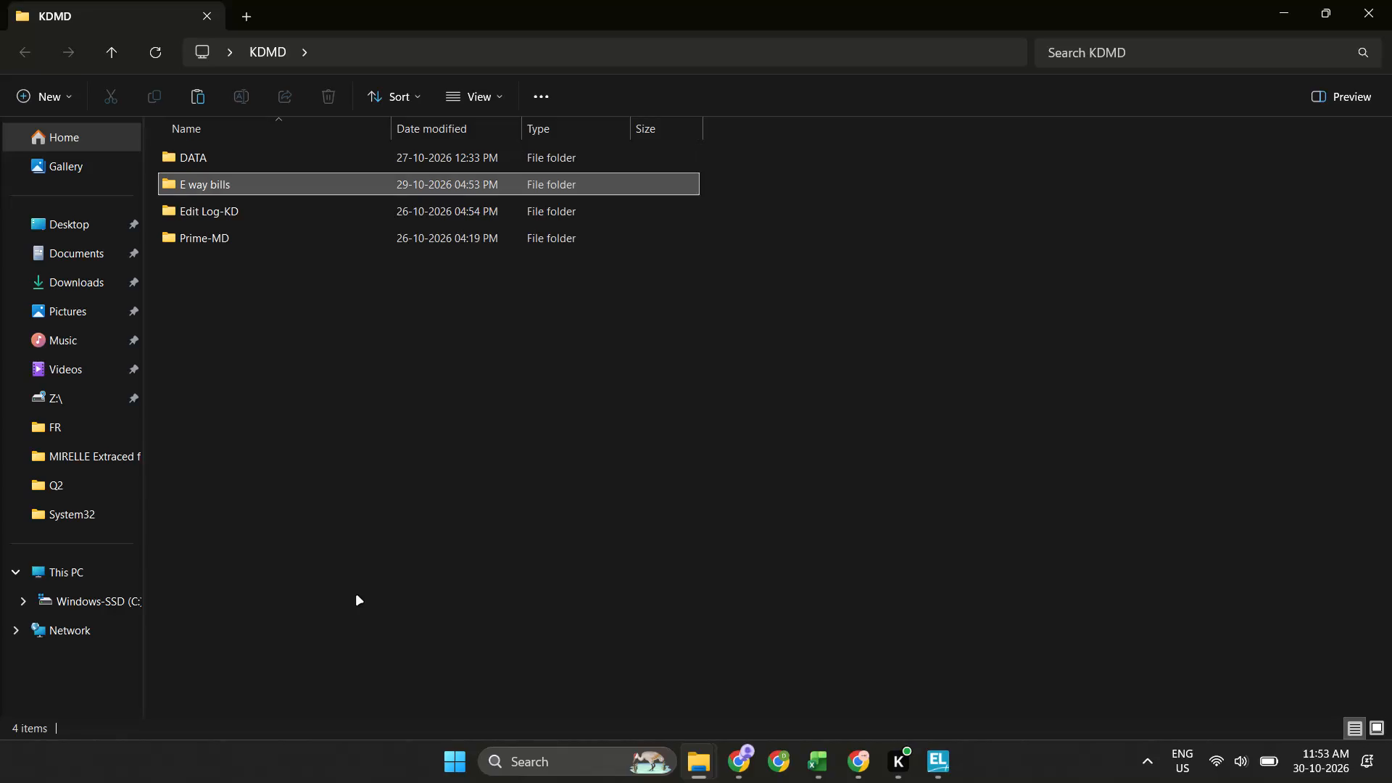
key(Return)
Examine the contents of the KOELLE E-WAY DETAILS and MIRELLE Extraced from Tally folders.
key(Down)
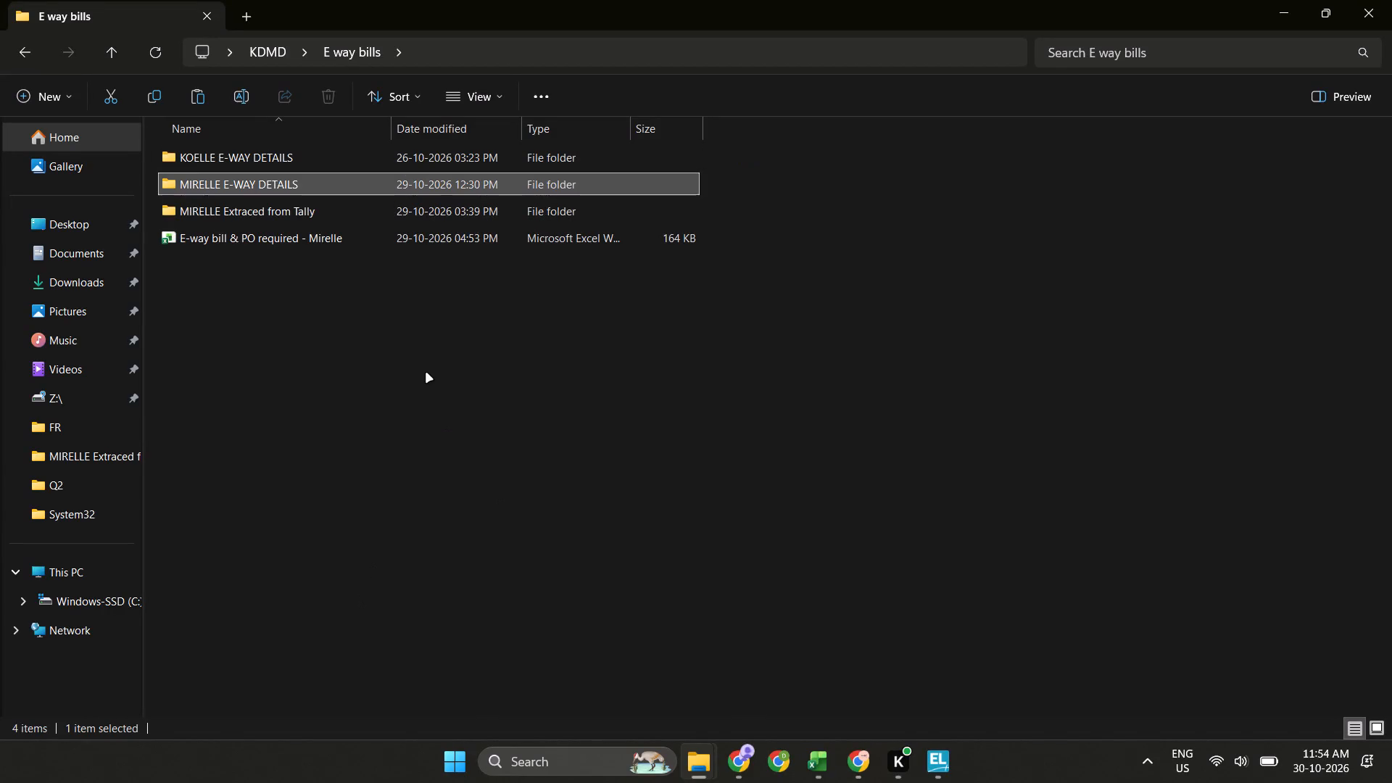
key(Down)
key(Up)
key(Up)
key(Return)
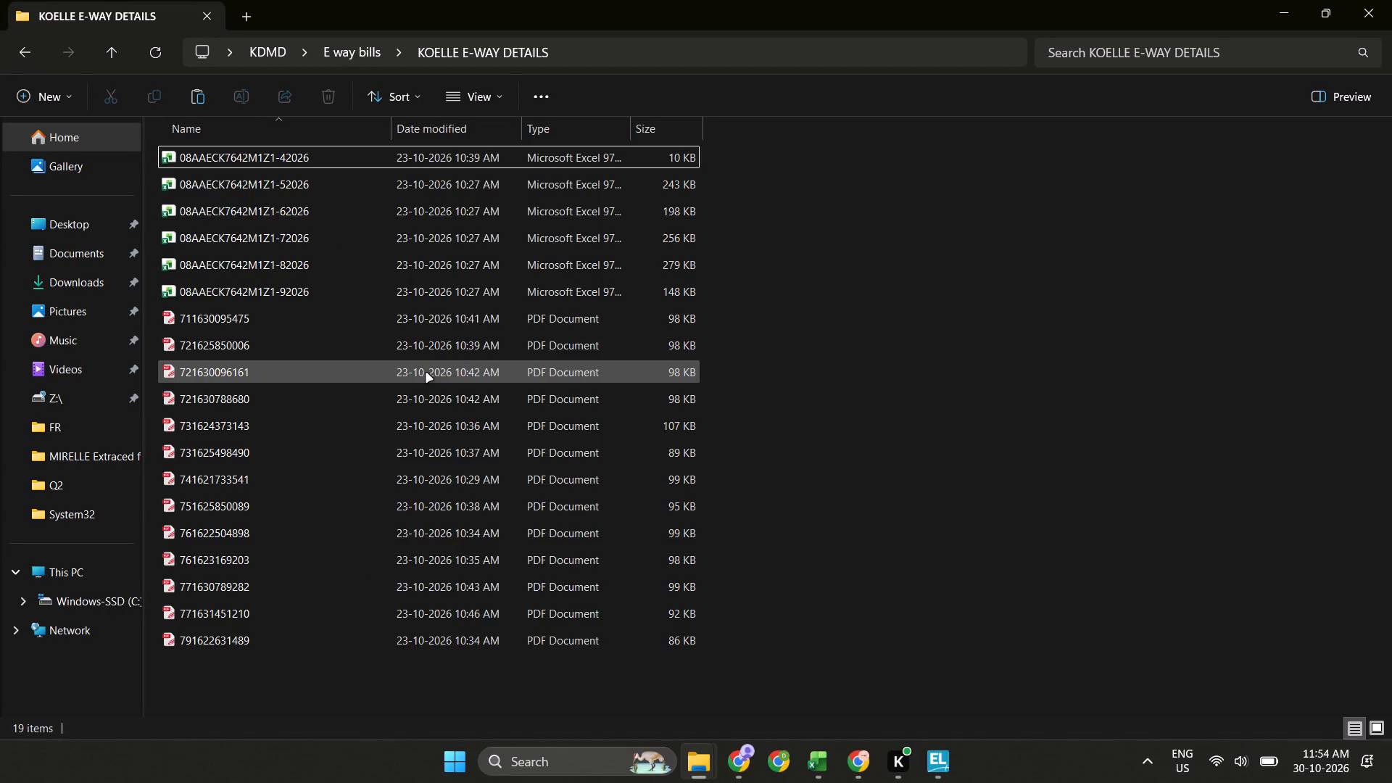
key(BackSpace)
key(Down)
key(Down)
key(Return)
key(BackSpace)
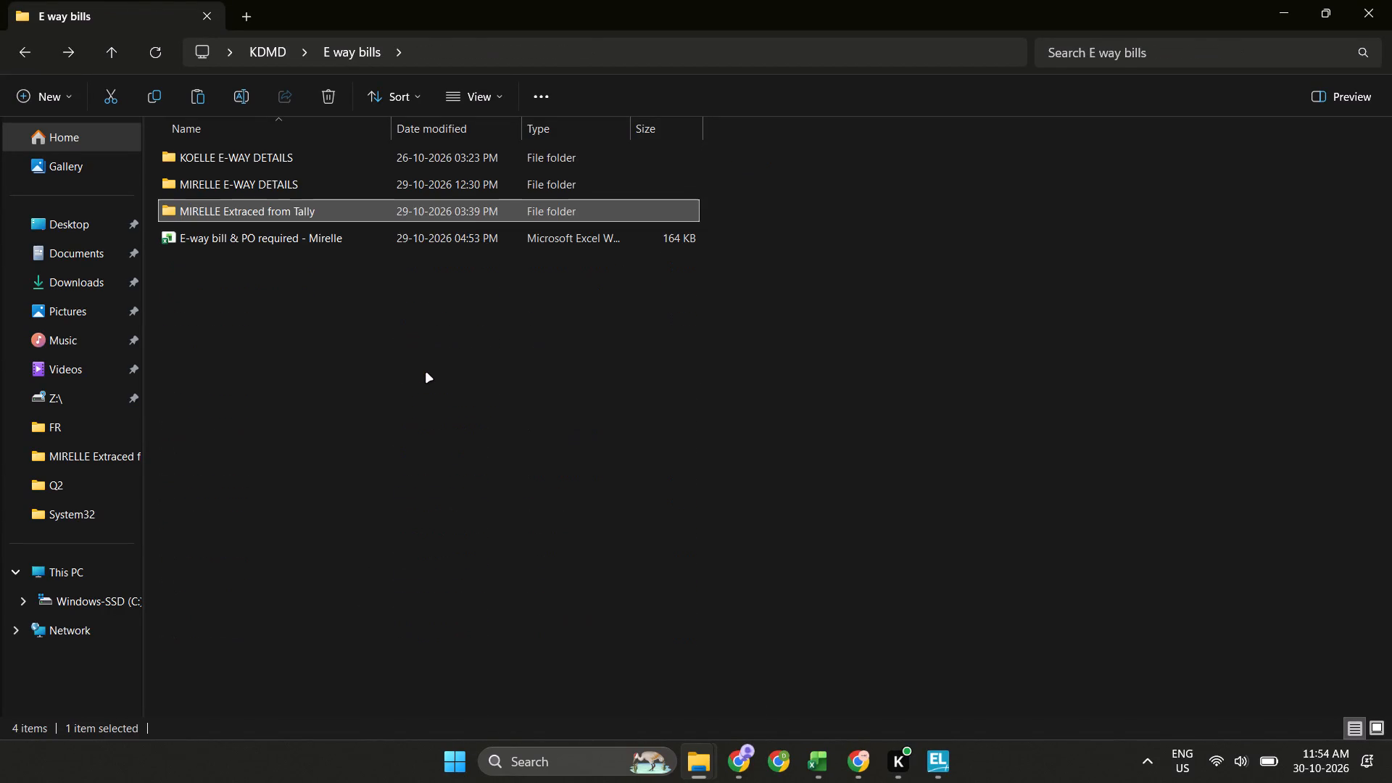
key(Up)
Create a new folder in E way bills and give it the name copied from the KOELLE E-WAY DETAILS folder.
key(ctrl+shift+n)
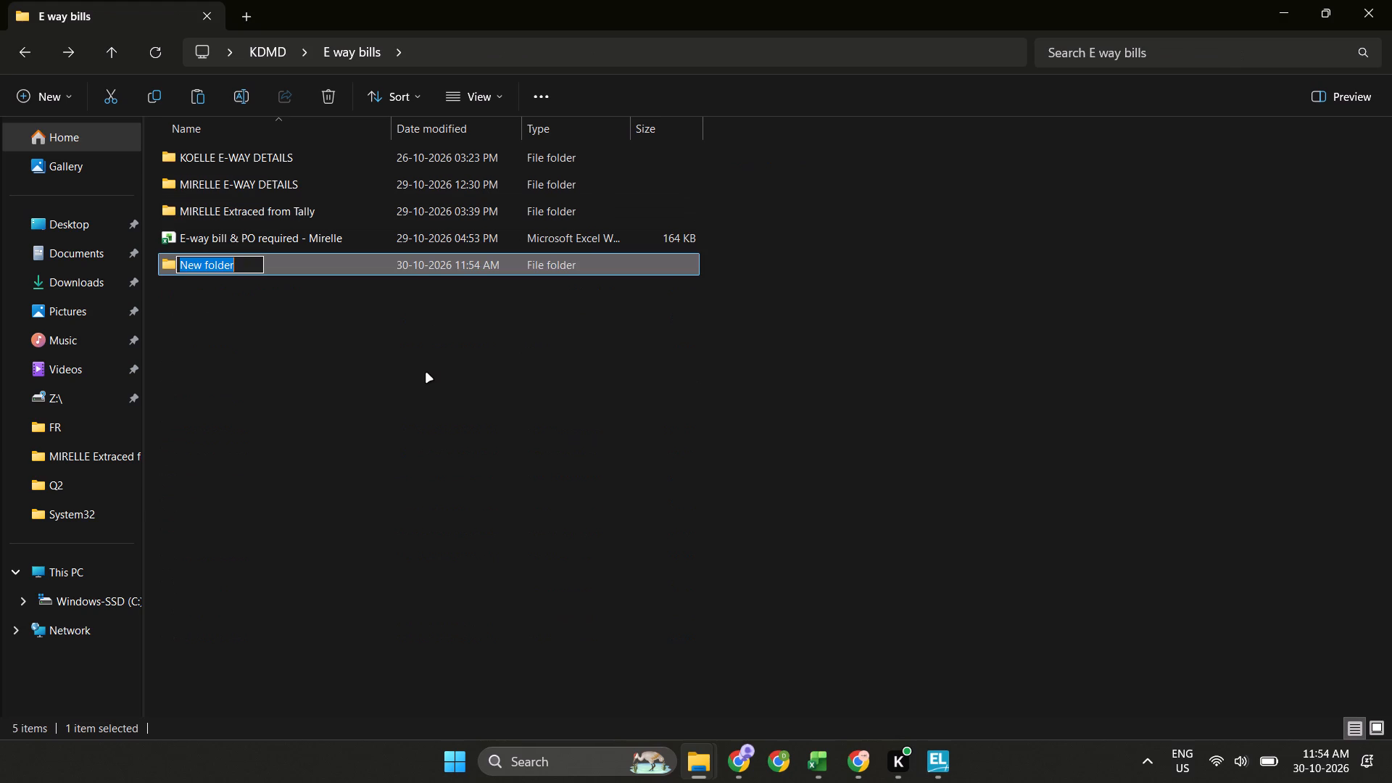
key(Escape)
key(Up)
key(Up)
key(Up)
key(Up)
key(Up)
key(F2)
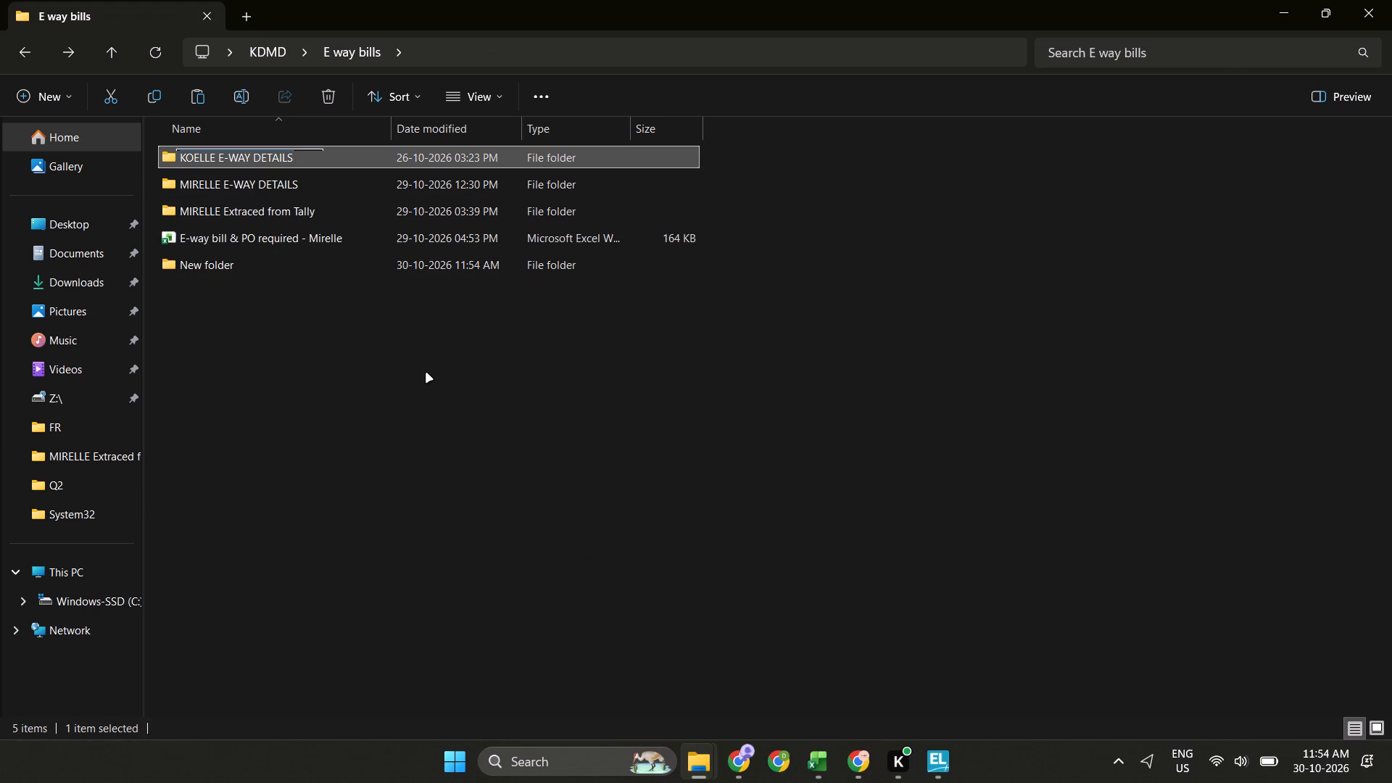
key(ctrl+c)
key(Escape)
key(Down)
key(Down)
key(Down)
key(Down)
key(F2)
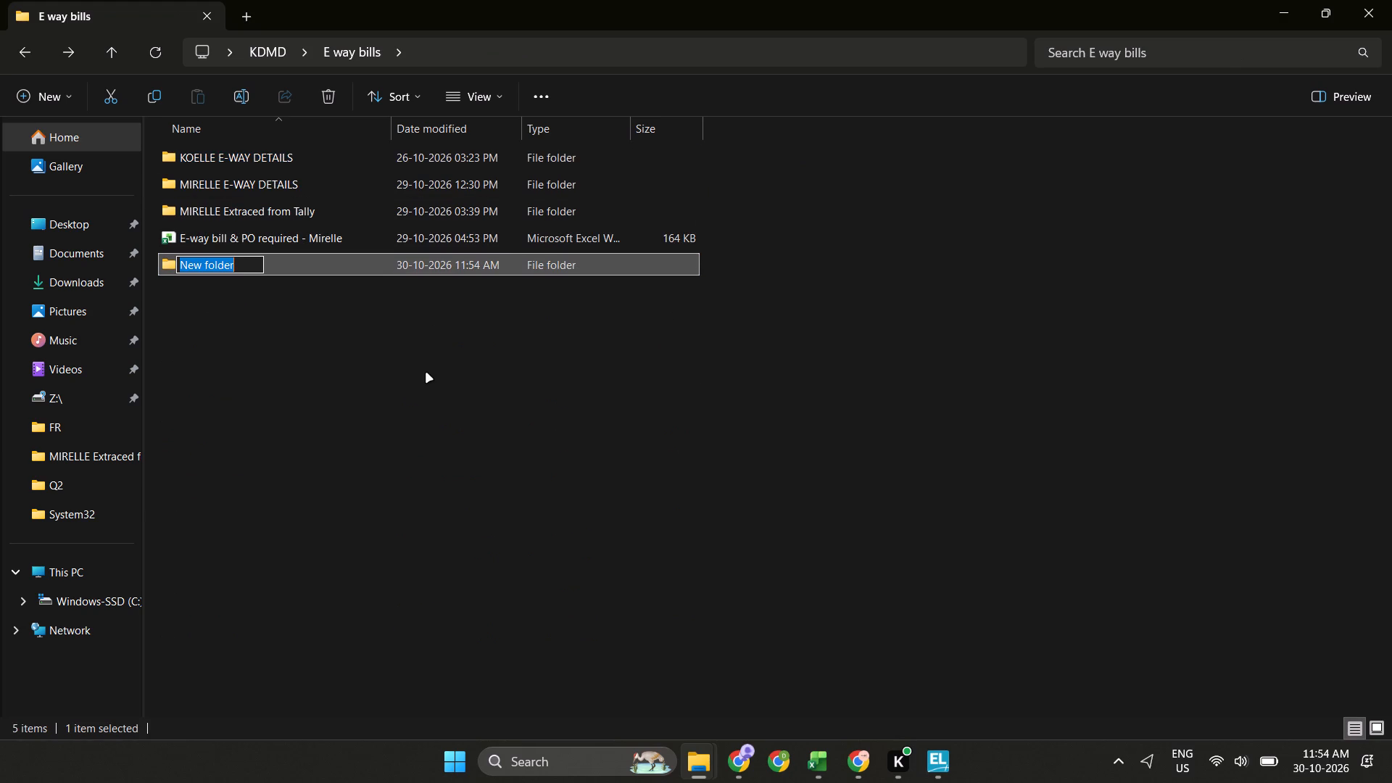
key(ctrl+v)
Replace E-WAY DETAILS in the new folder's name so it reads KOELLE Extracted from Tally, and refresh the file listing.
key(Left)
key(Left)
key(Left)
key(Left)
key(Left)
key(Right)
key(Right)
key(Right)
key(Right)
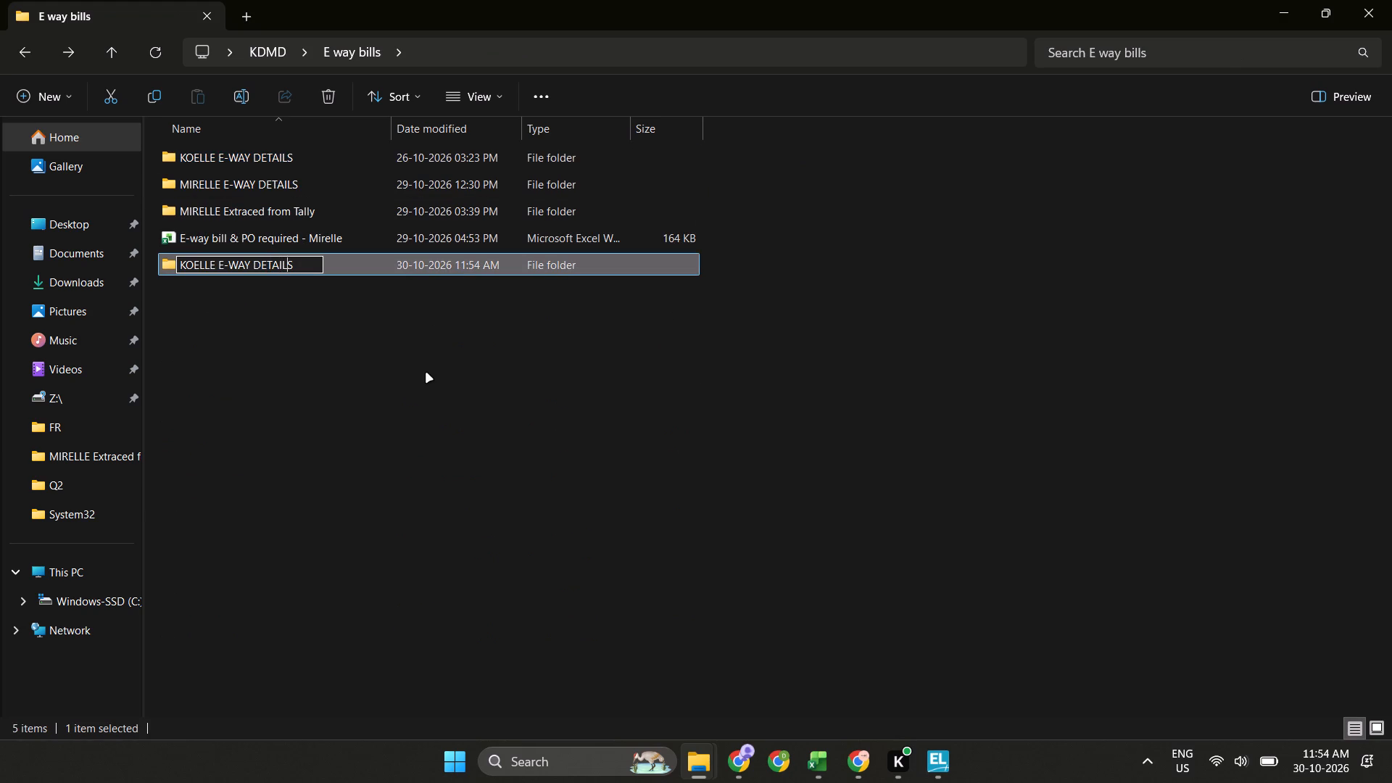
key(Left)
key(Left)
key(Right)
key(Right)
key(Left)
key(Left)
key(Left)
key(Left)
key(Left)
key(Left)
key(Left)
key(ctrl+shift+Left)
key(ctrl+shift+Left)
key(Right)
key(Right)
key(Right)
key(End)
key(End)
key(ctrl+shift+Left)
key(ctrl+shift+Left)
key(ctrl+shift+Left)
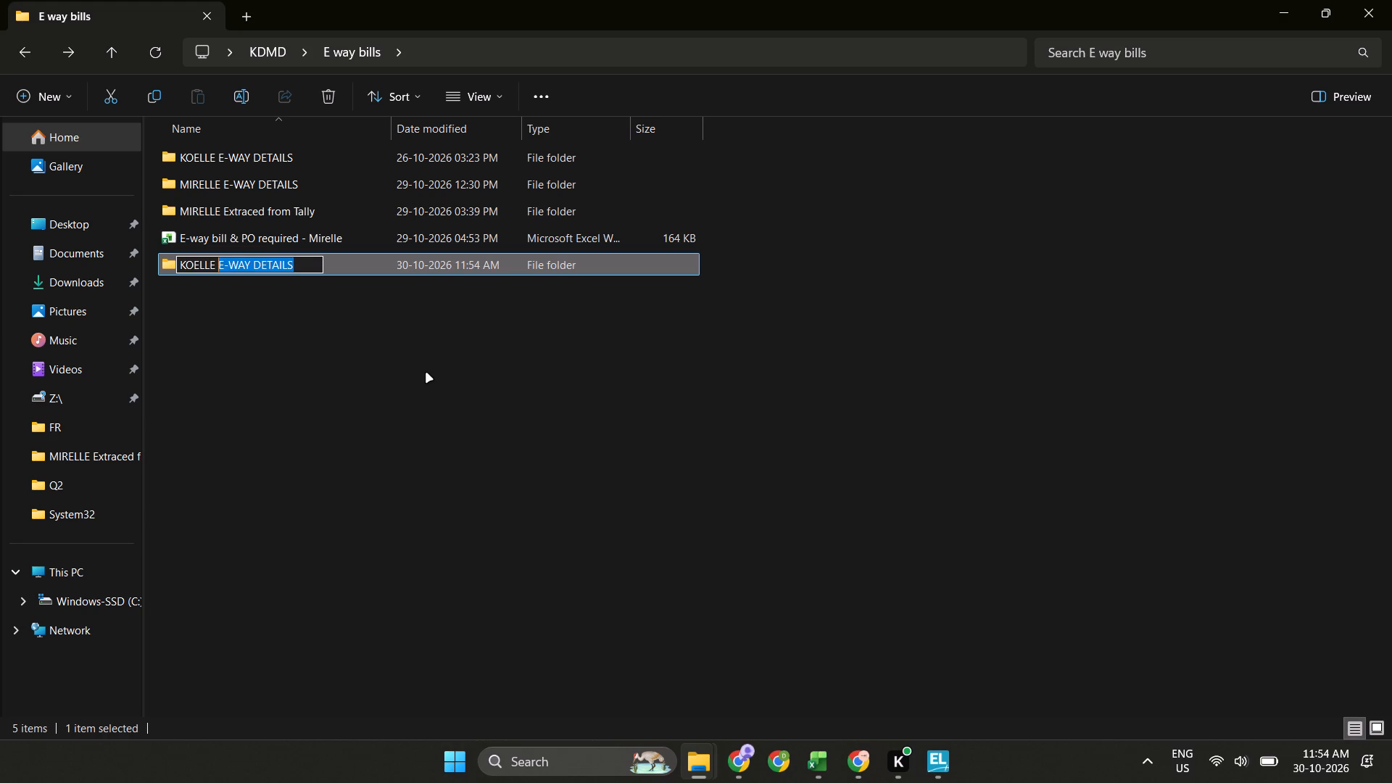
key(shift+e)
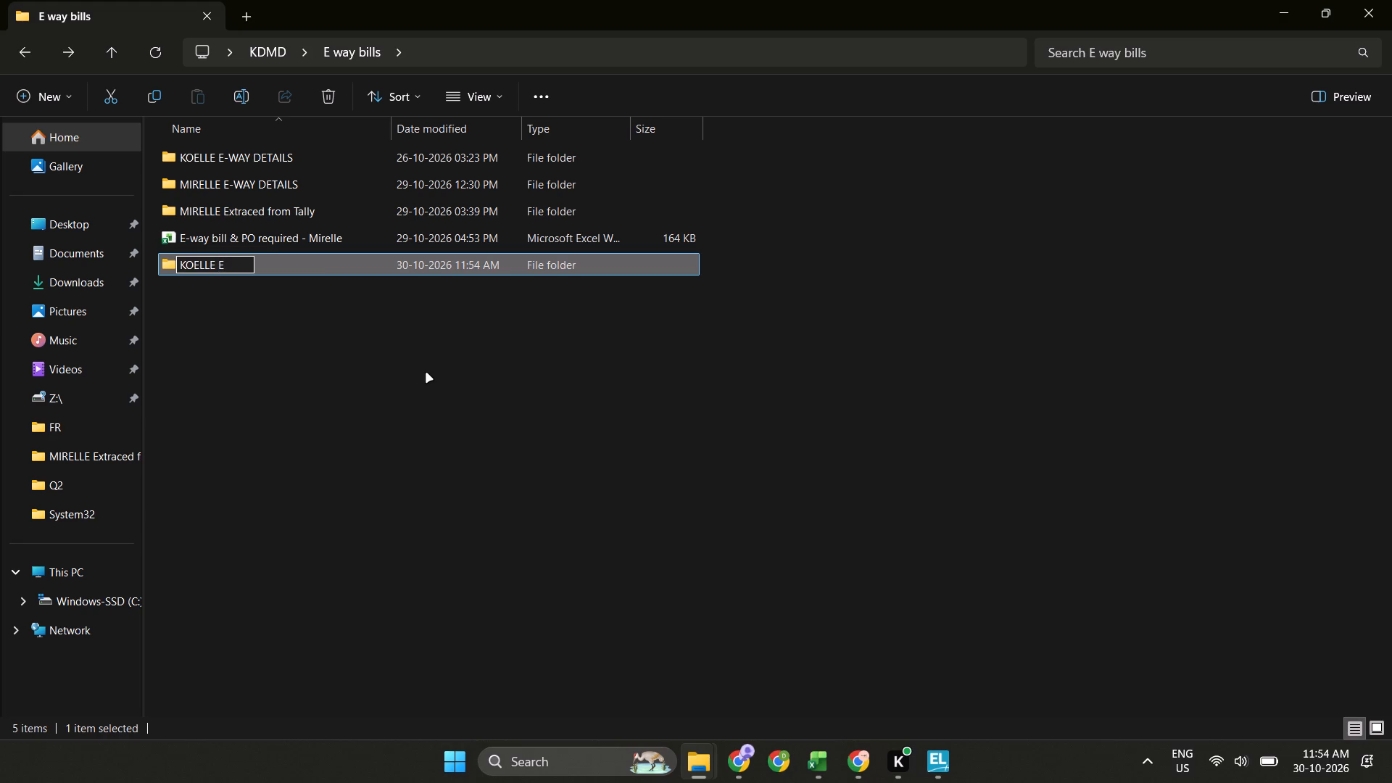
text(xtracted)
key(space)
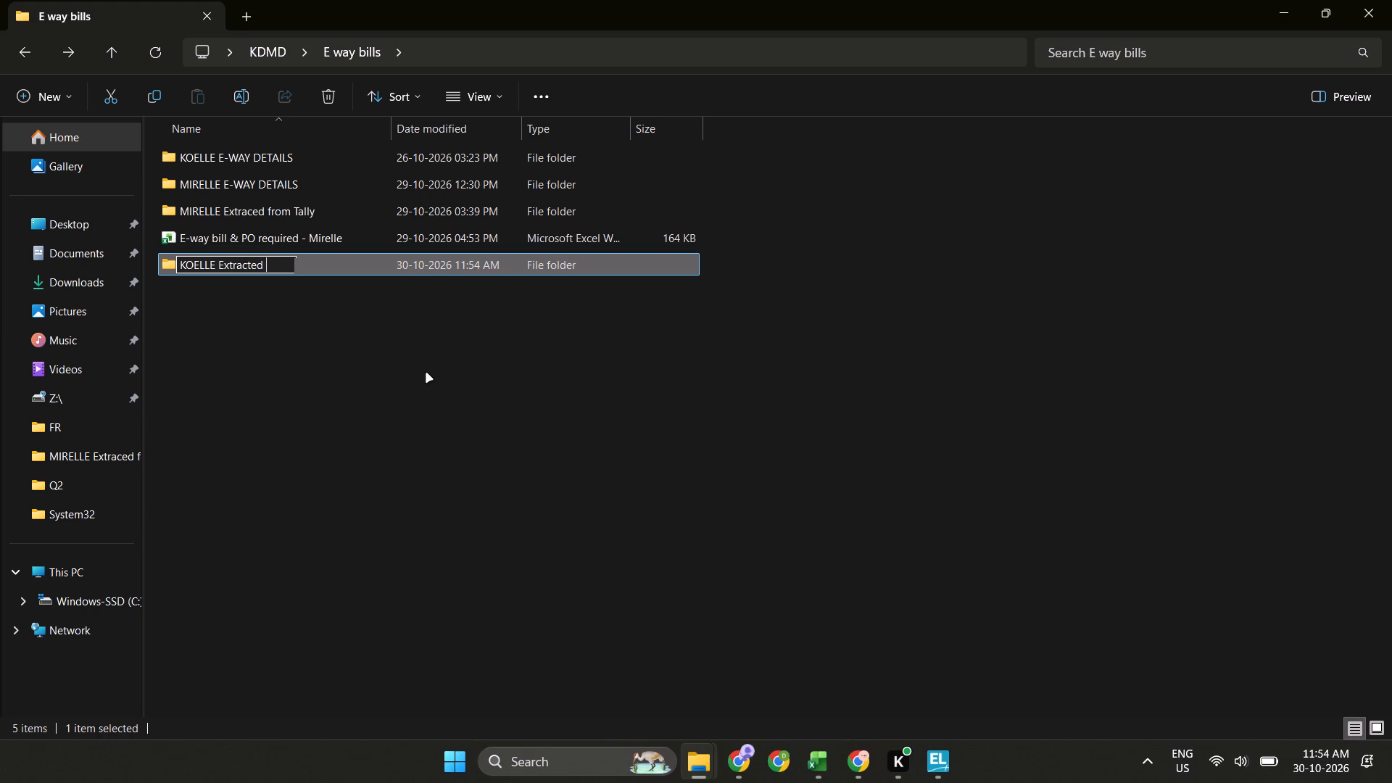
text(from Tally)
key(Return)
key(Up)
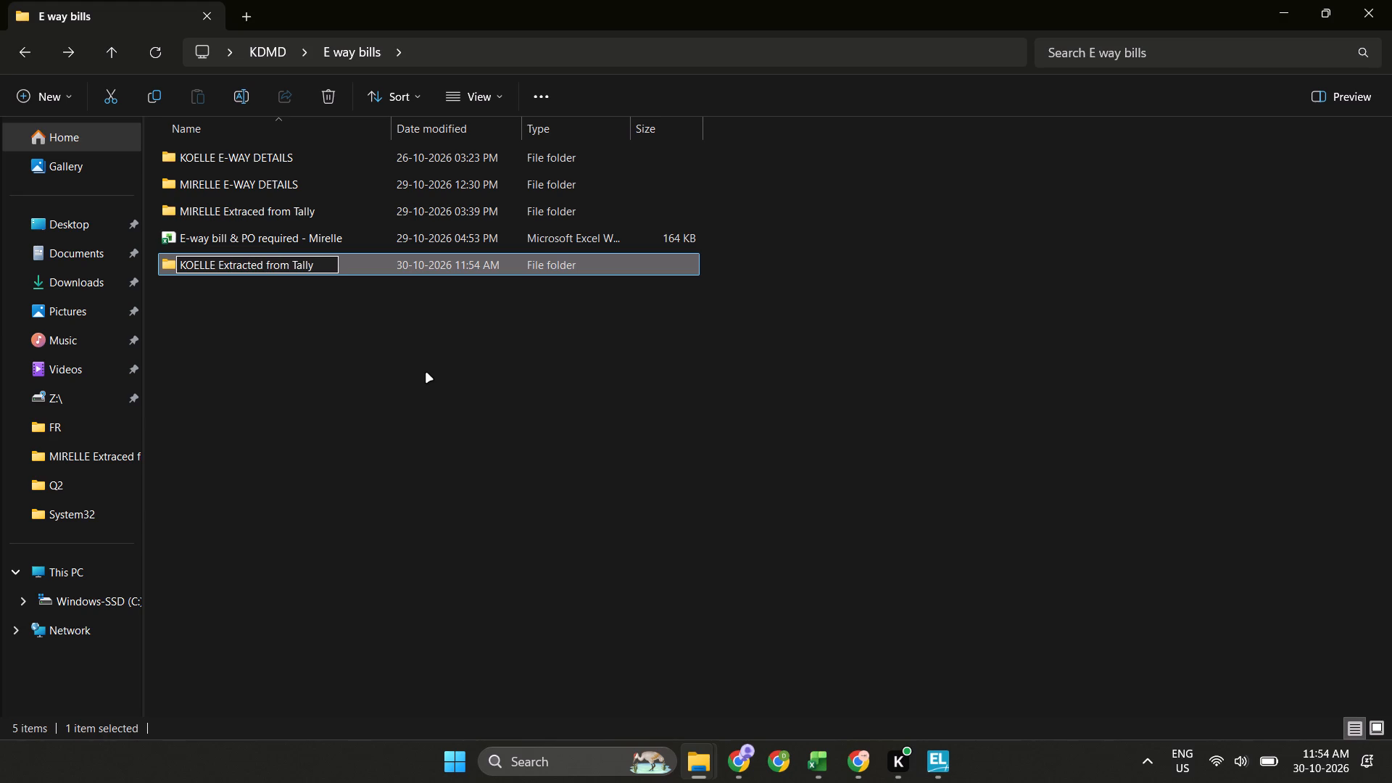
key(Up)
key(Up)
key(Down)
key(Down)
key(ctrl+r)
key(ctrl+r)
key(ctrl+r)
Check how the MIRELLE Extraced from Tally folder is organised into subfolders.
key(Up)
key(Up)
key(Up)
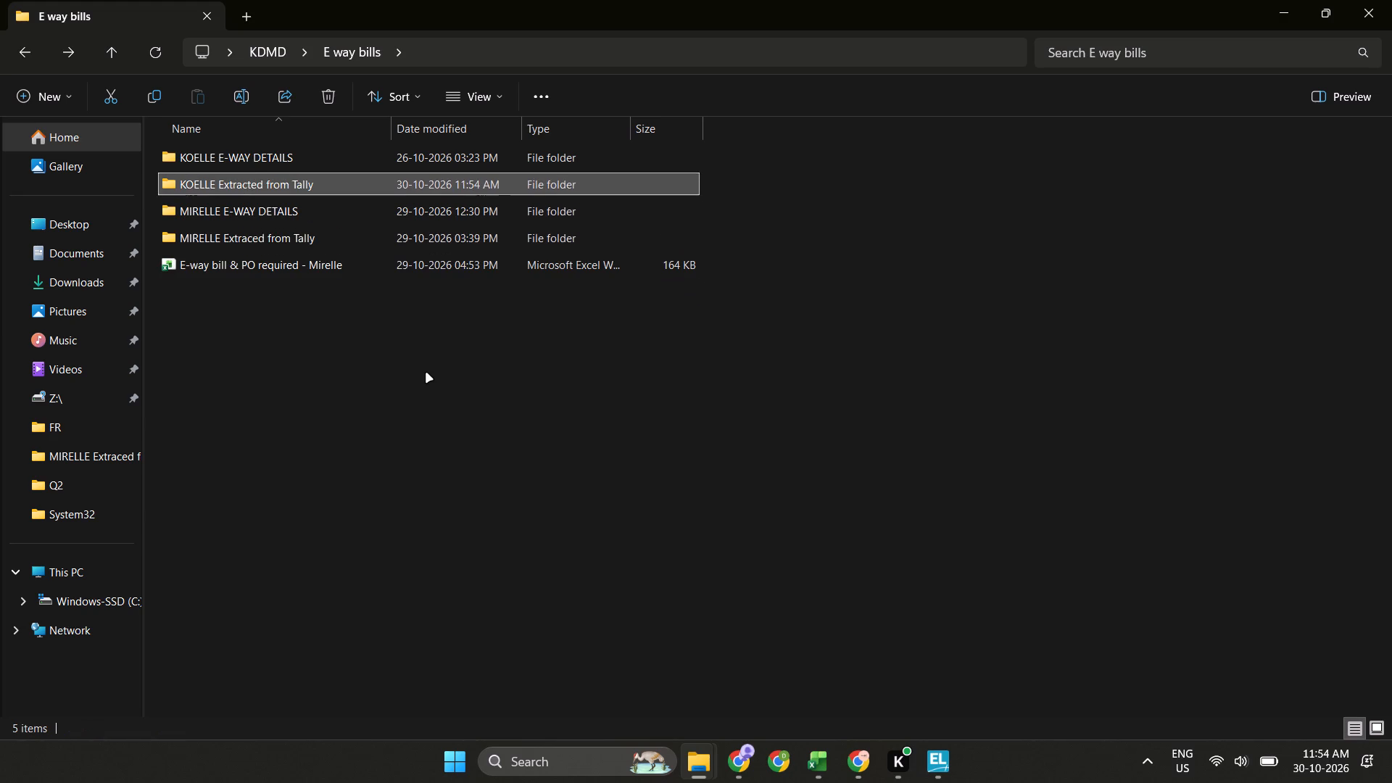
key(Down)
key(Down)
key(Up)
key(Up)
key(Down)
key(Down)
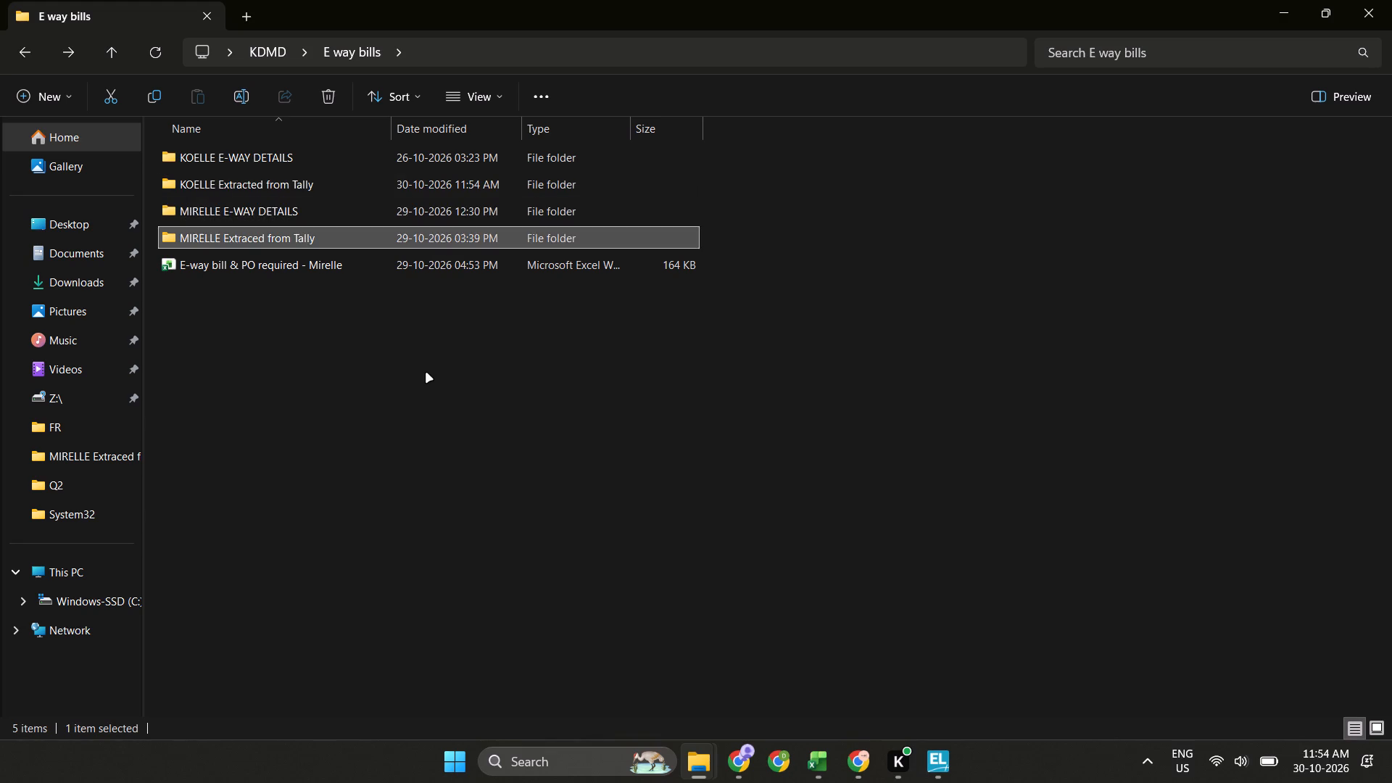
key(Up)
key(Up)
key(Up)
key(Down)
key(Down)
key(Down)
key(Return)
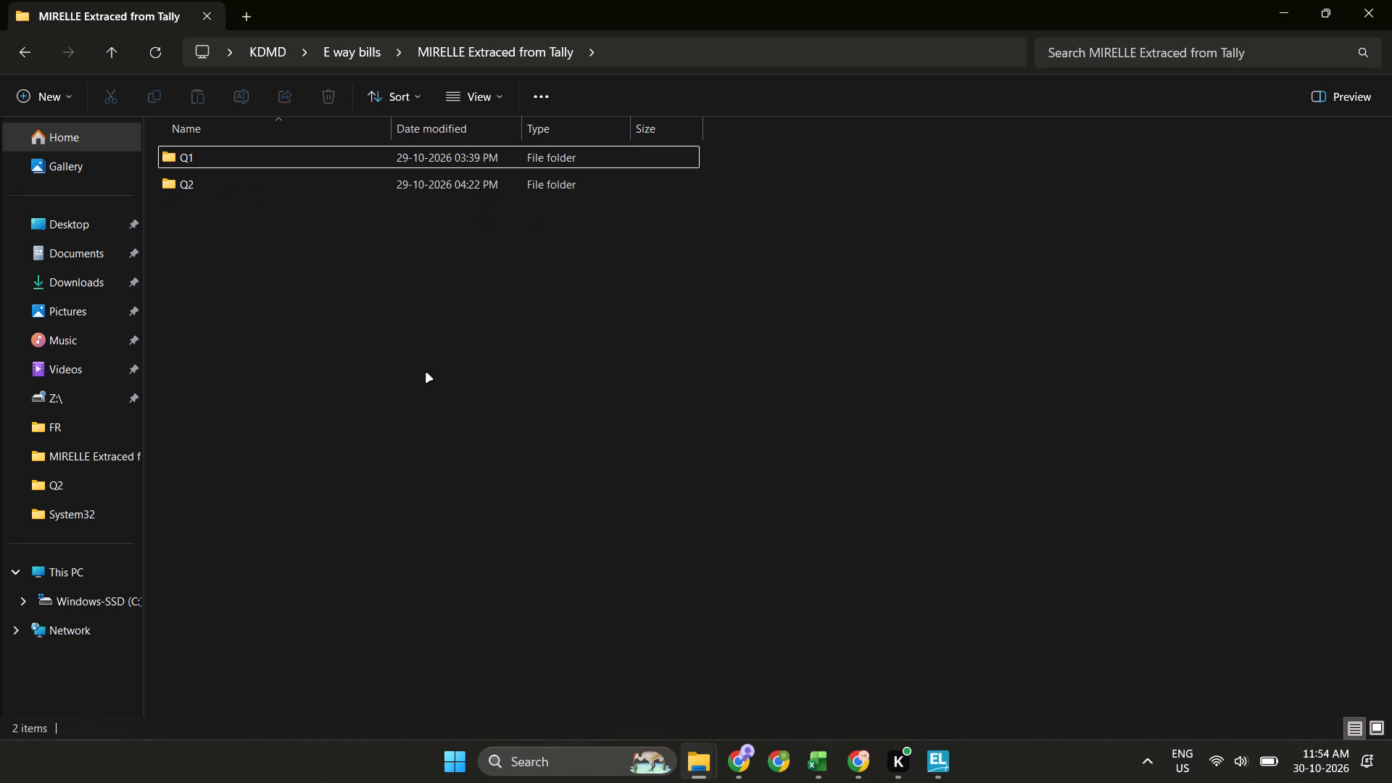
key(BackSpace)
Create subfolders named Q1 and Q2 inside KOELLE Extracted from Tally and return to E way bills.
key(Up)
key(Up)
key(Return)
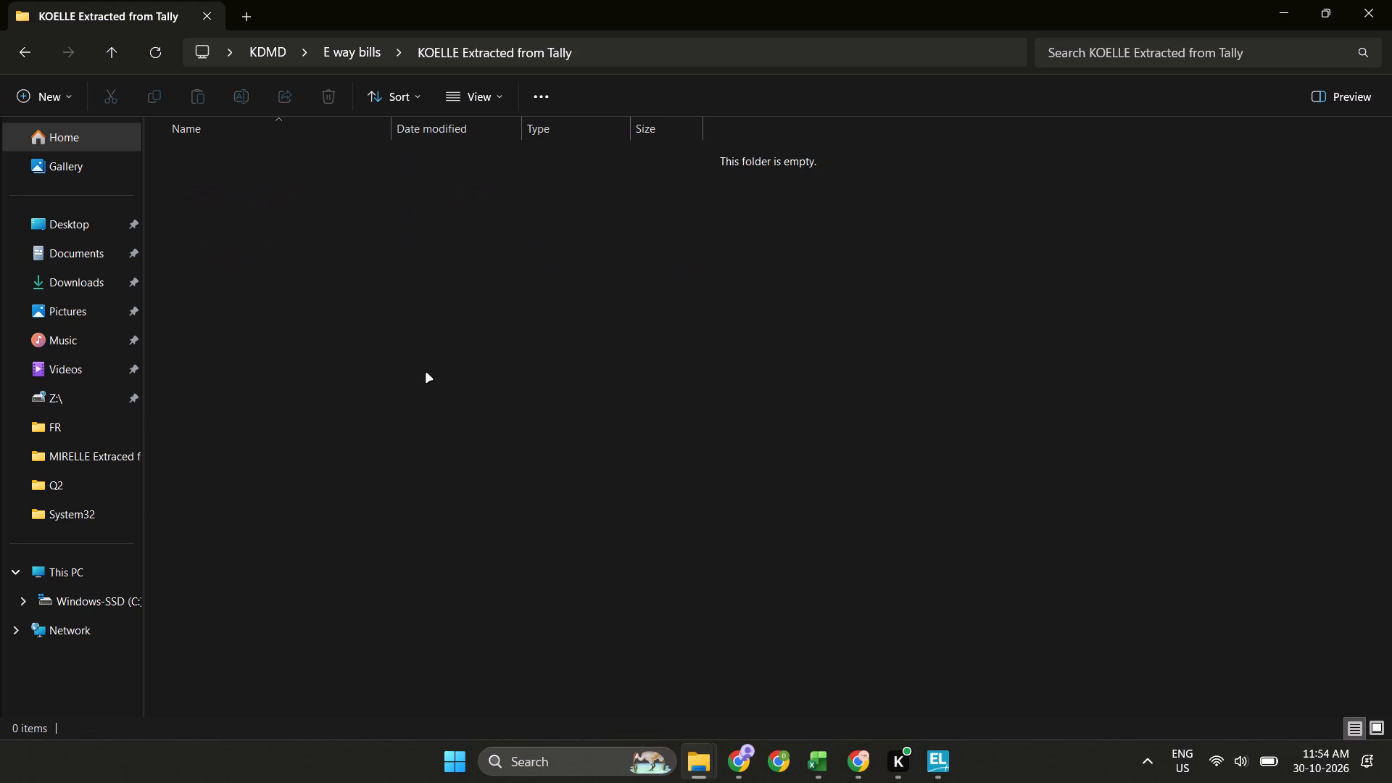
key(ctrl+shift+n)
key(q)
key(shift+BackSpace)
text(Q1)
key(Return)
key(ctrl+shift+n)
text(Q2)
key(Return)
key(BackSpace)
Copy the Eway bill required workbook from Downloads into the E way bills folder.
key(Down)
key(Down)
key(Down)
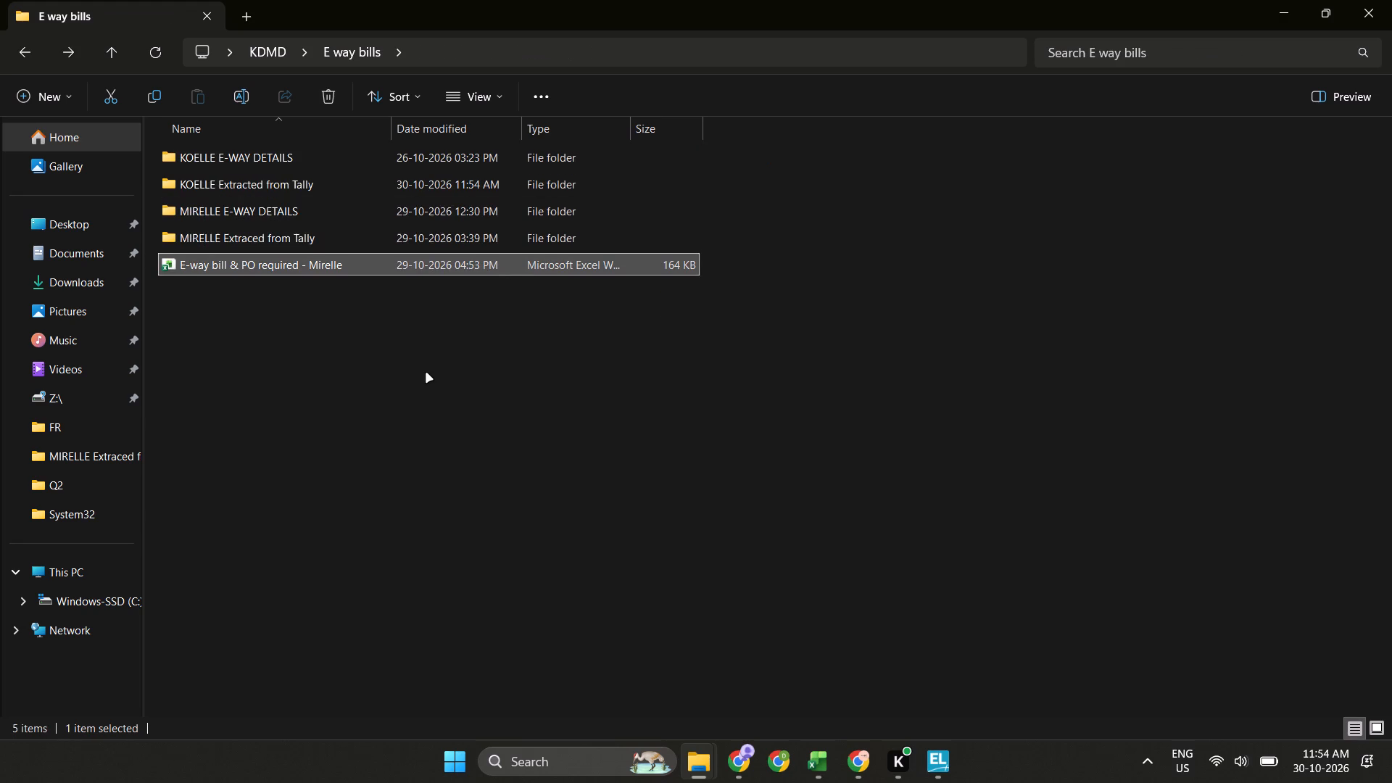
key(Up)
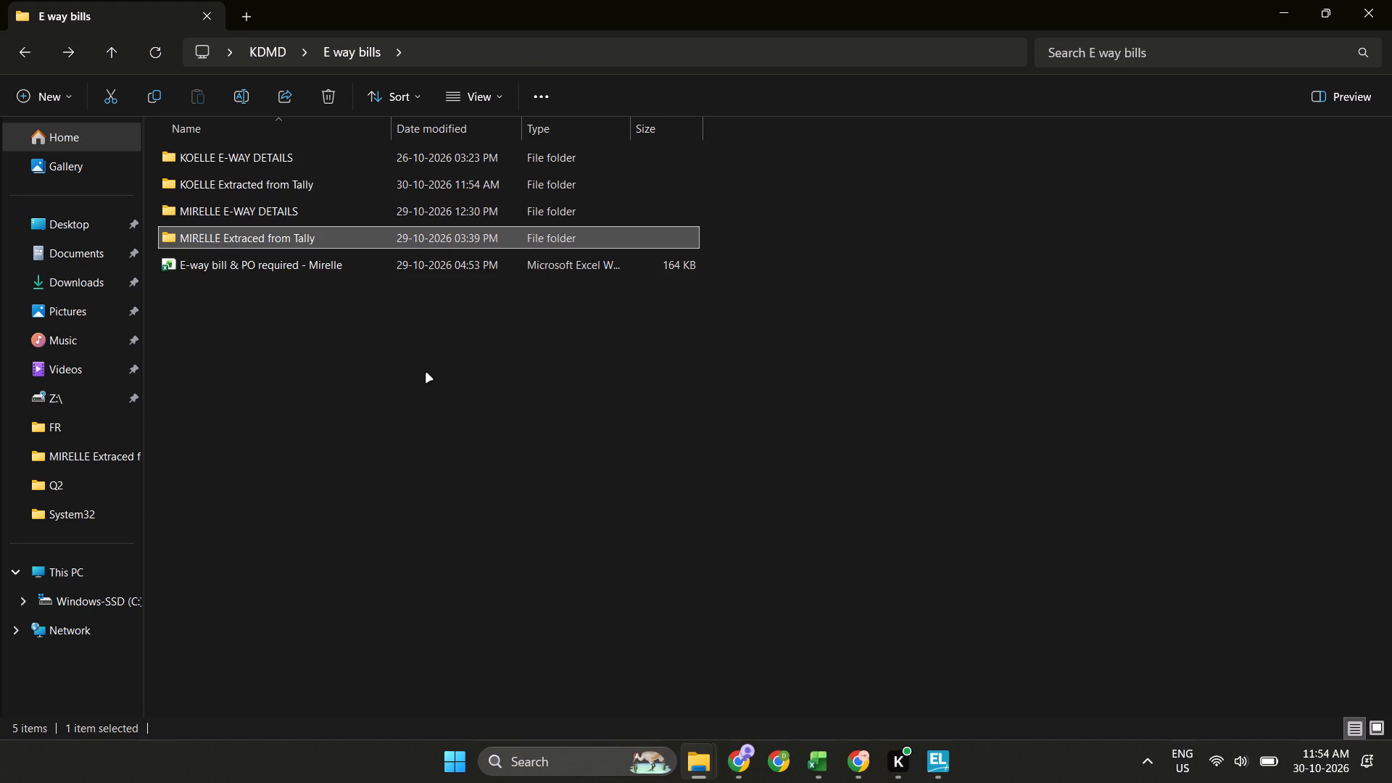
key(Down)
key(Down)
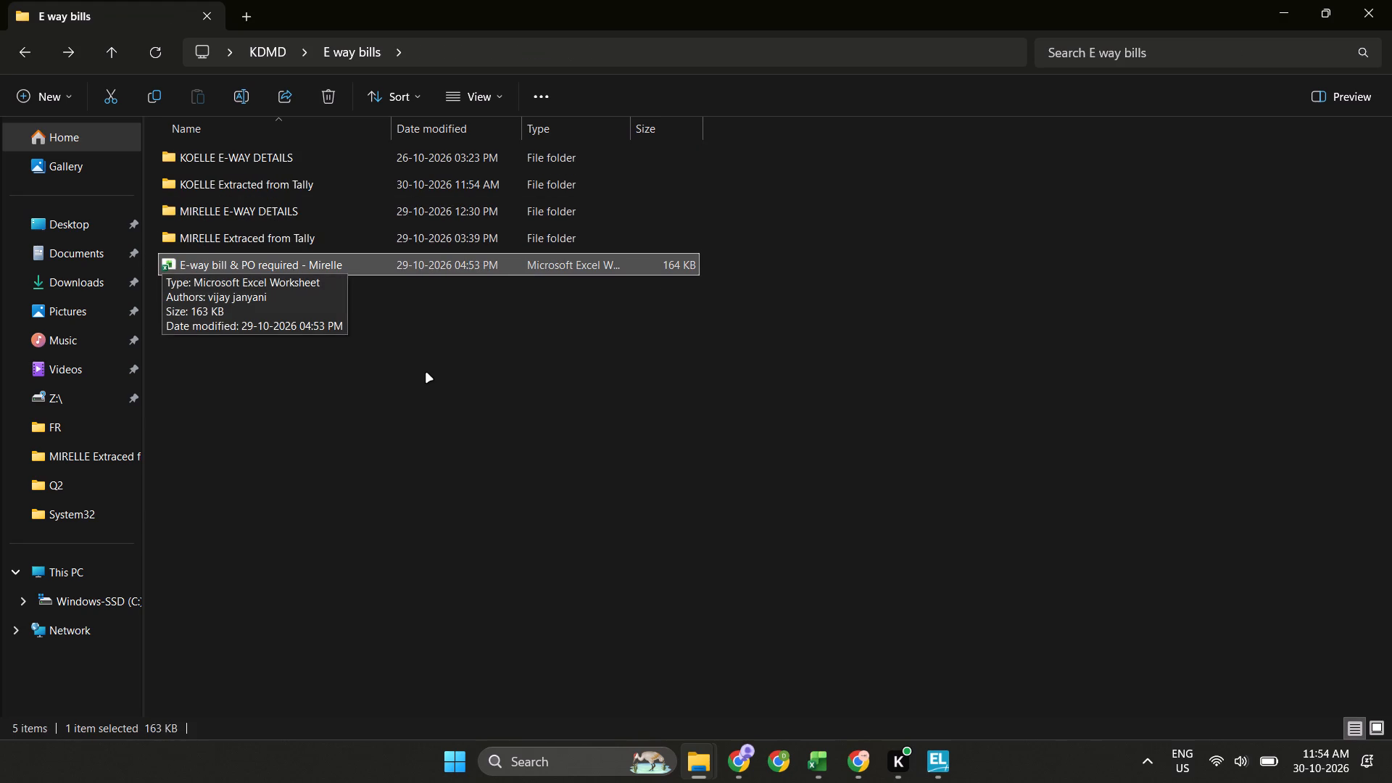
key(alt+Tab)
key(alt+Tab)
key(alt+Down)
key(alt+Left)
key(alt+Up)
key(alt+Right)
key(alt+Right)
key(alt+Right)
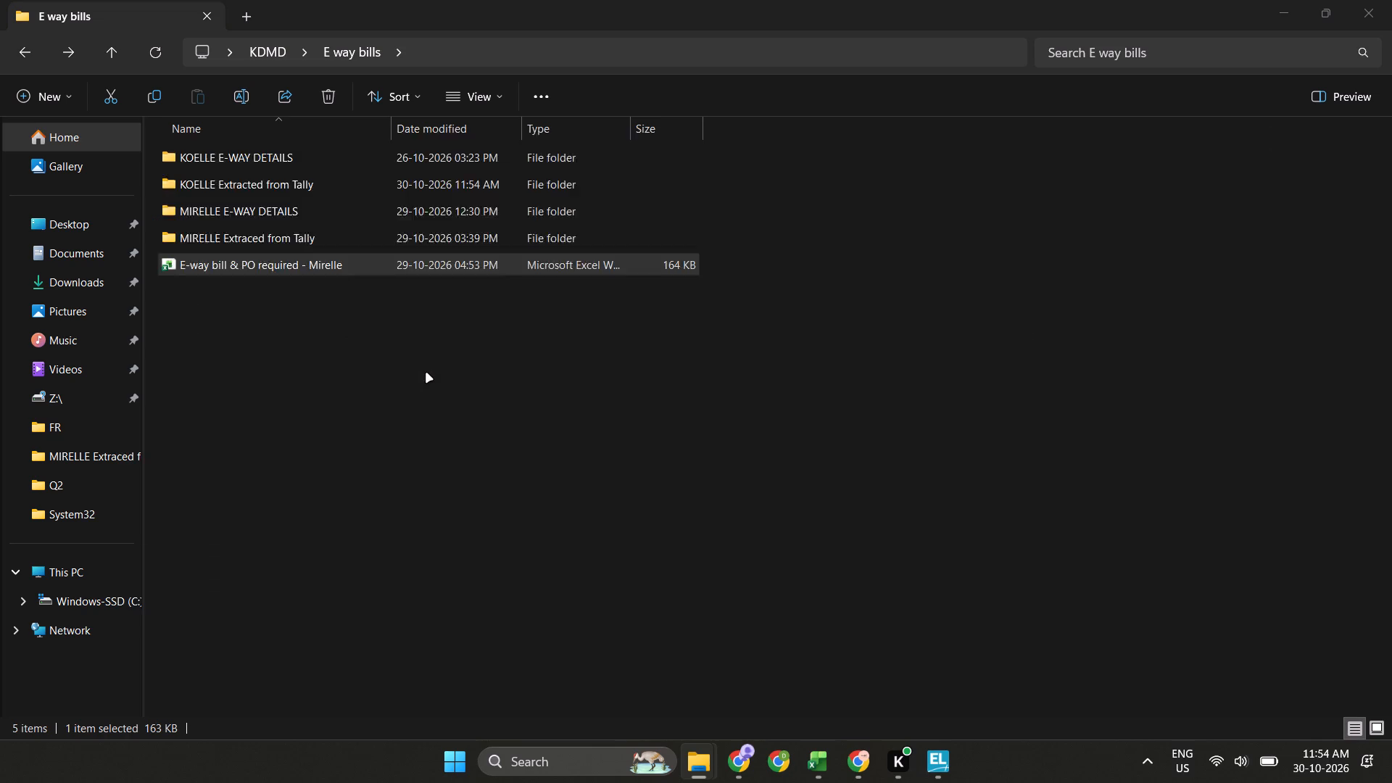
key(ctrl+c)
key(ctrl+c)
key(alt+Tab)
key(alt+Tab)
key(alt+Right)
key(alt+Left)
key(alt+Left)
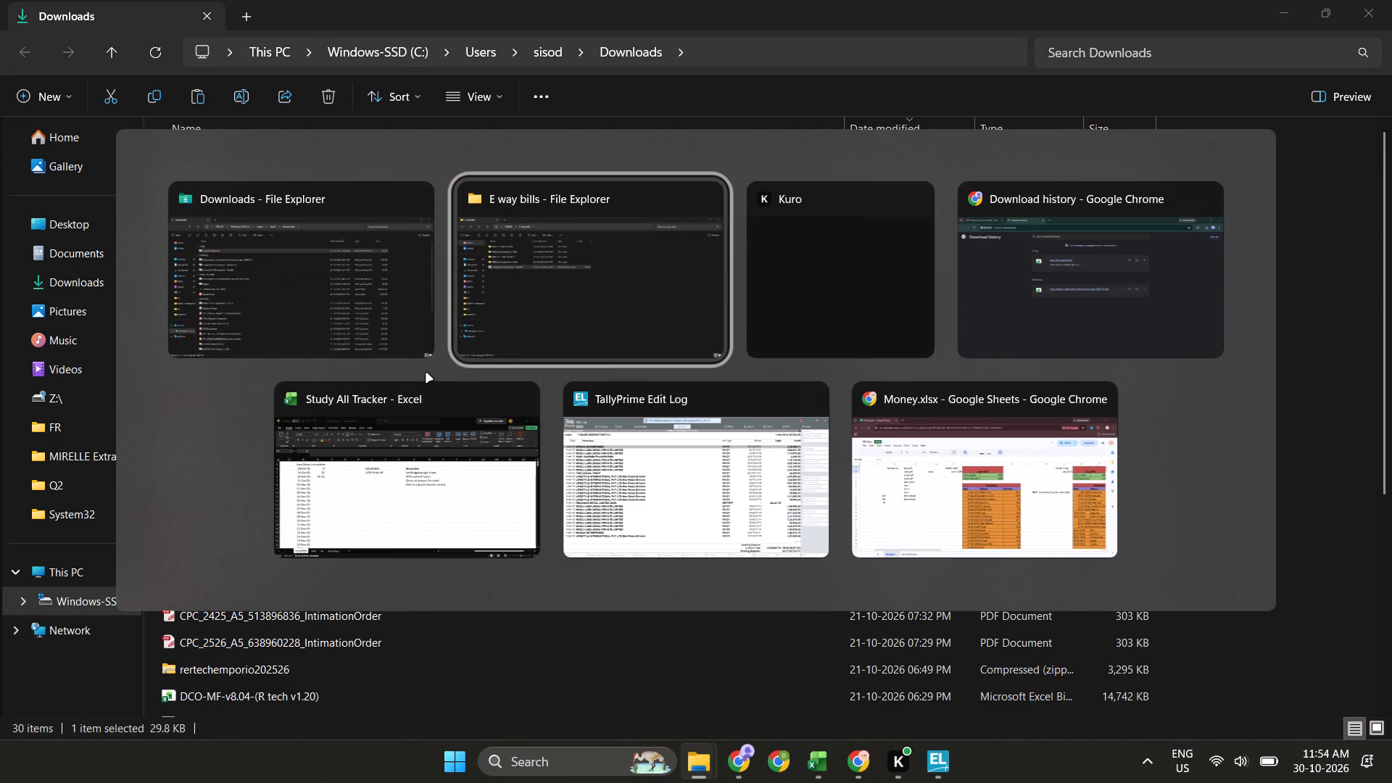
key(ctrl+v)
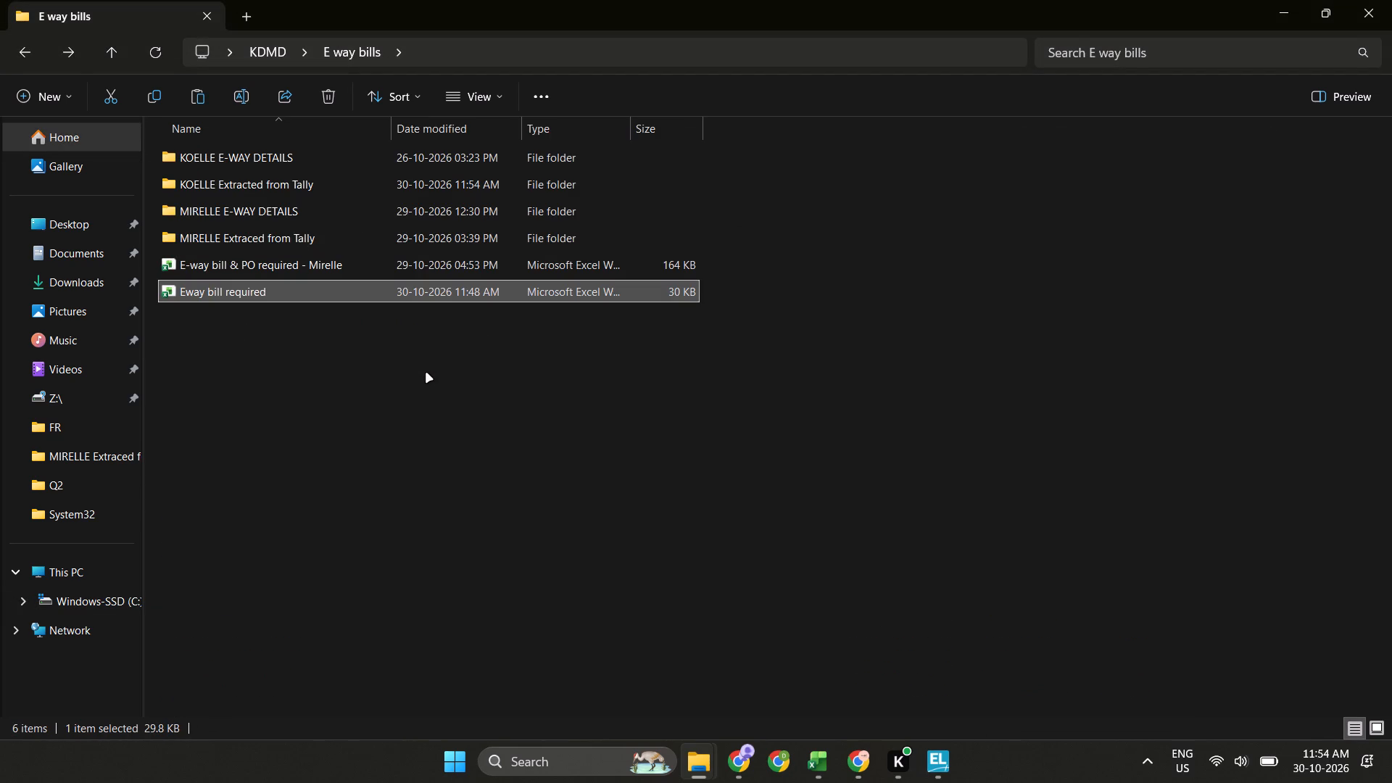
Rename the copied workbook as Eway bill required - Koelle.
key(F2)
key(Right)
key(space)
text(- Koelle)
key(Return)
Close the Downloads folder window and return to the E way bills folder.
key(Up)
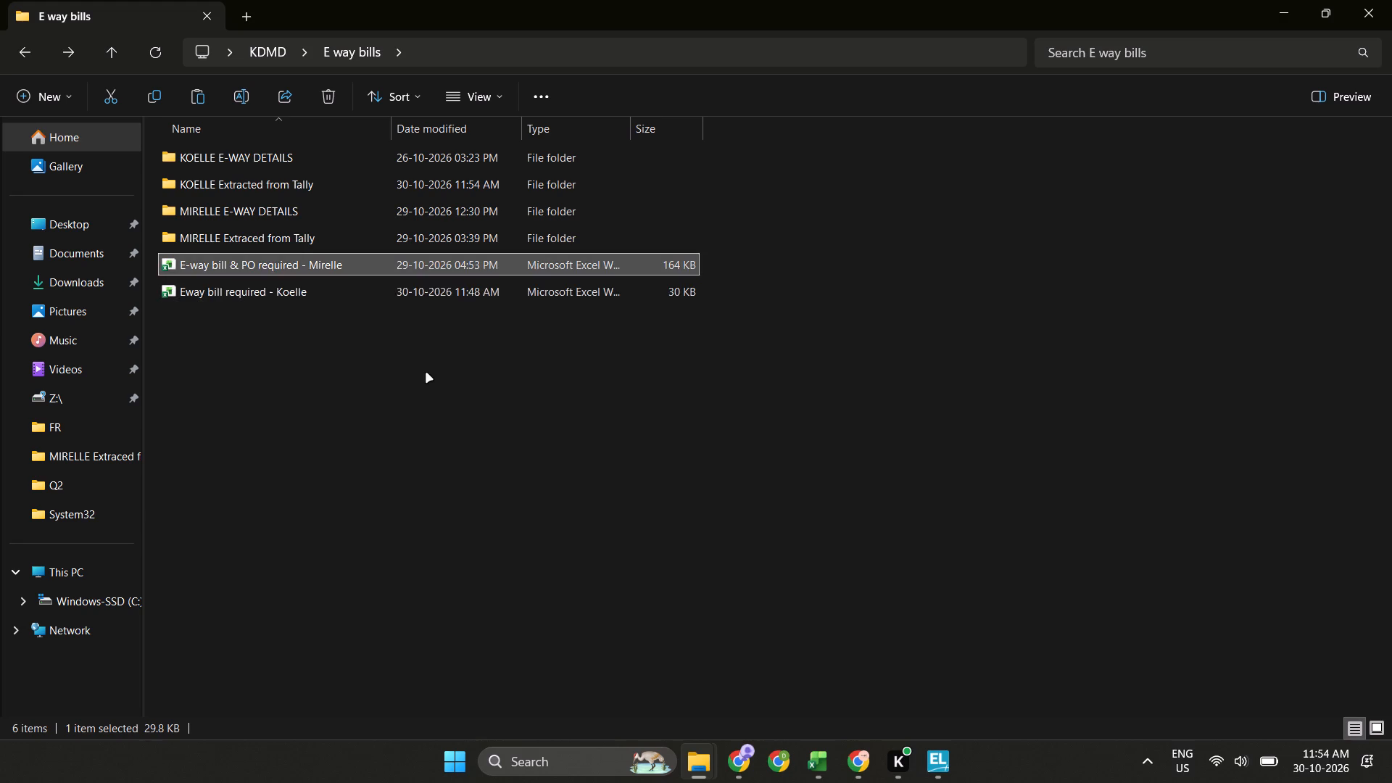
key(Down)
key(Up)
key(Down)
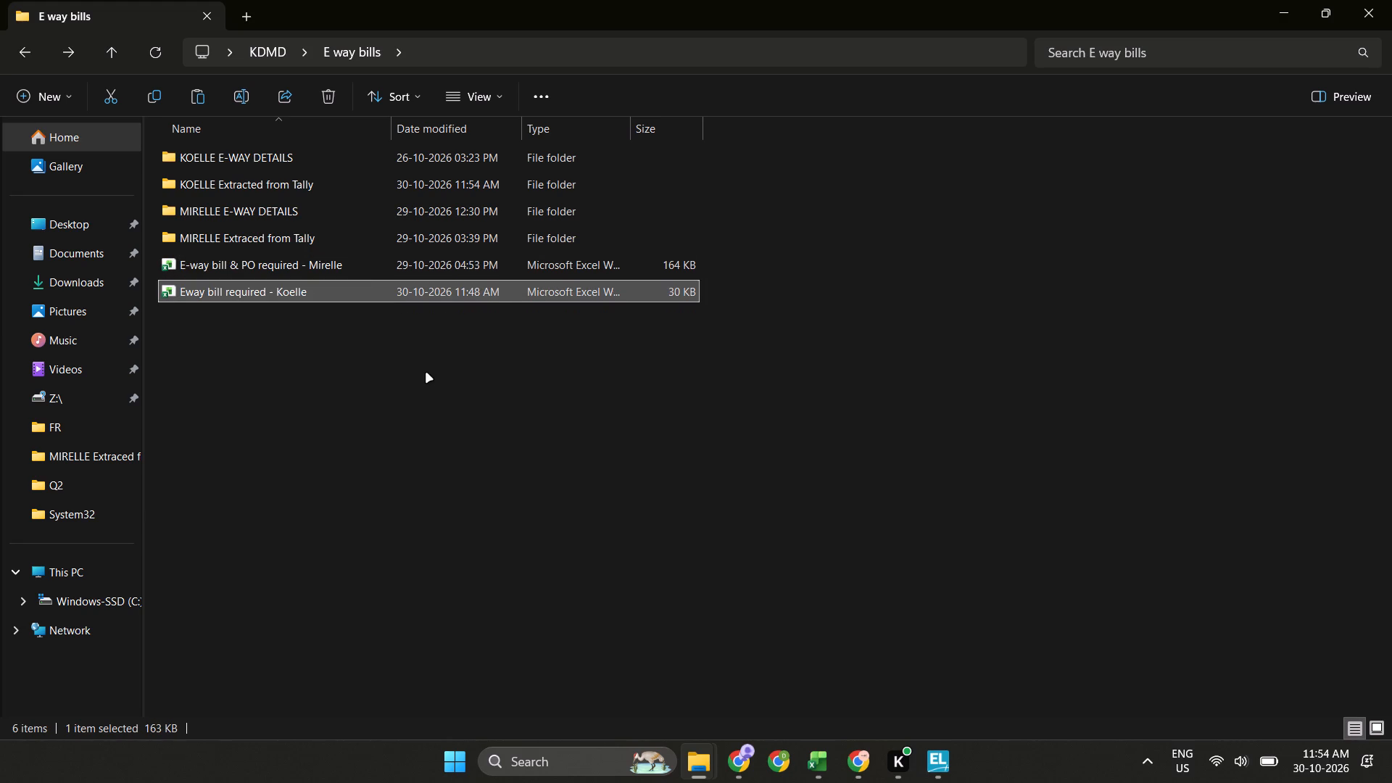
key(alt+Tab)
key(alt+Tab)
key(alt+Down)
key(alt+Left)
key(alt+Up)
key(alt+Right)
key(ctrl+w)
key(alt+Tab)
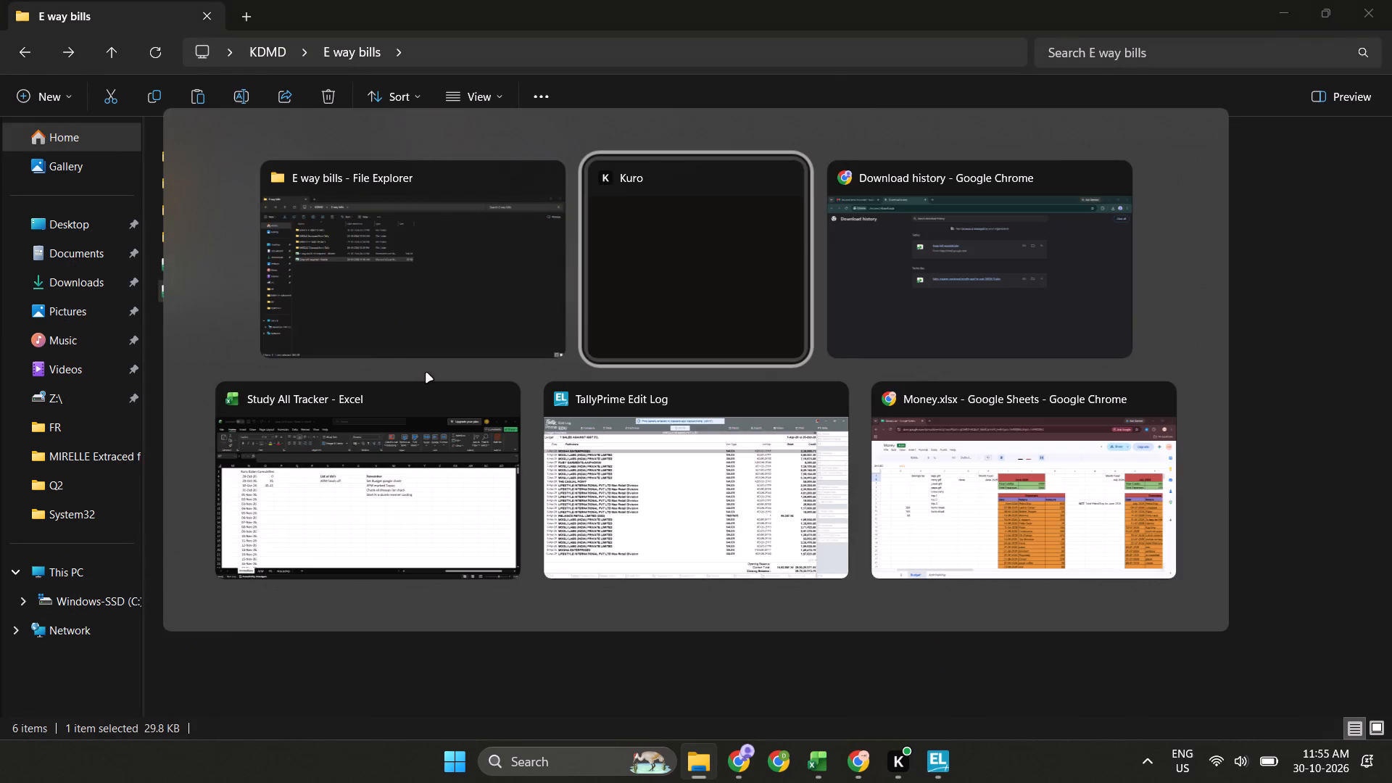
key(alt+Left)
View the file properties of the Eway bill required - Koelle workbook.
key(Up)
key(Down)
key(alt+Return)
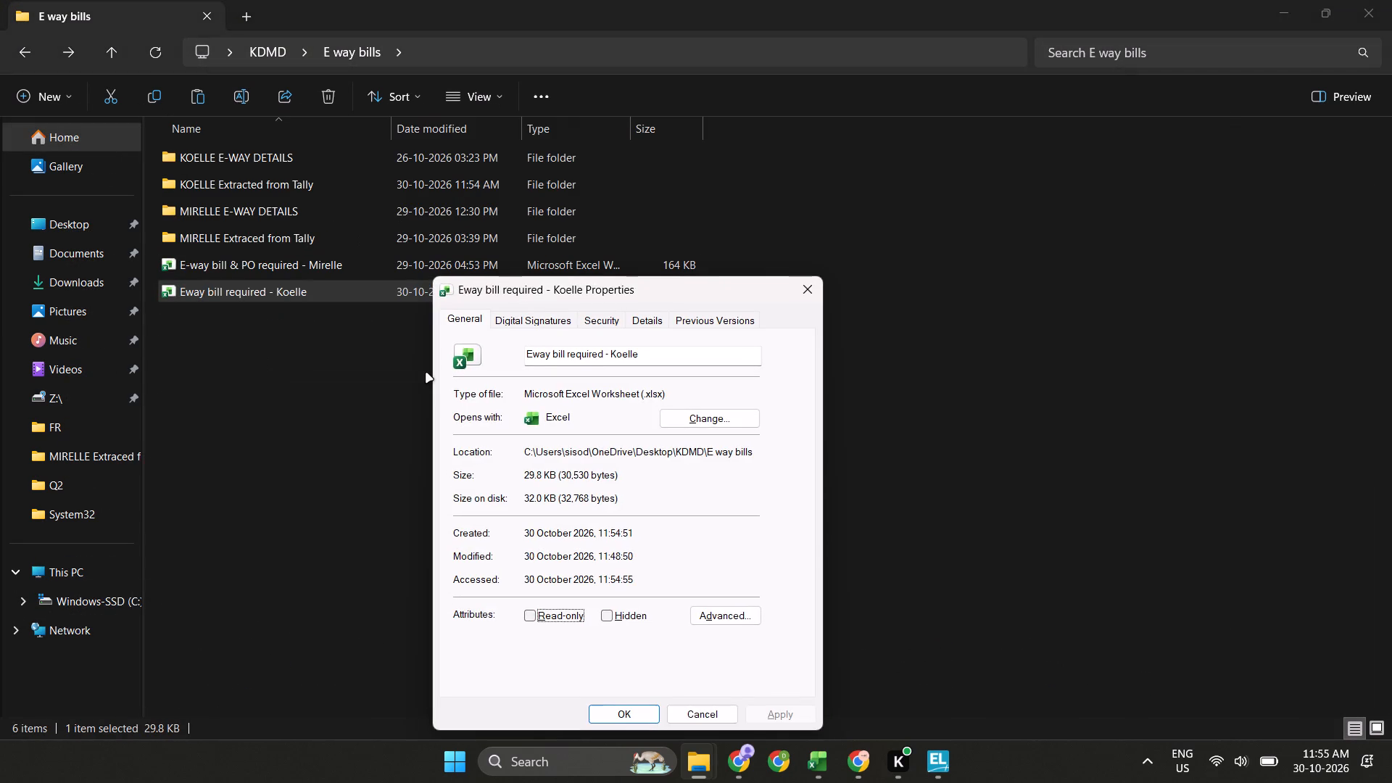
key(Tab)
key(Escape)
key(Escape)
Open the Eway bill required - Koelle workbook in Excel and go to cell A1.
key(Return)
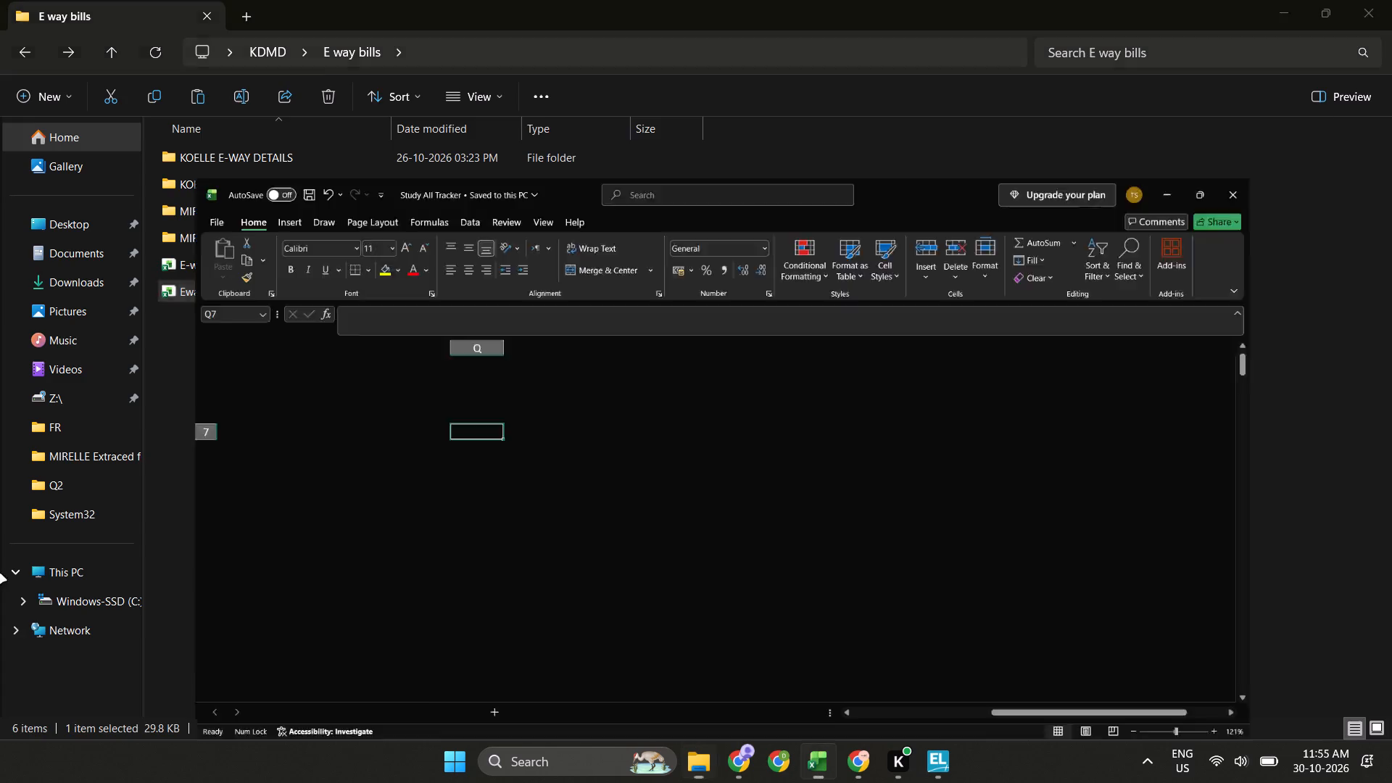
click(509, 557)
key(ctrl+Left)
key(ctrl+Up)
key(ctrl+Left)
key(ctrl+Up)
key(ctrl+Up)
key(ctrl+Up)
key(ctrl+Left)
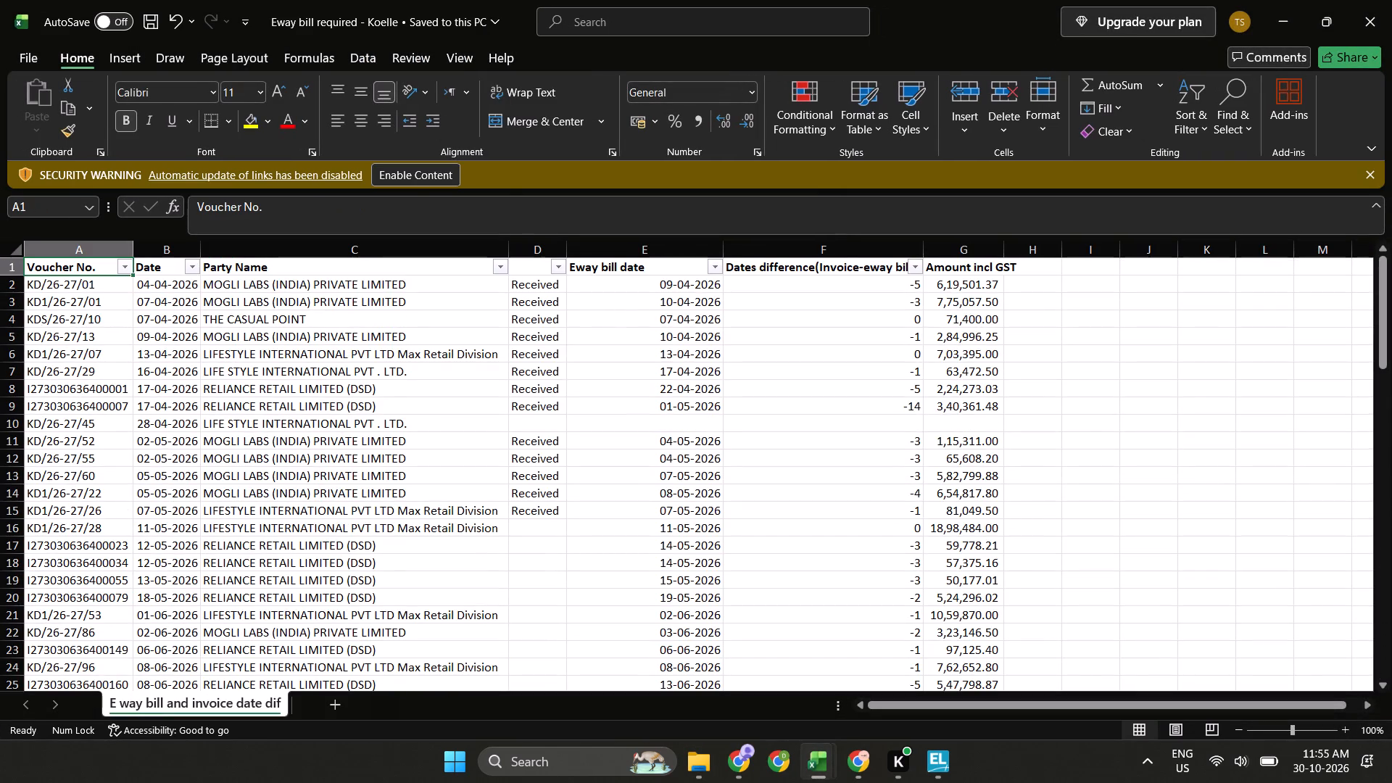
Enable the workbook's blocked content so its external links can update.
click(420, 170)
click(1391, 0)
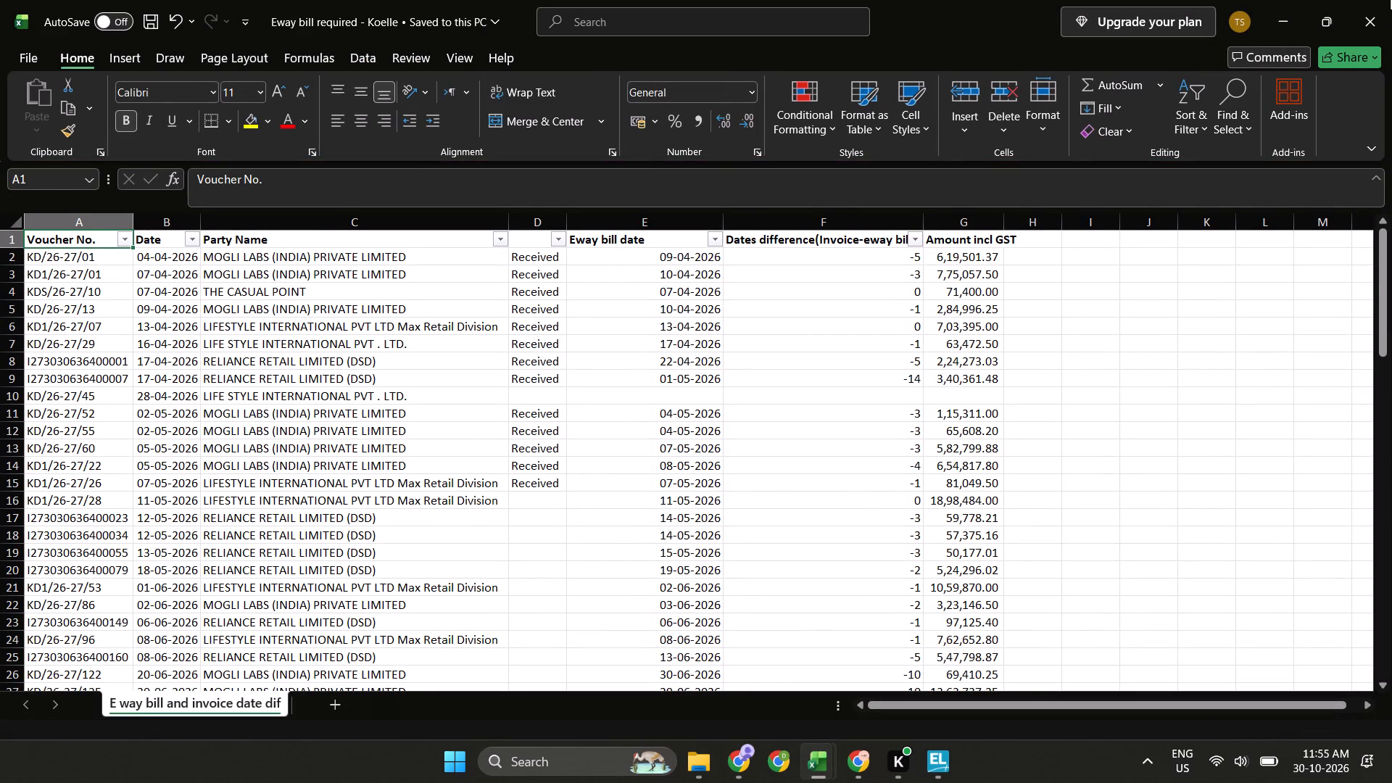
click(1391, 0)
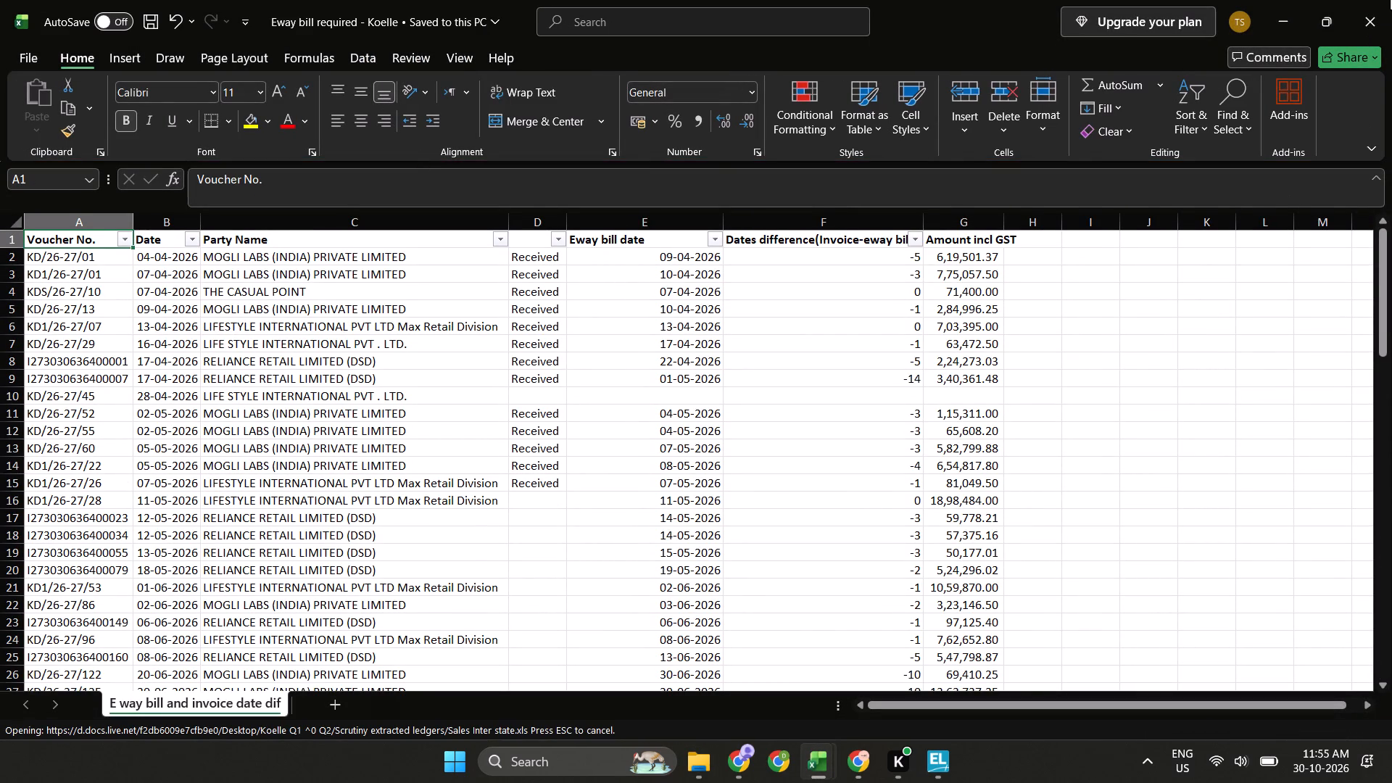
Close the Eway bill required - Koelle workbook.
click(1106, 529)
key(alt+Tab)
key(alt+Tab)
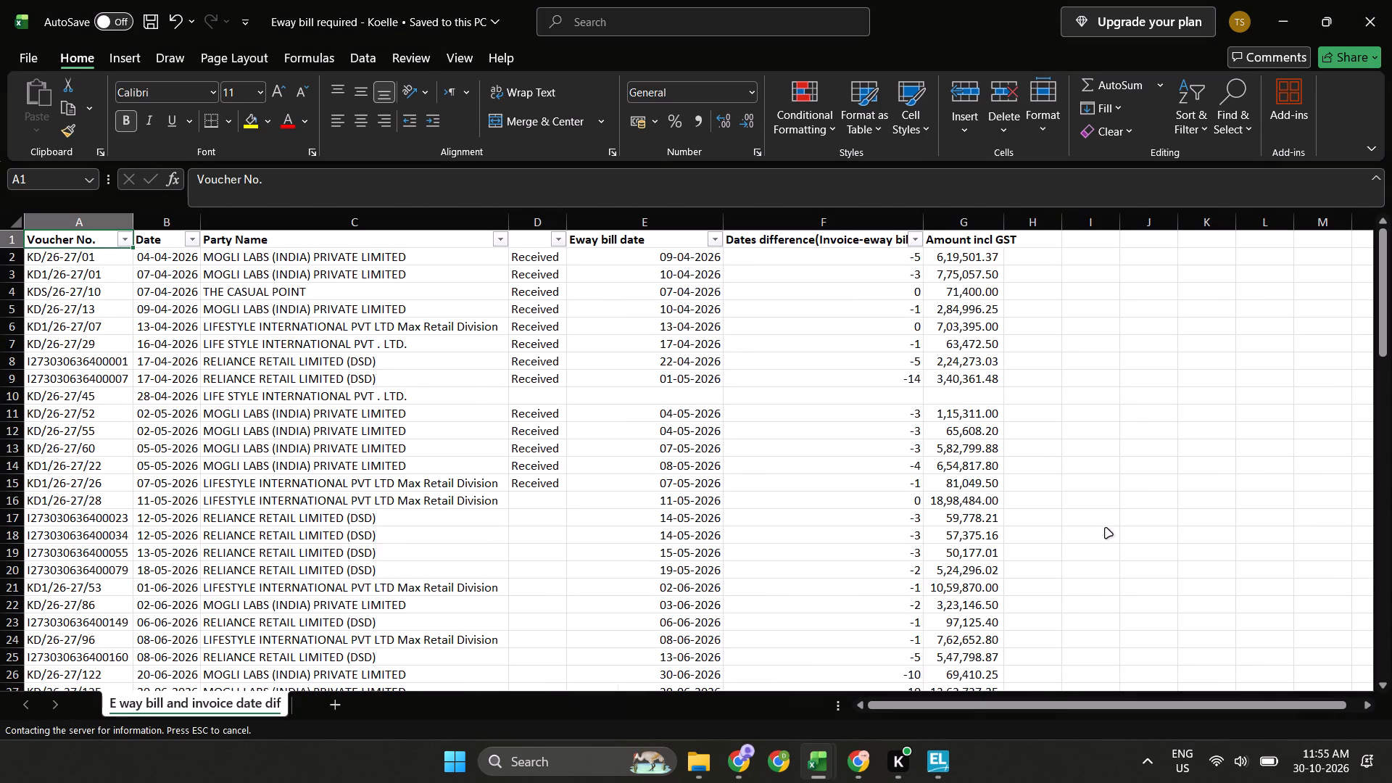
click(1391, 0)
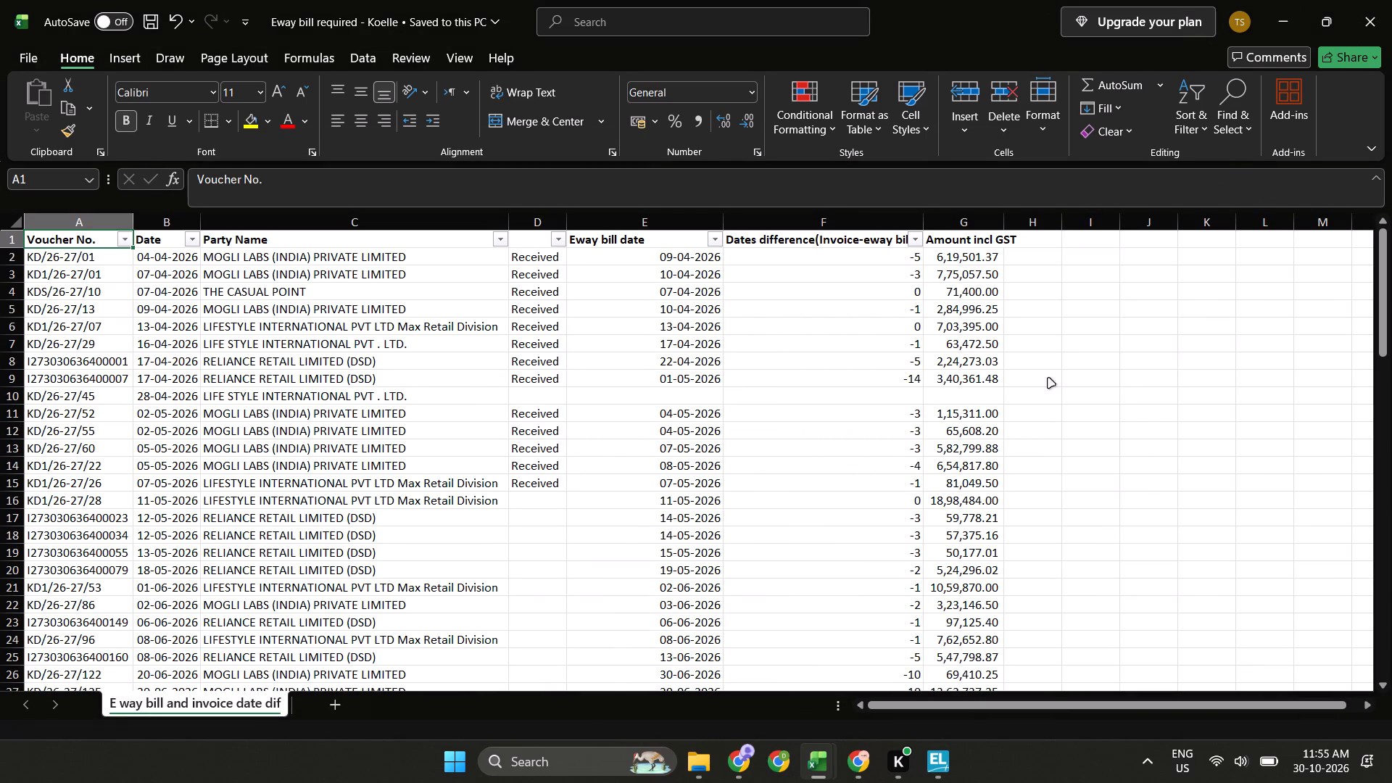
click(1014, 428)
scroll(936, 450, left, 2)
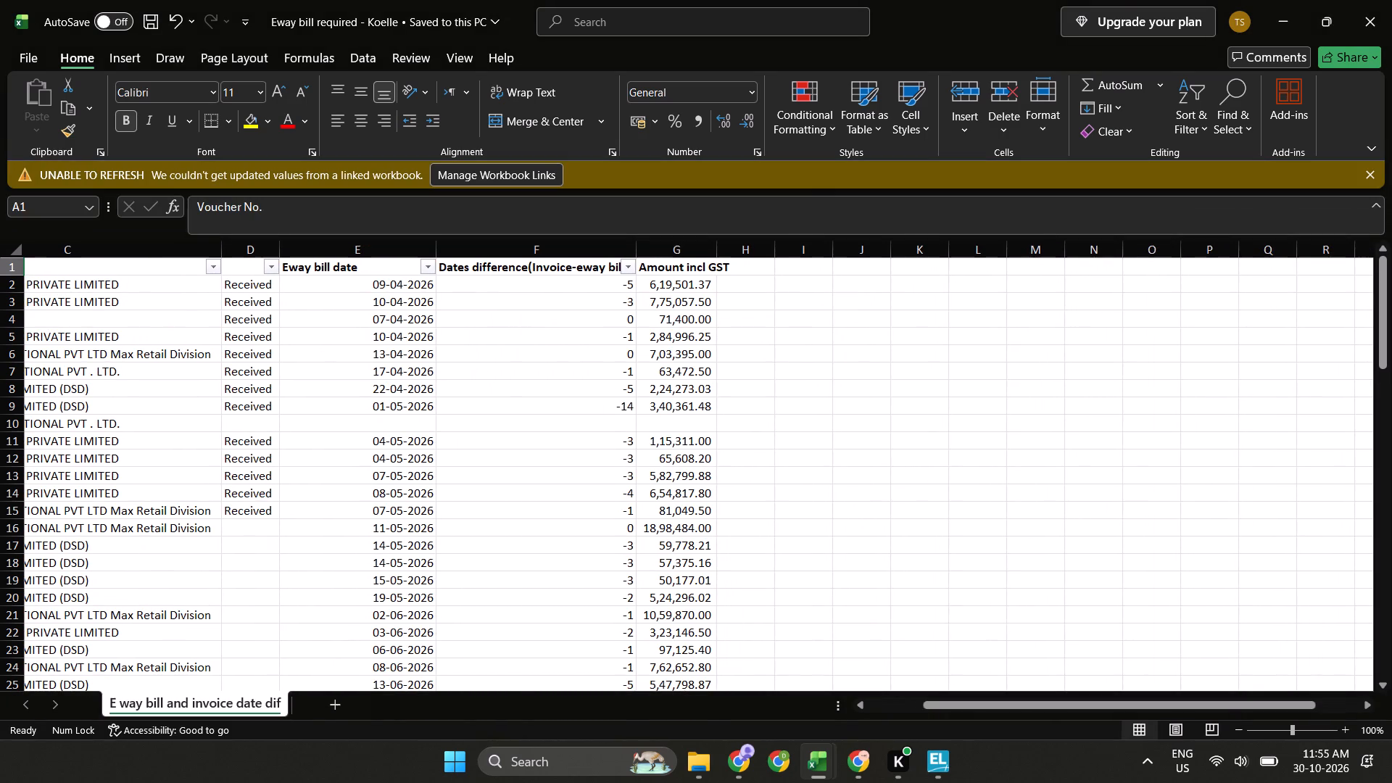
click(1391, 0)
Save and close the Study All Tracker workbook.
key(Left)
key(Left)
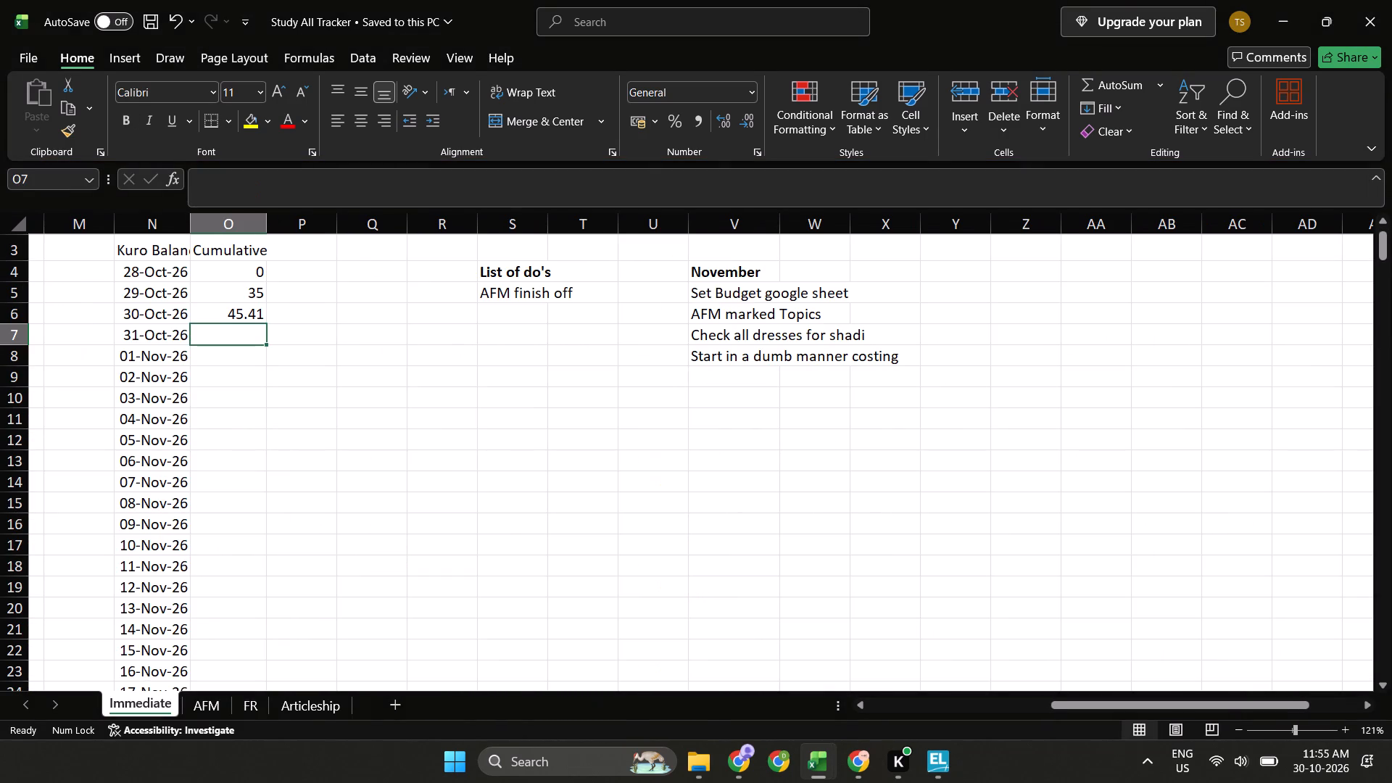
key(ctrl+s)
click(1391, 0)
View the file properties of the Eway bill required - Koelle and E-way bill & PO required - Mirelle workbooks in the E way bills folder.
key(alt+Tab)
key(alt+Tab)
key(alt+Left)
key(alt+Right)
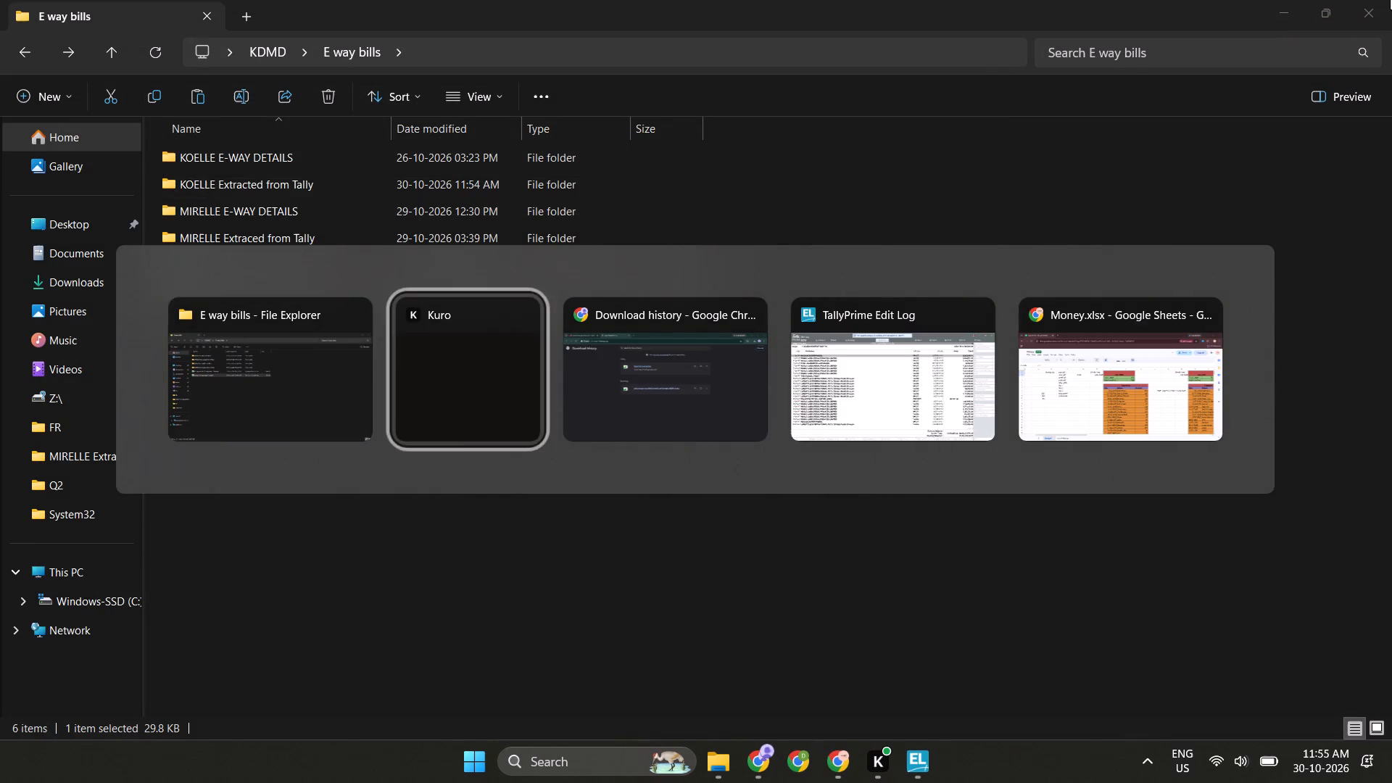
key(alt+Left)
click(923, 242)
key(Down)
key(Up)
key(Down)
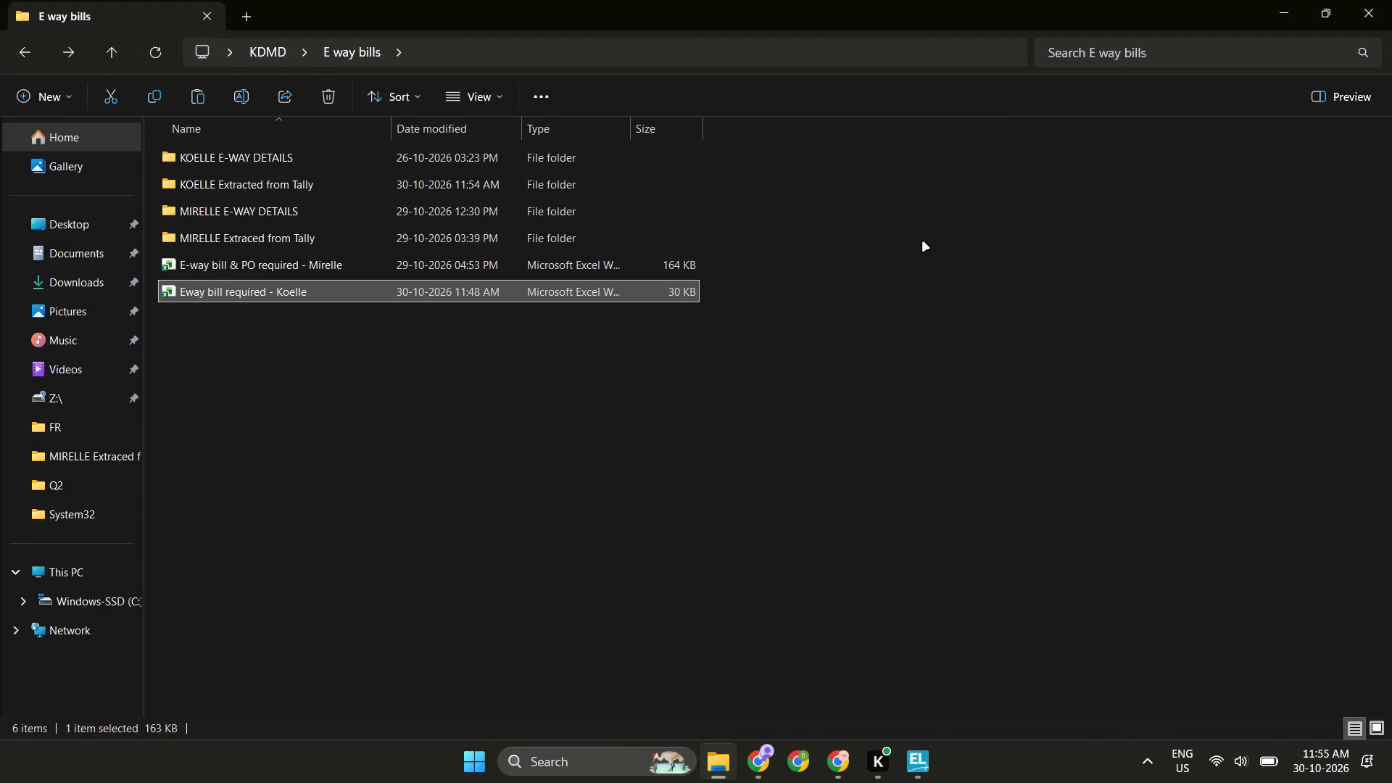
key(alt+Return)
key(Escape)
key(Up)
key(alt+Return)
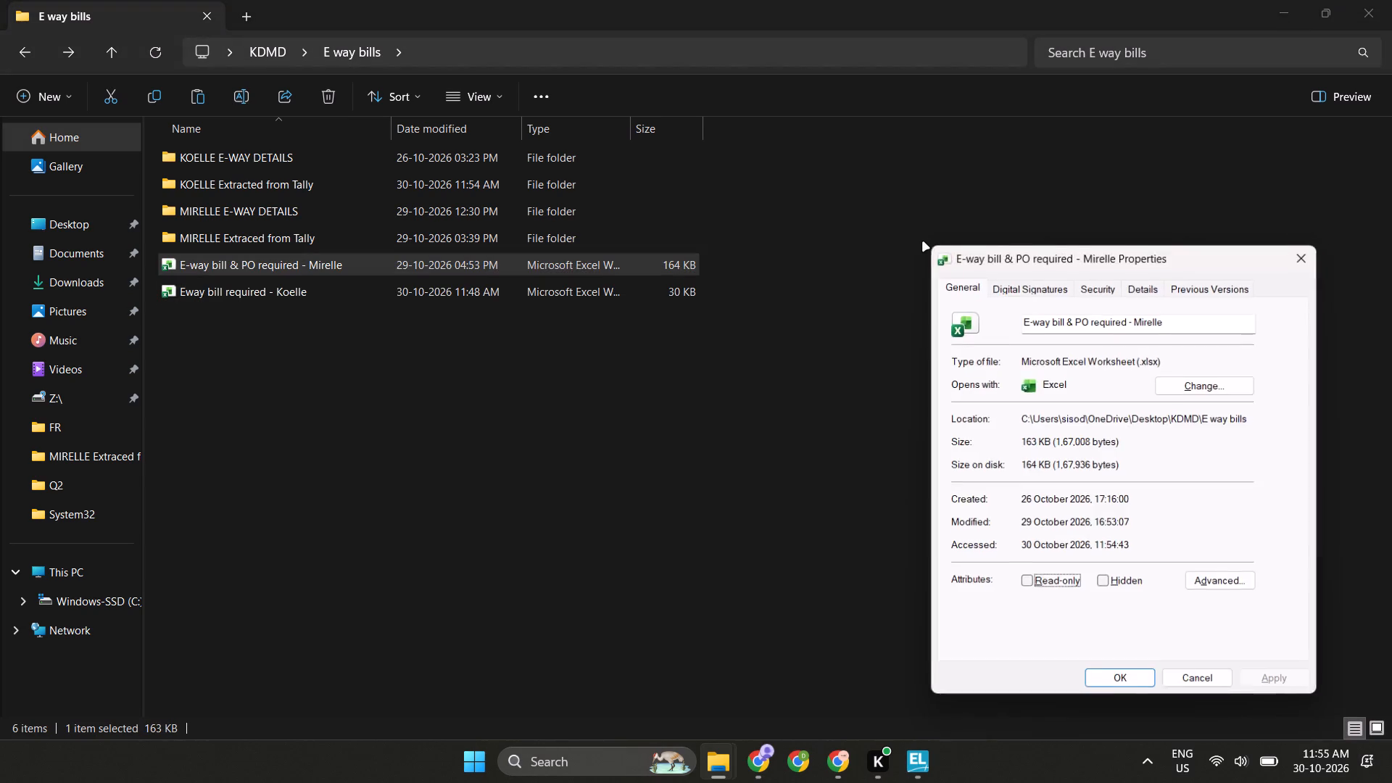
key(Escape)
Switch to TallyPrime and look over the voucher list of Koelle's 1 SALES AGAINST IGST 5% ledger.
key(alt+Tab)
key(alt+Tab)
key(alt+Down)
key(alt+Right)
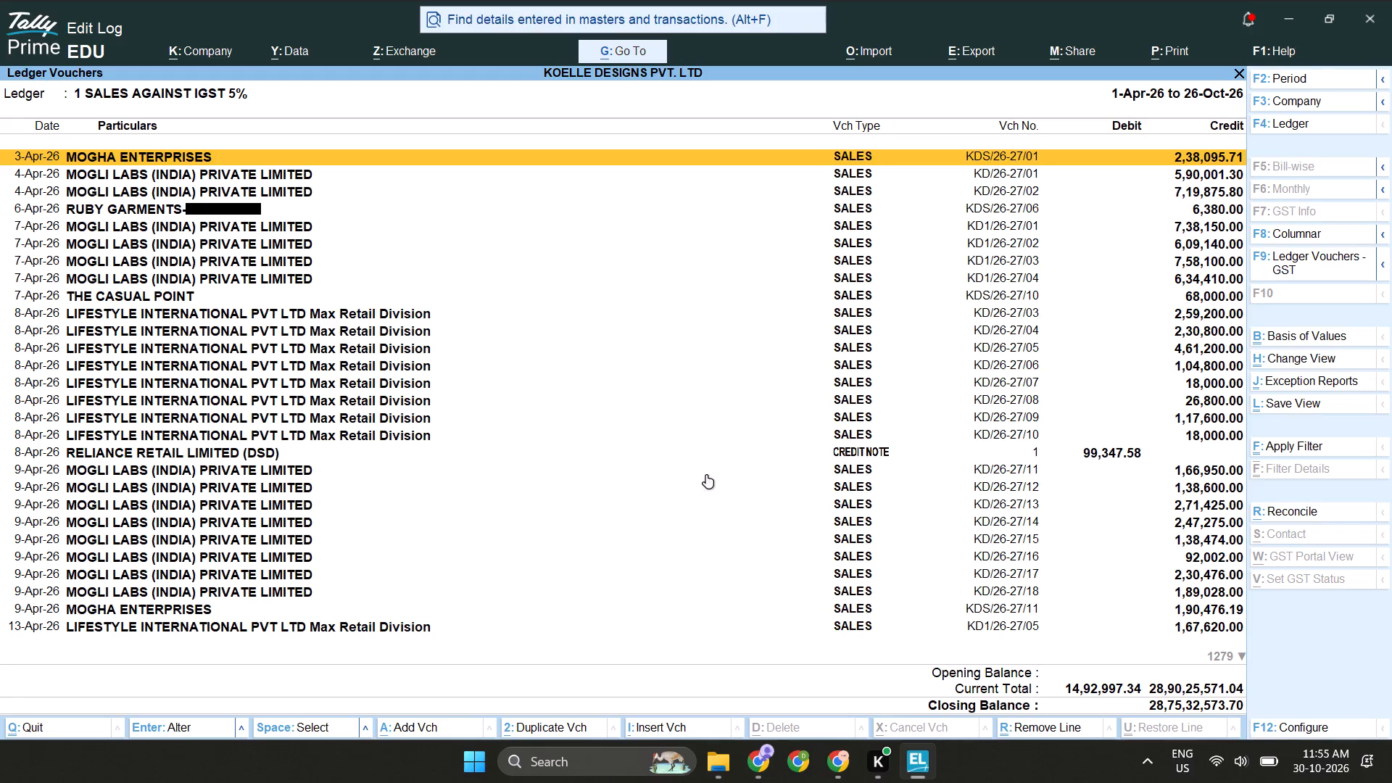
click(706, 475)
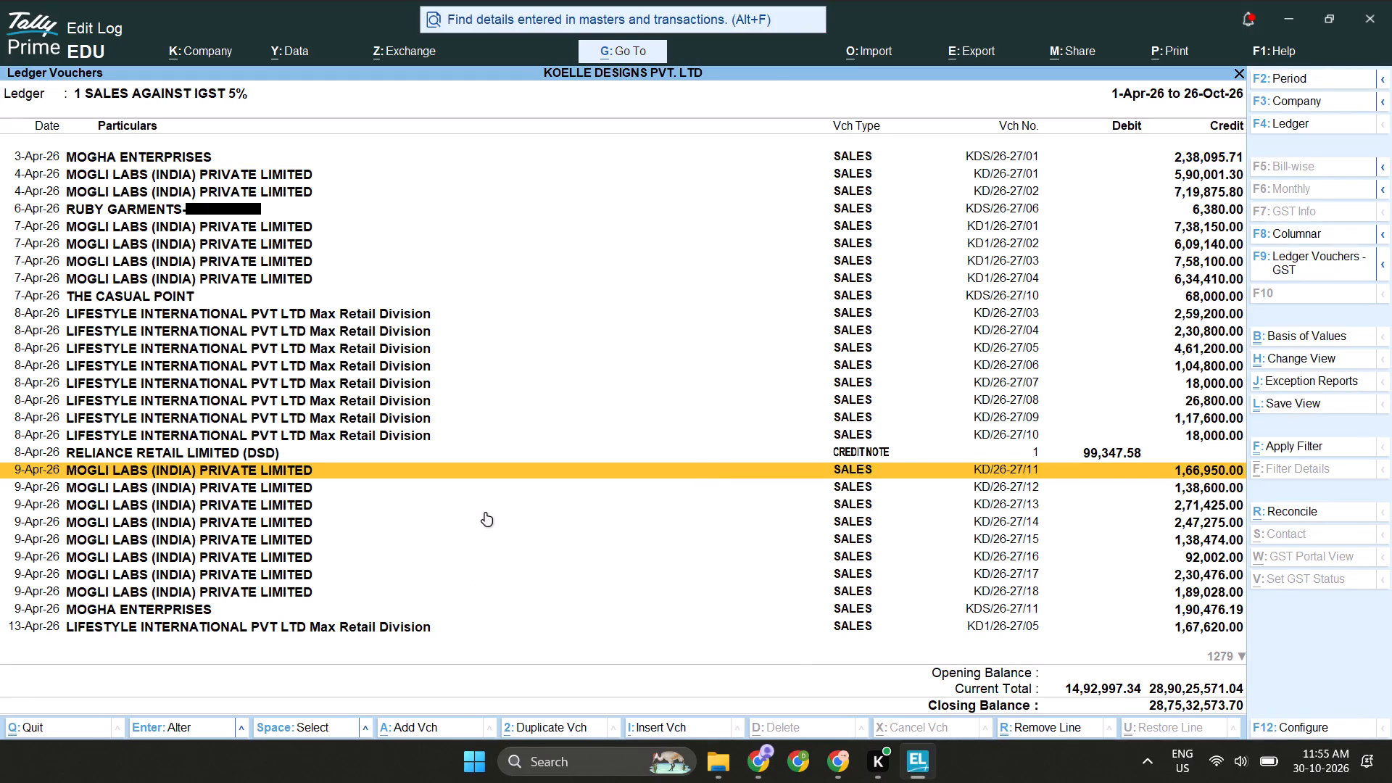
key(Up)
key(Up)
key(Up)
key(Up)
Return to the E way bills folder, open the Eway bill required - Koelle workbook in Excel and update its external links.
key(alt+Tab)
key(Left)
key(Right)
key(Left)
key(Down)
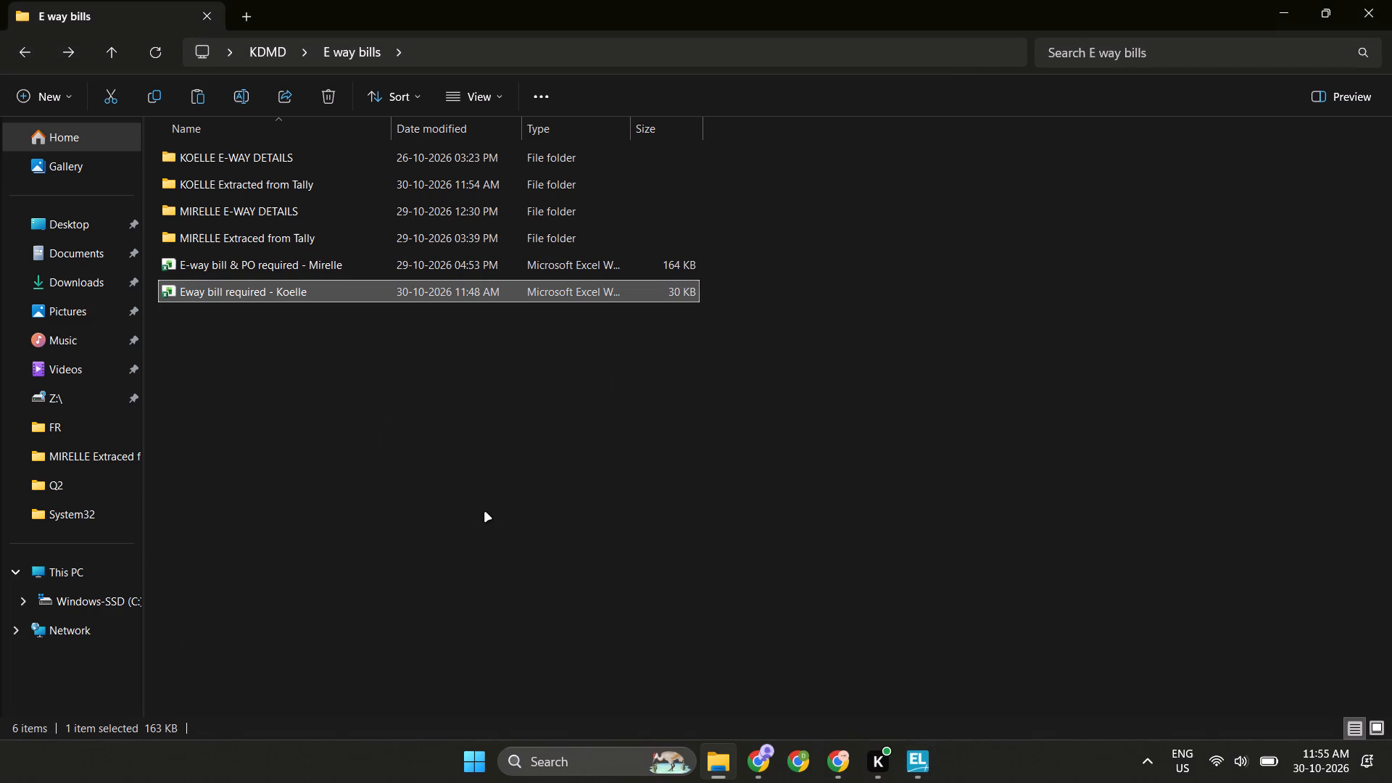
key(Return)
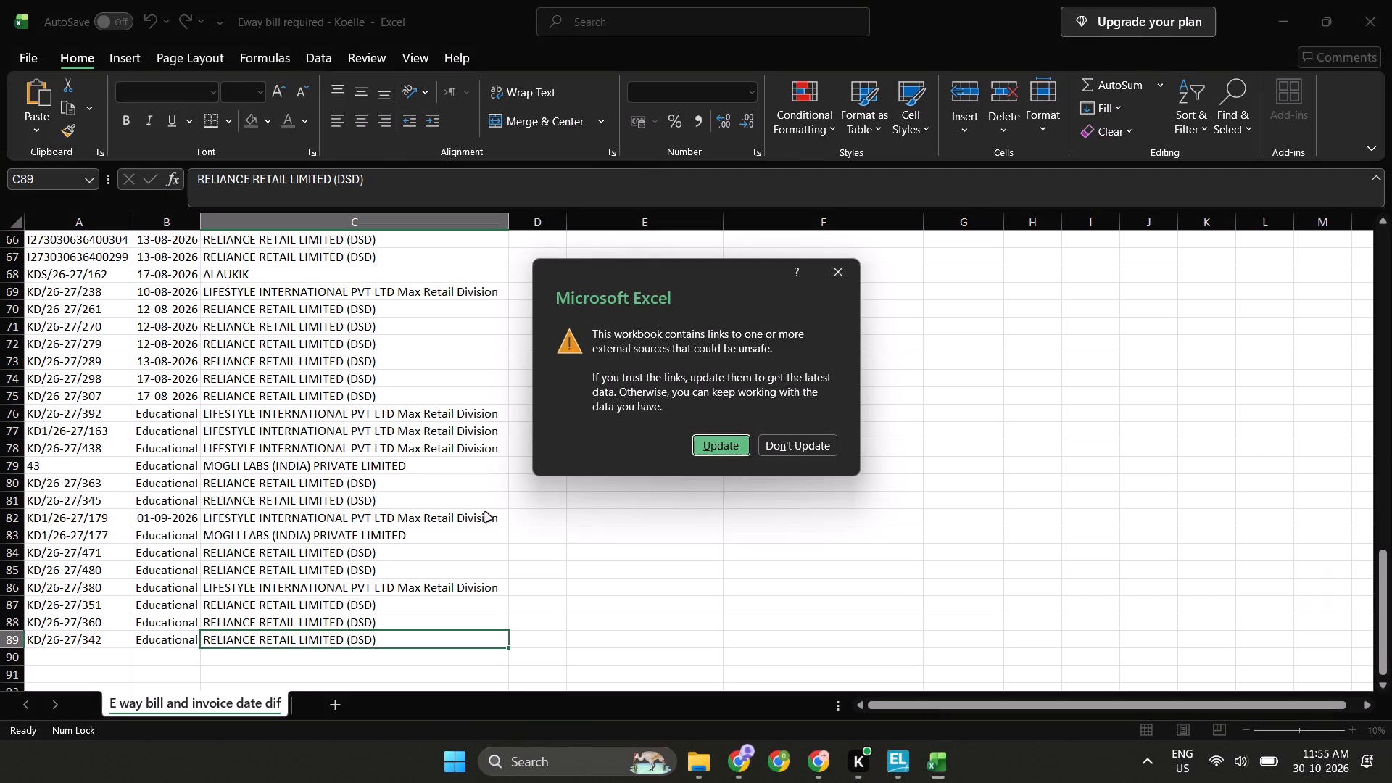
key(Return)
Go to the Party Name heading in row 1 of the e way bill and invoice date sheet.
key(ctrl+Up)
key(ctrl+Left)
key(ctrl+Up)
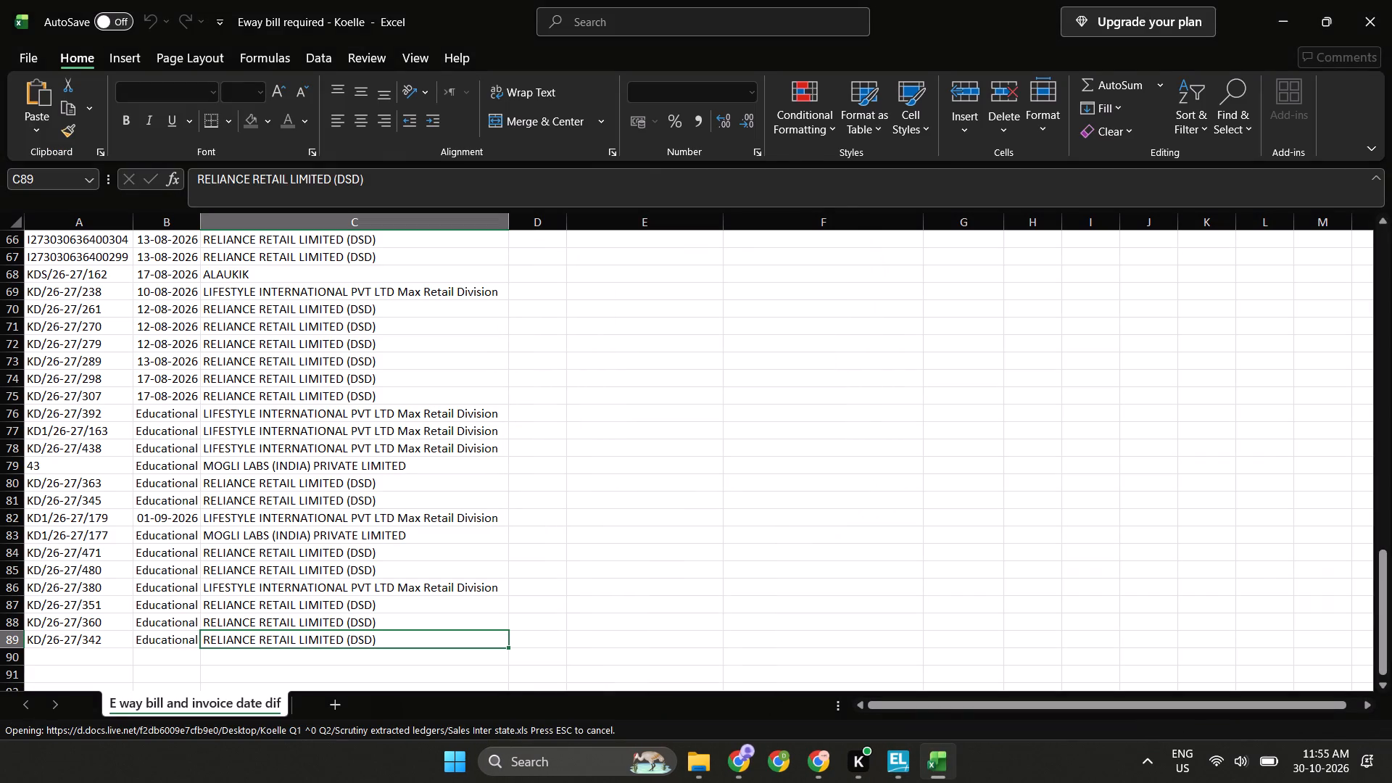
key(ctrl+Up)
key(ctrl+Left)
key(Up)
key(Up)
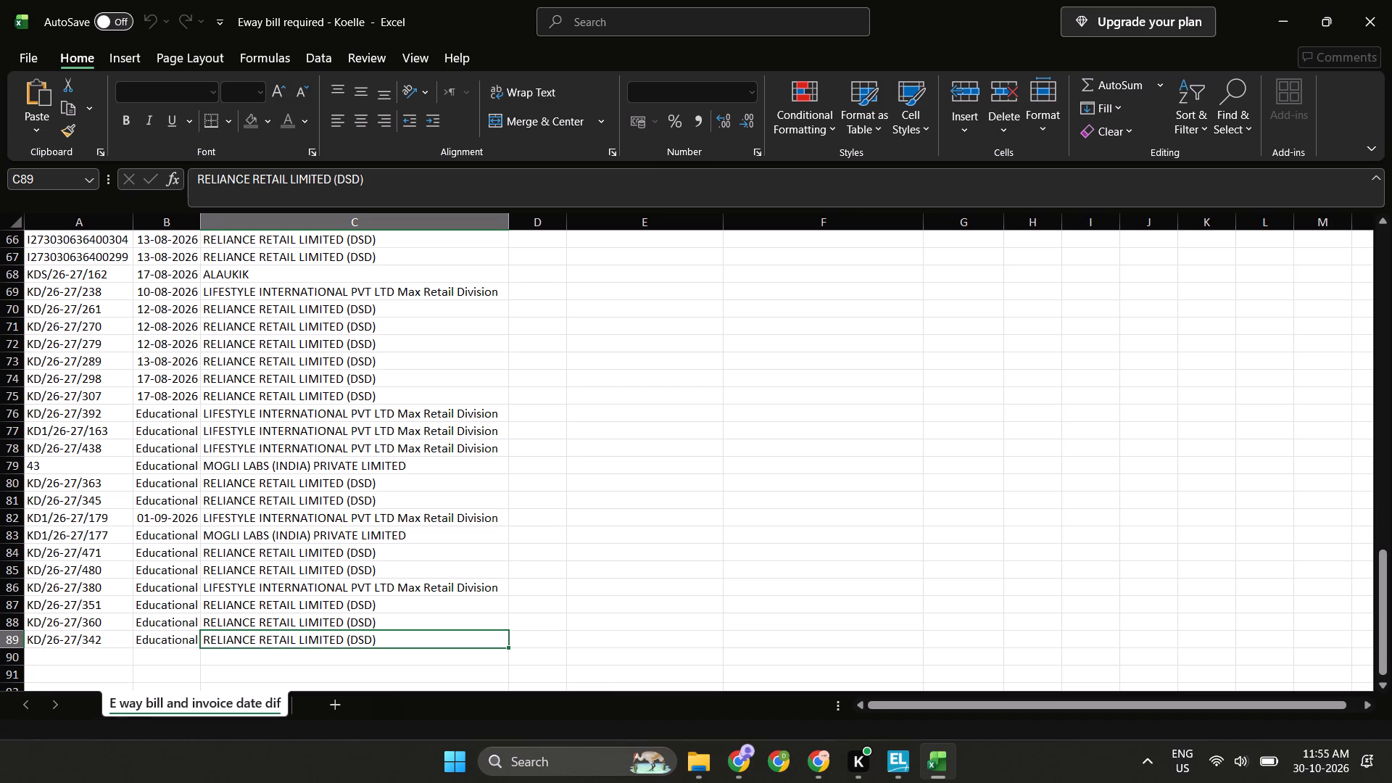
key(ctrl+Left)
key(ctrl+Up)
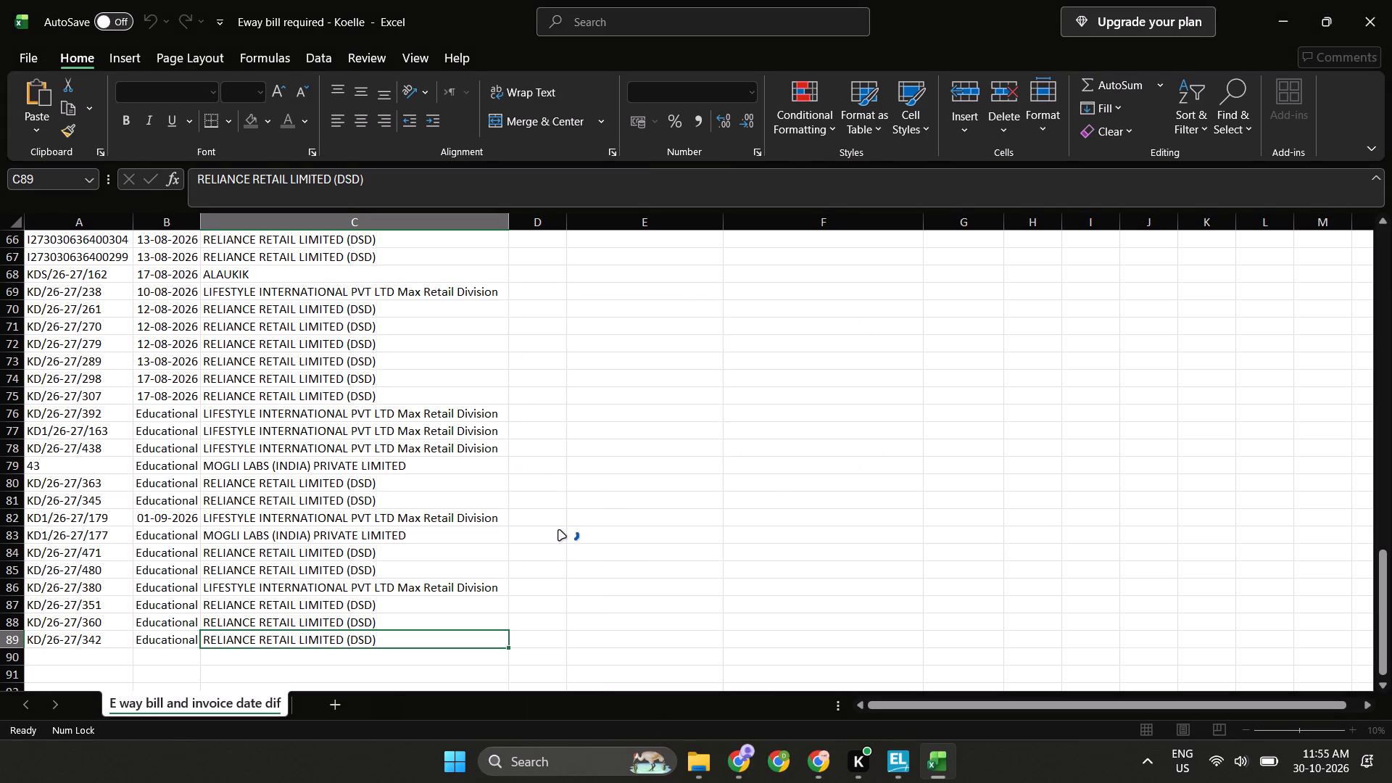
key(ctrl+Up)
key(ctrl+Up)
key(Up)
key(Left)
key(Up)
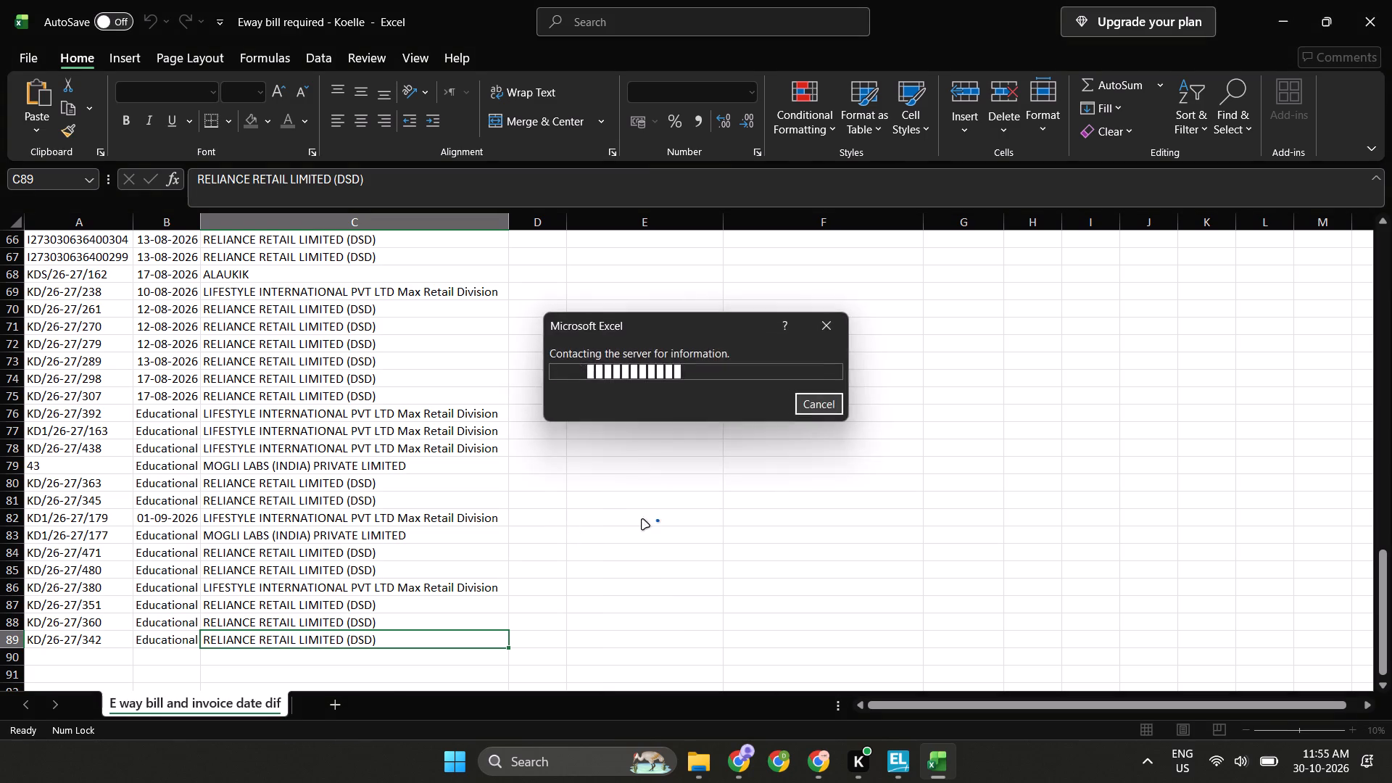
click(594, 504)
key(ctrl+Up)
key(ctrl+Left)
key(ctrl+Left)
key(ctrl+Up)
key(ctrl+Left)
key(Left)
key(Up)
key(Up)
key(Right)
key(Up)
key(Right)
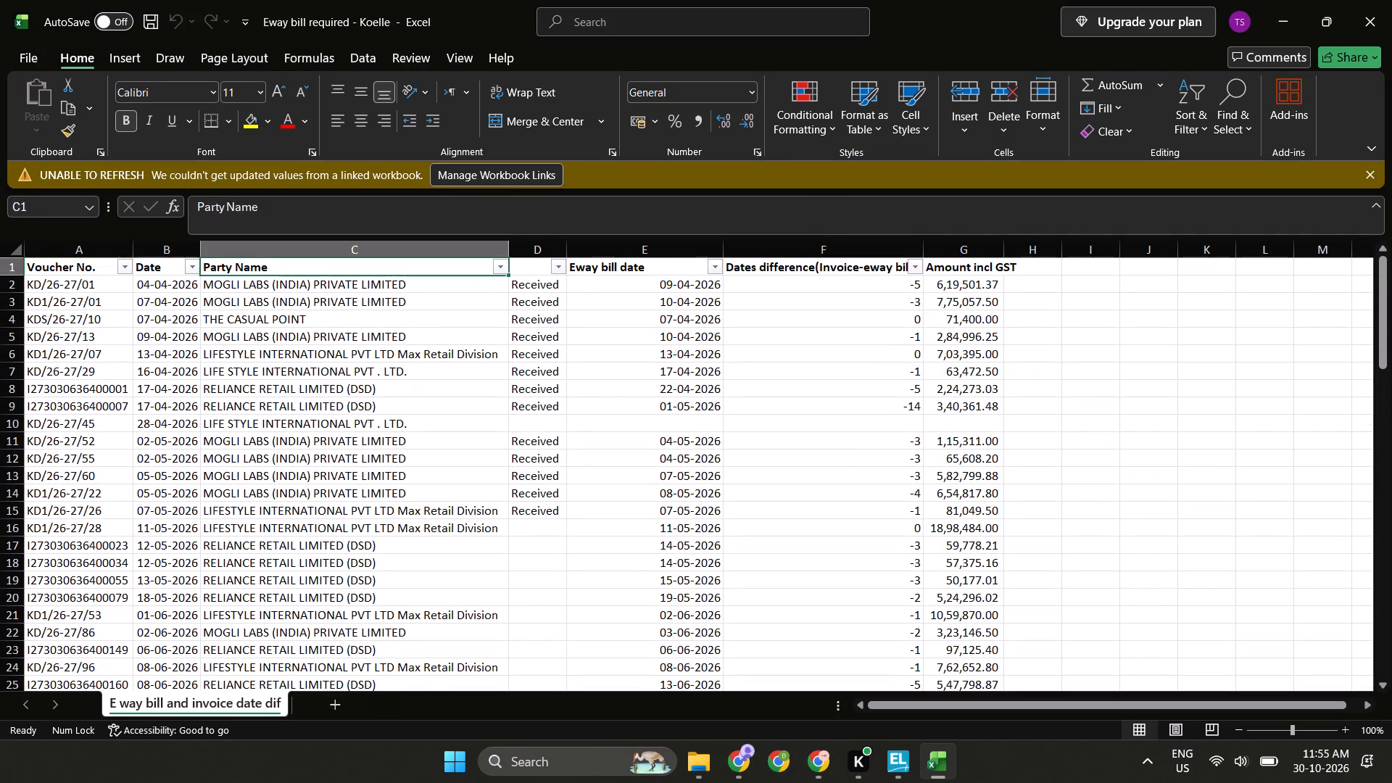
Examine the Eway bill date, Dates difference and Amount incl GST columns down to the last filled amount.
key(Down)
key(Right)
key(Up)
key(Right)
key(Left)
key(Right)
key(Right)
key(Right)
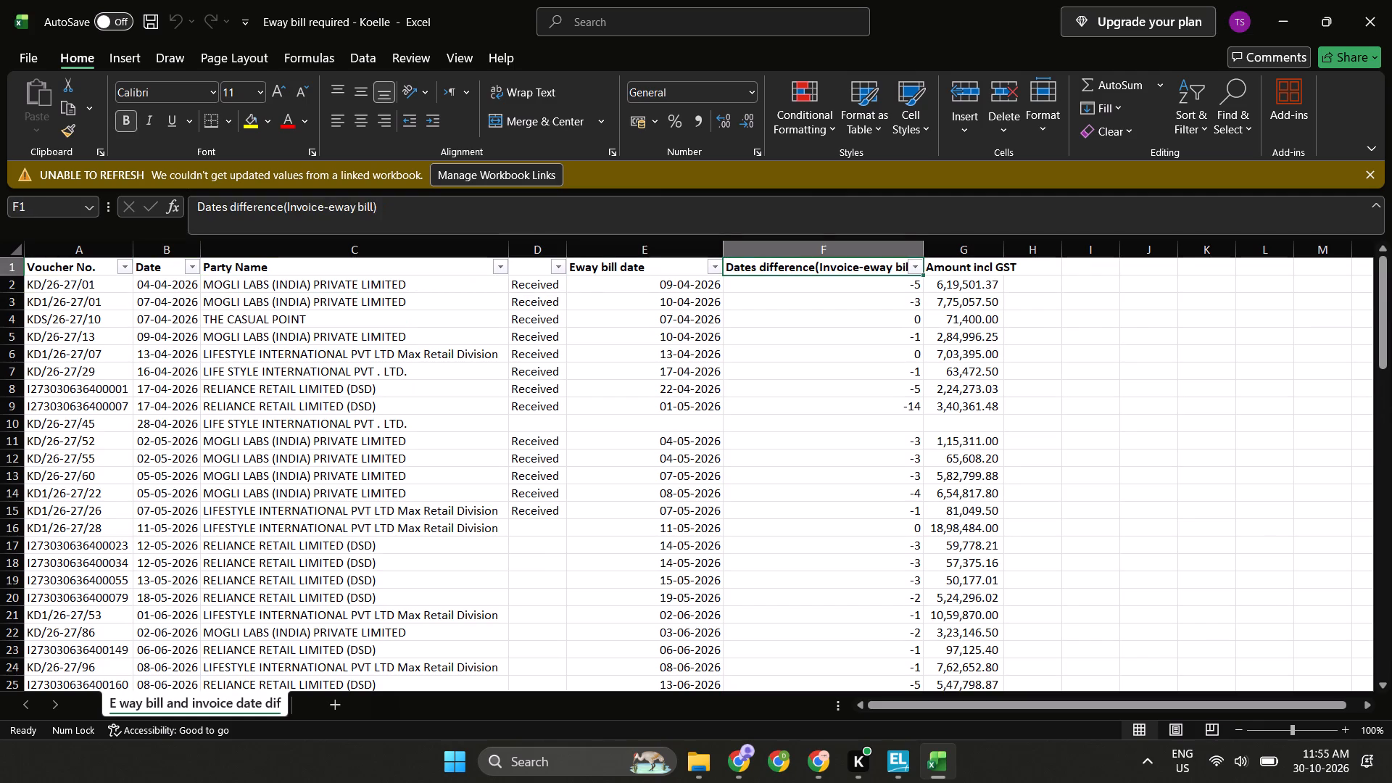
key(Down)
key(Left)
key(Up)
key(Right)
key(Left)
key(Down)
key(Down)
key(Right)
key(Down)
key(ctrl+Down)
key(ctrl+Down)
key(ctrl+Down)
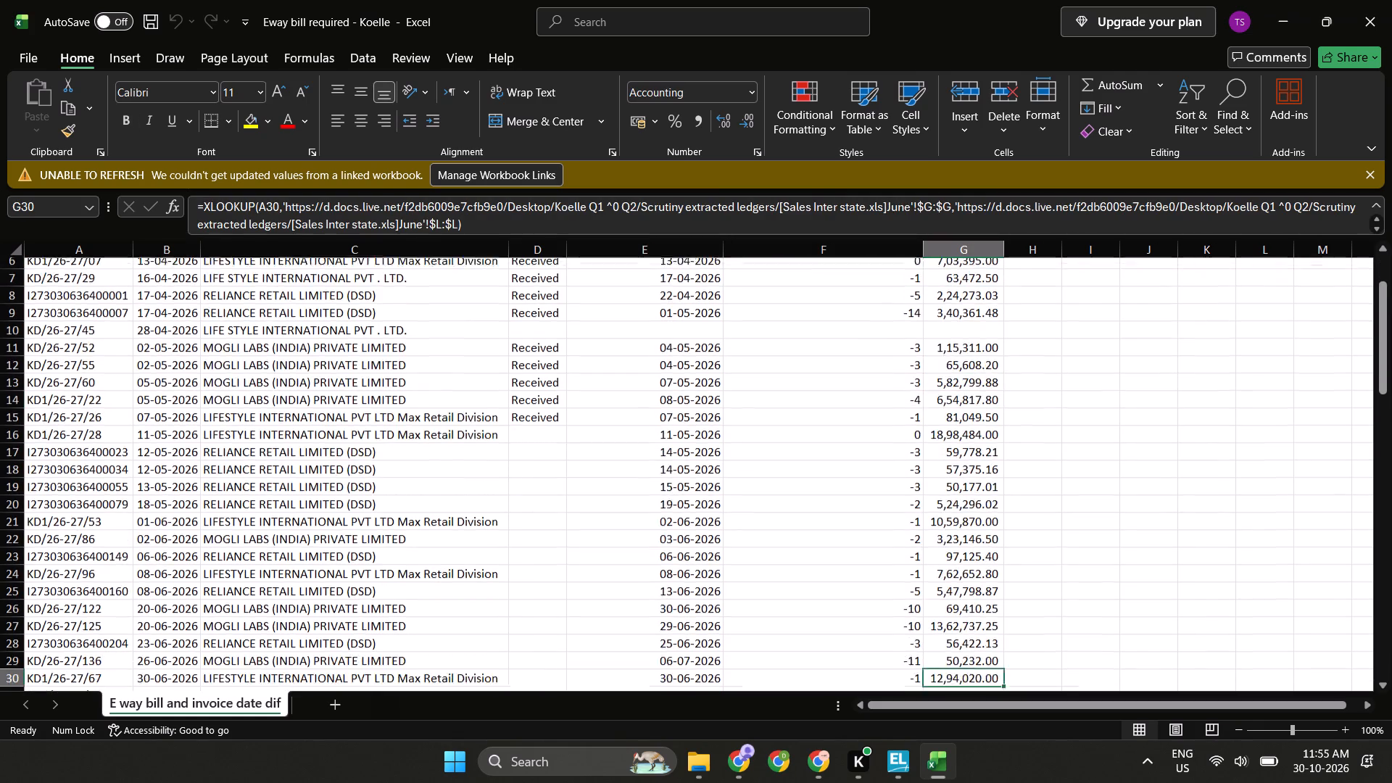
key(ctrl+Down)
key(Up)
key(ctrl+Up)
key(ctrl+Up)
key(ctrl+Up)
Examine the Eway bill date entries and their formulas around rows 10 to 14, then return to the header row.
key(Down)
key(Left)
key(Down)
key(Down)
key(Down)
key(Left)
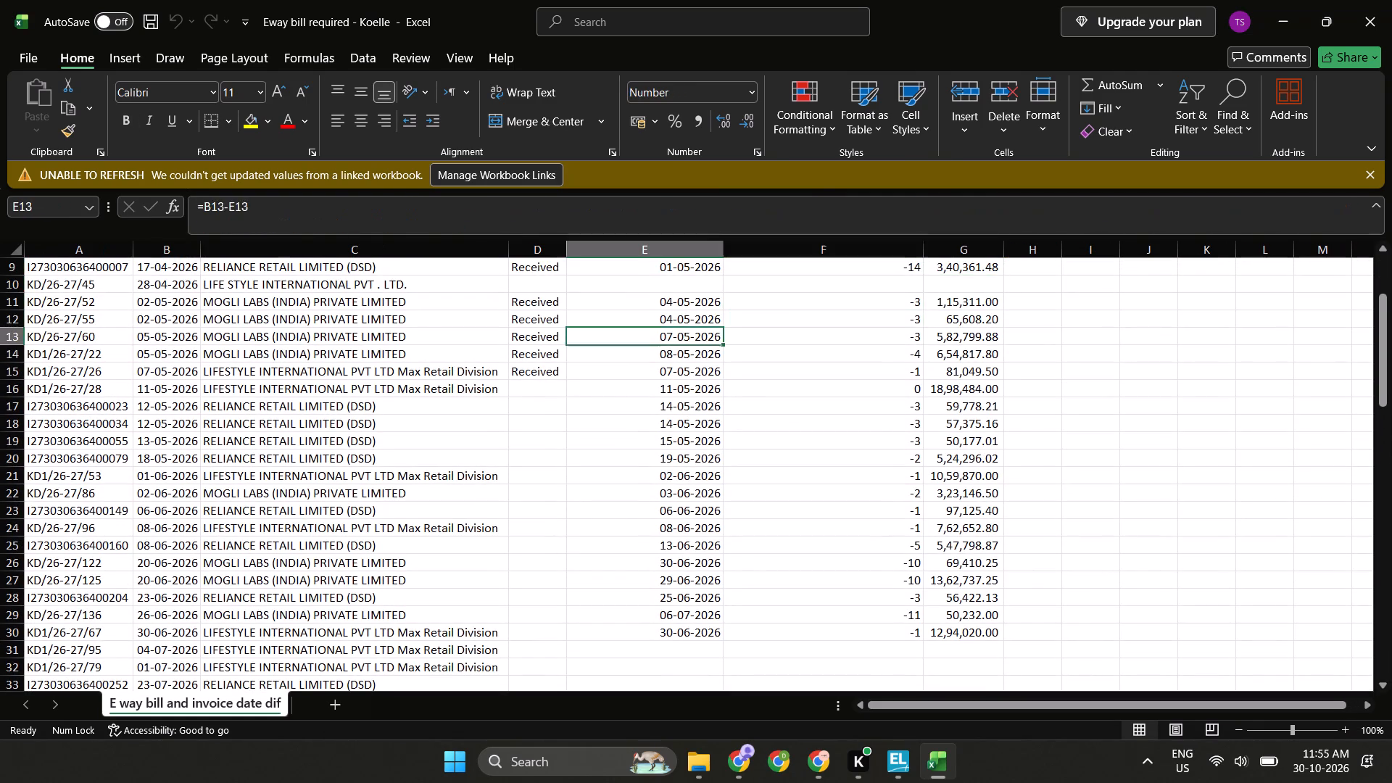
key(Up)
key(Up)
key(Up)
key(Down)
key(Down)
key(Down)
key(Down)
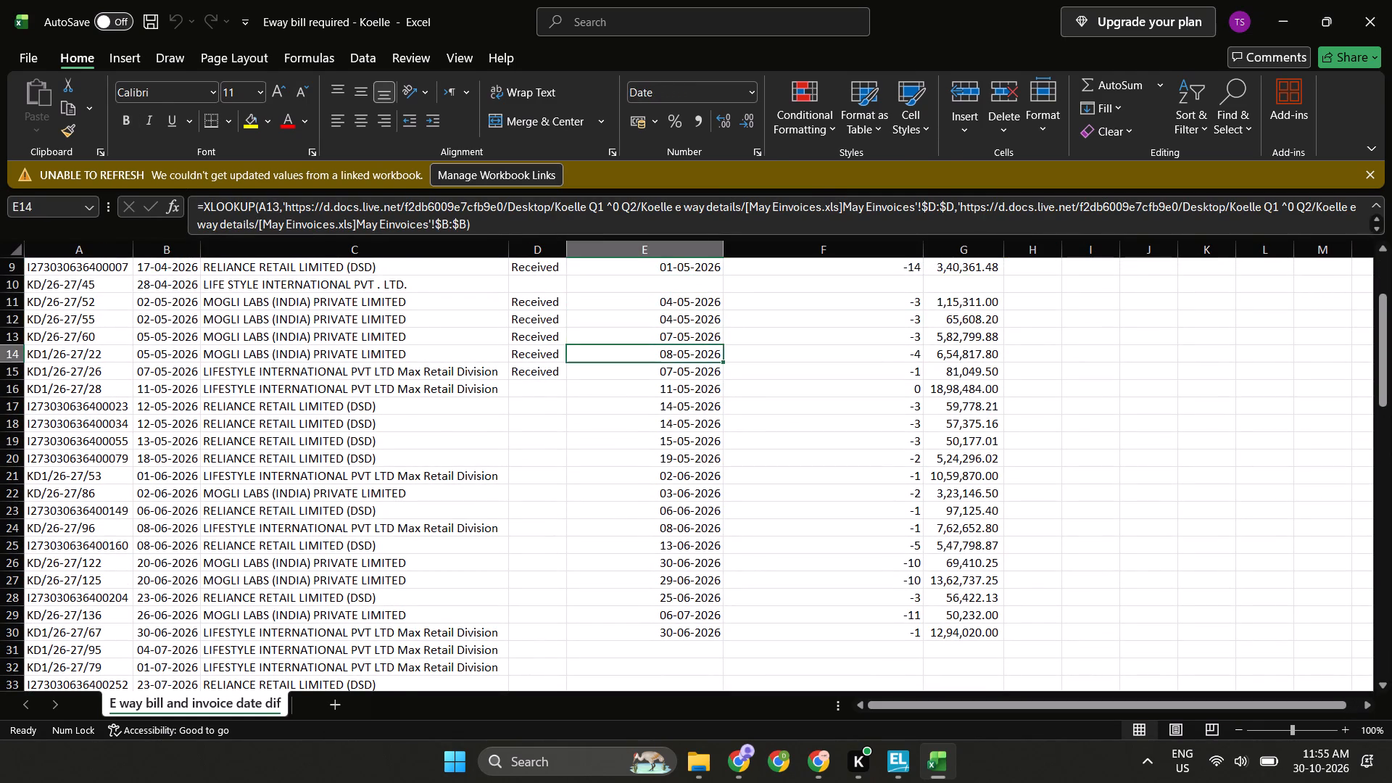
key(ctrl+Up)
key(ctrl+Up)
key(ctrl+Up)
key(ctrl+Up)
key(ctrl+Up)
Examine the Voucher No., Date and Party Name columns from the headings down to the last entries.
key(Left)
key(Down)
key(Down)
key(Left)
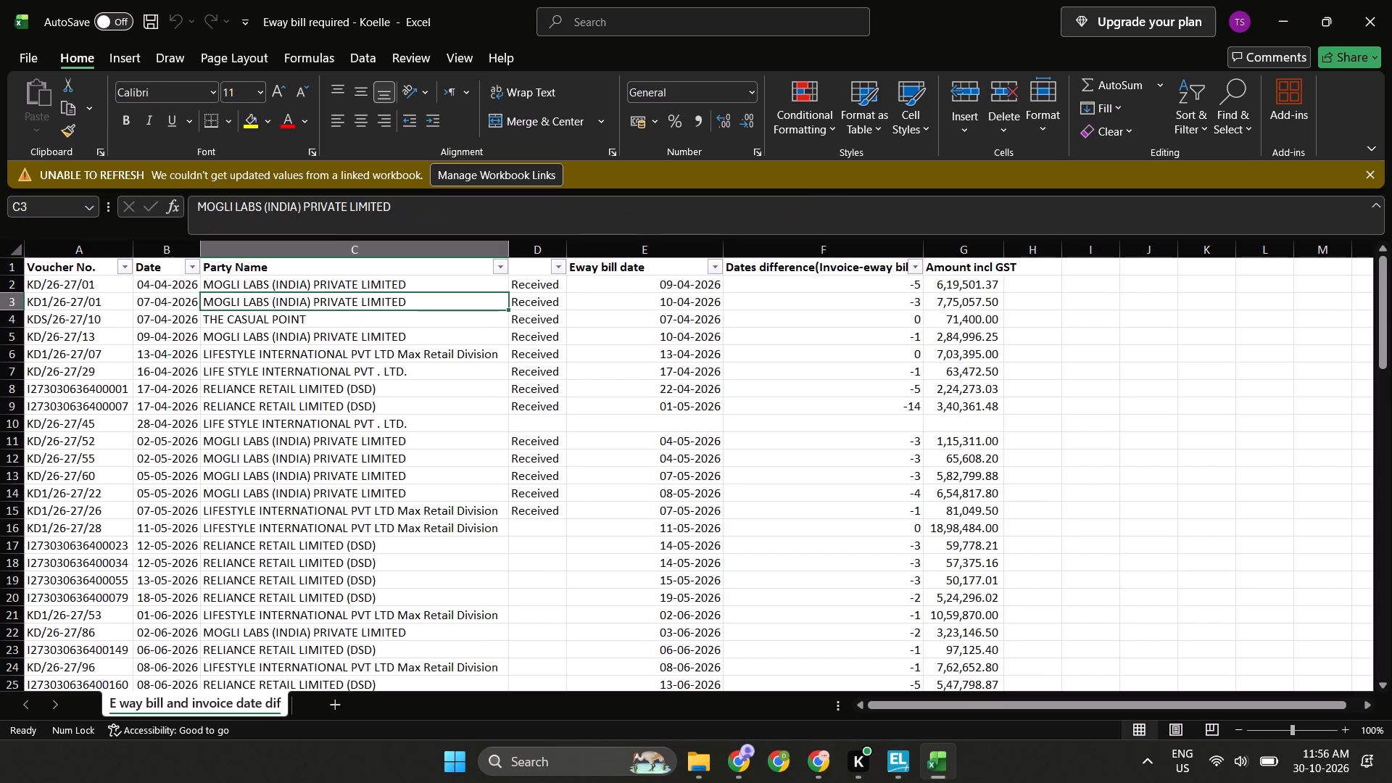
key(Up)
key(Up)
key(Left)
key(Left)
key(Left)
key(Down)
key(Down)
key(ctrl+Down)
key(ctrl+Up)
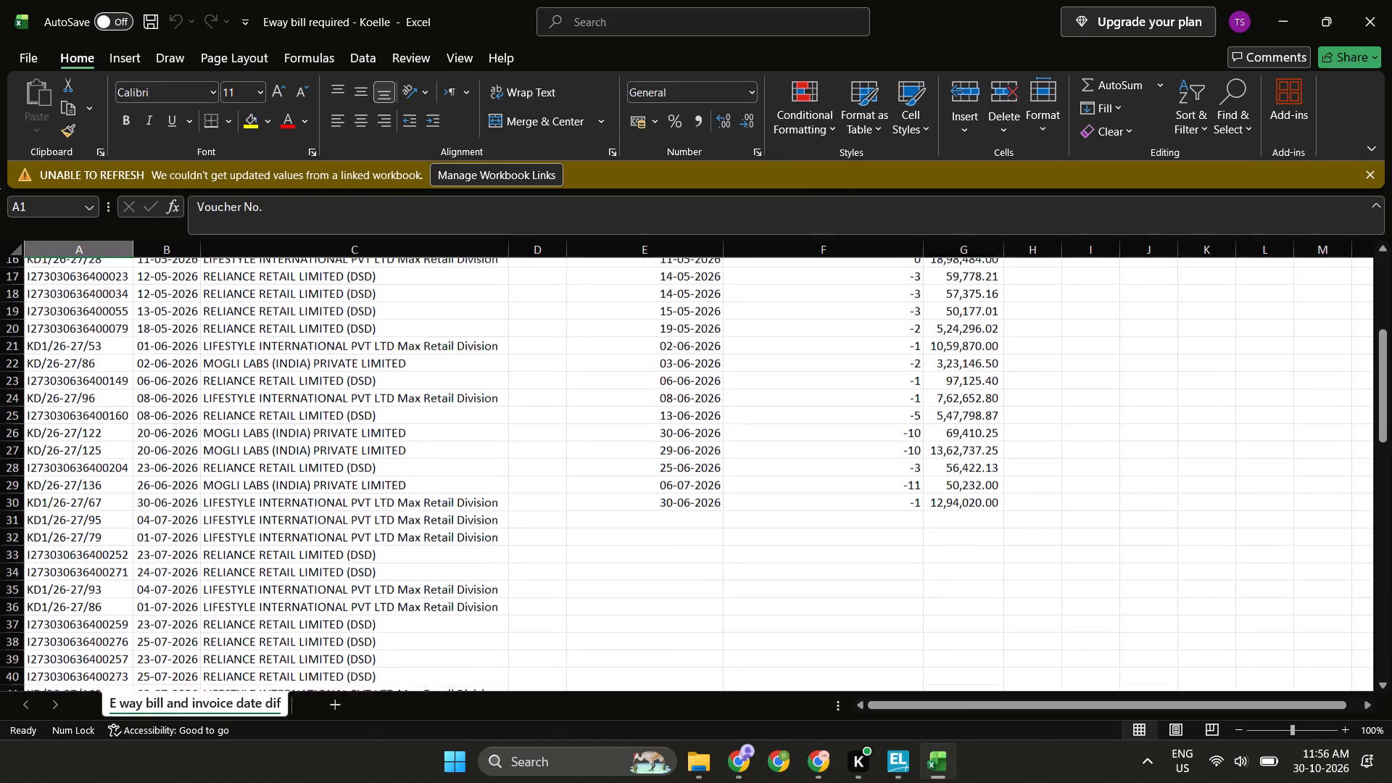
key(ctrl+Up)
key(Down)
key(Right)
key(Down)
key(ctrl+Down)
key(Up)
key(ctrl+Up)
key(Right)
key(Down)
key(ctrl+Down)
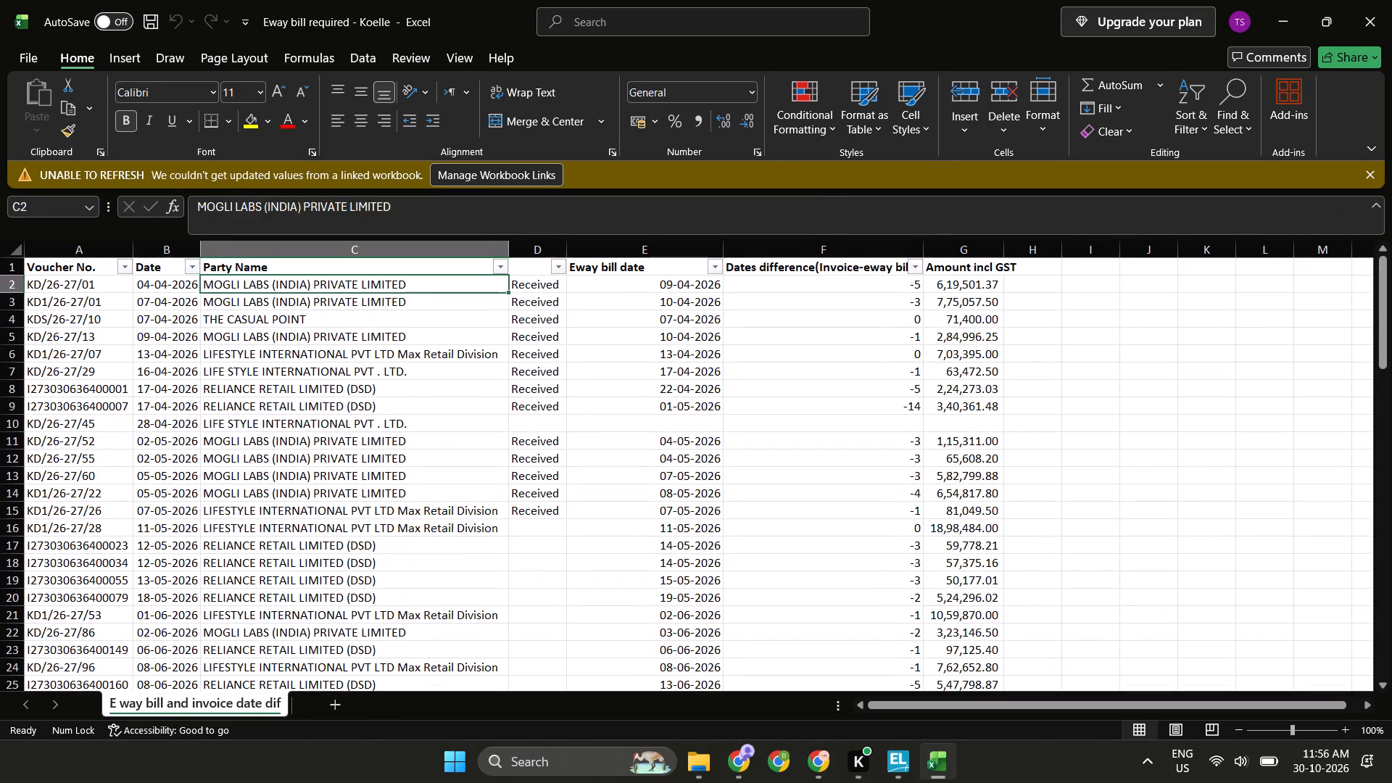
key(ctrl+Up)
Examine the Received status, Eway bill date and voucher details of the first invoices in rows 2 to 7.
key(Down)
key(Right)
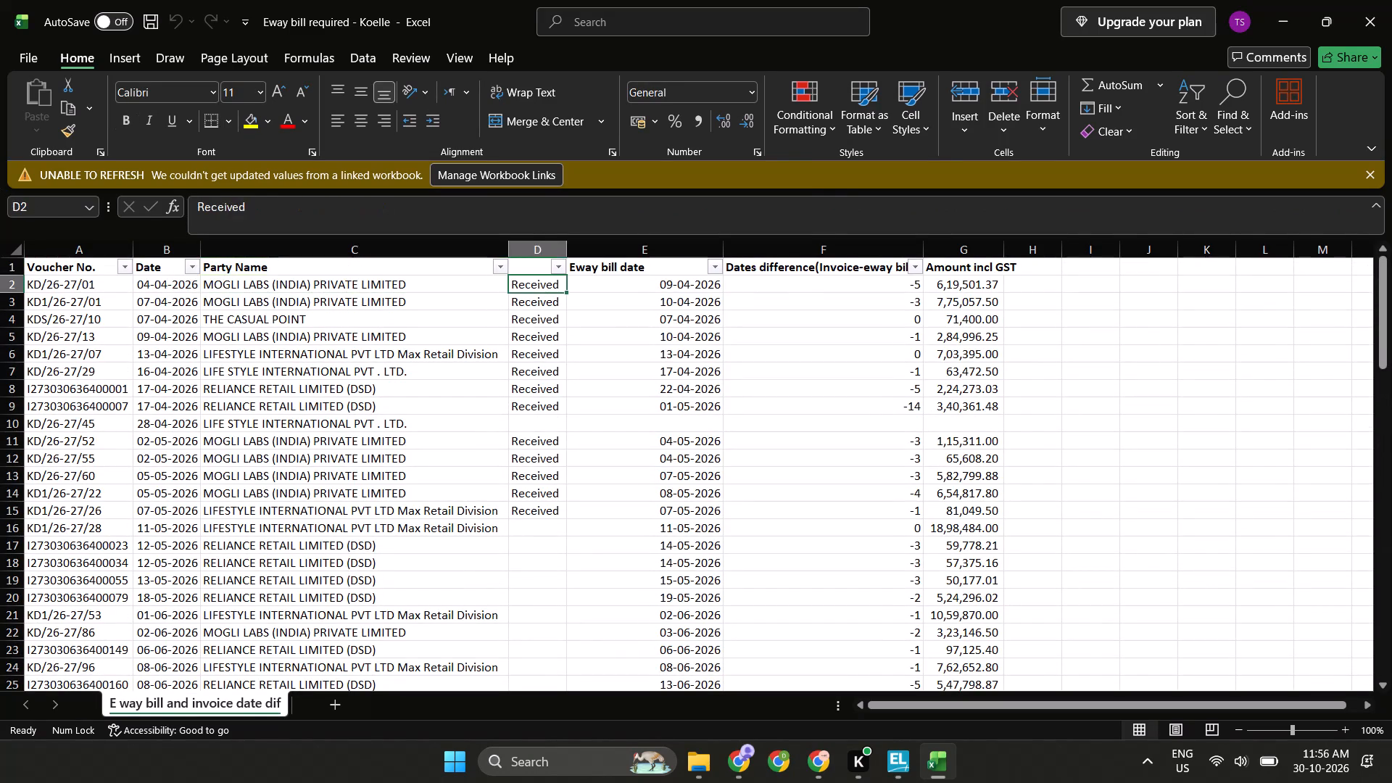
key(Right)
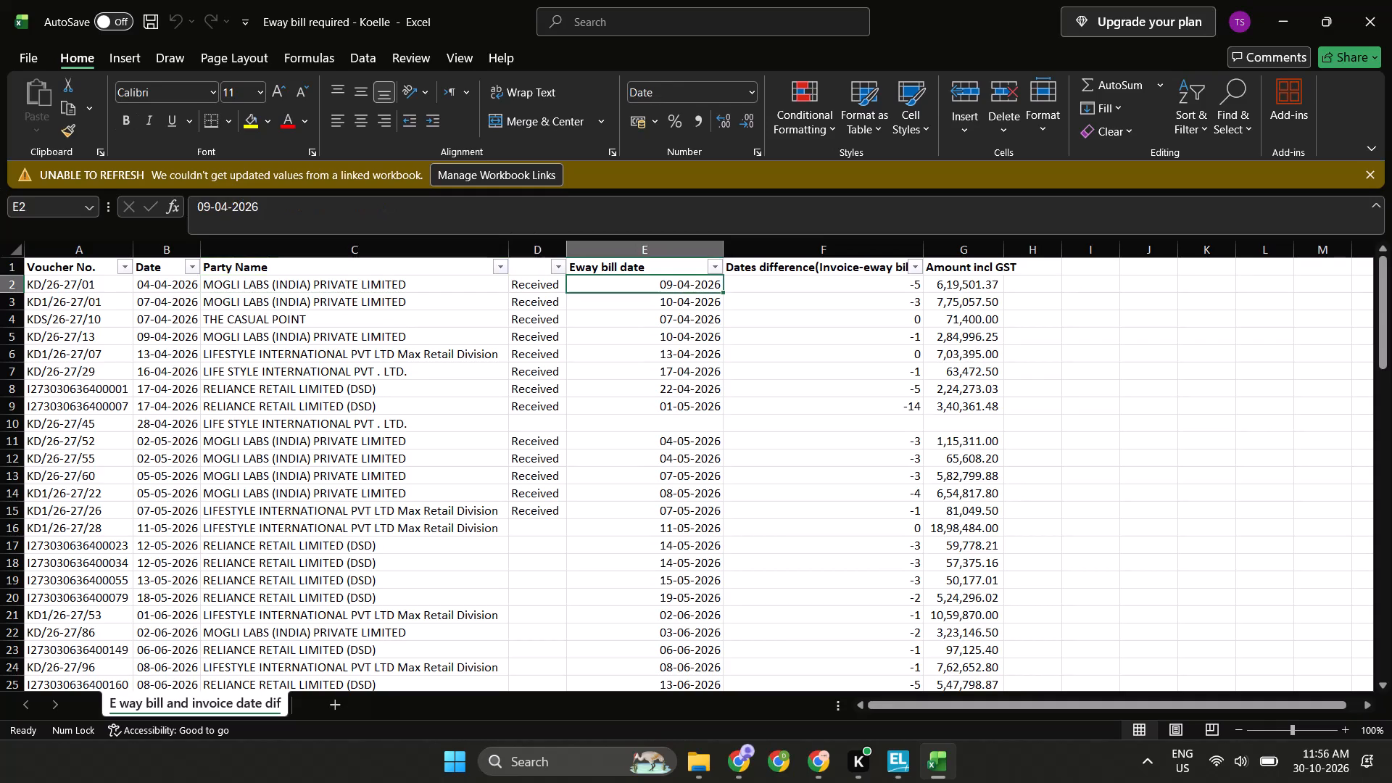
key(Left)
key(Right)
key(Left)
key(Up)
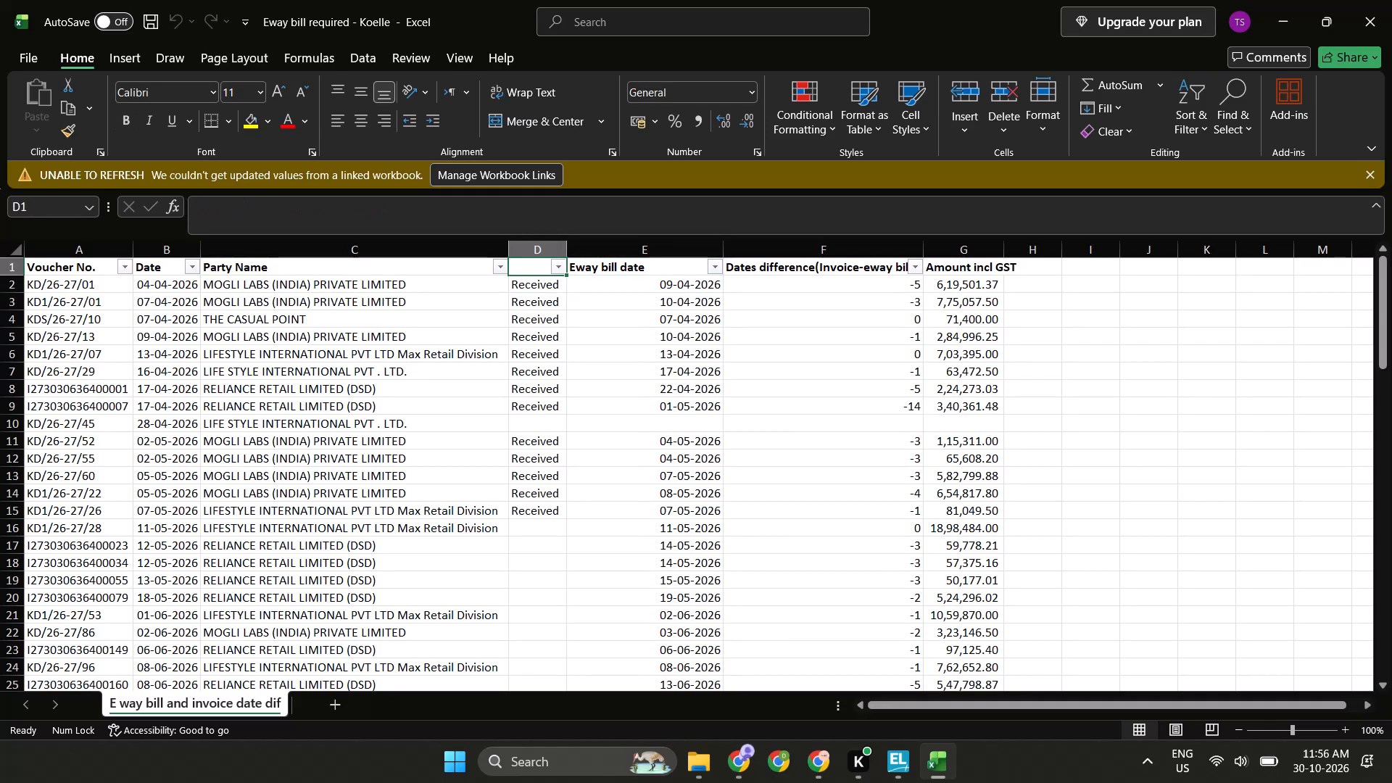
key(Down)
key(Right)
key(ctrl+Left)
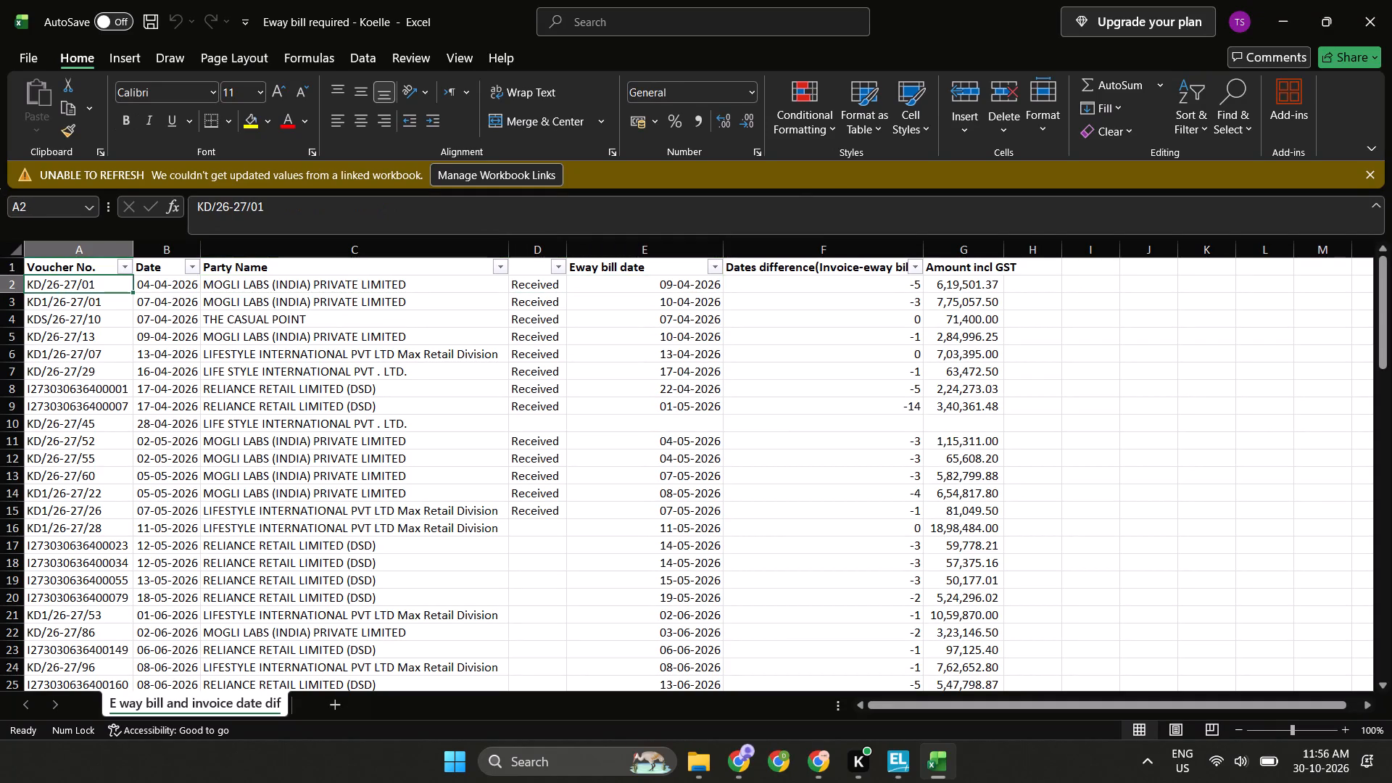
key(Down)
key(Right)
key(Down)
key(Down)
key(Down)
key(Down)
key(Right)
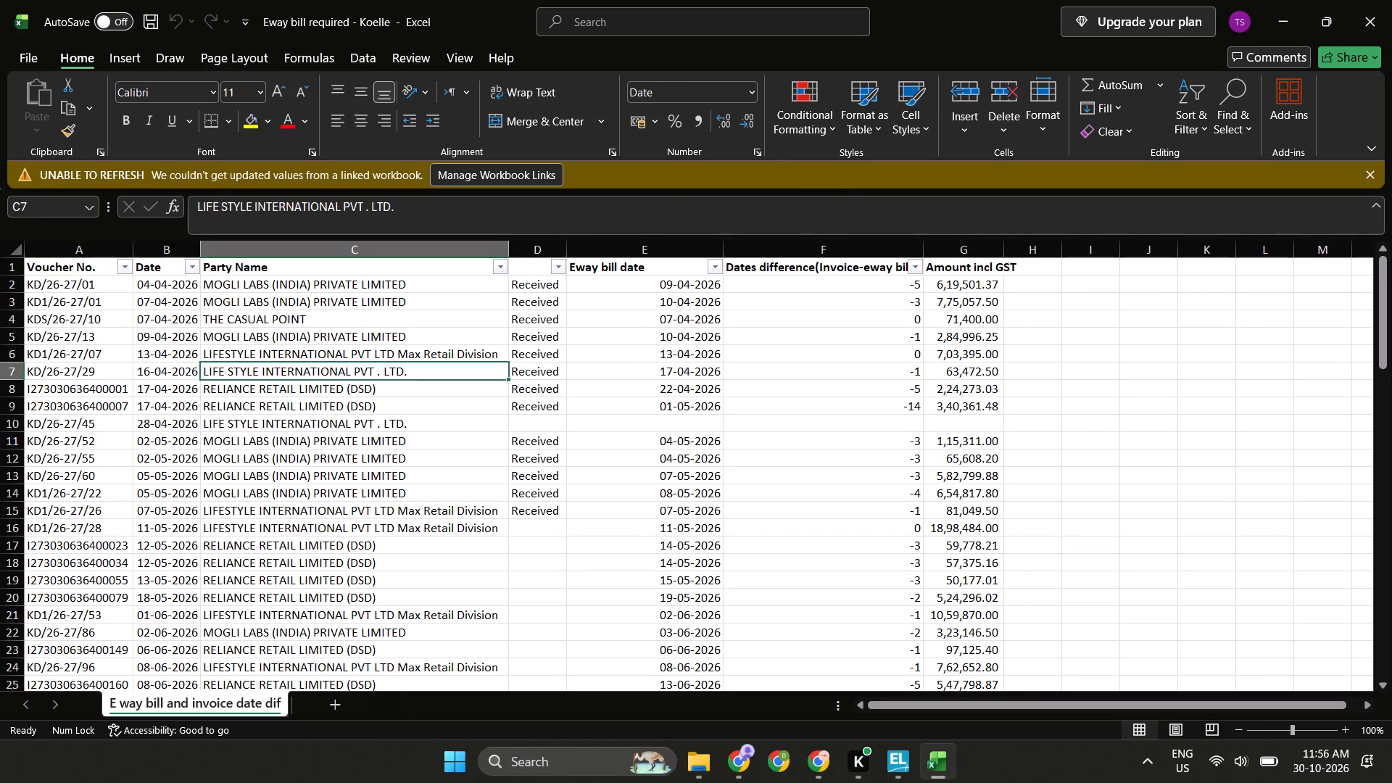
Examine the Party Name column down to its last entry, and the first Received entry with its unlabelled header in column D.
key(Down)
key(ctrl+Down)
key(Up)
key(ctrl+Up)
key(ctrl+Up)
key(ctrl+Up)
key(Left)
key(Up)
key(Right)
key(Left)
key(Right)
key(Down)
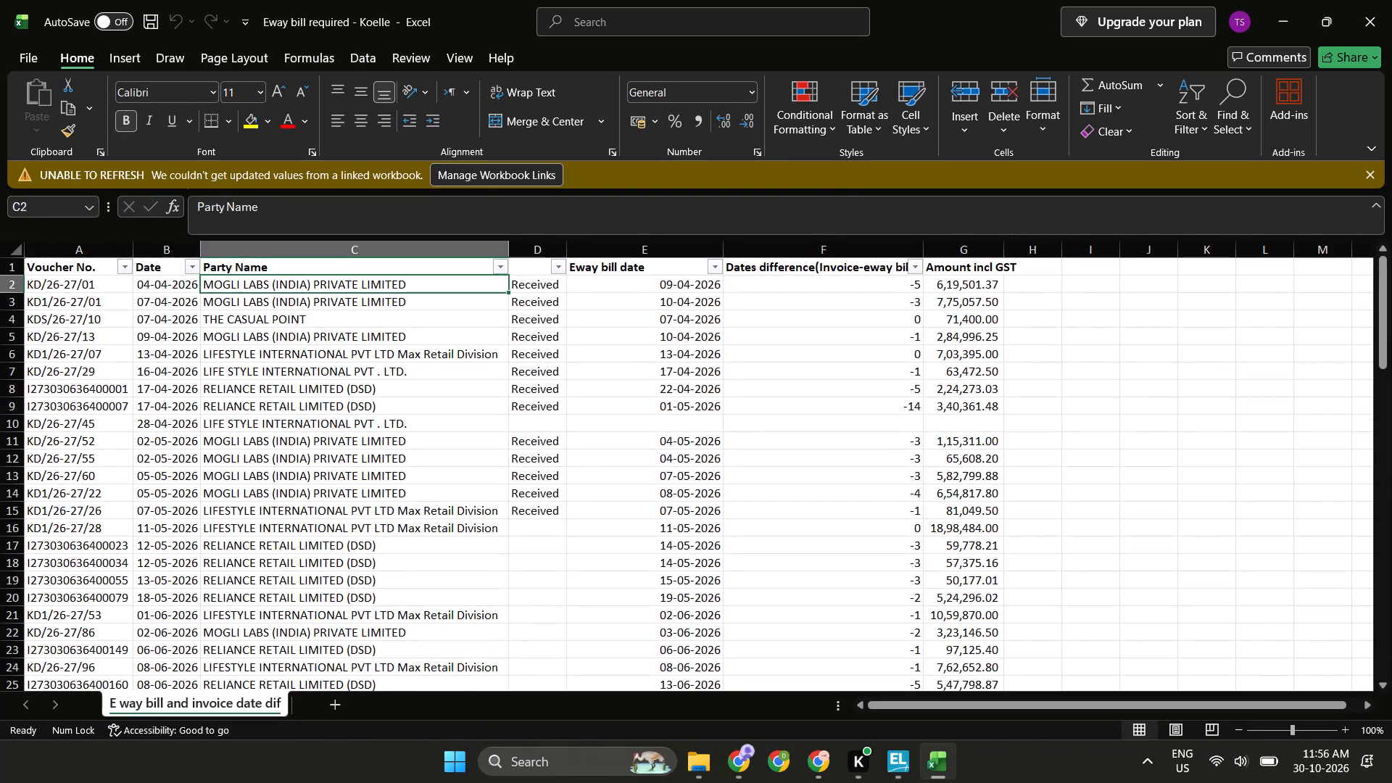
key(Right)
key(Down)
key(Up)
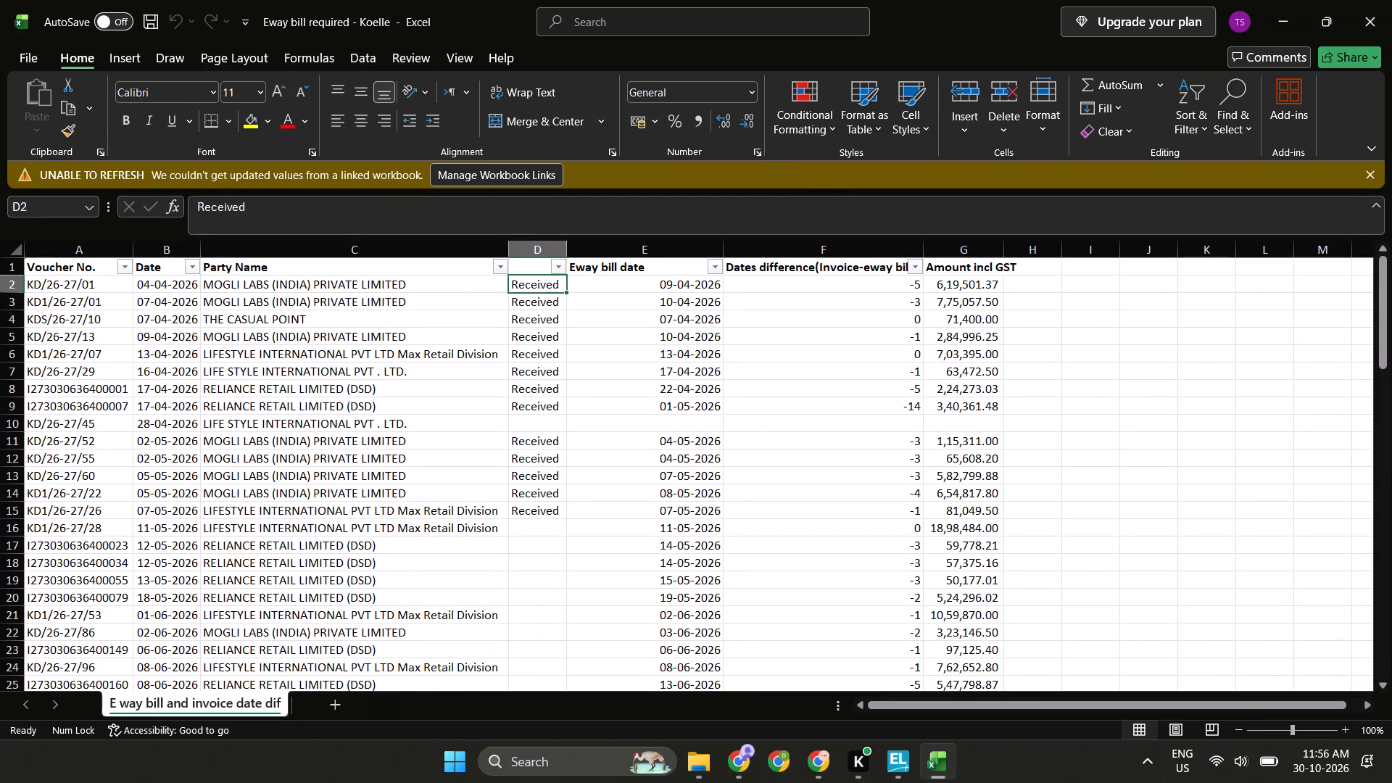
key(Up)
key(Up)
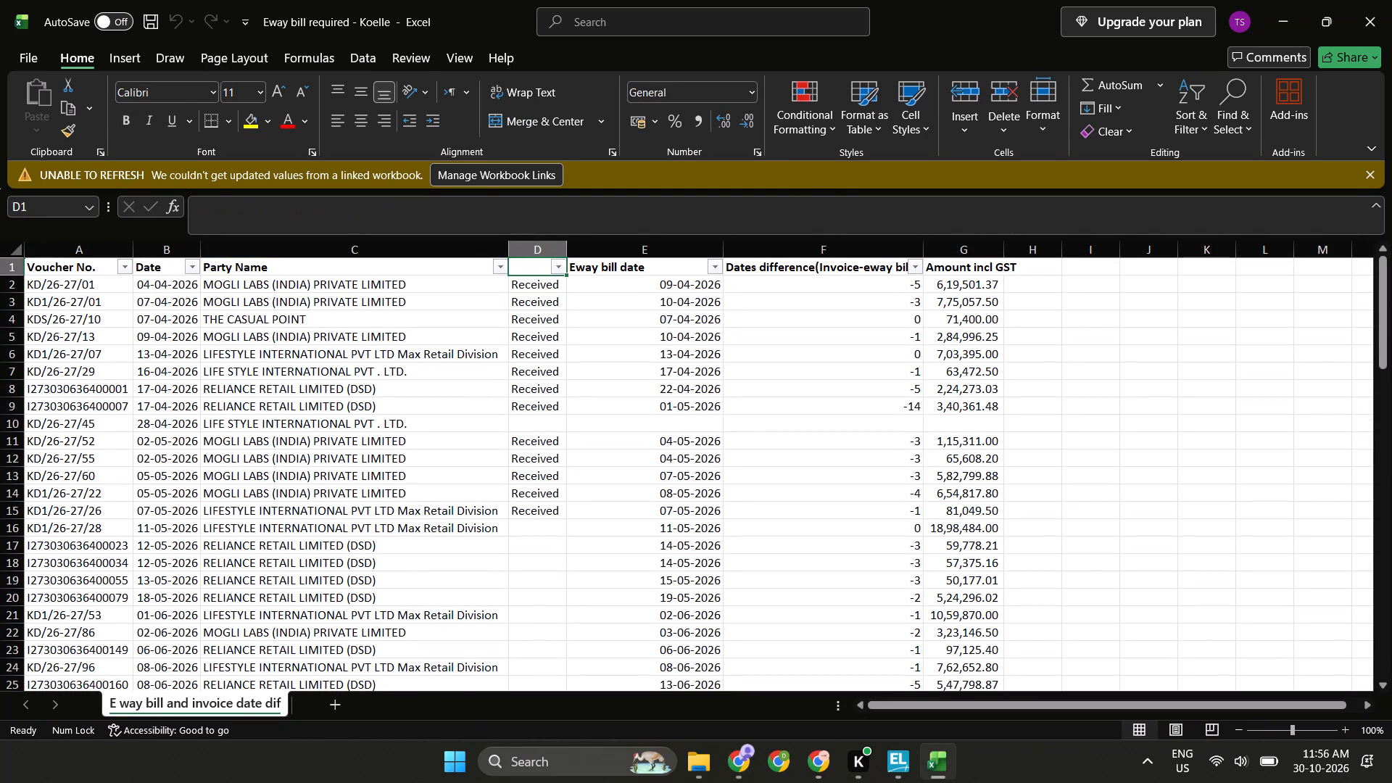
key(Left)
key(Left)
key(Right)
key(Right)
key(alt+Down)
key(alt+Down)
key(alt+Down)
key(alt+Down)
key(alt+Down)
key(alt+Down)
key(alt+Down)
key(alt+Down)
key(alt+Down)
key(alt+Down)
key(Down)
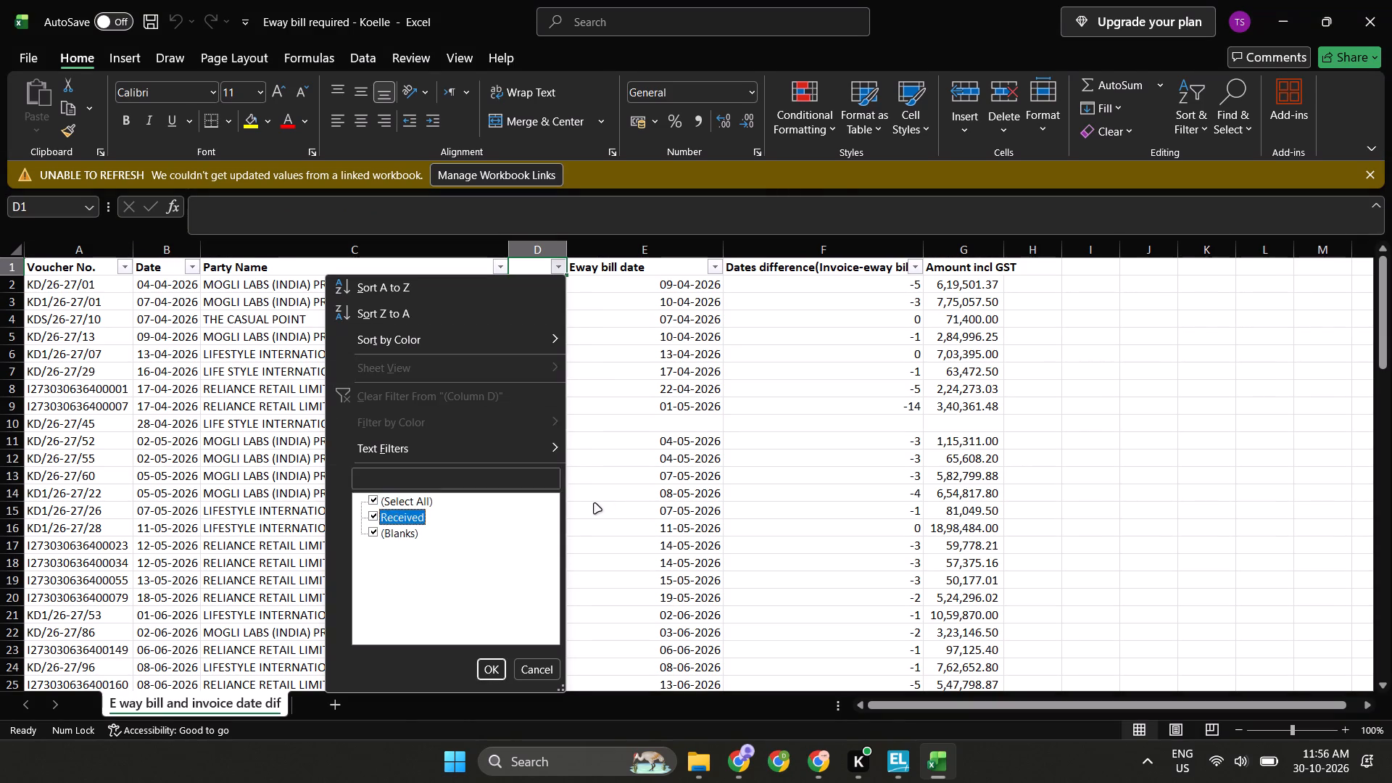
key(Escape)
Examine the last entries of the Date and Party Name columns, then return to the unlabelled header of column D.
key(Down)
key(Left)
key(ctrl+Down)
key(Left)
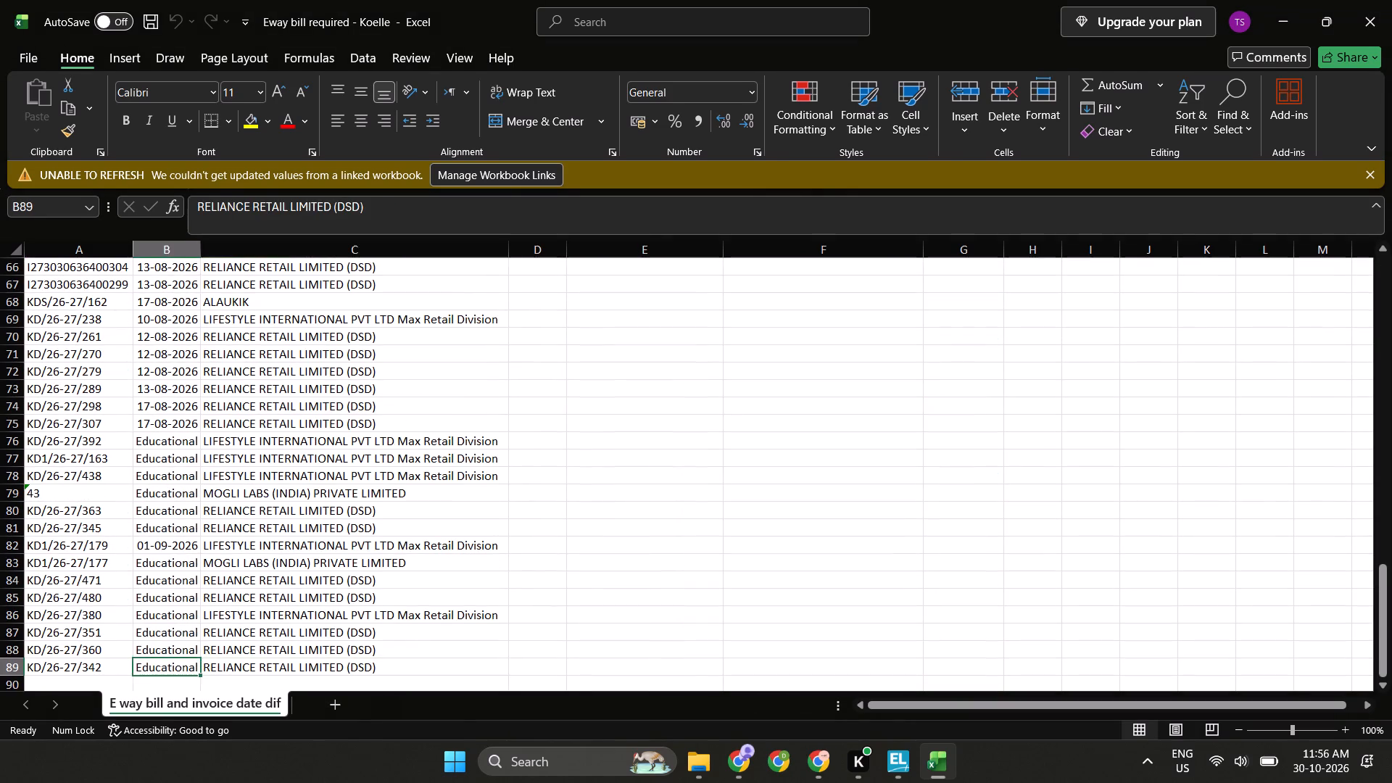
key(Right)
key(Up)
key(Left)
key(Down)
key(ctrl+Up)
key(Right)
key(Right)
key(Up)
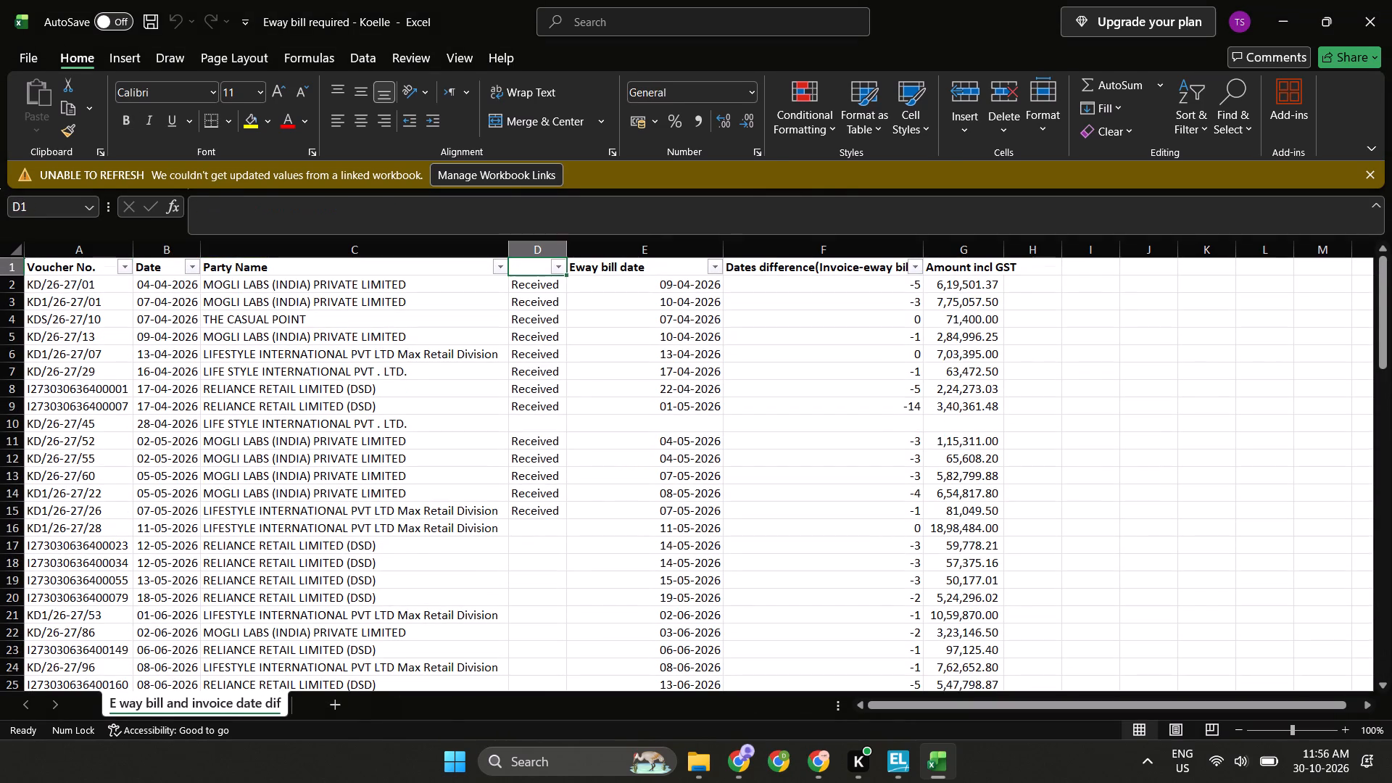
key(Right)
key(Left)
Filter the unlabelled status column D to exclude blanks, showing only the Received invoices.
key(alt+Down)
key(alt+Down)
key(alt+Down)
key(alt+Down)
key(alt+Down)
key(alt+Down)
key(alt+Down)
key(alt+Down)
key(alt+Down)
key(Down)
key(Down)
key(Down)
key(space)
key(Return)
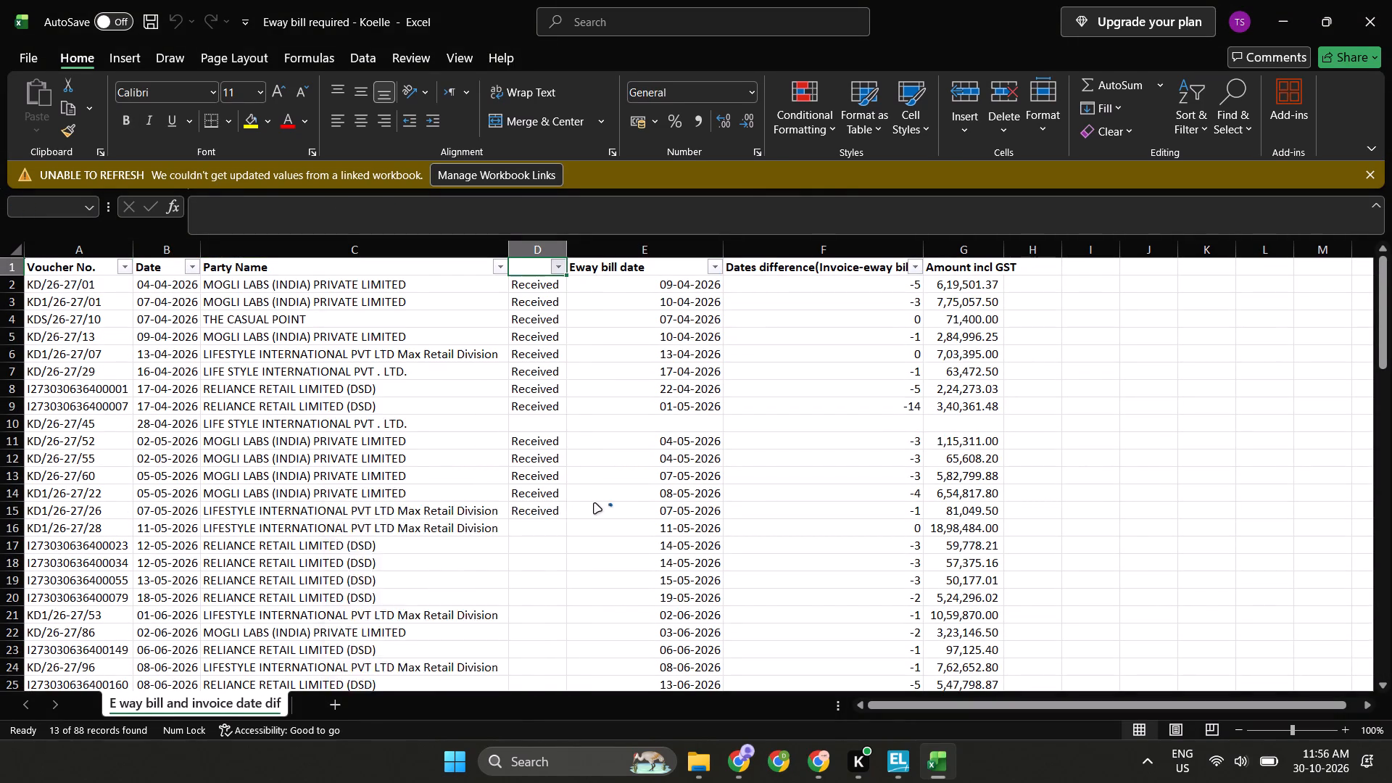
Filter the status column D to show only blank entries, excluding the Received invoices.
key(Up)
key(Left)
key(Right)
key(Up)
key(alt+Down)
key(alt+Down)
key(alt+Down)
key(alt+Down)
key(alt+Down)
key(alt+Down)
key(alt+Down)
key(alt+Down)
key(alt+Down)
key(Down)
key(Down)
key(space)
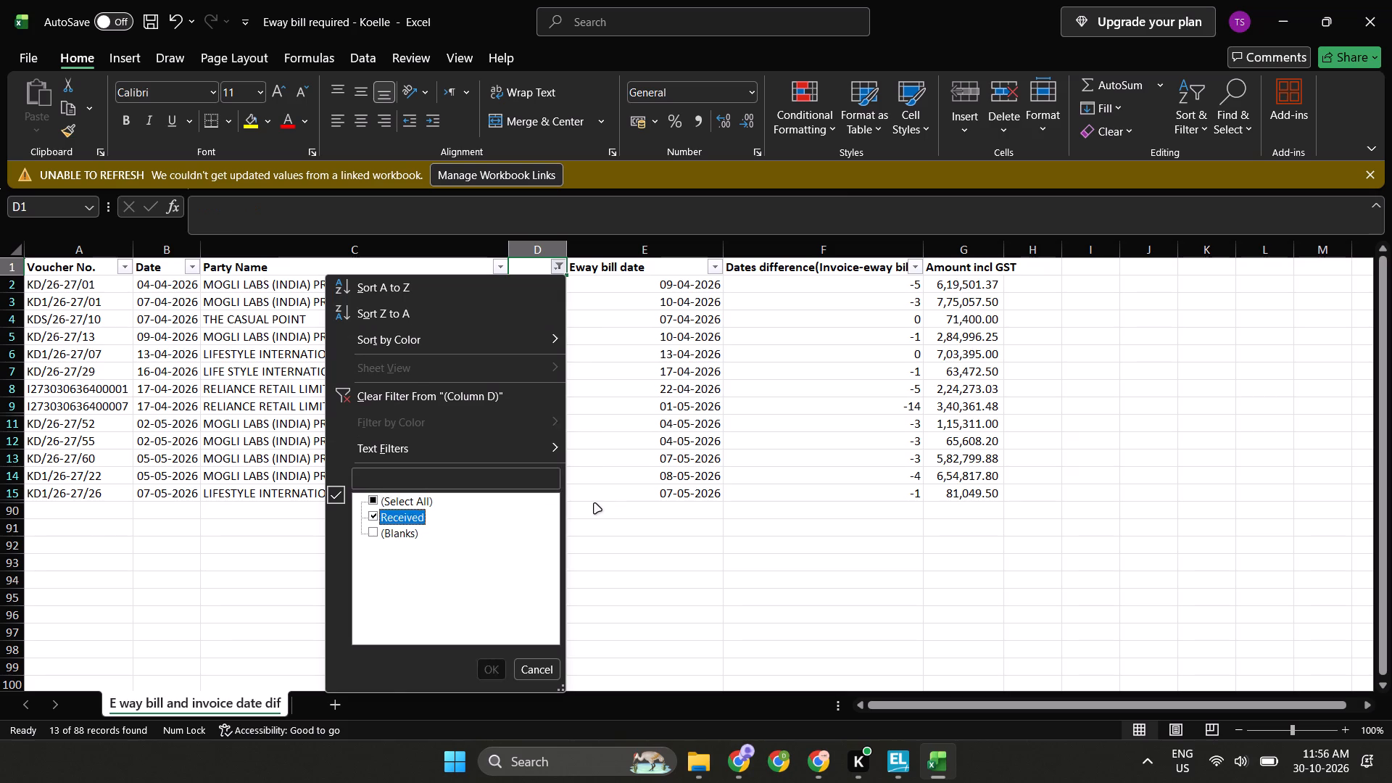
key(Down)
key(space)
key(Return)
Examine the invoices with blank status in the Voucher No., Date and Party Name columns down to the last entries.
key(Down)
key(Left)
key(Down)
key(Left)
key(ctrl+Down)
key(Right)
key(Up)
key(ctrl+Up)
key(Down)
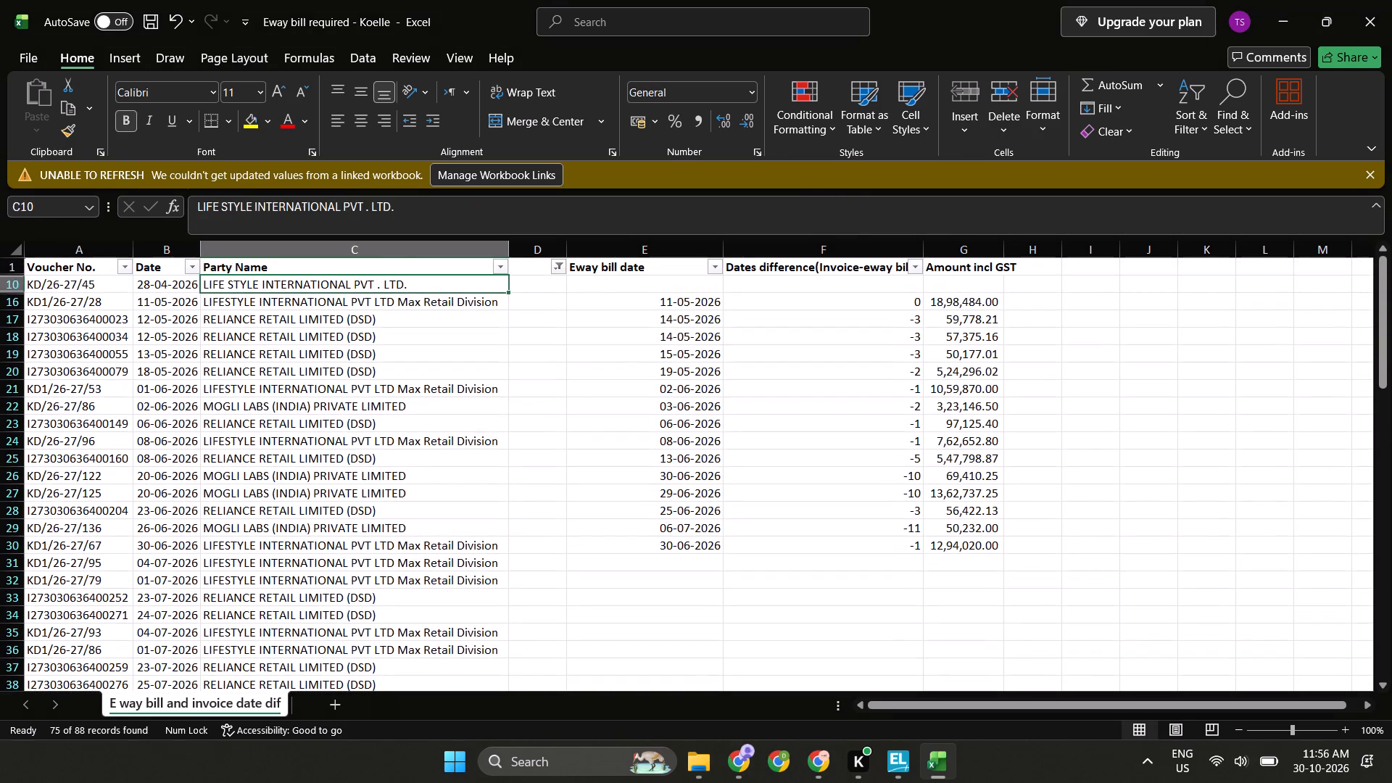
key(Down)
key(Up)
key(ctrl+shift+Down)
key(Up)
key(Left)
key(Right)
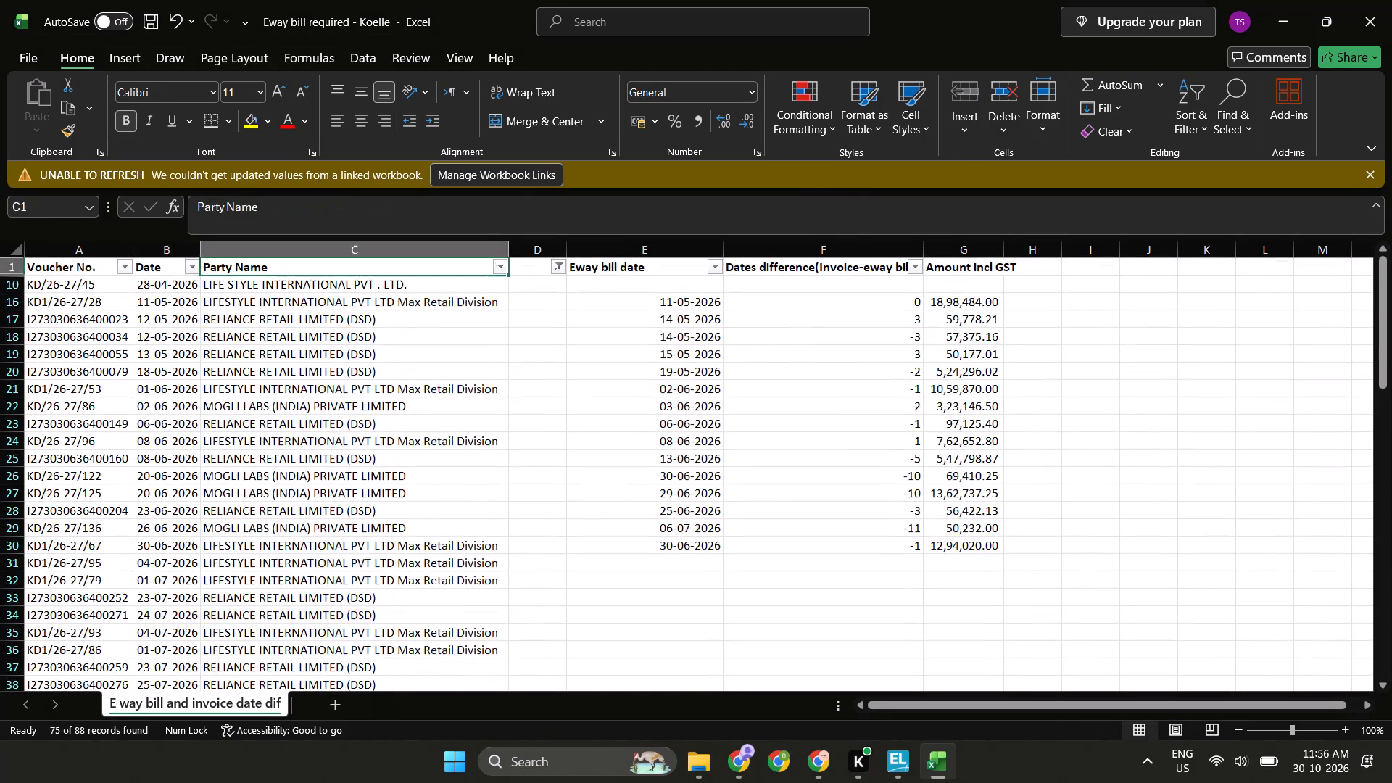
Examine the voucher numbers of the invoices with blank status, then return to the first one, KD/26-27/45.
key(Up)
key(Left)
key(Left)
key(Down)
key(Left)
key(Right)
key(Left)
key(Right)
key(Left)
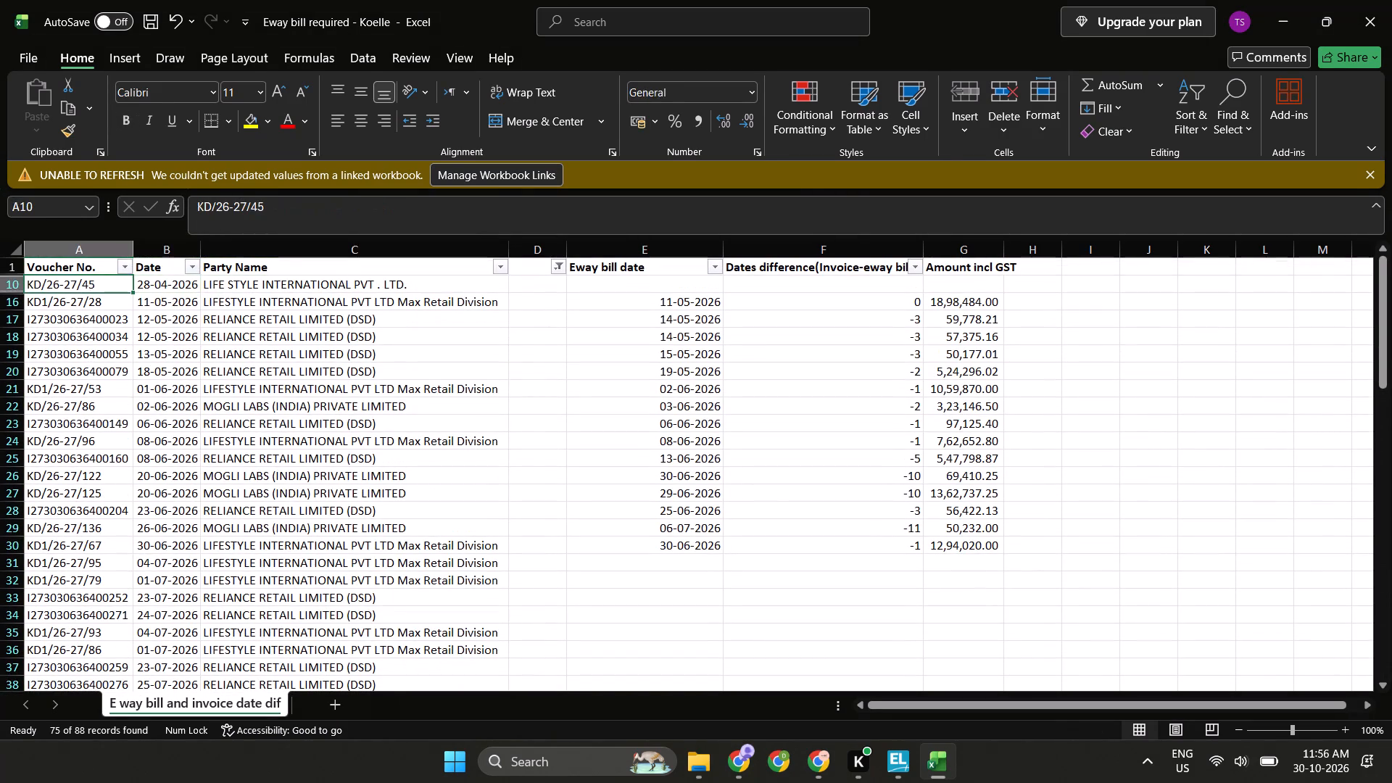
key(ctrl+Down)
key(ctrl+Up)
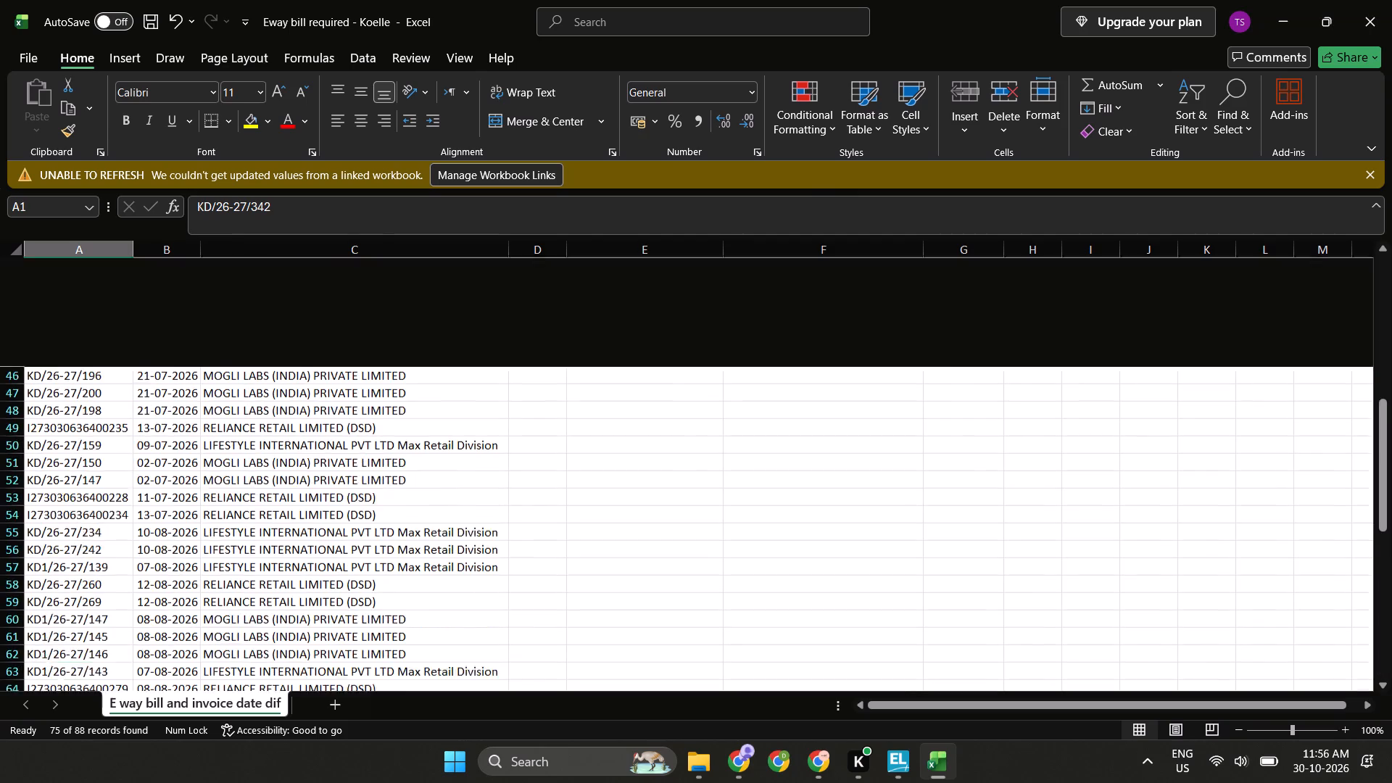
key(Down)
key(Down)
key(ctrl+Down)
key(ctrl+Up)
key(Down)
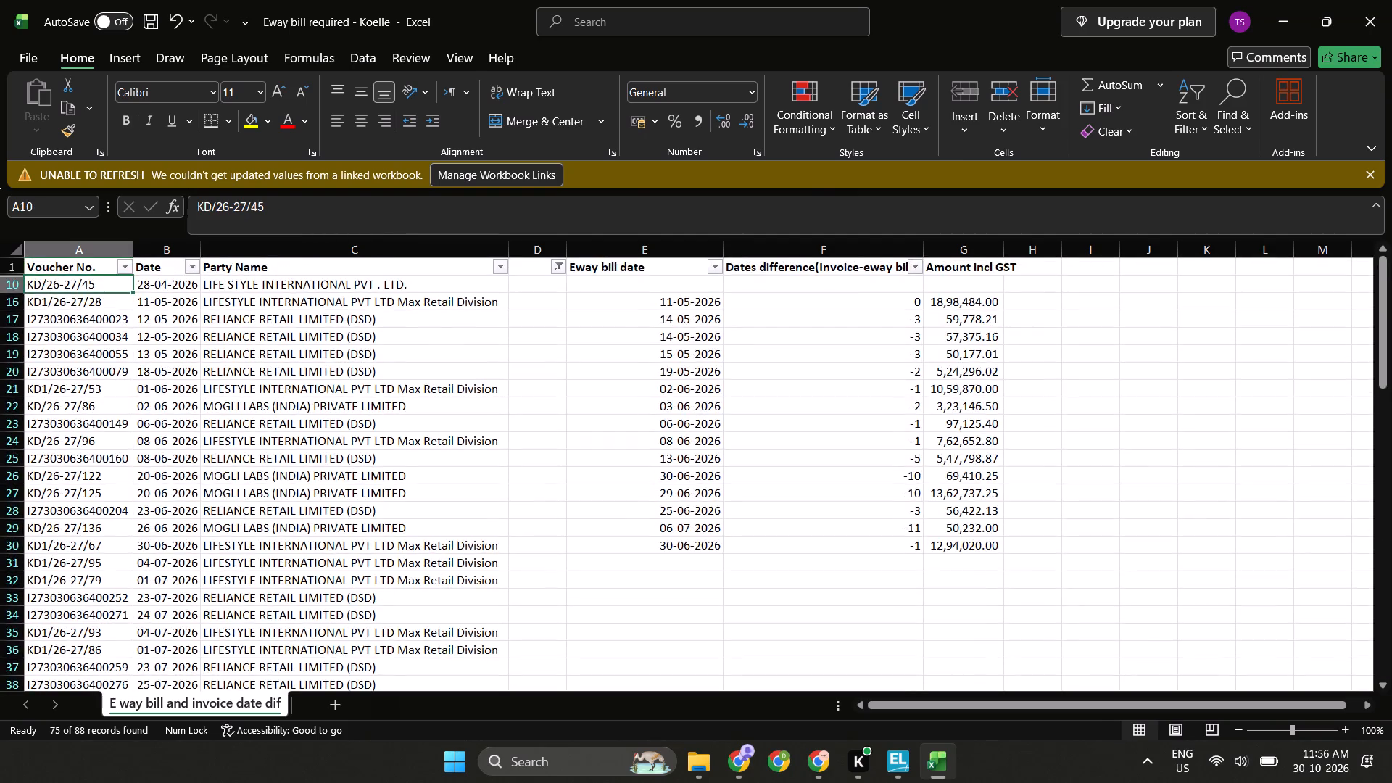
key(ctrl+shift+Down)
key(Up)
key(Down)
Copy voucher number KD/26-27/45 from the workbook and filter the 1 SALES AGAINST IGST 5% ledger vouchers by it in TallyPrime.
key(alt+Tab)
key(alt+Tab)
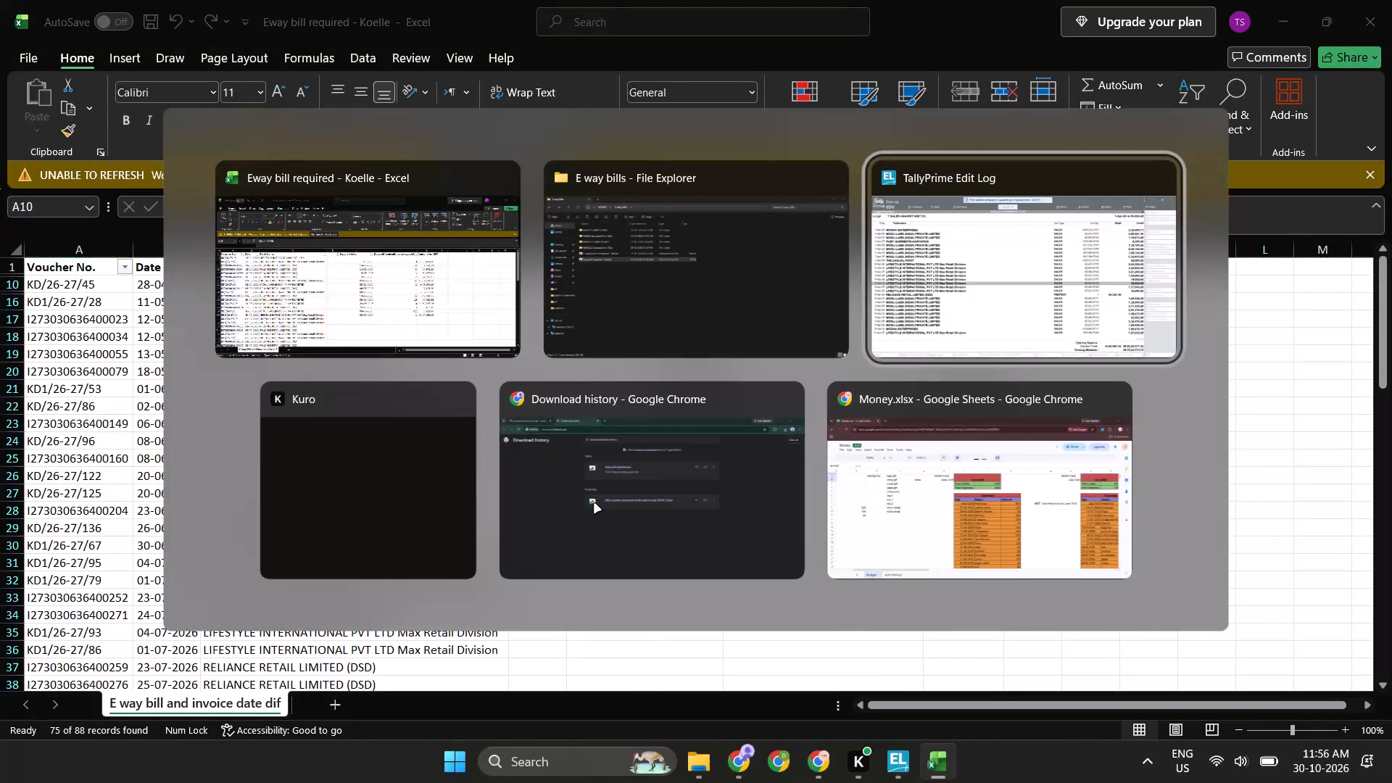
key(alt+Tab)
key(ctrl+c)
key(alt+Tab)
key(ctrl+f)
key(ctrl+v)
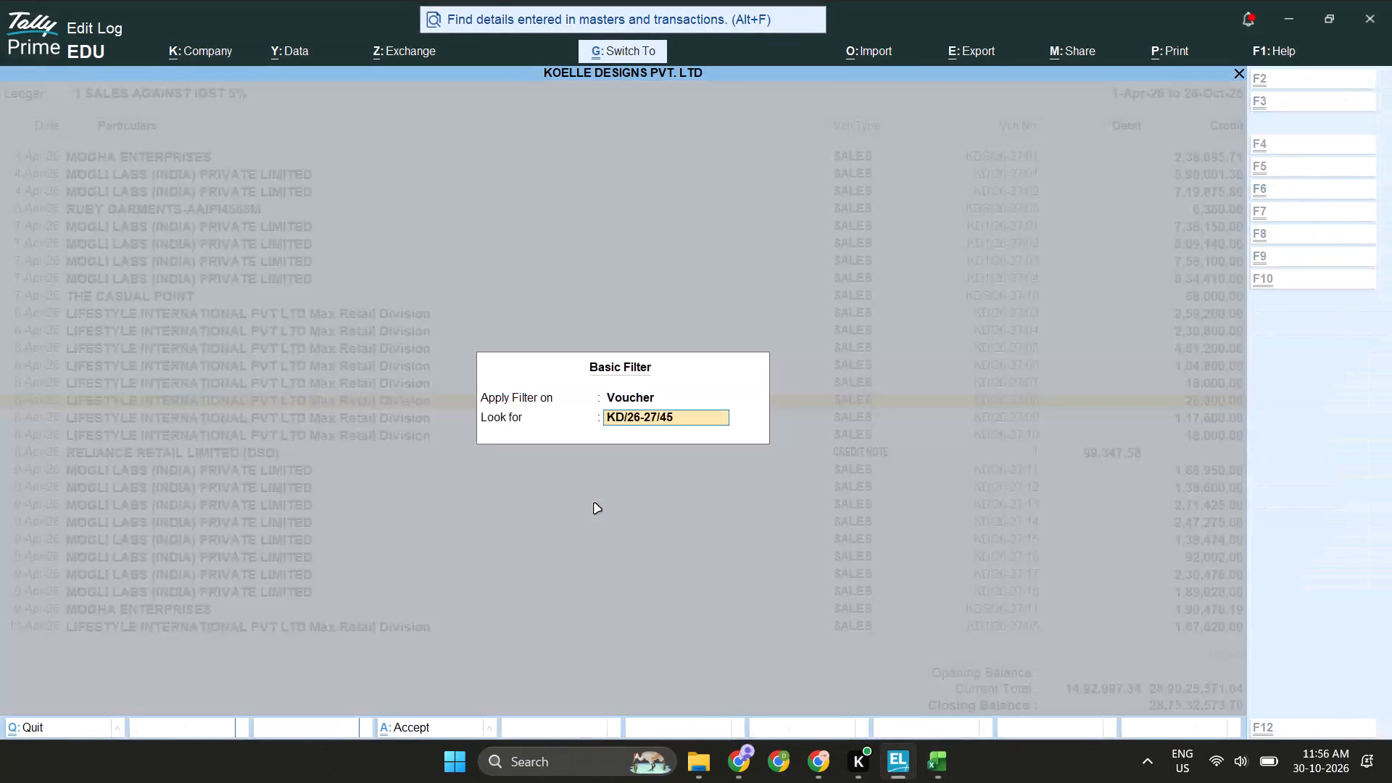
key(Return)
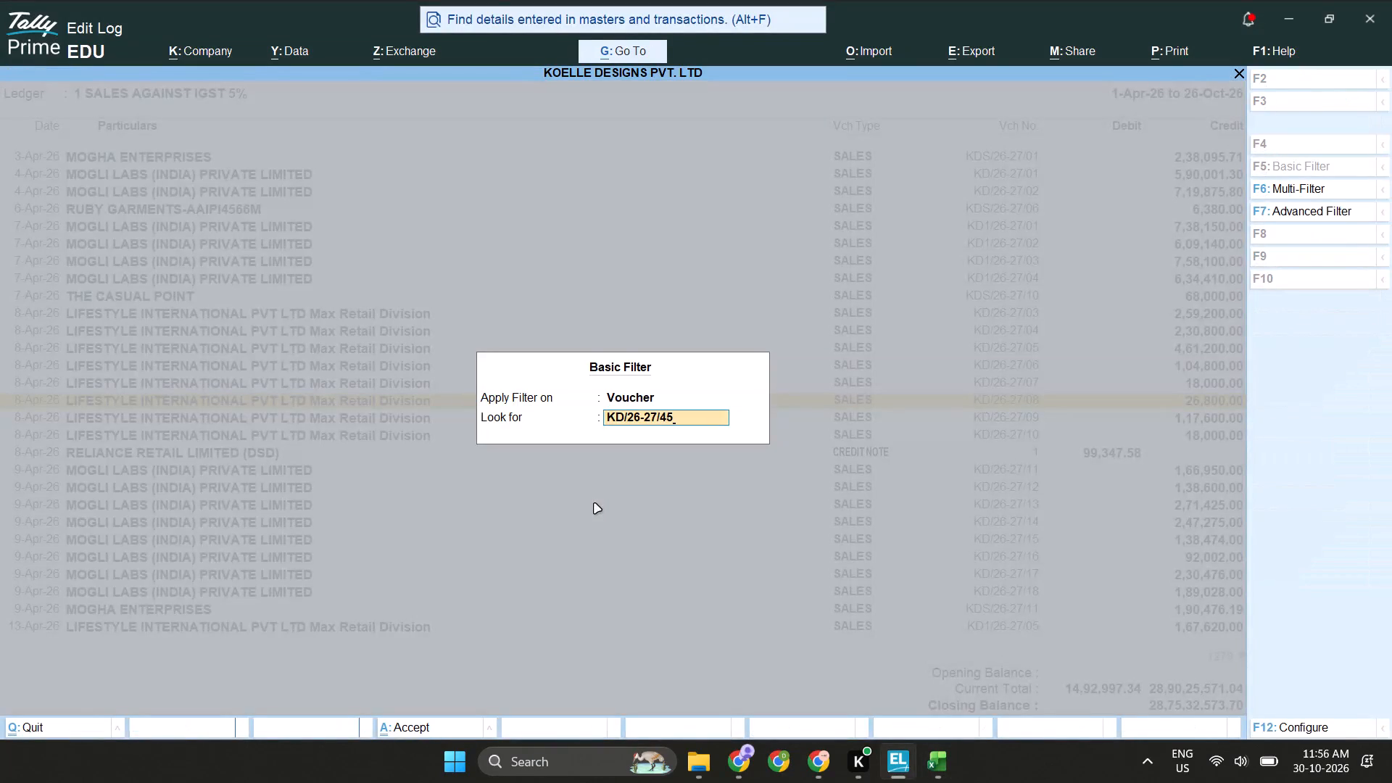
View the LIFE STYLE INTERNATIONAL sales voucher of 28-Apr-26, close it without changes and return to the Excel workbook.
key(Return)
key(Escape)
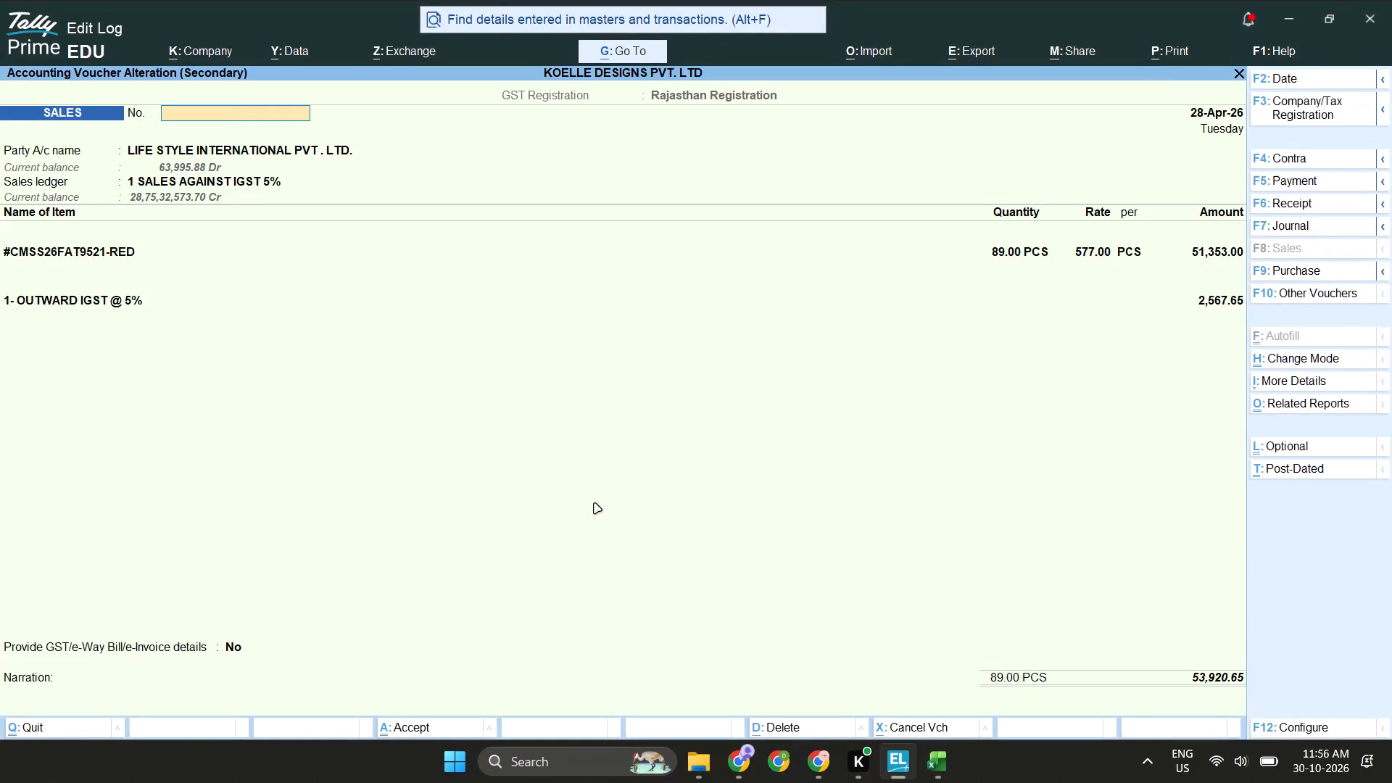
key(Escape)
key(Escape)
key(alt+Tab)
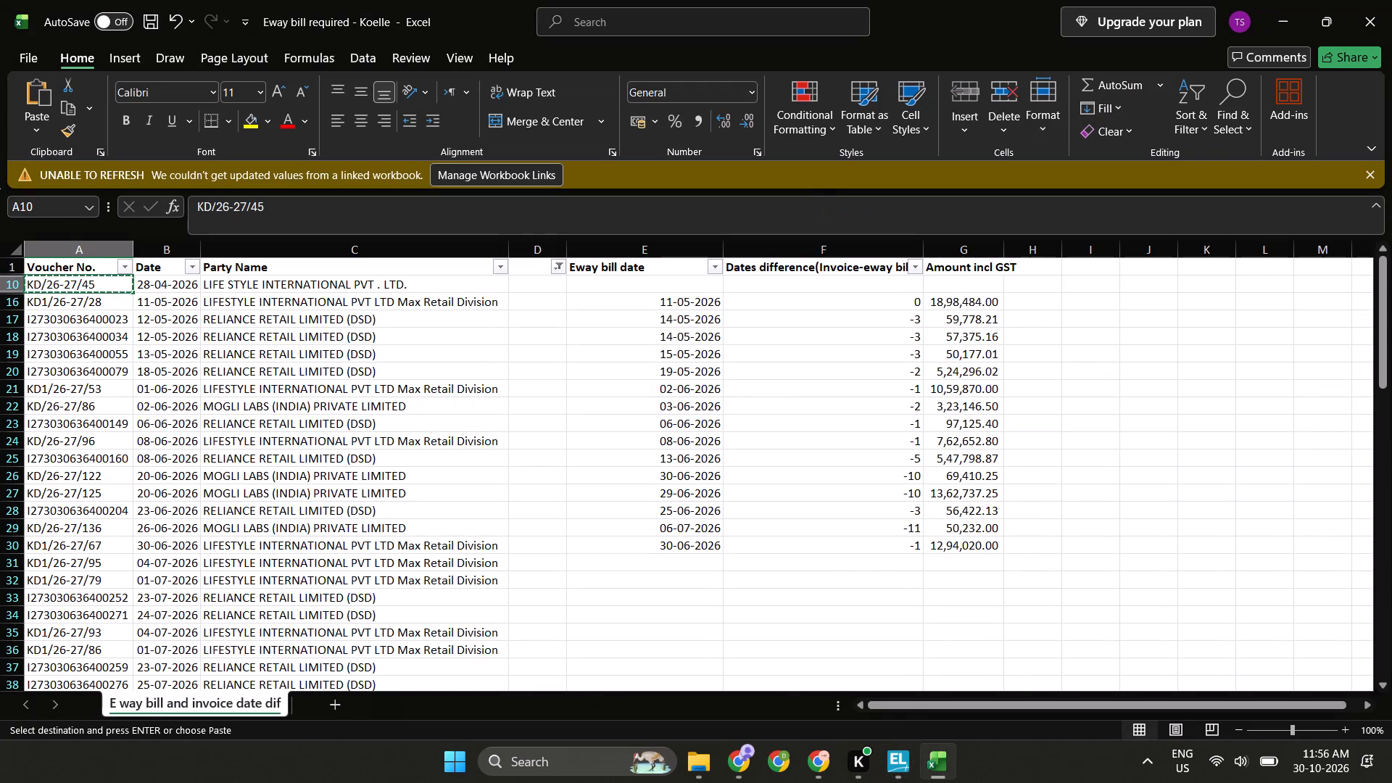
key(Escape)
Examine the filtered ledger vouchers in TallyPrime against KD/26-27/45, then switch back to the Excel workbook.
key(alt+Tab)
key(Down)
key(Down)
key(Down)
key(Down)
key(Down)
key(Down)
key(Down)
key(Down)
key(alt+Tab)
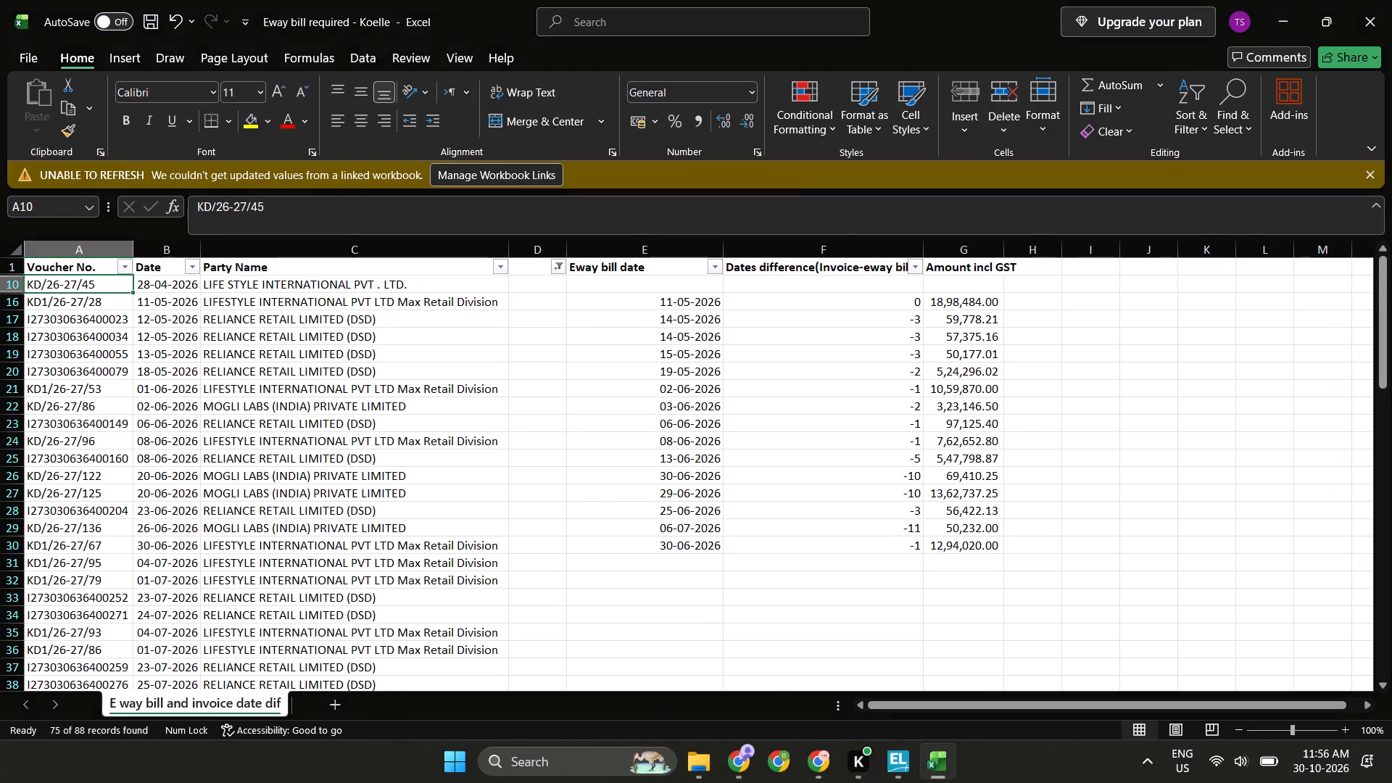
key(alt+Tab)
key(Up)
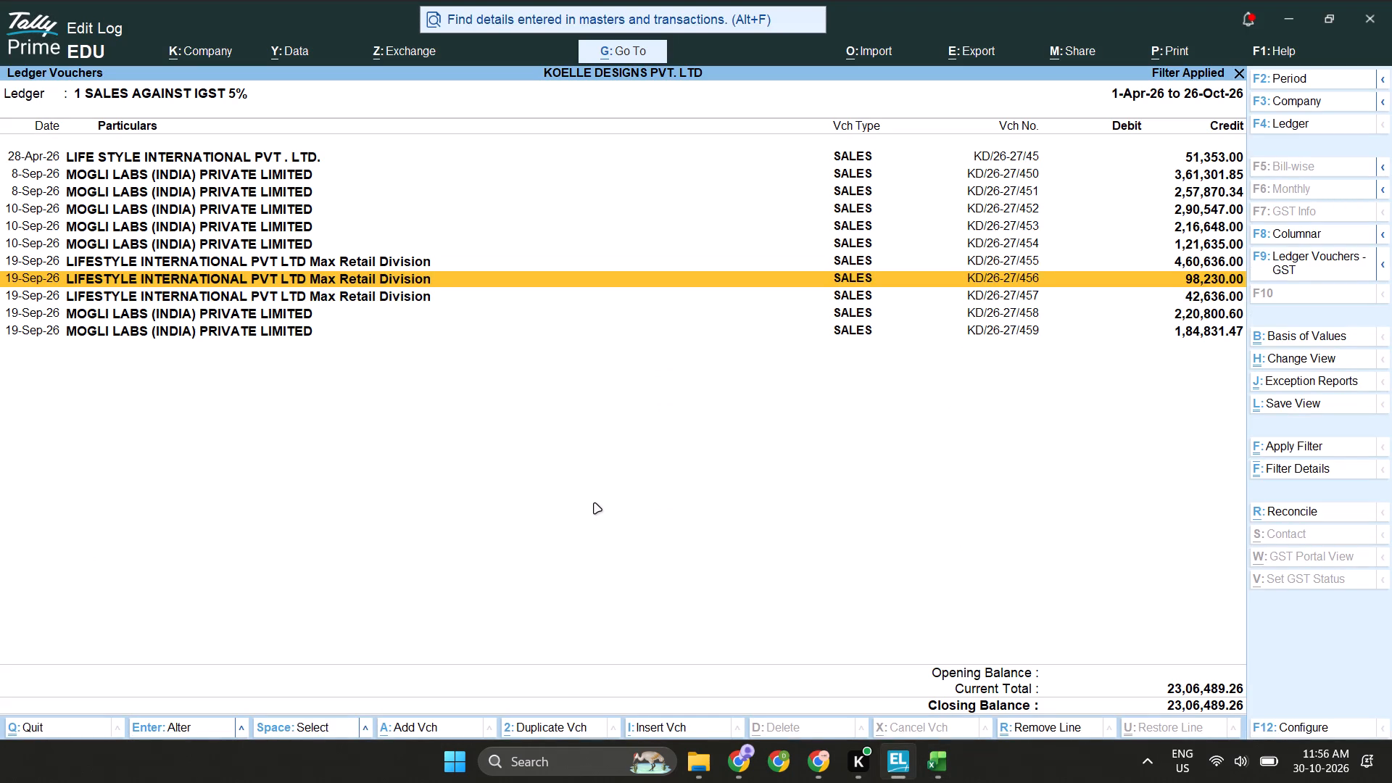
key(Up)
key(Up)
key(Up)
key(Up)
key(Up)
key(Up)
key(Up)
key(alt+Tab)
Examine the filtered Voucher No. column from KD1/26-27/28 down to the last entry, then switch back to TallyPrime.
key(Down)
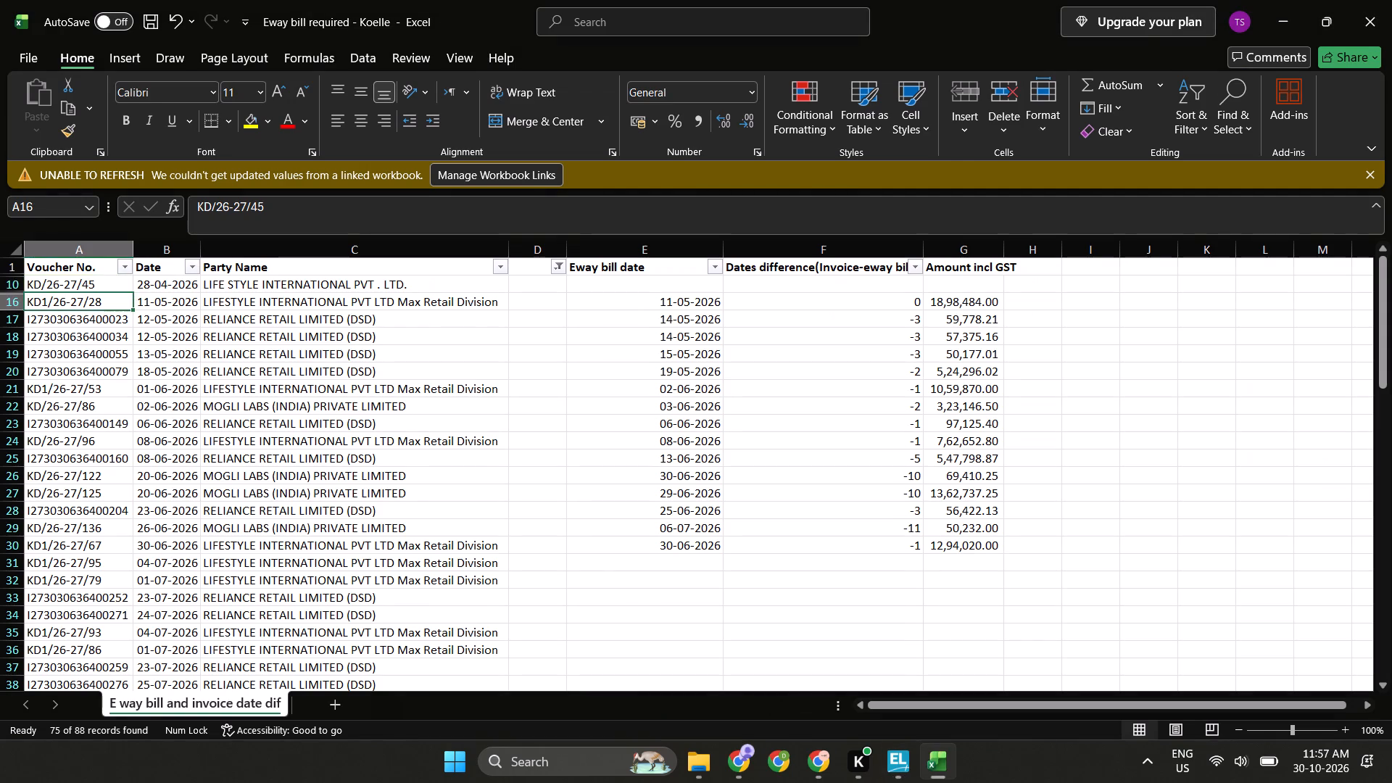
key(ctrl+Down)
key(ctrl+Up)
key(Down)
key(Down)
key(ctrl+Down)
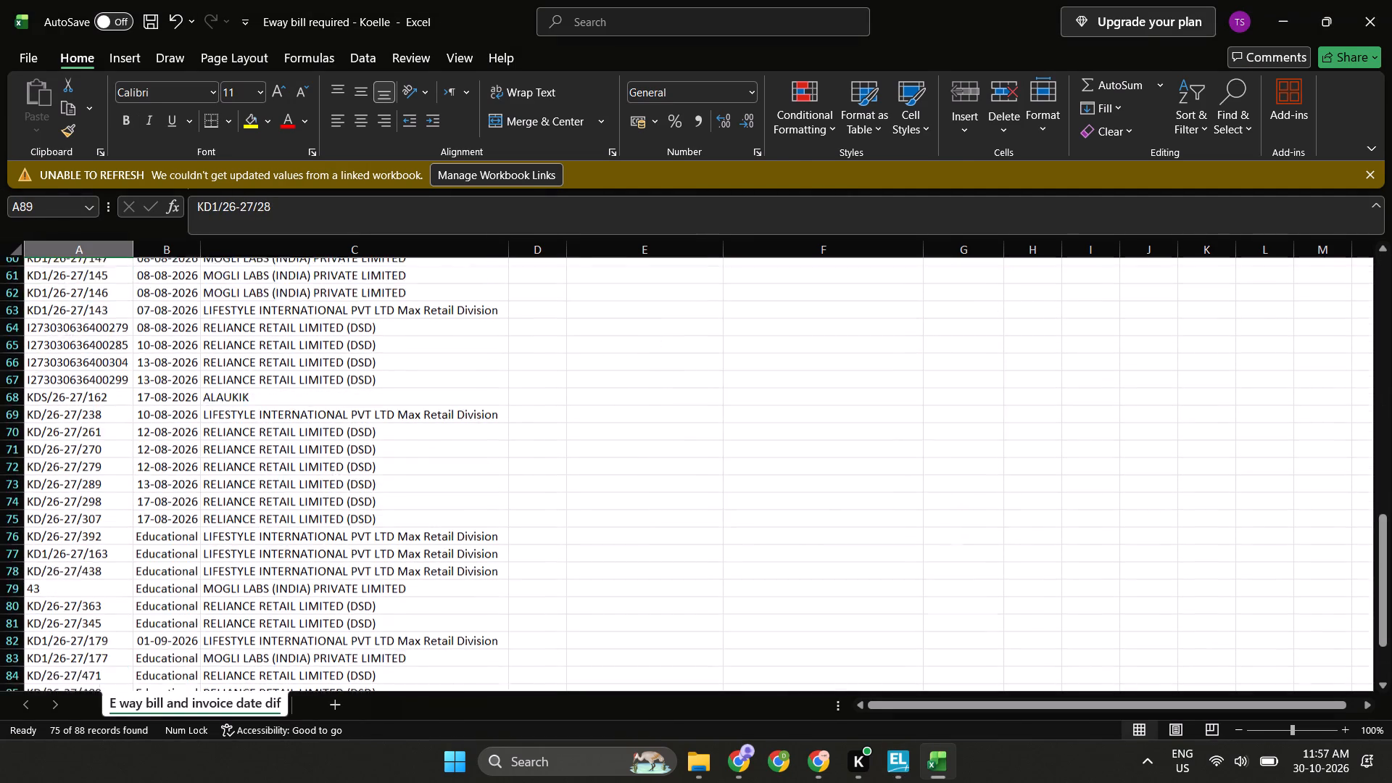
key(ctrl+Up)
key(Up)
key(Down)
key(alt+Tab)
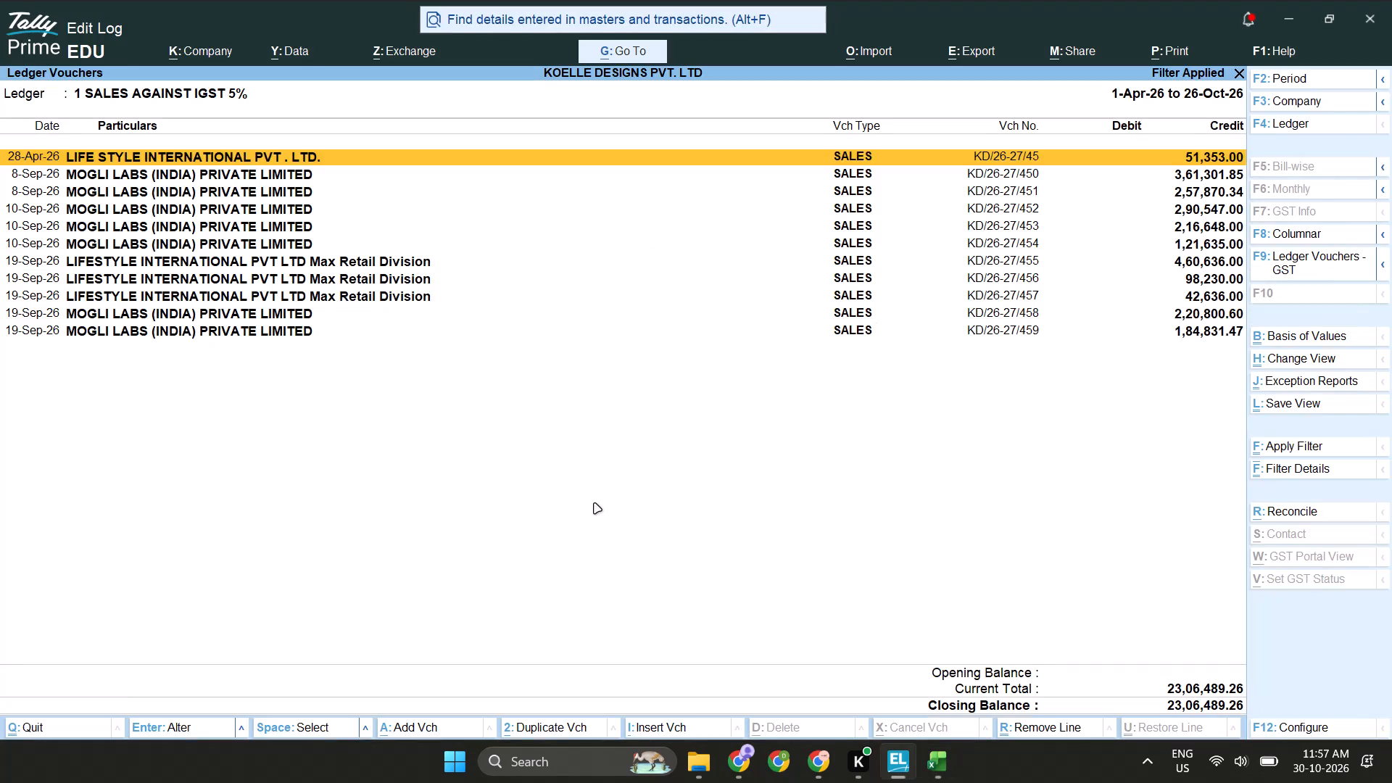
Open the LIFE STYLE INTERNATIONAL sales voucher KD/26-27/45 and start printing it to PDF.
key(Return)
key(ctrl+p)
key(p)
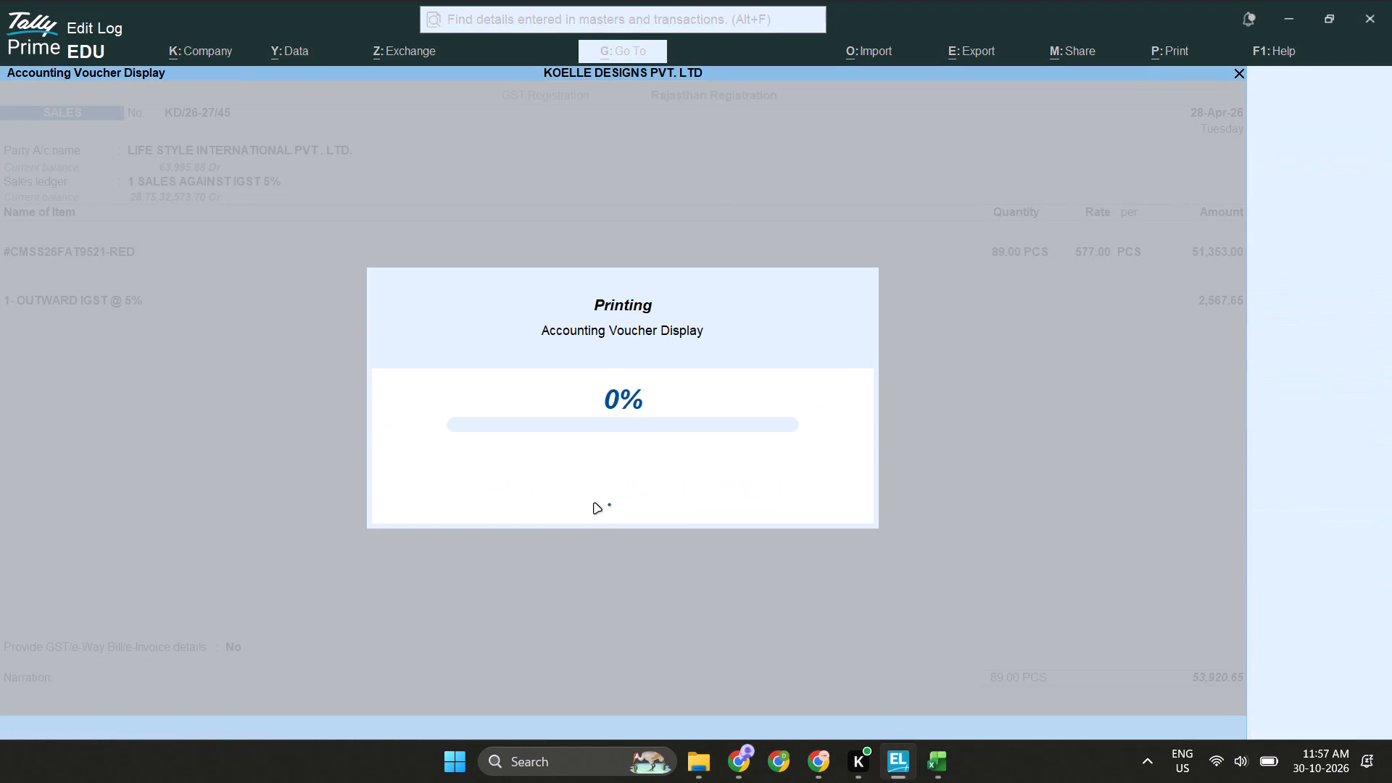
Begin the PDF file name with Tally and copy voucher number KD/26-27/45 from the Excel workbook.
text(Tally)
key(ctrl+v)
key(ctrl+v)
key(alt+Tab)
key(alt+Tab)
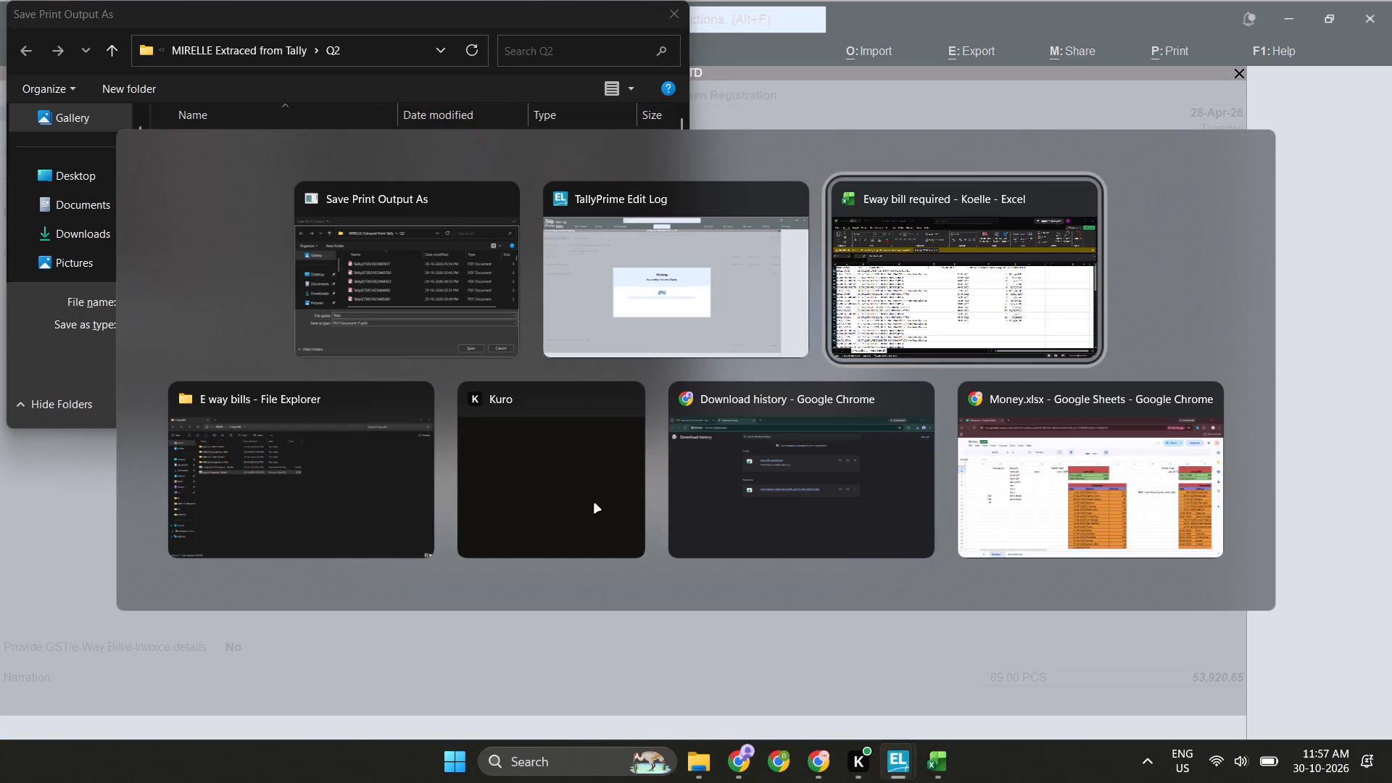
key(alt+Left)
key(alt+Right)
key(ctrl+c)
key(alt+Tab)
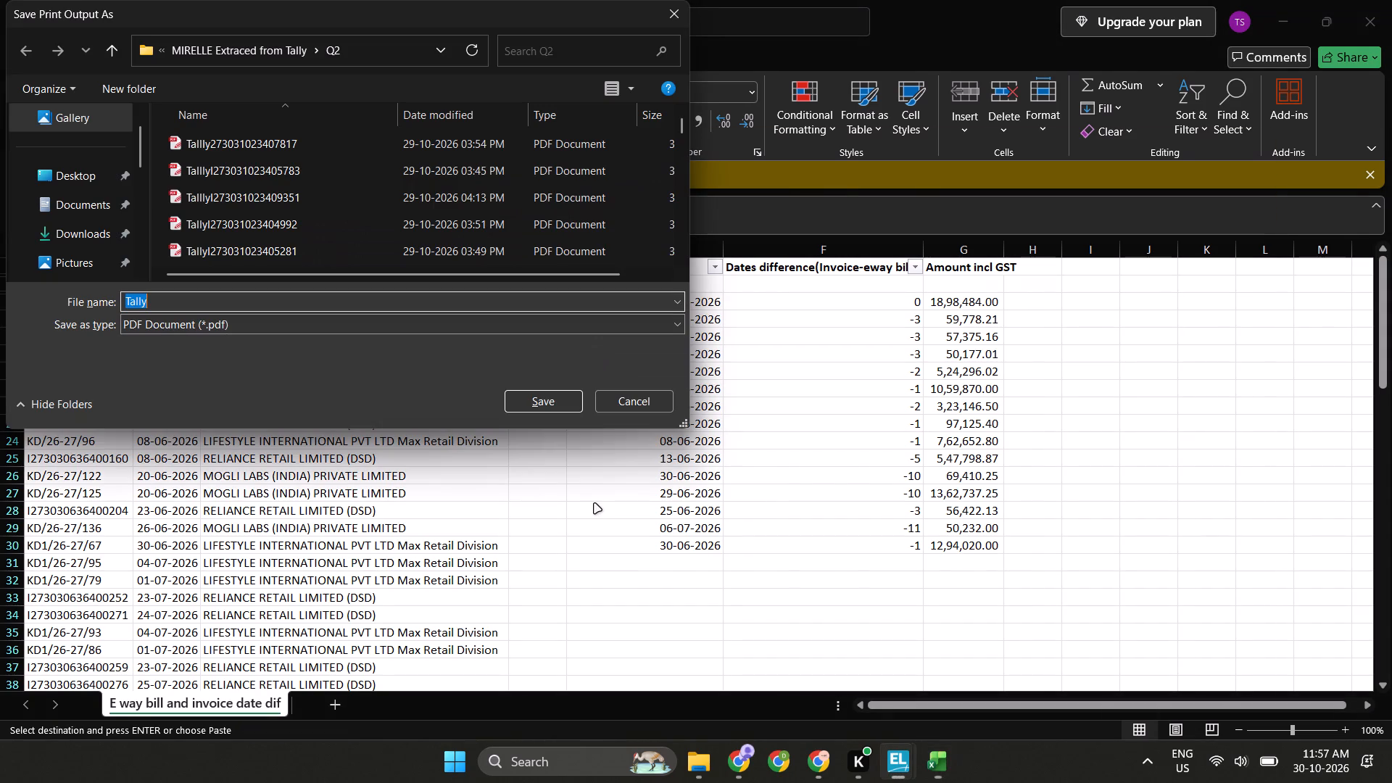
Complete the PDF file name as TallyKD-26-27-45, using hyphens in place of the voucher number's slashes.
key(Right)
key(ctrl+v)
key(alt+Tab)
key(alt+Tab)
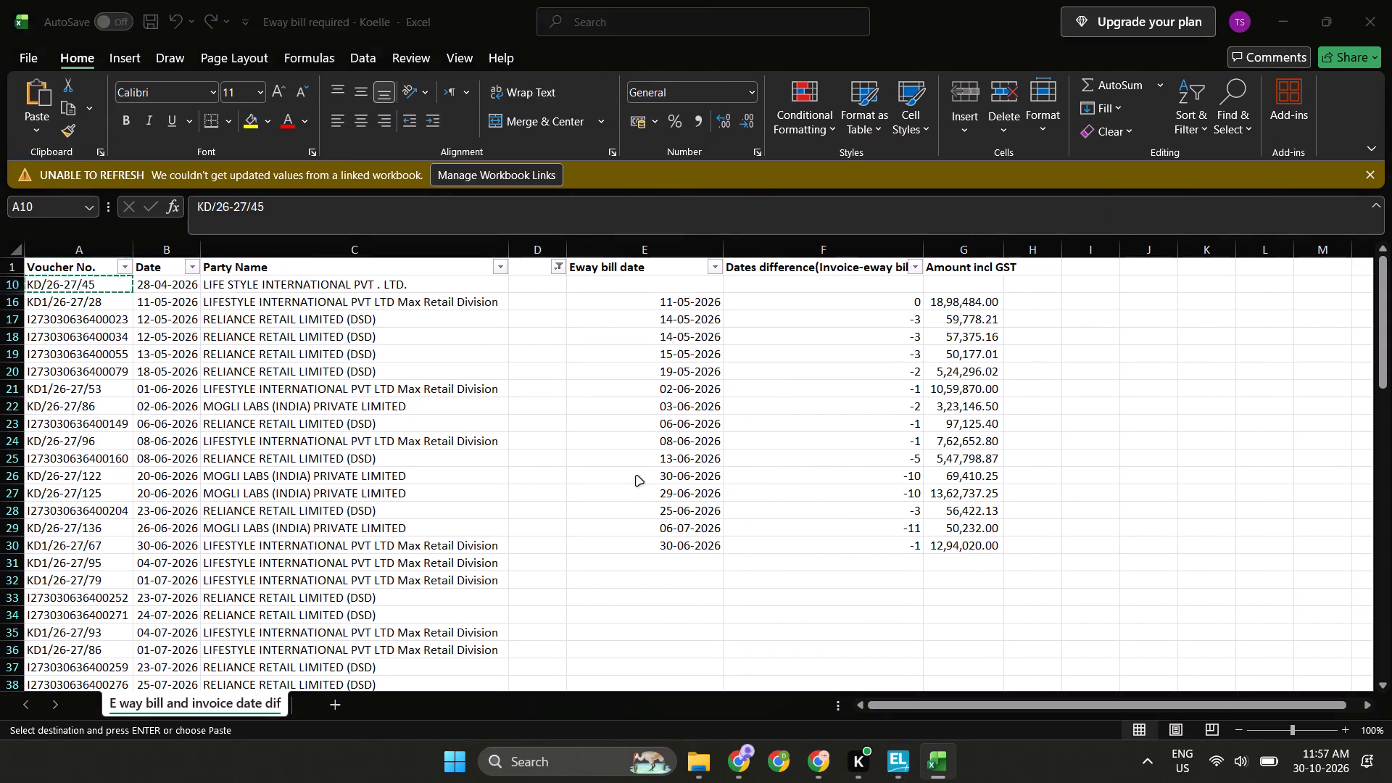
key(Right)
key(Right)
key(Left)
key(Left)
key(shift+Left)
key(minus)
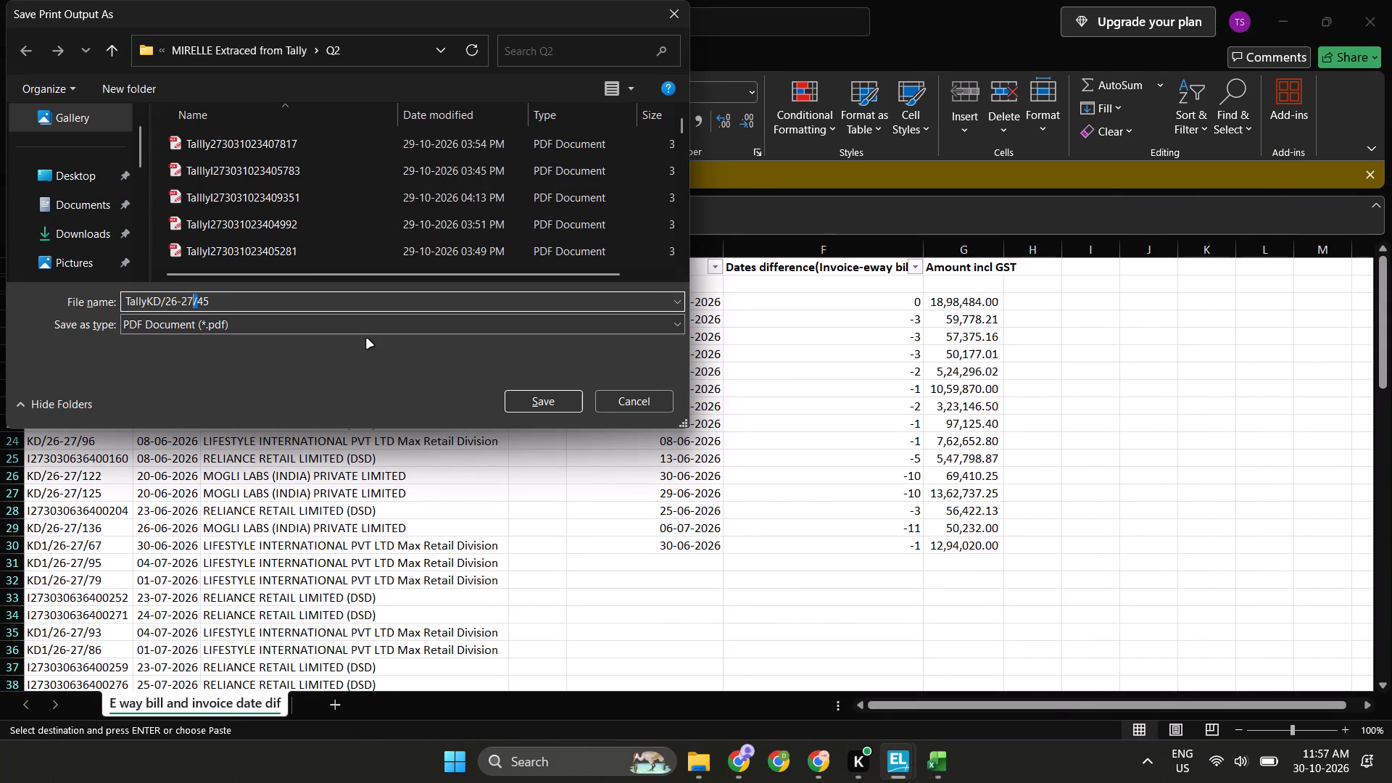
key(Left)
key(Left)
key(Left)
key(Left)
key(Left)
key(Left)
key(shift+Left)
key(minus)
Browse the save location to E way bills > KOELLE Extracted from Tally and delete its Q2 and Q1 folders.
drag(276, 33, 278, 41)
click(278, 41)
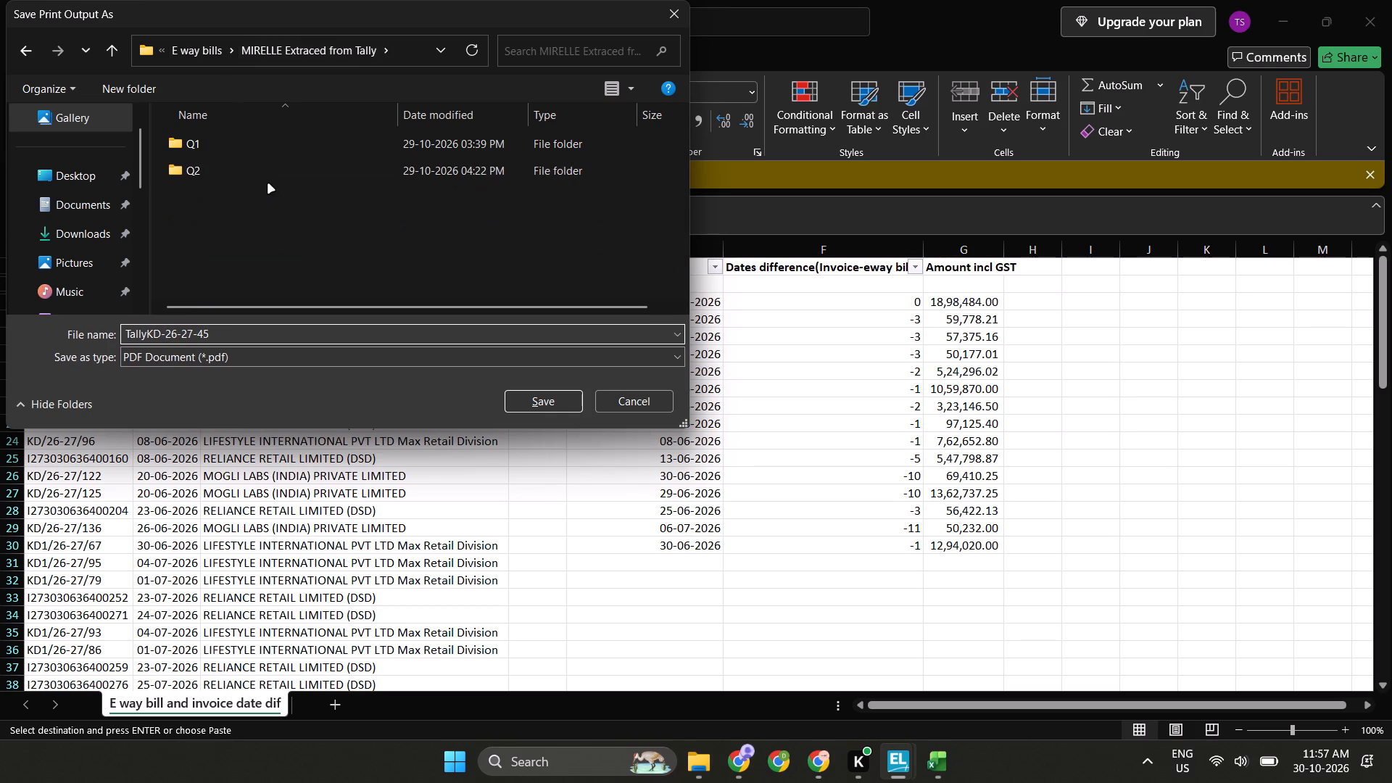
click(268, 183)
key(BackSpace)
key(Down)
key(Down)
key(Up)
key(Return)
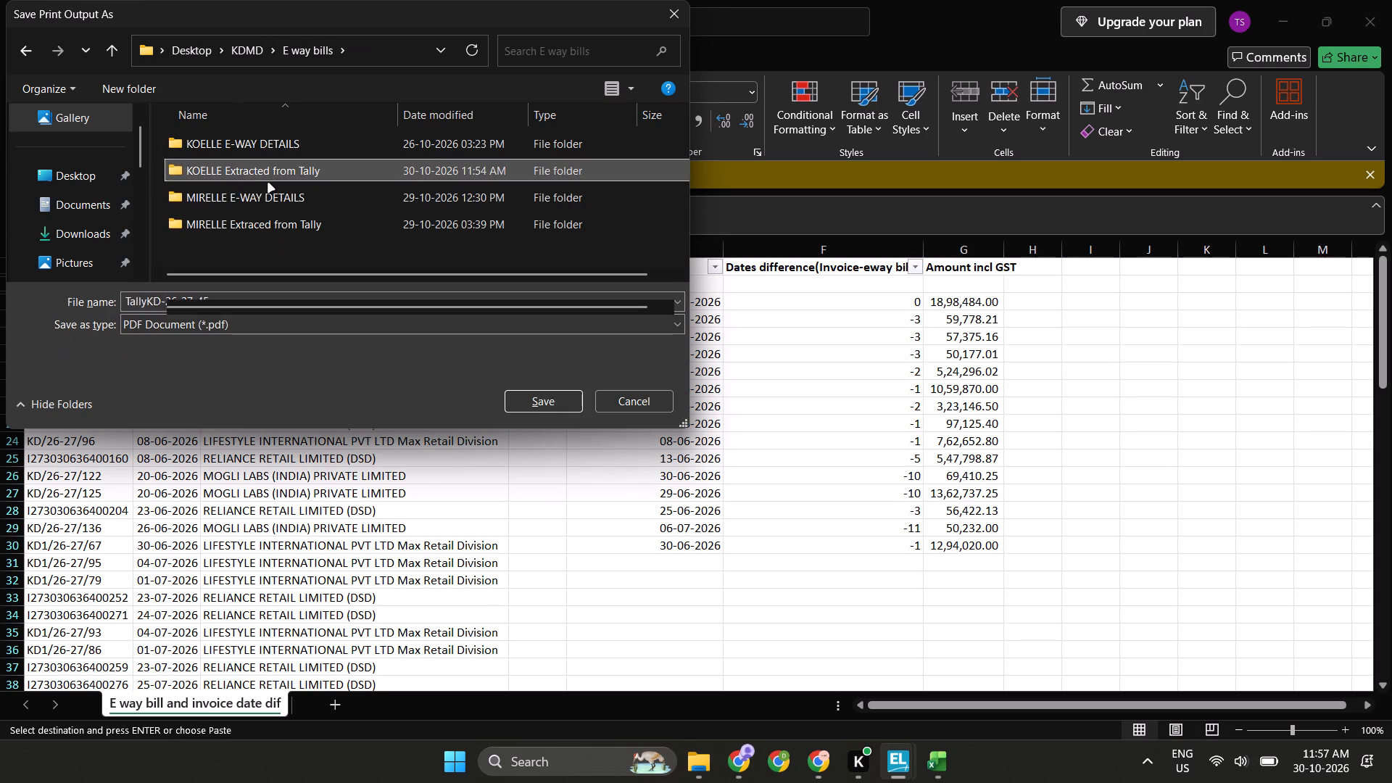
key(Down)
key(Up)
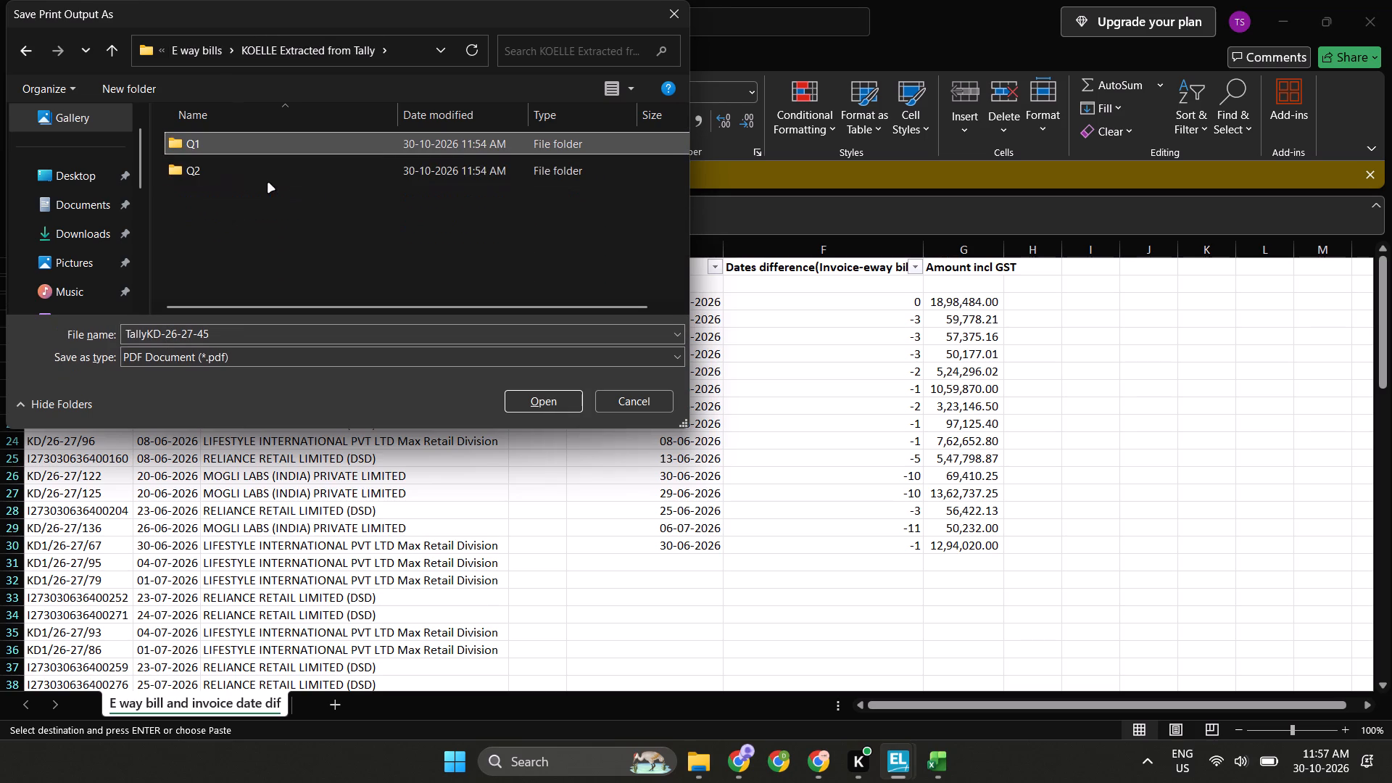
key(shift+Down)
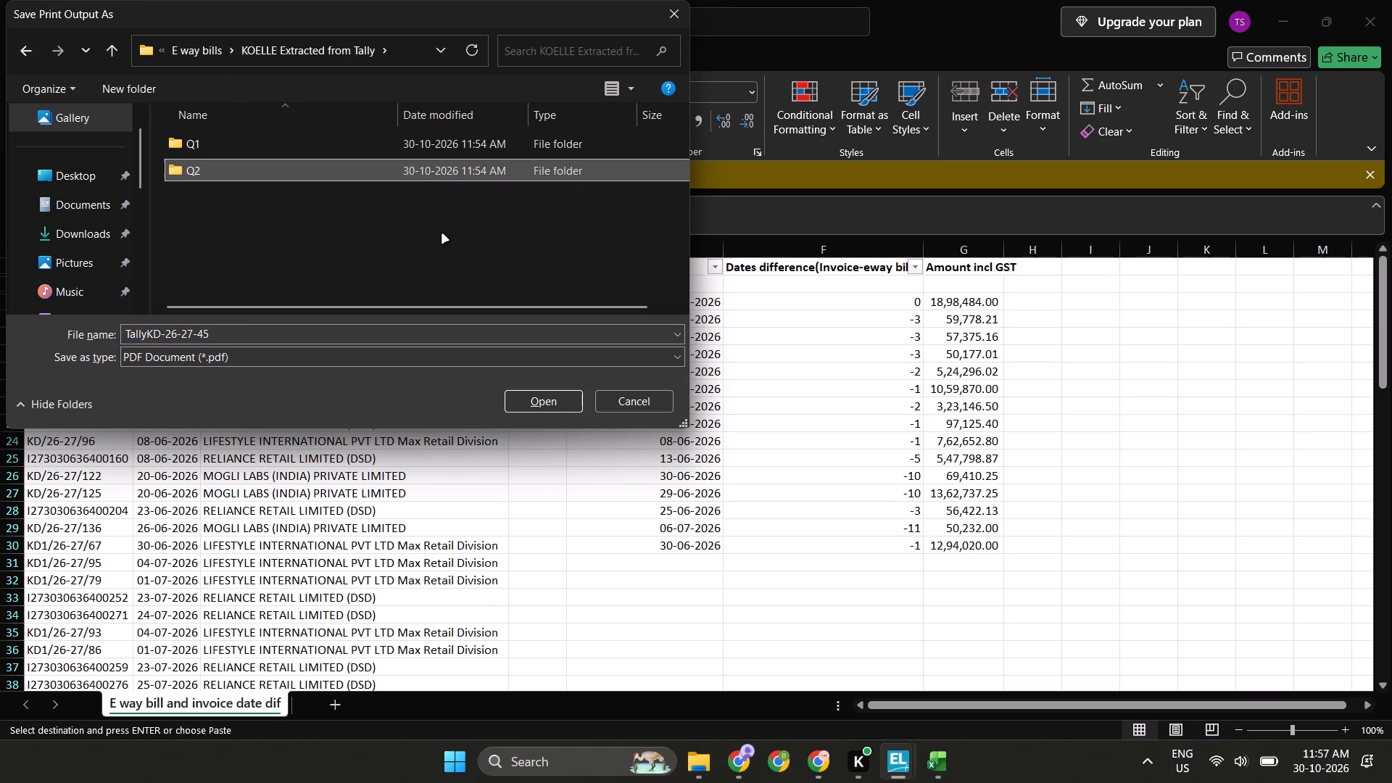
key(shift+Up)
key(shift+Down)
key(Delete)
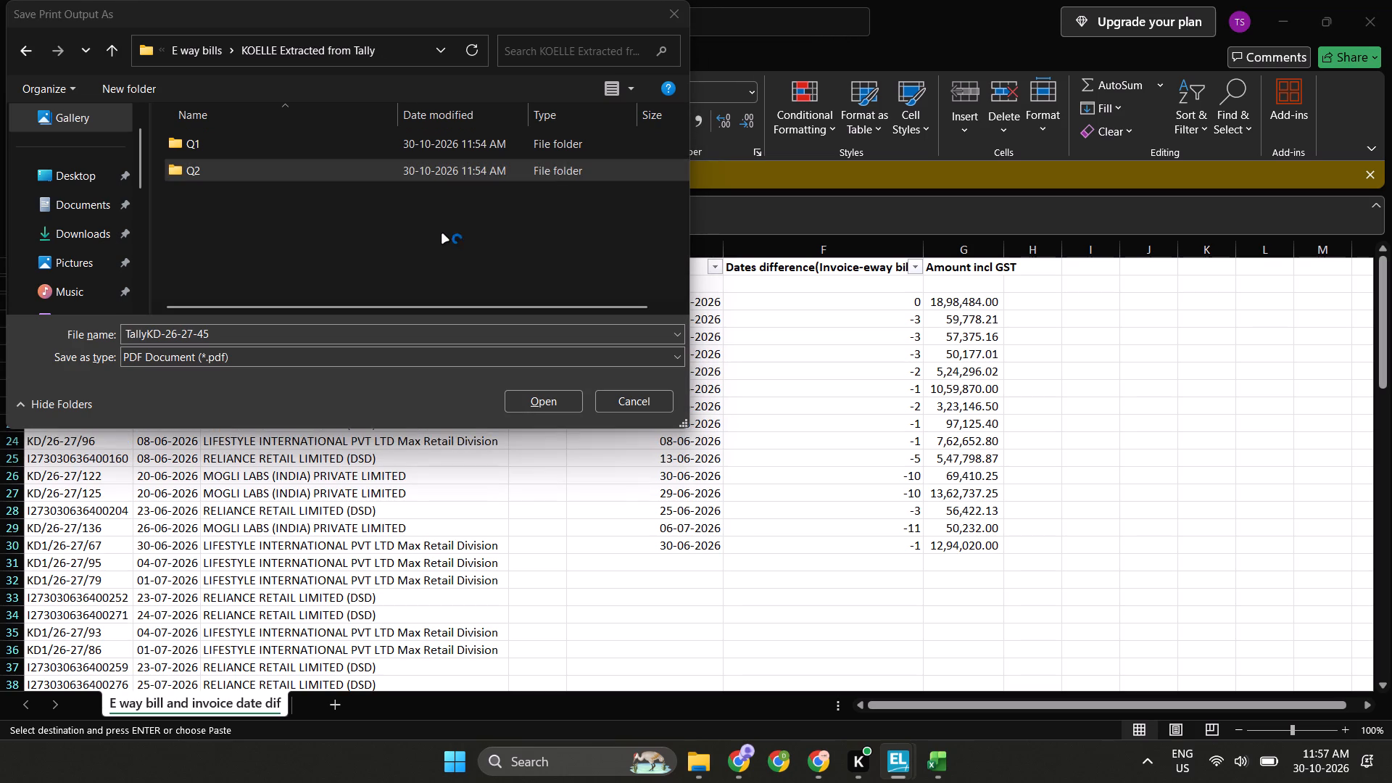
key(Down)
key(Up)
key(Delete)
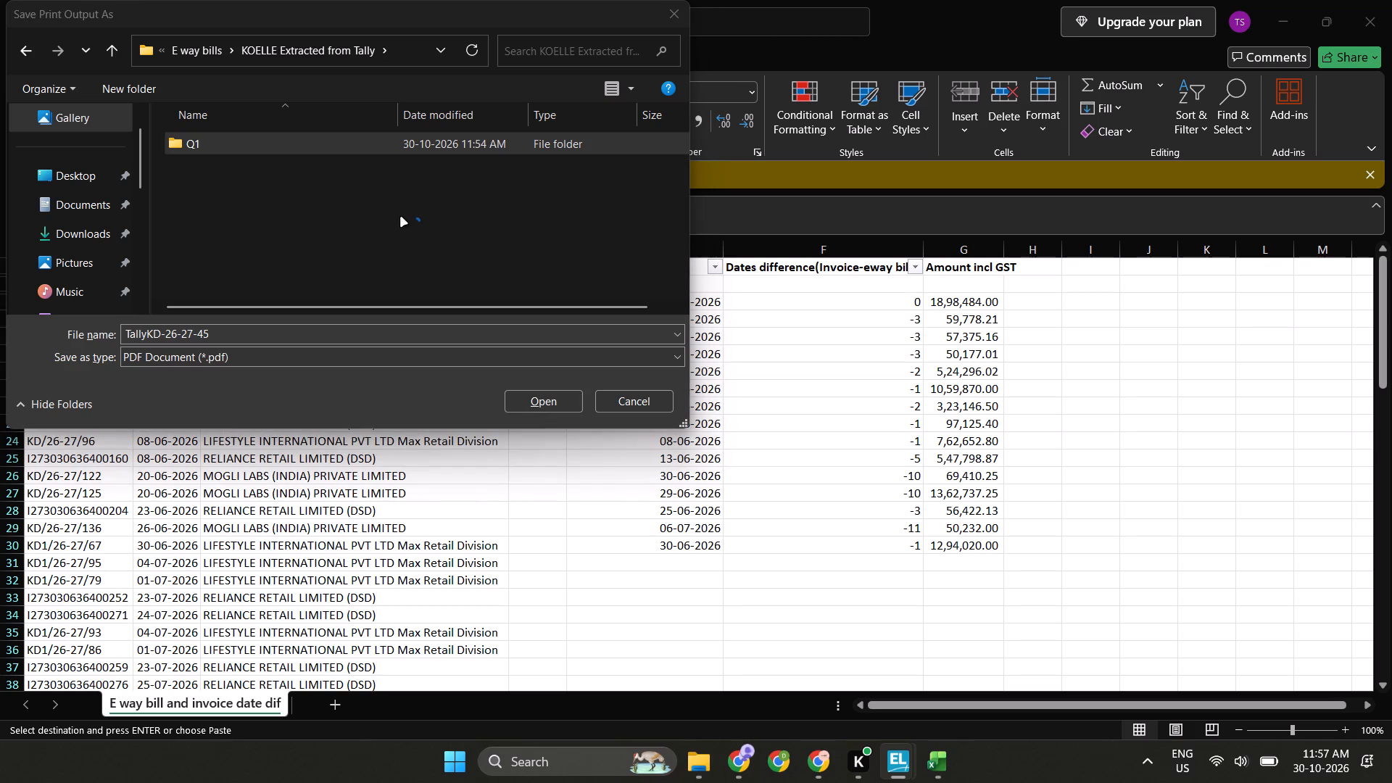
click(401, 217)
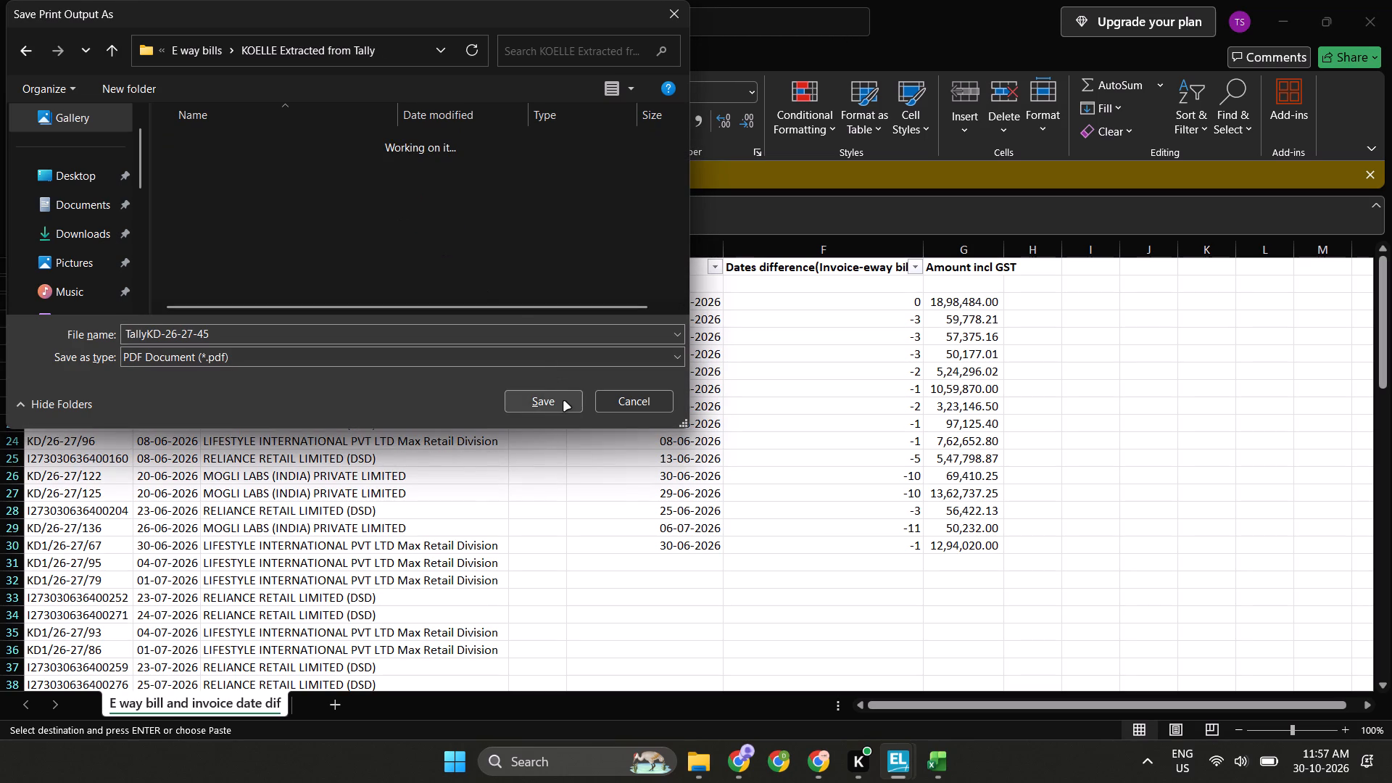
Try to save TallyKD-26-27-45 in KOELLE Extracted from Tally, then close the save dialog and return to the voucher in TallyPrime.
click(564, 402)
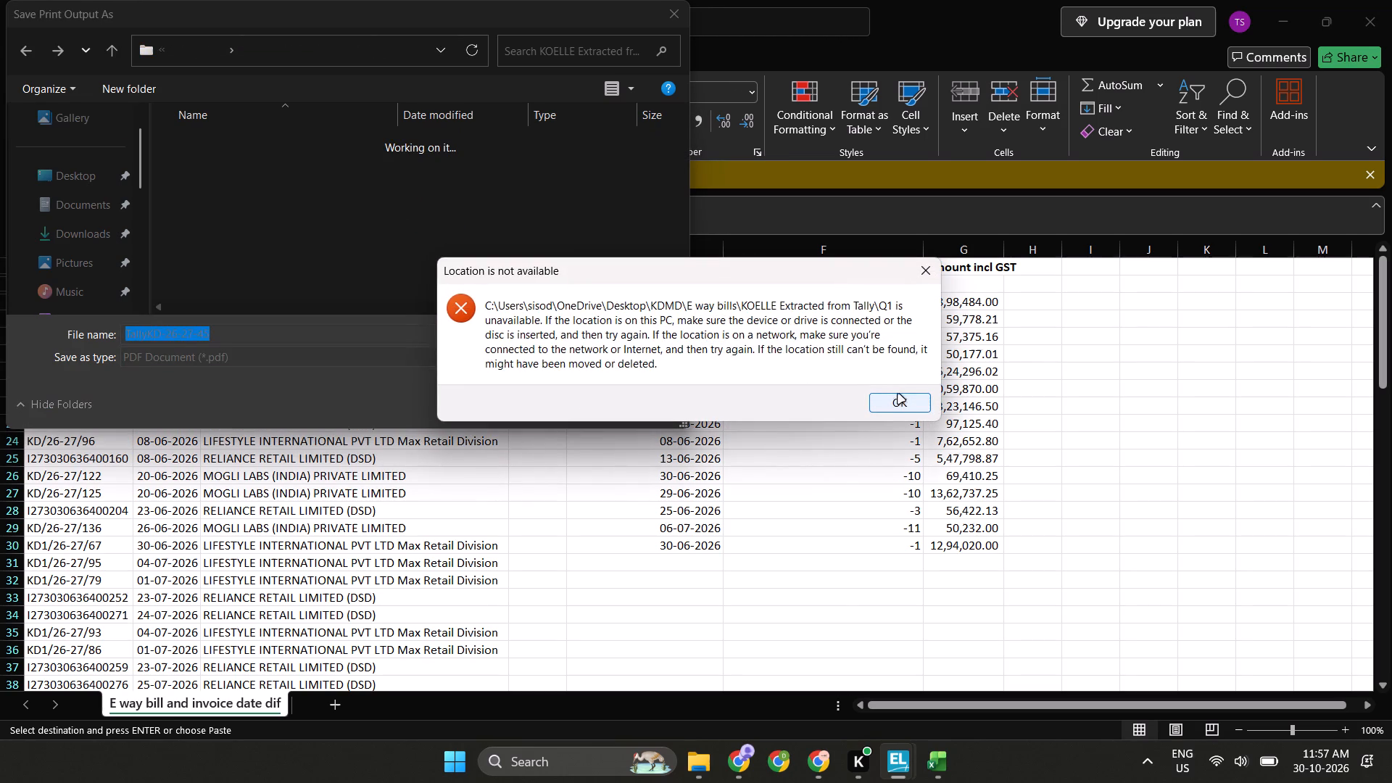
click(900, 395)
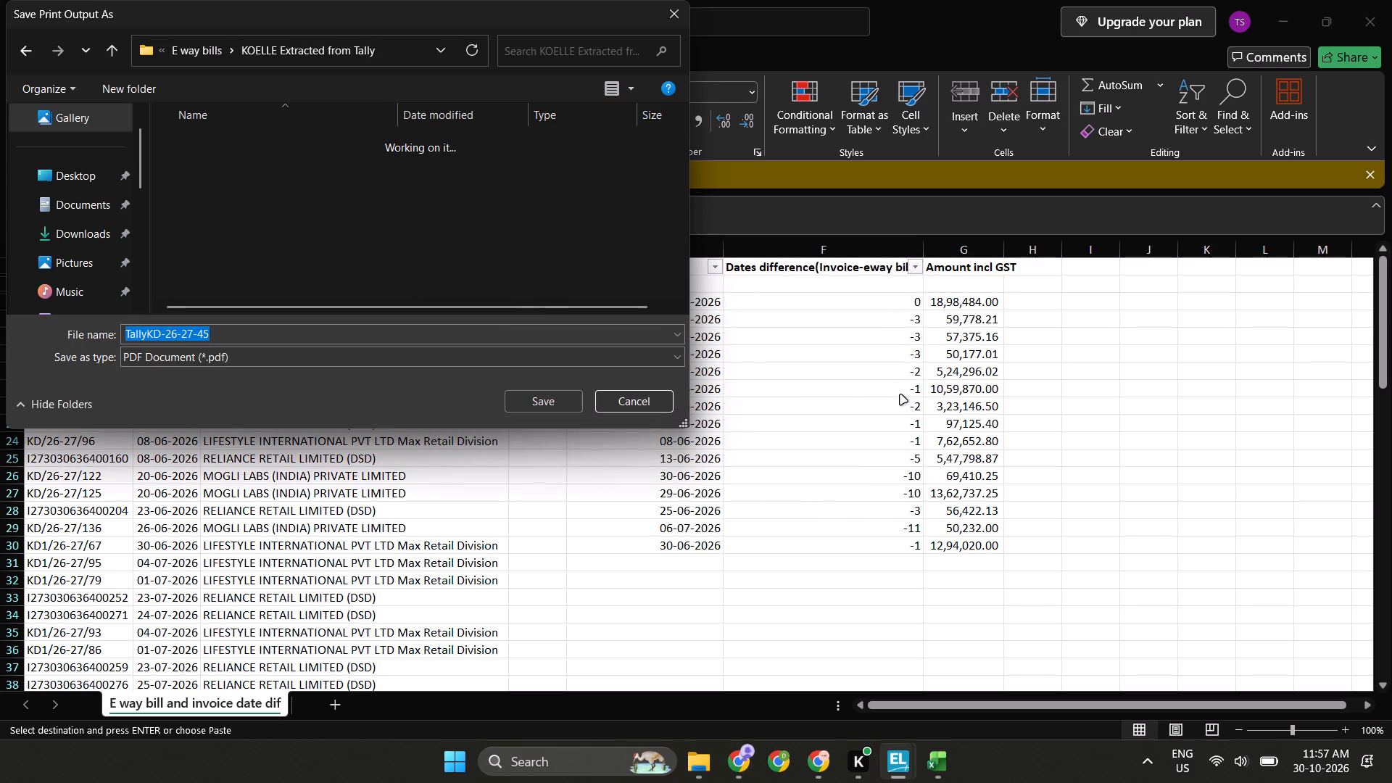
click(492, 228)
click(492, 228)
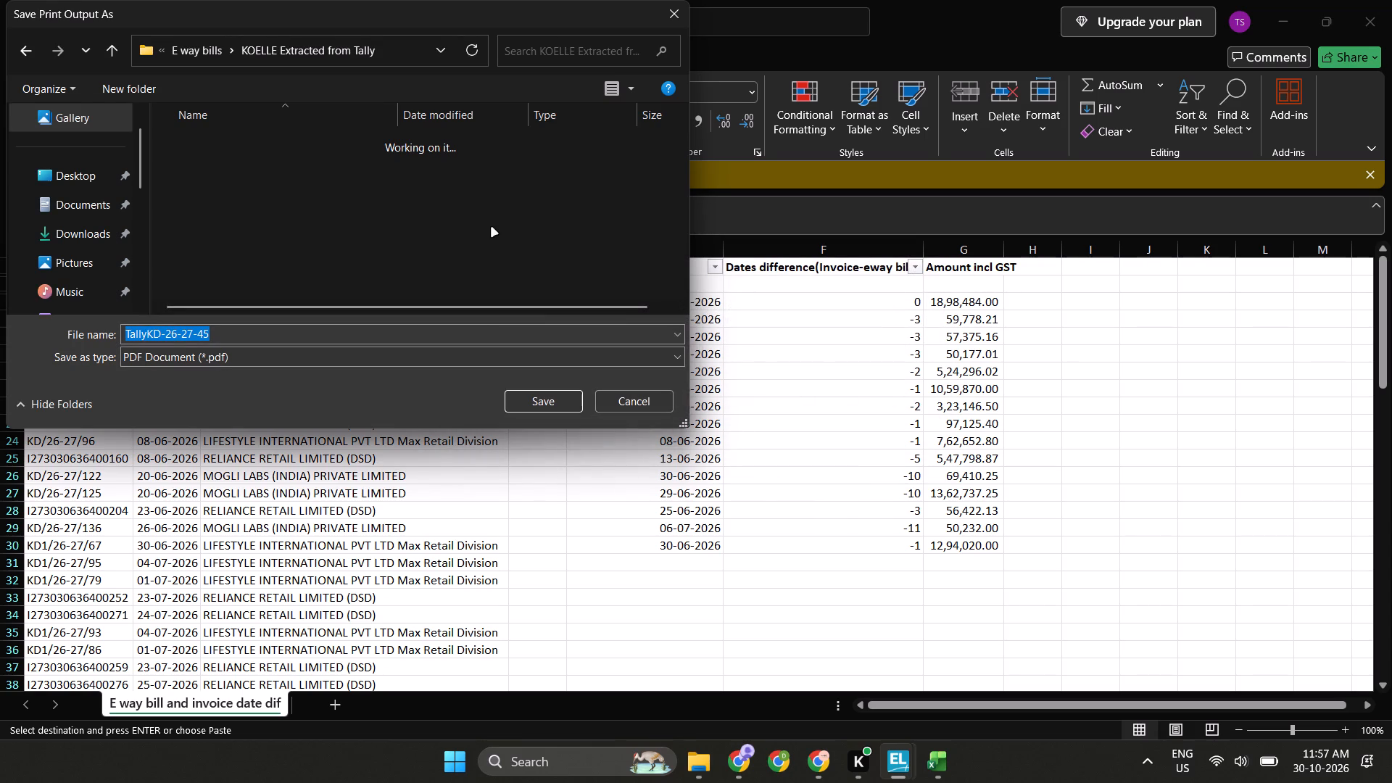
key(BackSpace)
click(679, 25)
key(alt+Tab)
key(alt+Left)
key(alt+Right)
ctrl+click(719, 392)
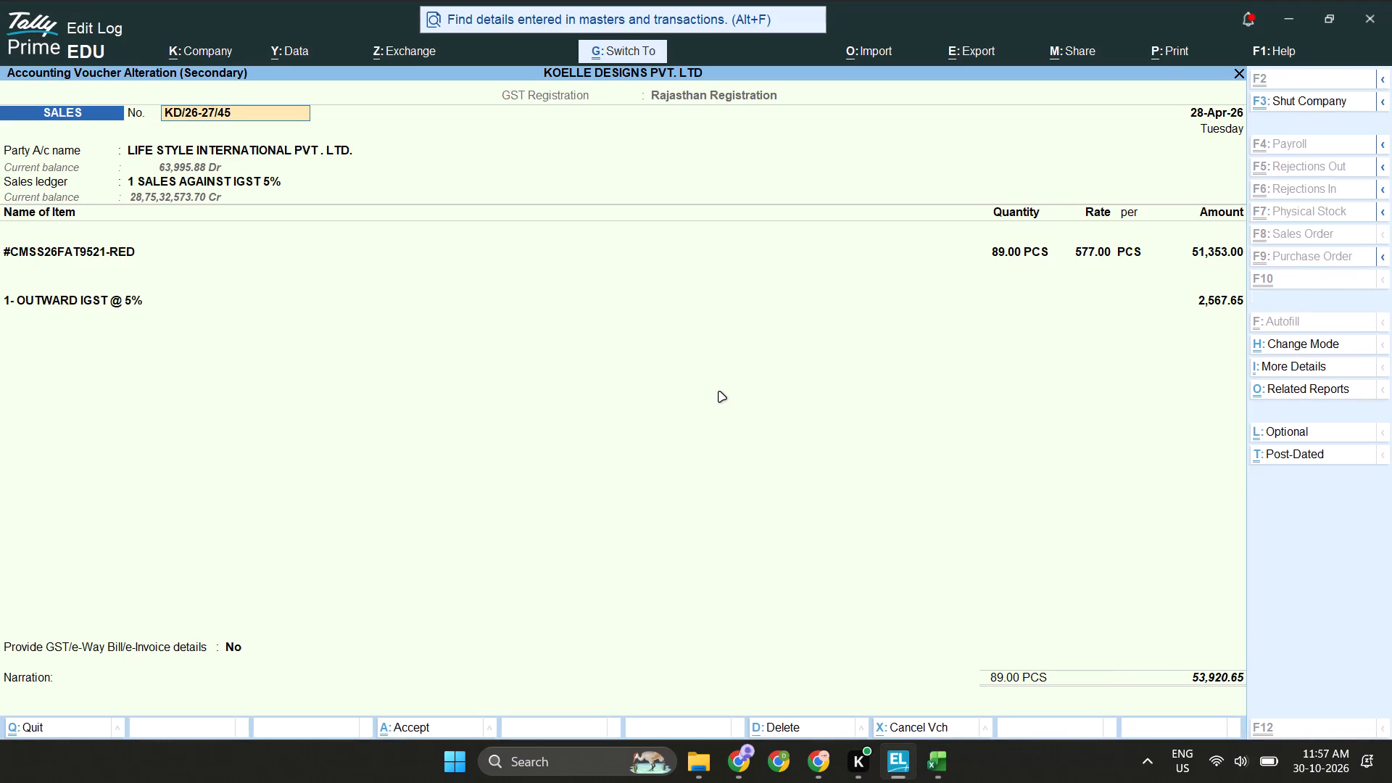
Print the voucher to PDF and save it as TallyKD--26-27-45 in the Q2 folder of MIRELLE Extraced from Tally.
key(ctrl+p)
key(Return)
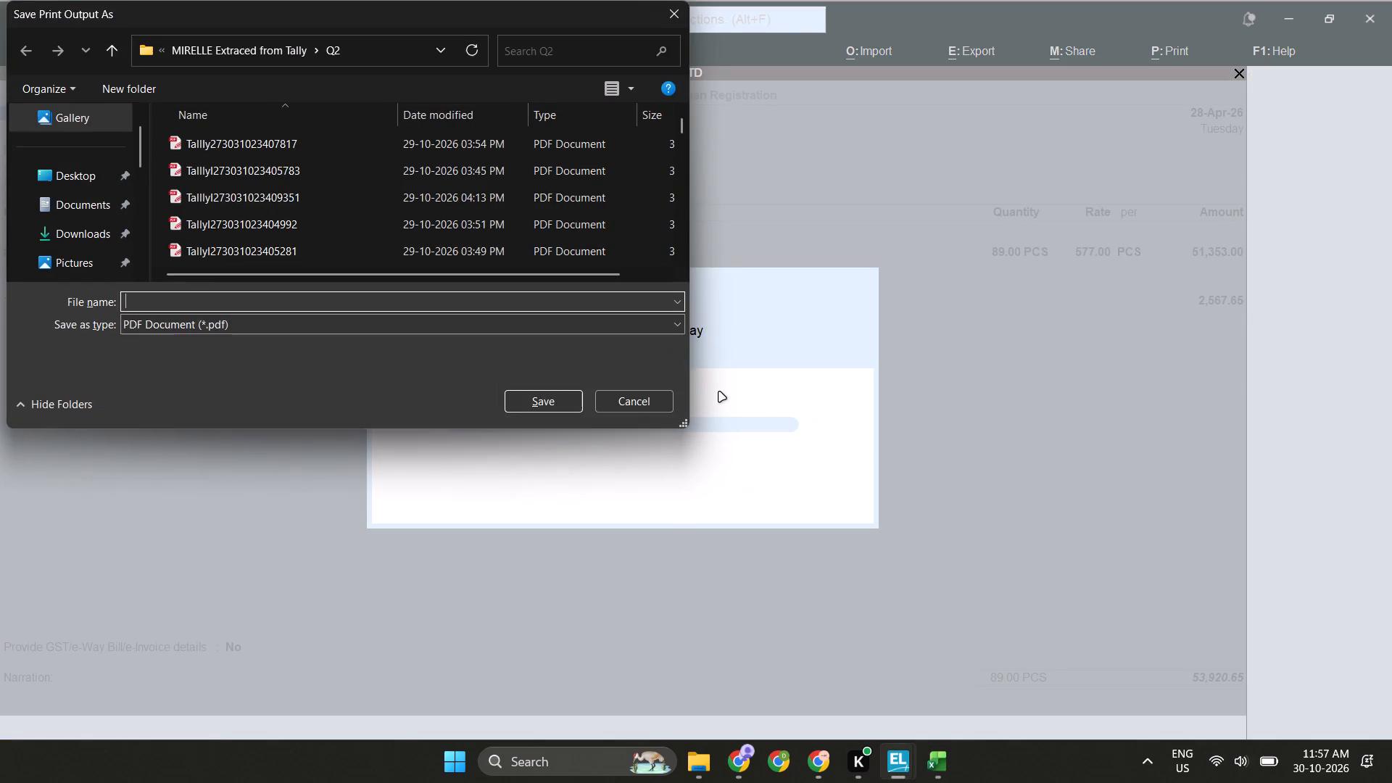
text(Tally)
key(ctrl+v)
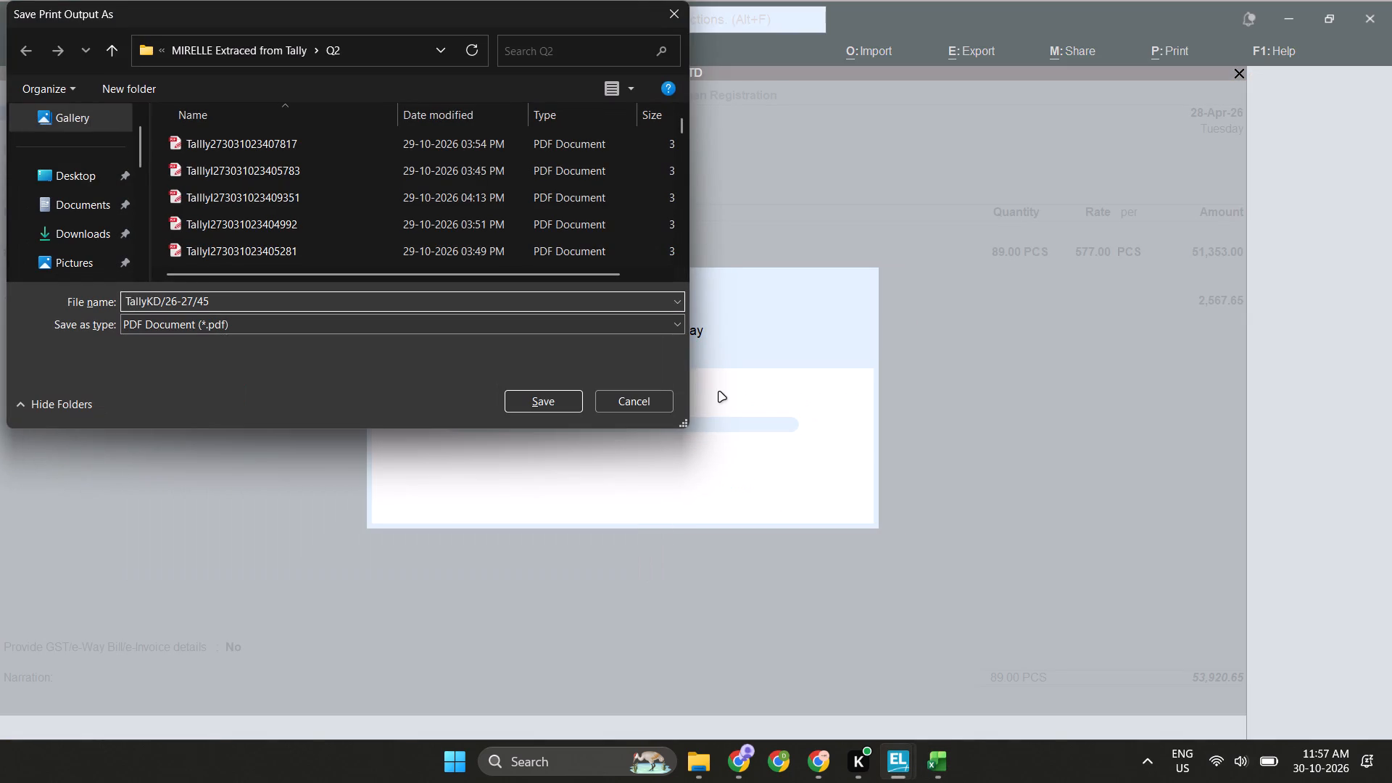
key(Left)
key(Left)
key(shift+Left)
key(minus)
key(Left)
key(Left)
key(Left)
key(Left)
key(Left)
key(Left)
key(shift+Left)
text(--)
key(Return)
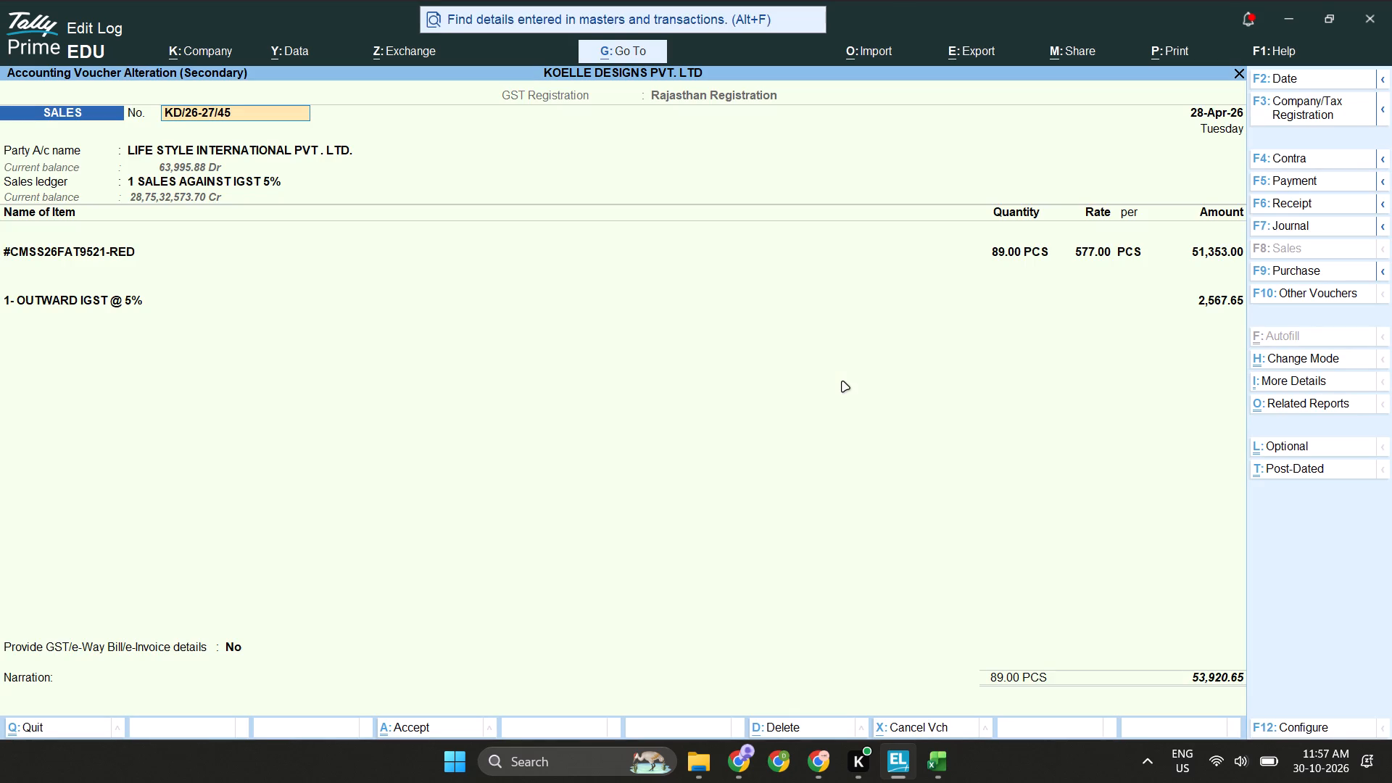
Check the KOELLE Extracted from Tally folder in File Explorer for the saved voucher PDF, refreshing the folder.
key(alt+Tab)
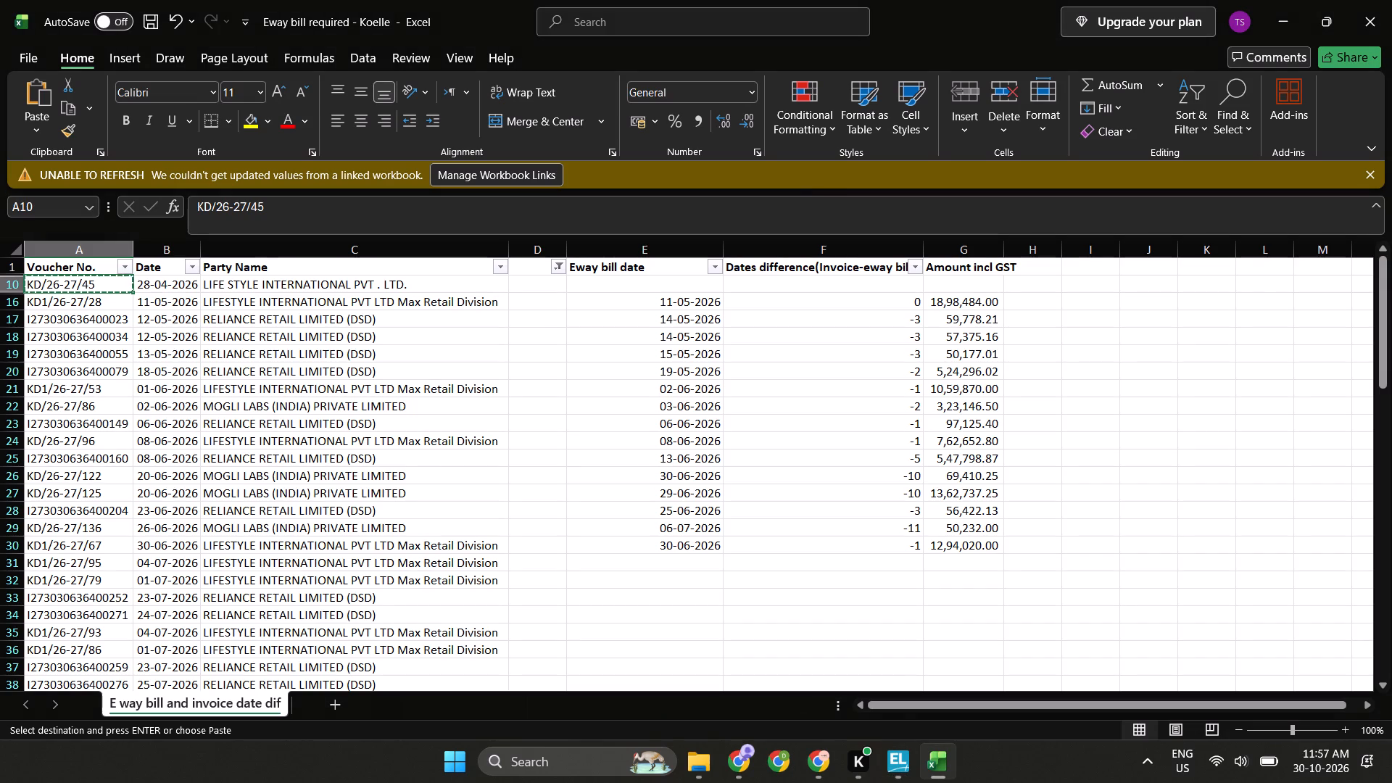
key(Right)
key(Left)
key(alt+Tab)
key(alt+Tab)
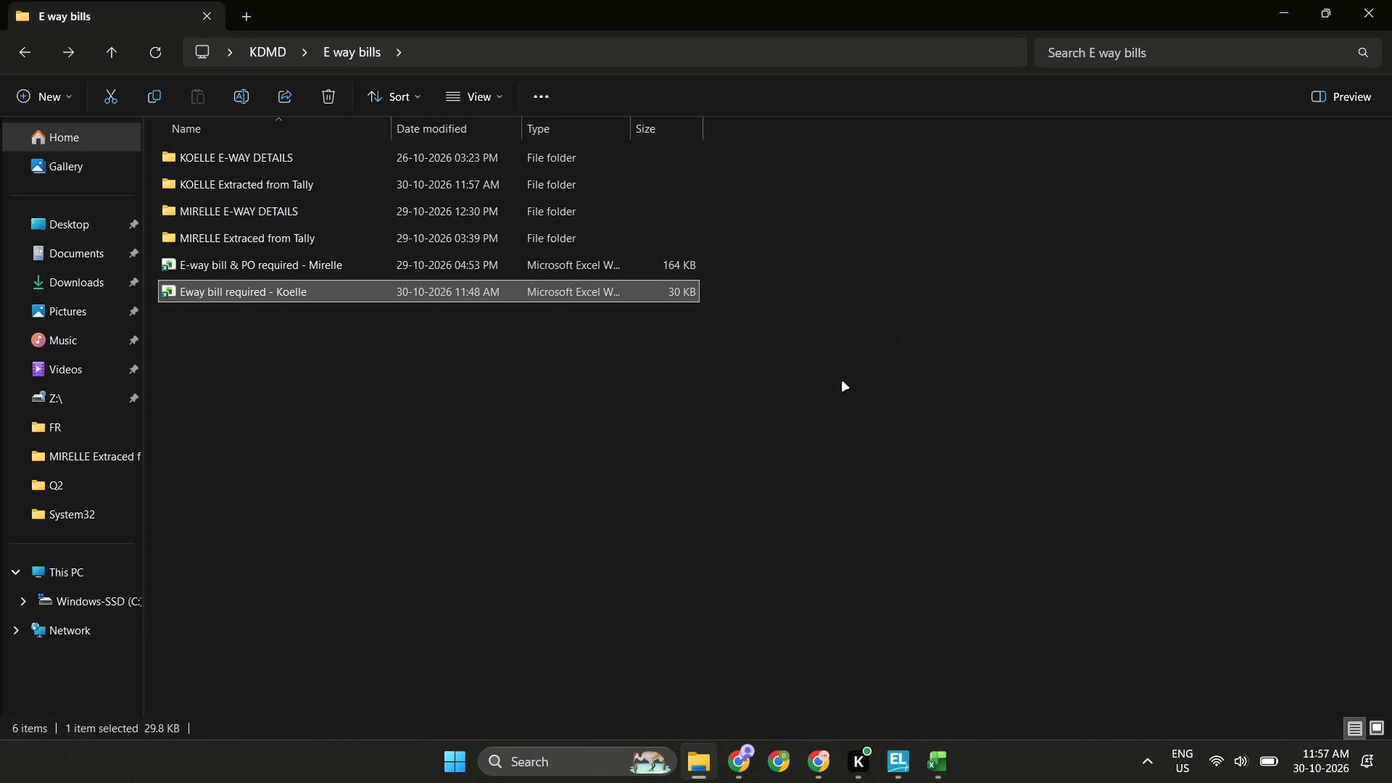
key(Up)
key(Up)
key(Up)
key(Up)
key(Return)
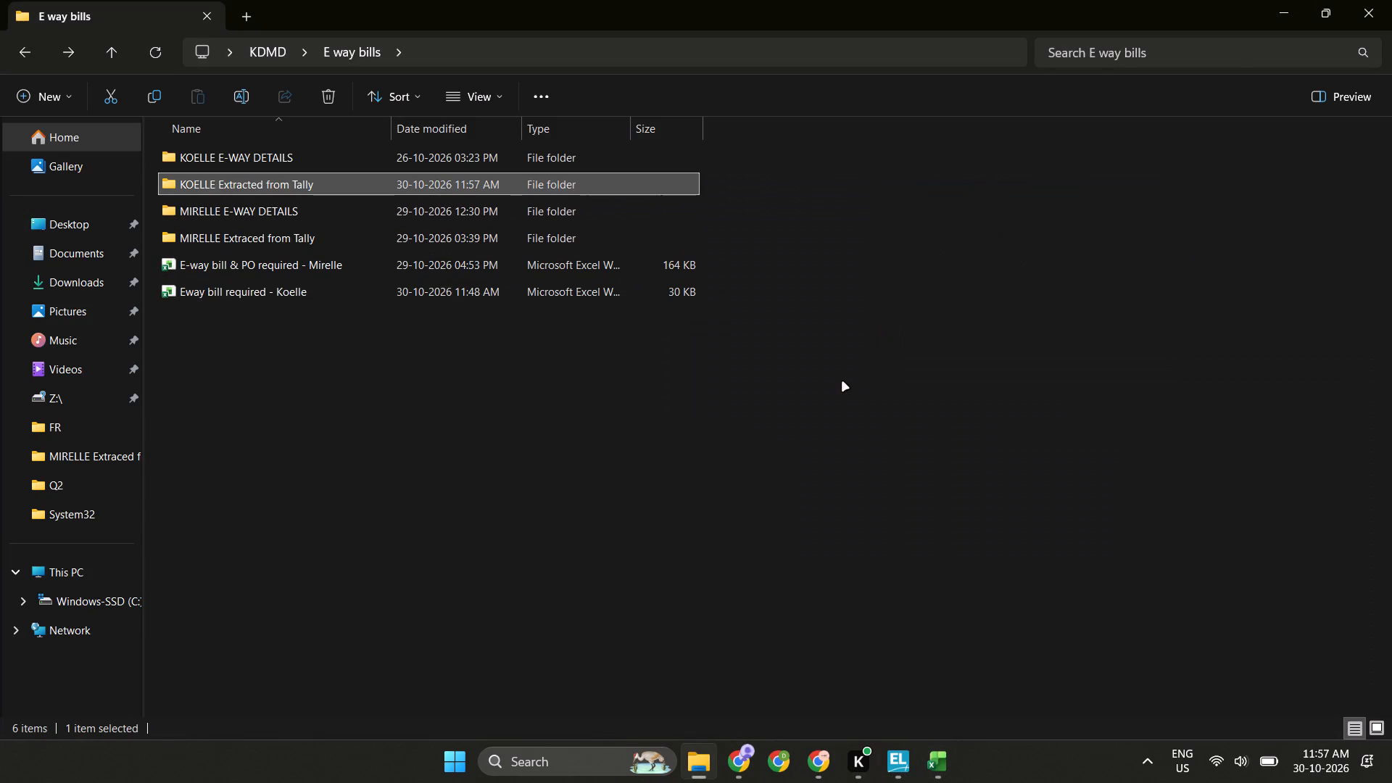
key(Down)
key(ctrl+r)
key(ctrl+r)
key(ctrl+r)
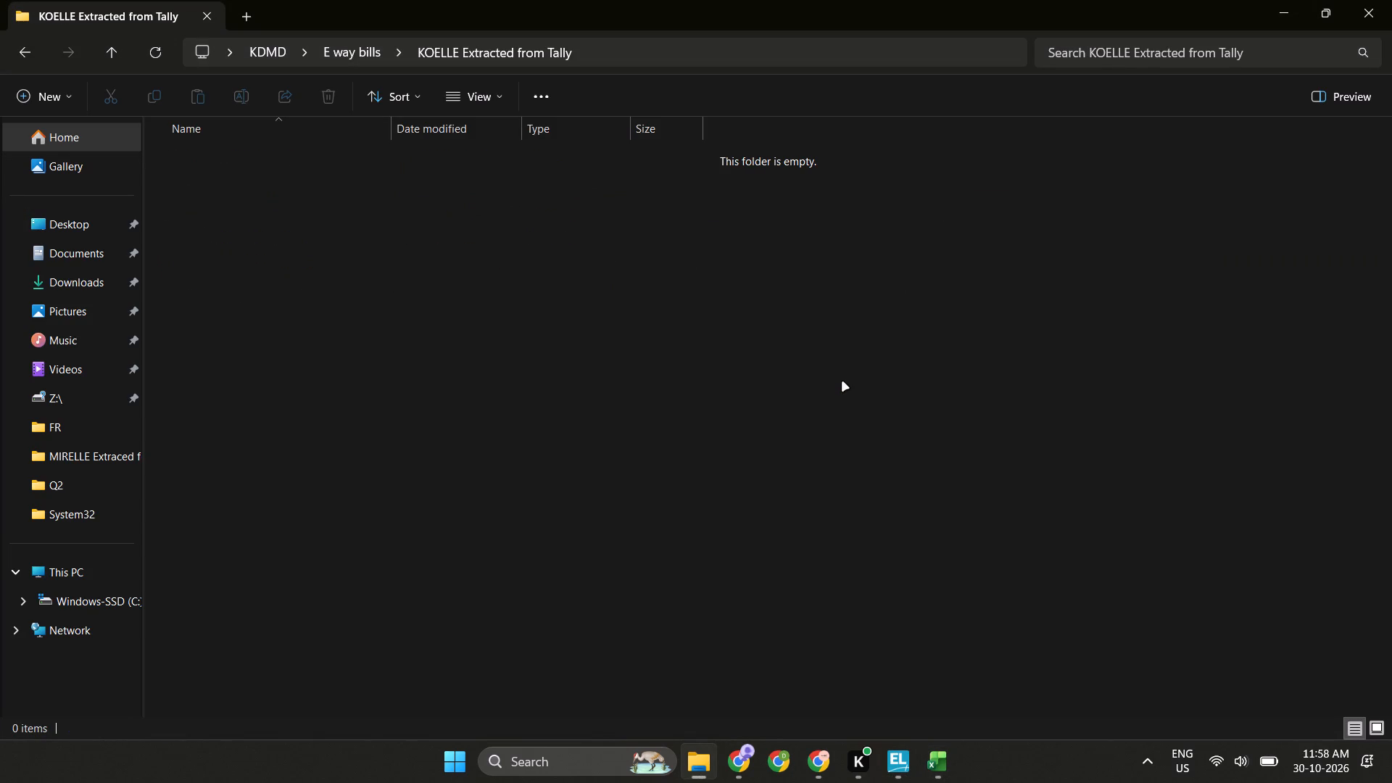
key(BackSpace)
key(Return)
key(alt+Tab)
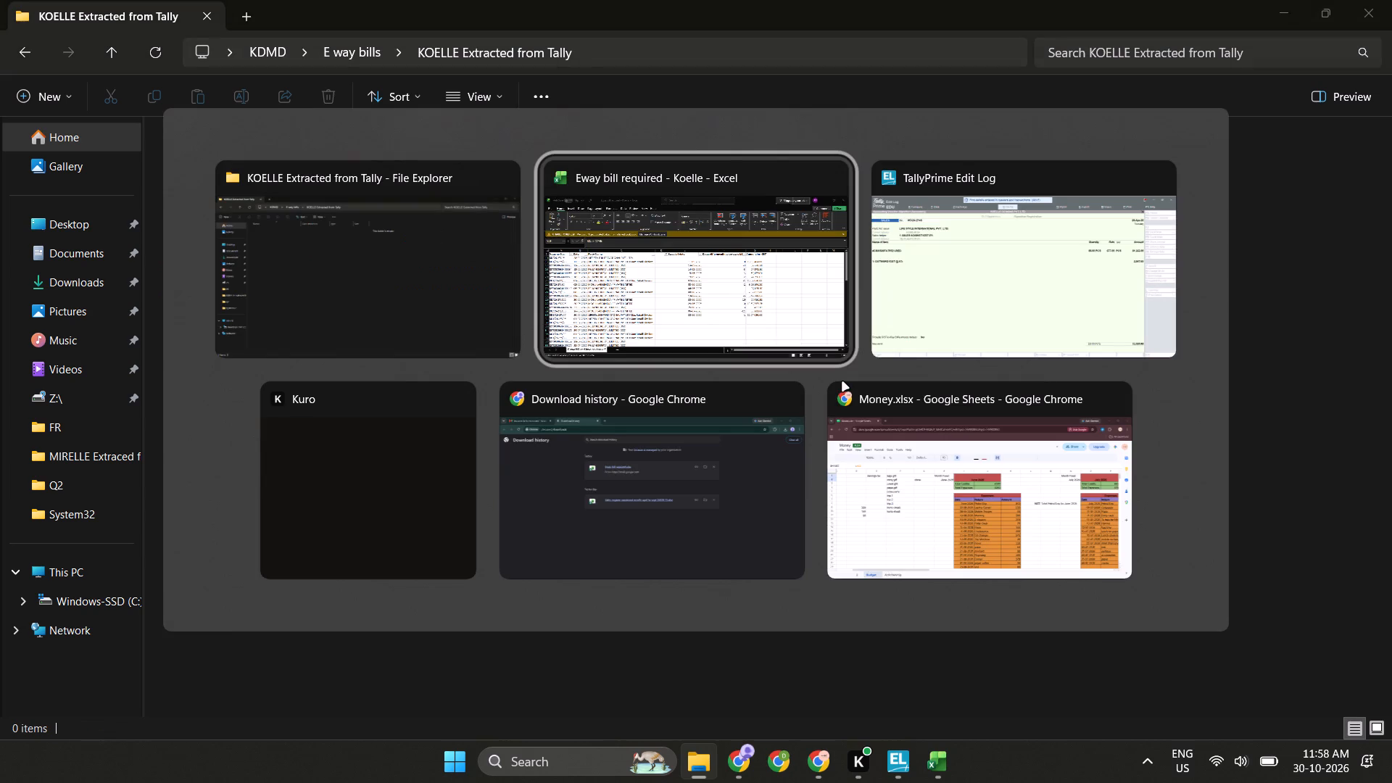
Start printing the voucher again in TallyPrime to check the default save folder for TallyKD--26-27-45, then close the save dialog.
key(alt+Right)
key(ctrl+p)
key(p)
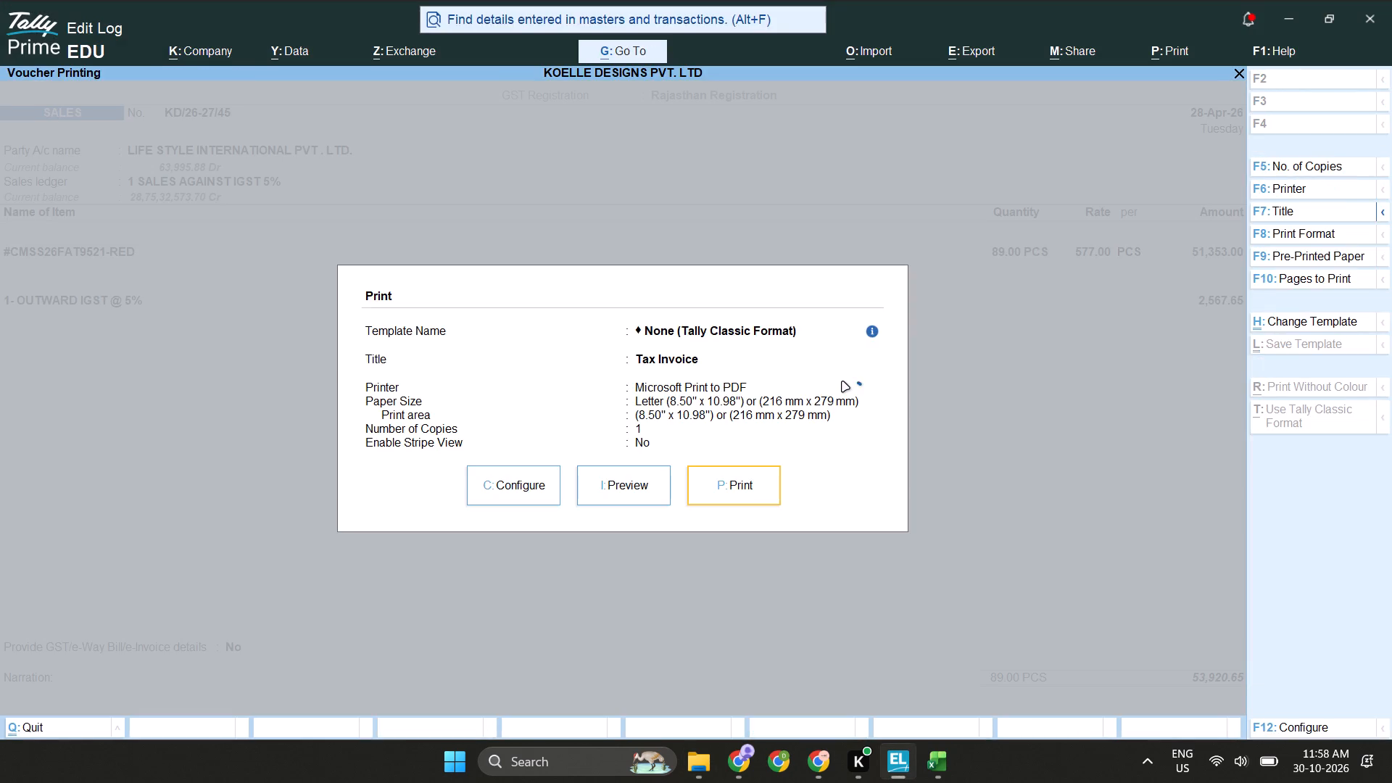
key(BackSpace)
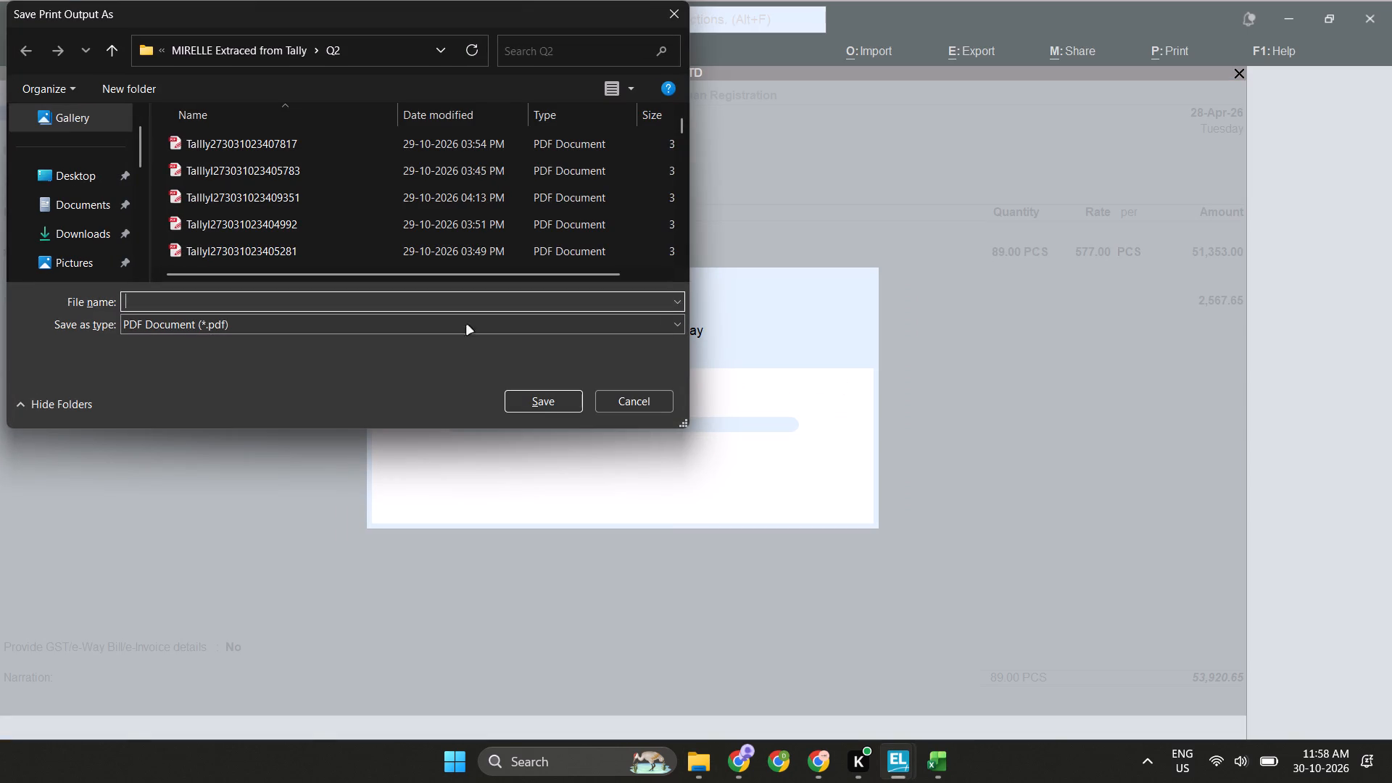
scroll(455, 177, down, 17)
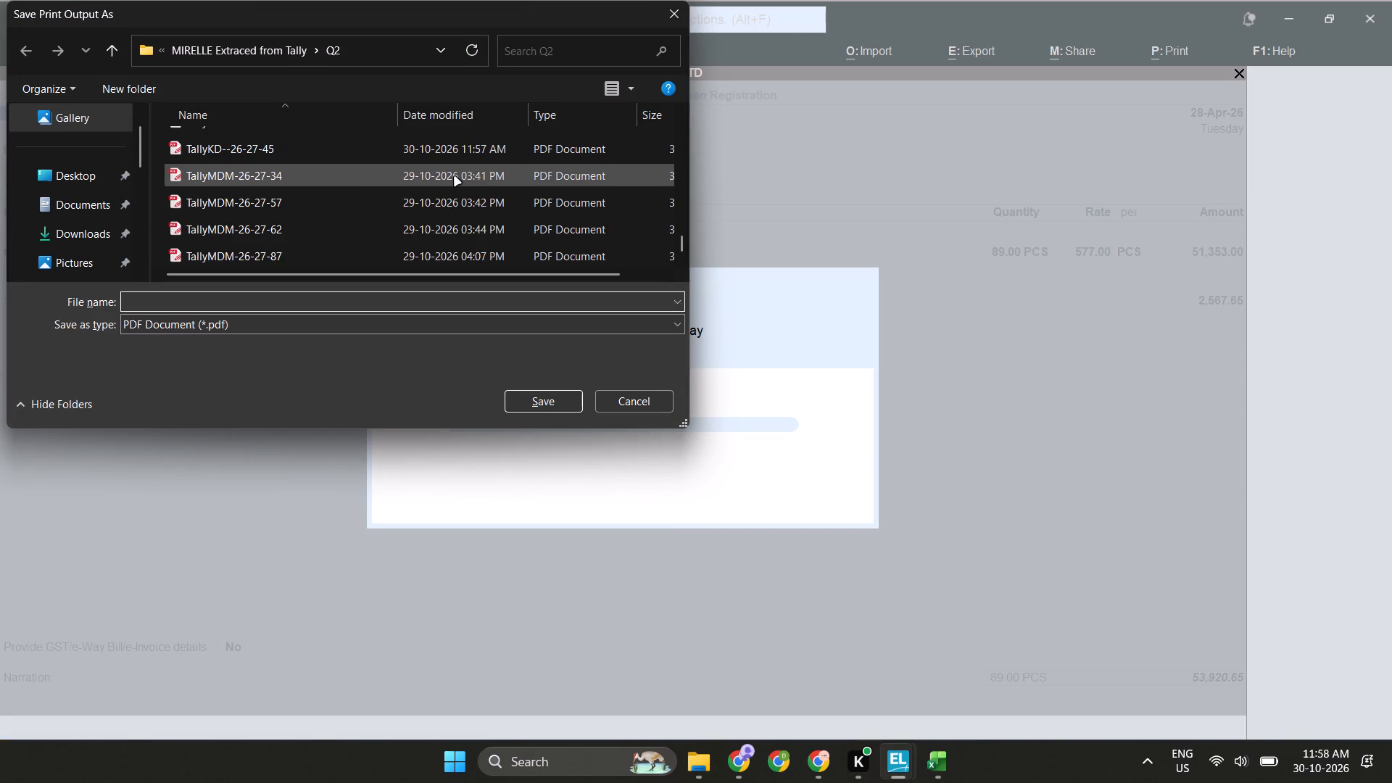
scroll(455, 177, down, 1)
click(668, 15)
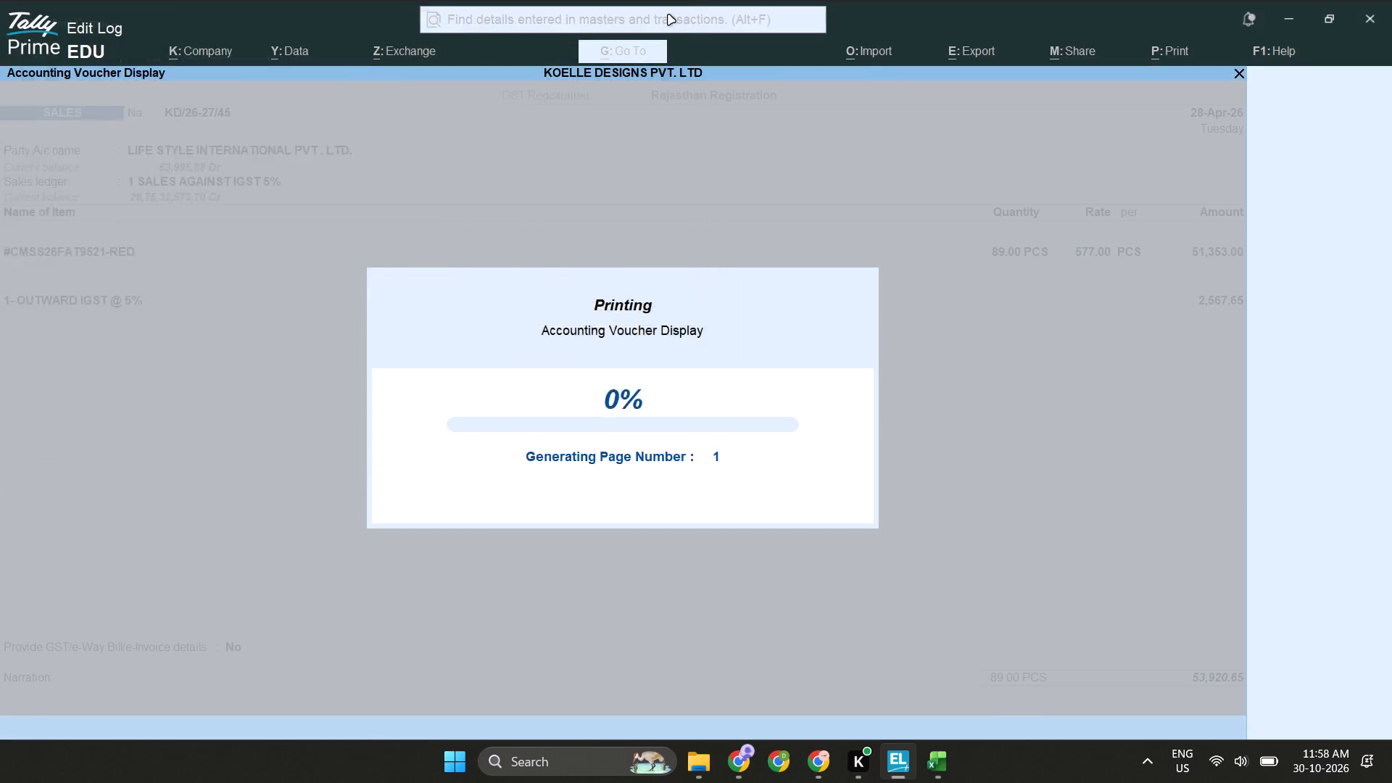
Examine the PDFs in MIRELLE Extraced from Tally > Q2 in File Explorer, then switch back to TallyPrime.
key(alt+Tab)
key(alt+Tab)
key(alt+Left)
key(BackSpace)
key(Down)
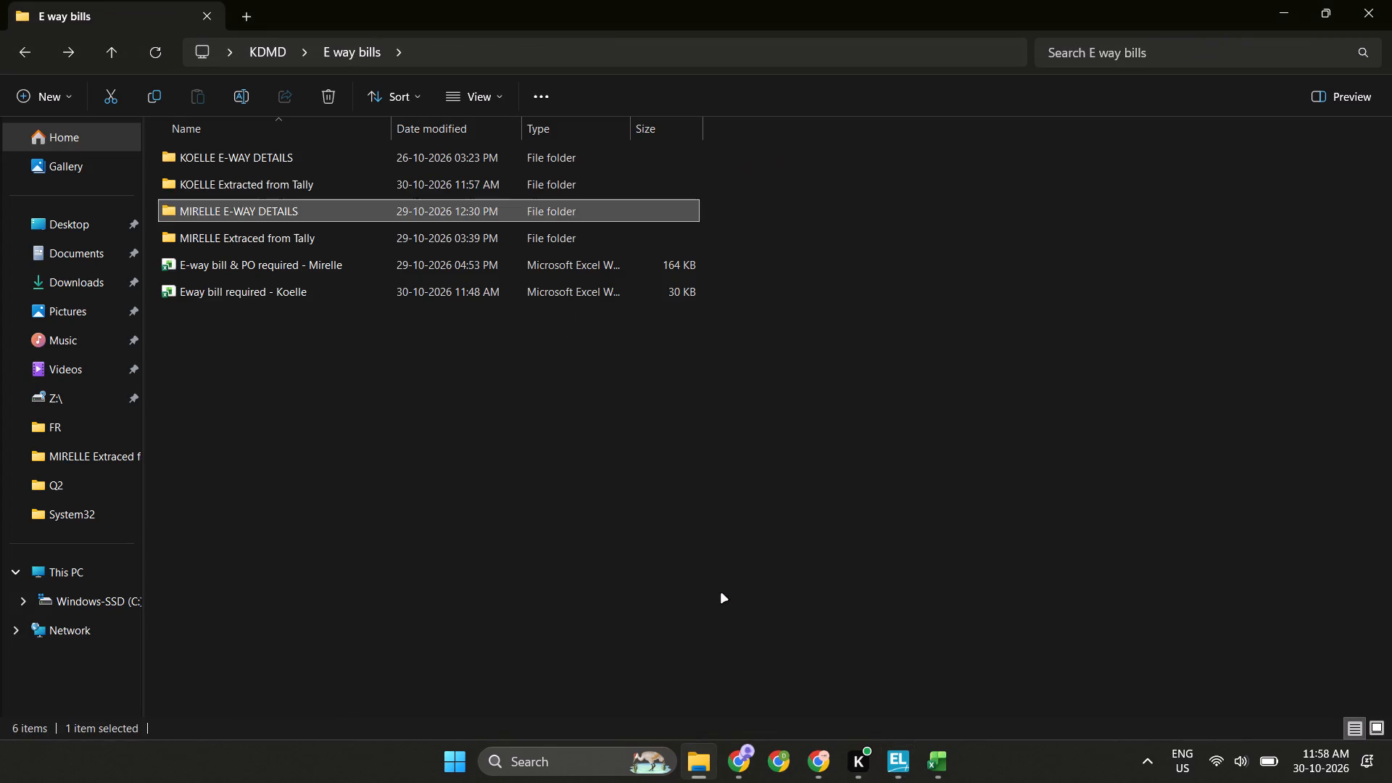
key(Down)
key(Return)
key(Down)
key(Return)
key(Down)
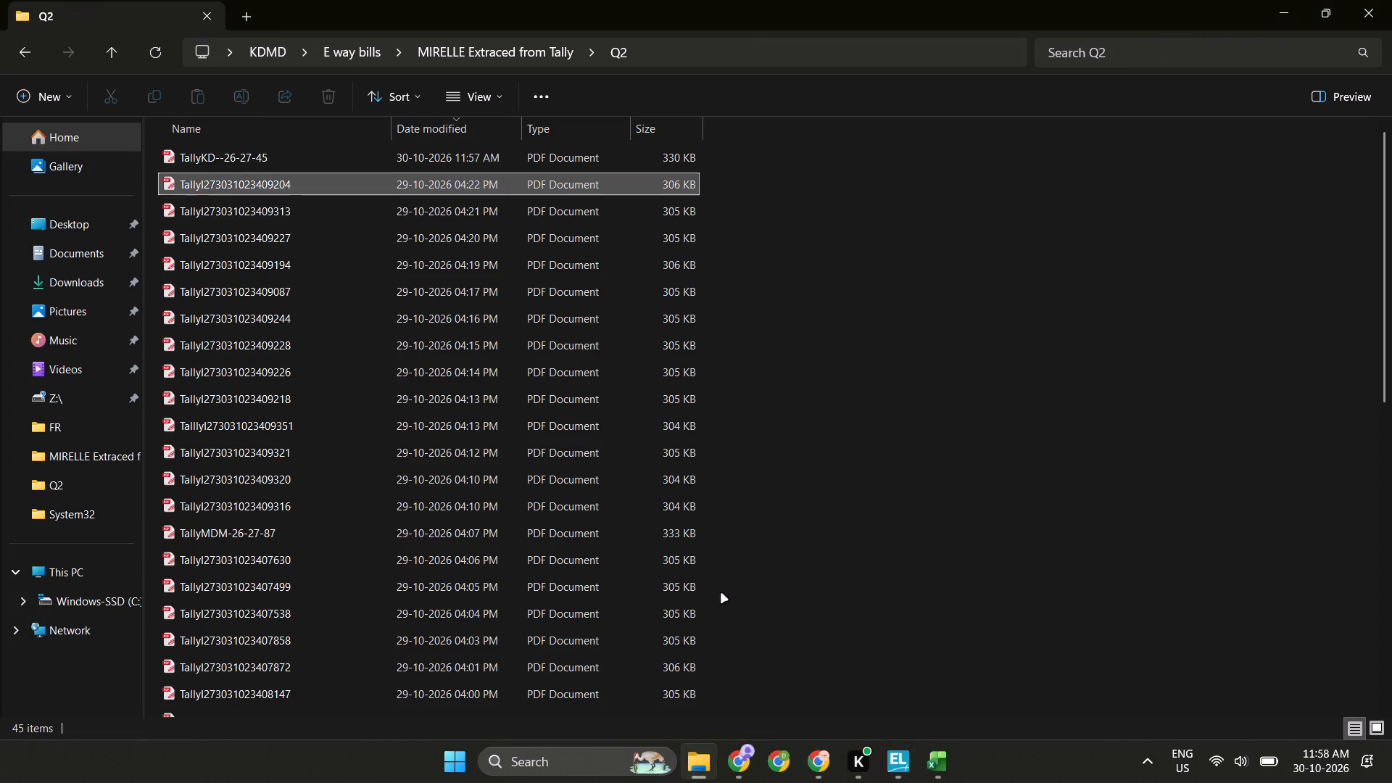
key(End)
key(End)
key(Up)
key(Up)
key(Up)
key(ctrl+Up)
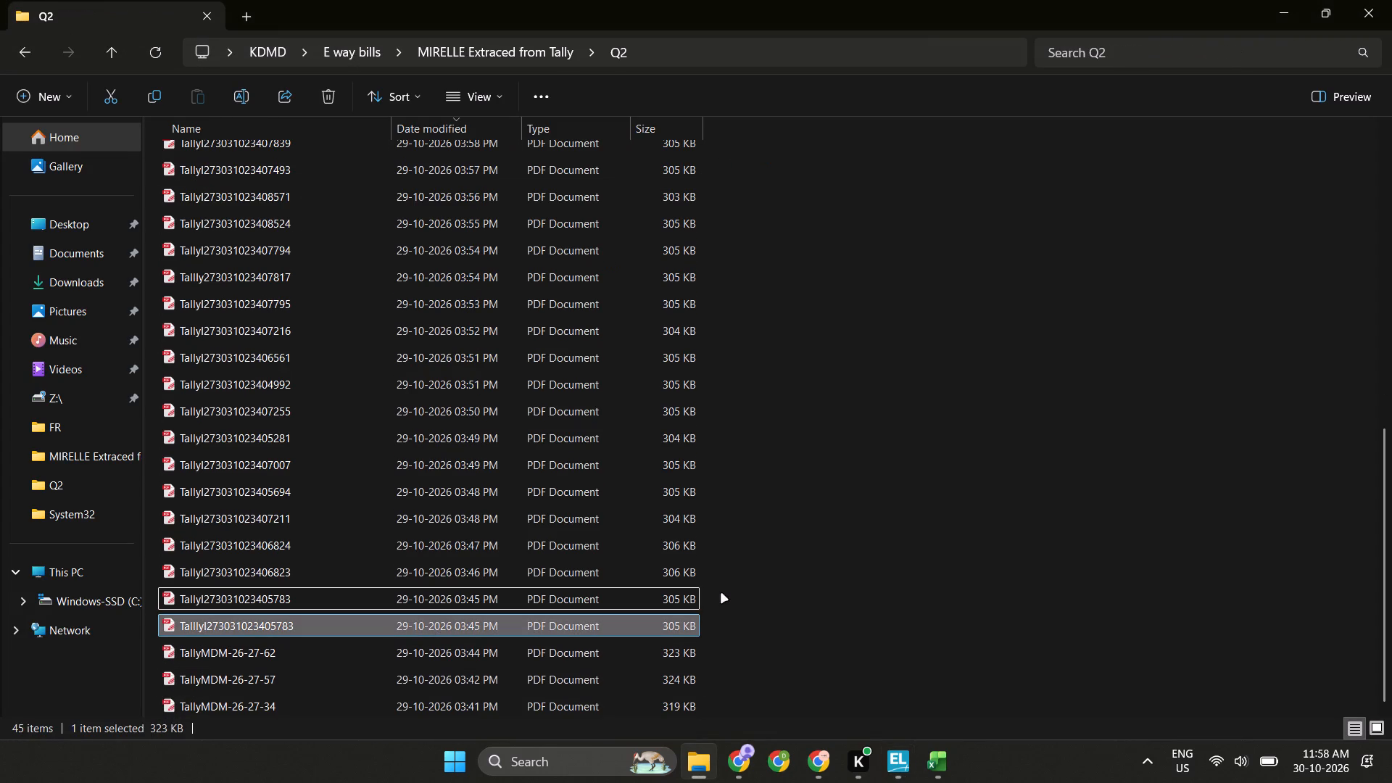
key(ctrl+7)
key(ctrl+7)
key(alt+Tab)
key(alt+Tab)
key(alt+Tab)
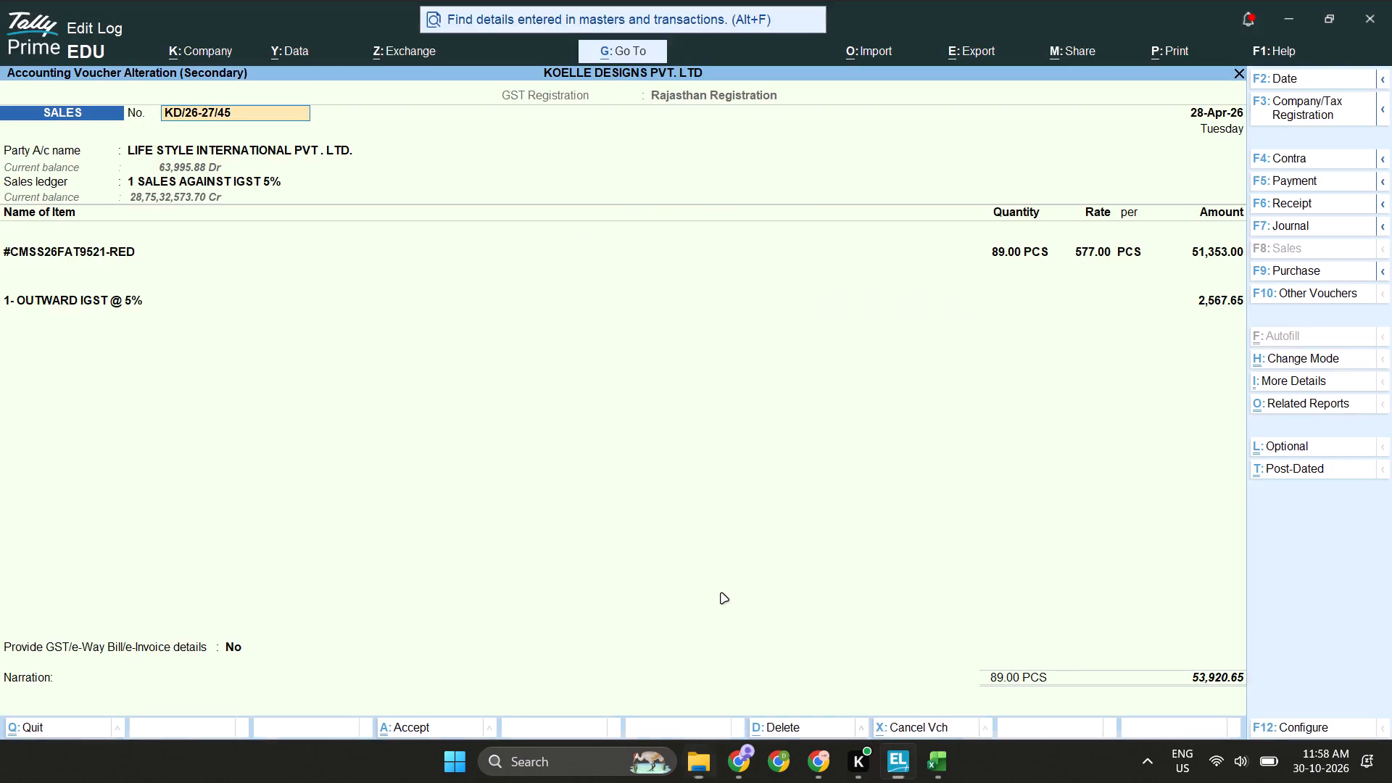
Search the Q2 folder in File Explorer for kd, delete the misplaced TallyKD--26-27-45 PDF, and clear the search.
key(alt+Tab)
key(Down)
key(ctrl+f)
text(kd)
key(Return)
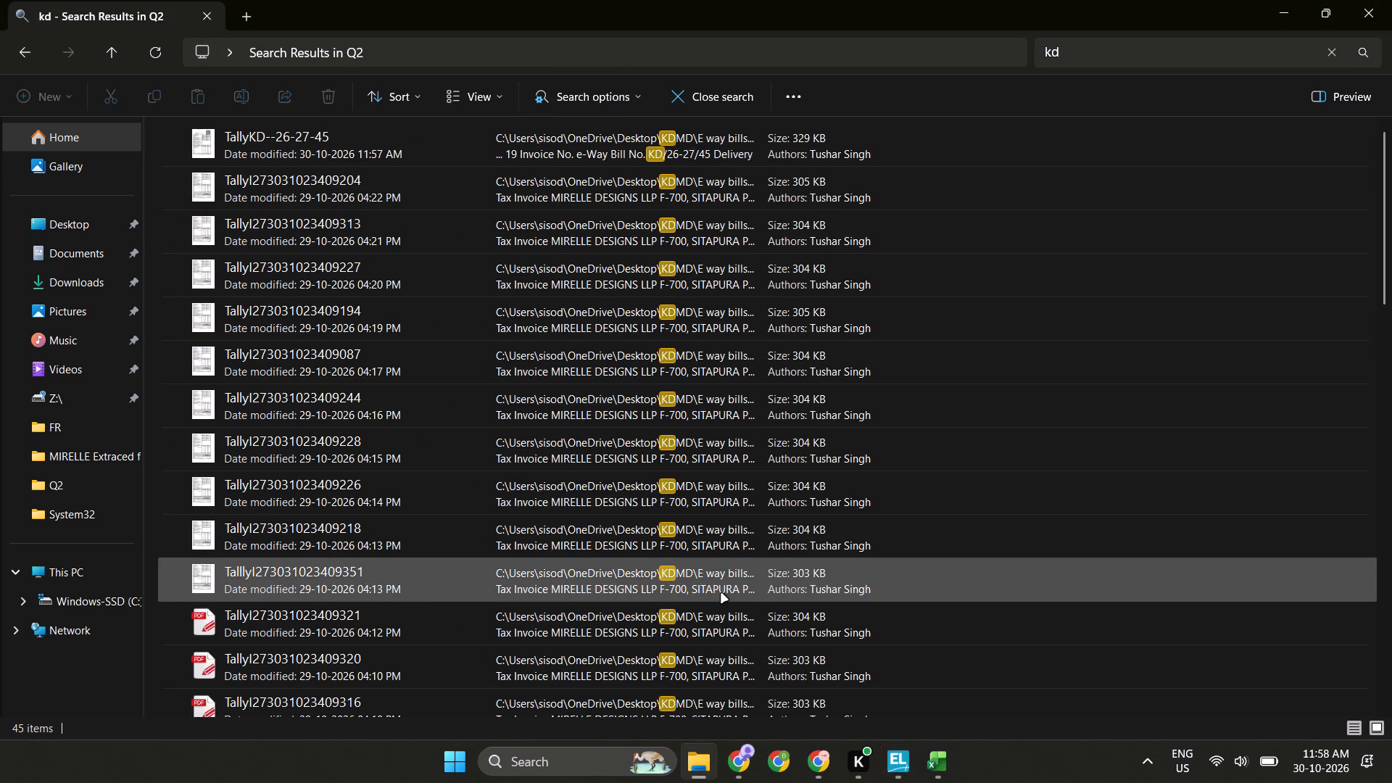
key(Up)
click(488, 160)
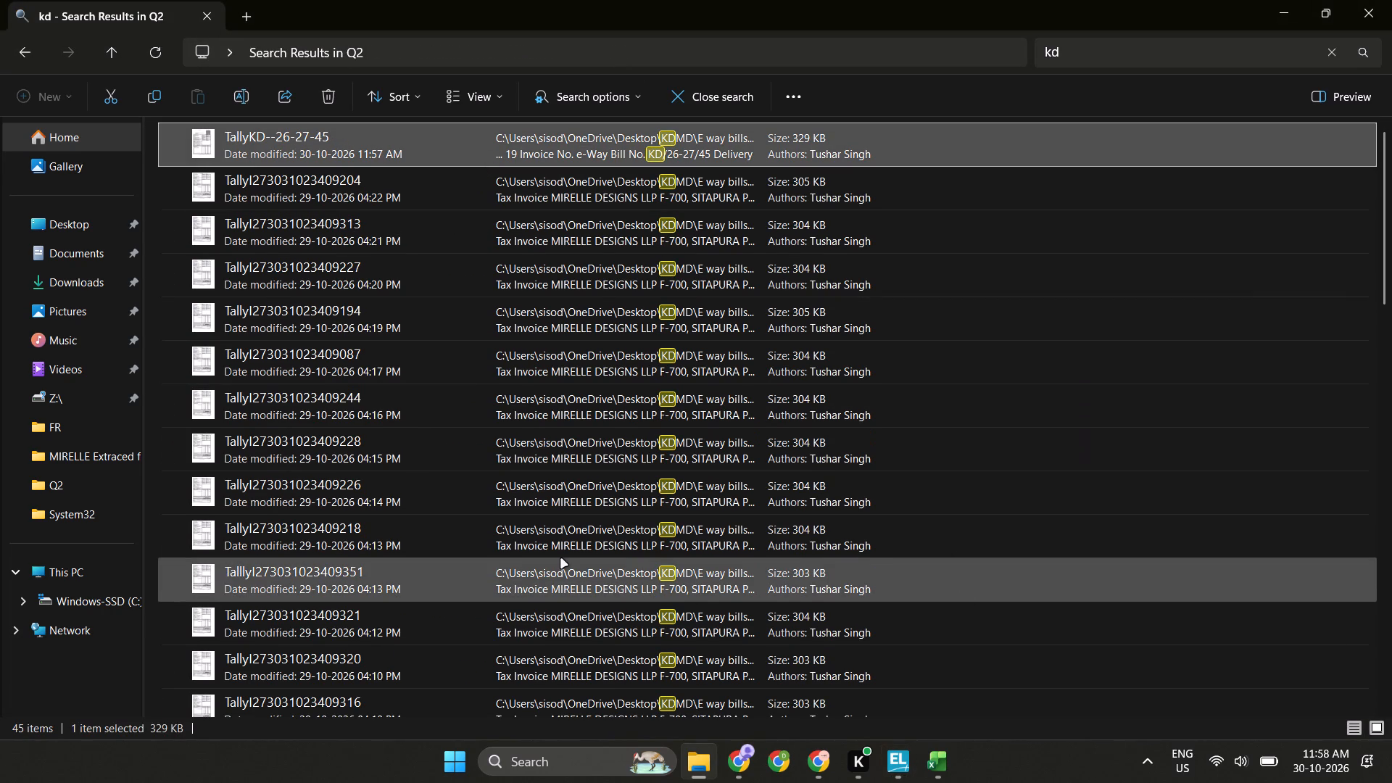
key(Delete)
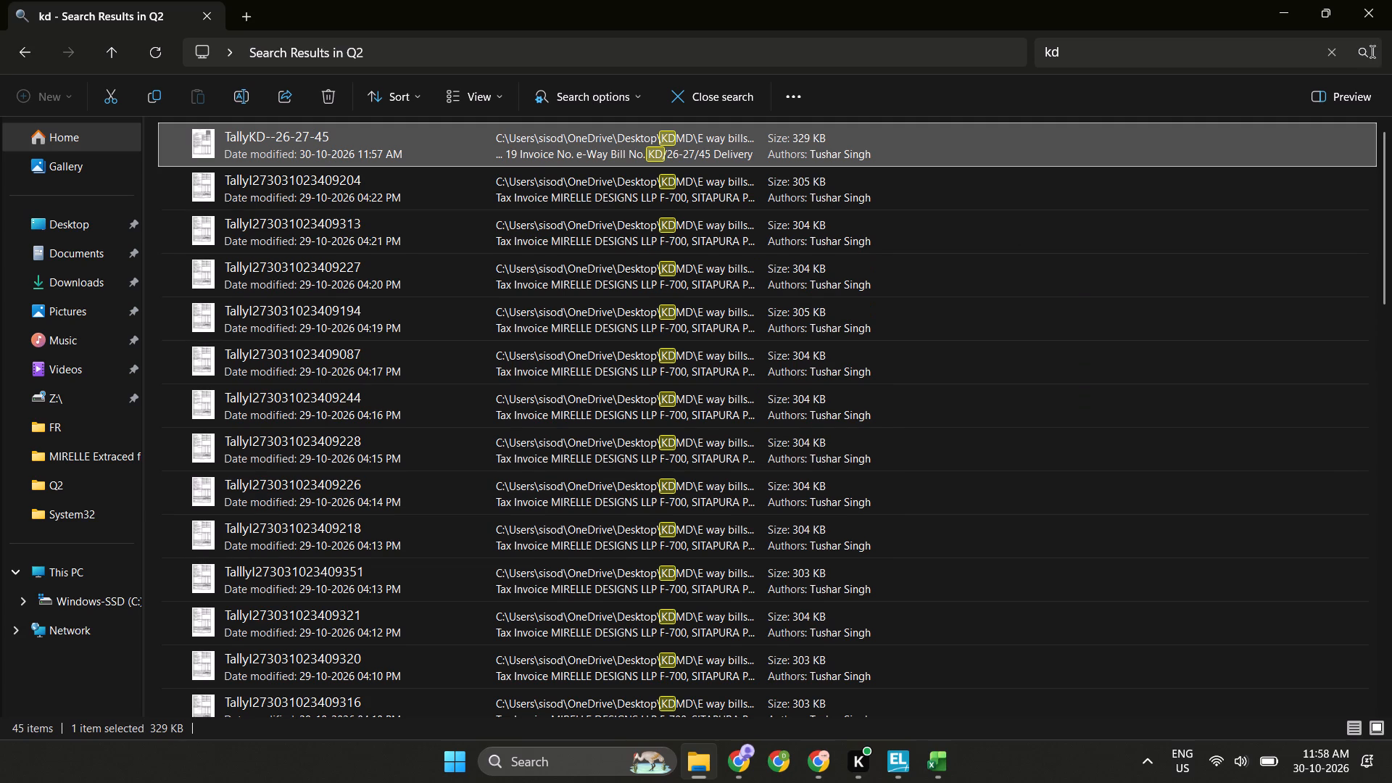
click(1325, 48)
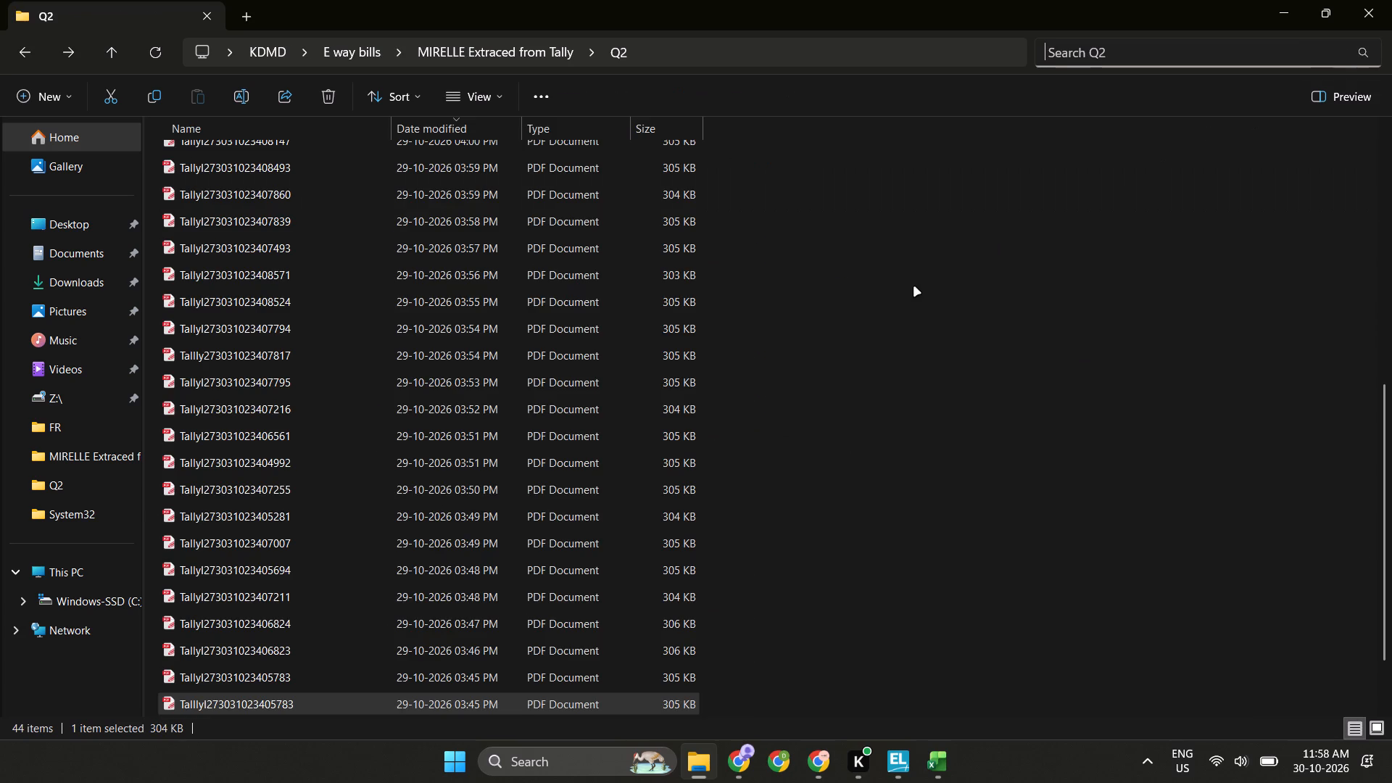
Examine the PDFs in MIRELLE Extraced from Tally > Q2 for any other Koelle vouchers.
scroll(914, 287, up, 18)
click(431, 497)
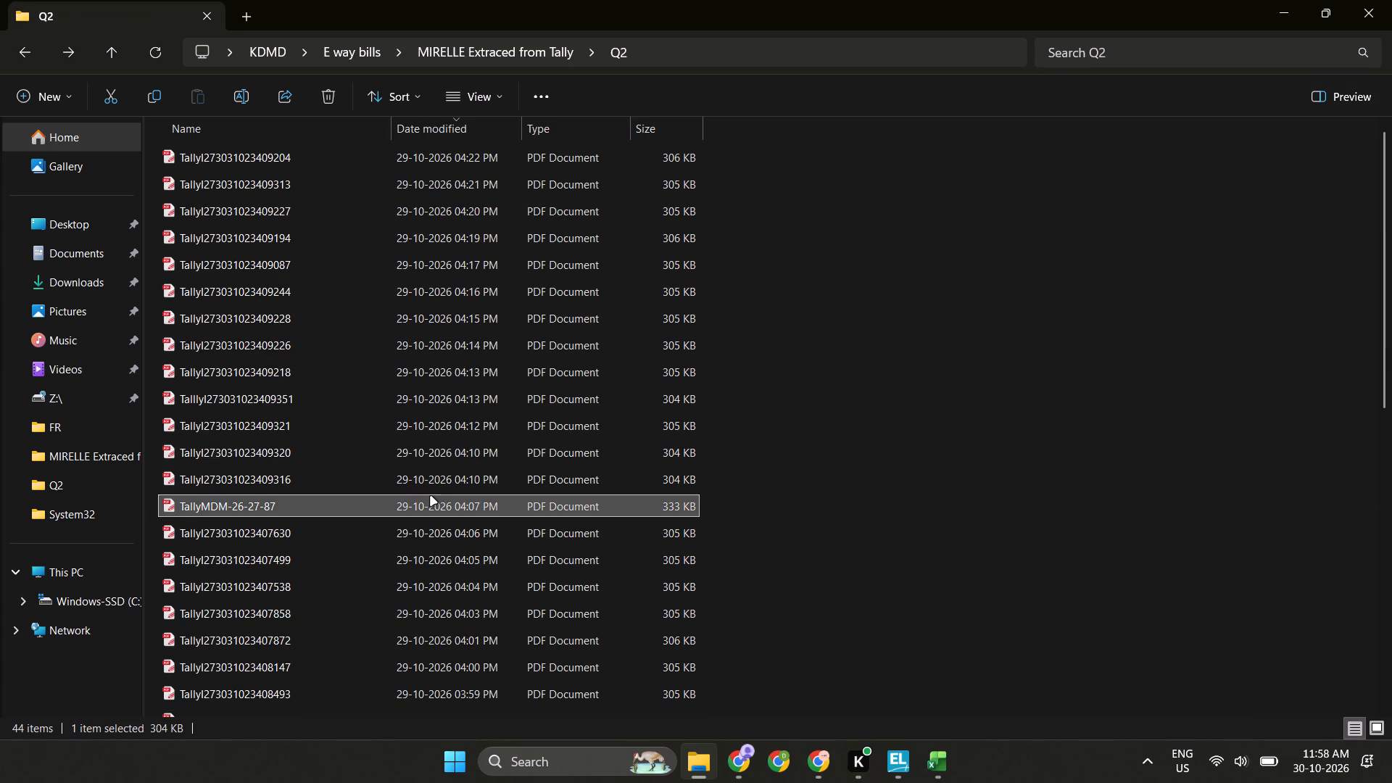
key(Down)
key(Down)
key(Down)
key(Down)
key(Down)
key(Down)
key(Down)
key(Down)
key(Down)
key(Down)
key(Down)
key(Down)
key(Down)
key(Down)
key(Down)
key(Down)
key(Down)
key(Down)
key(Down)
key(Down)
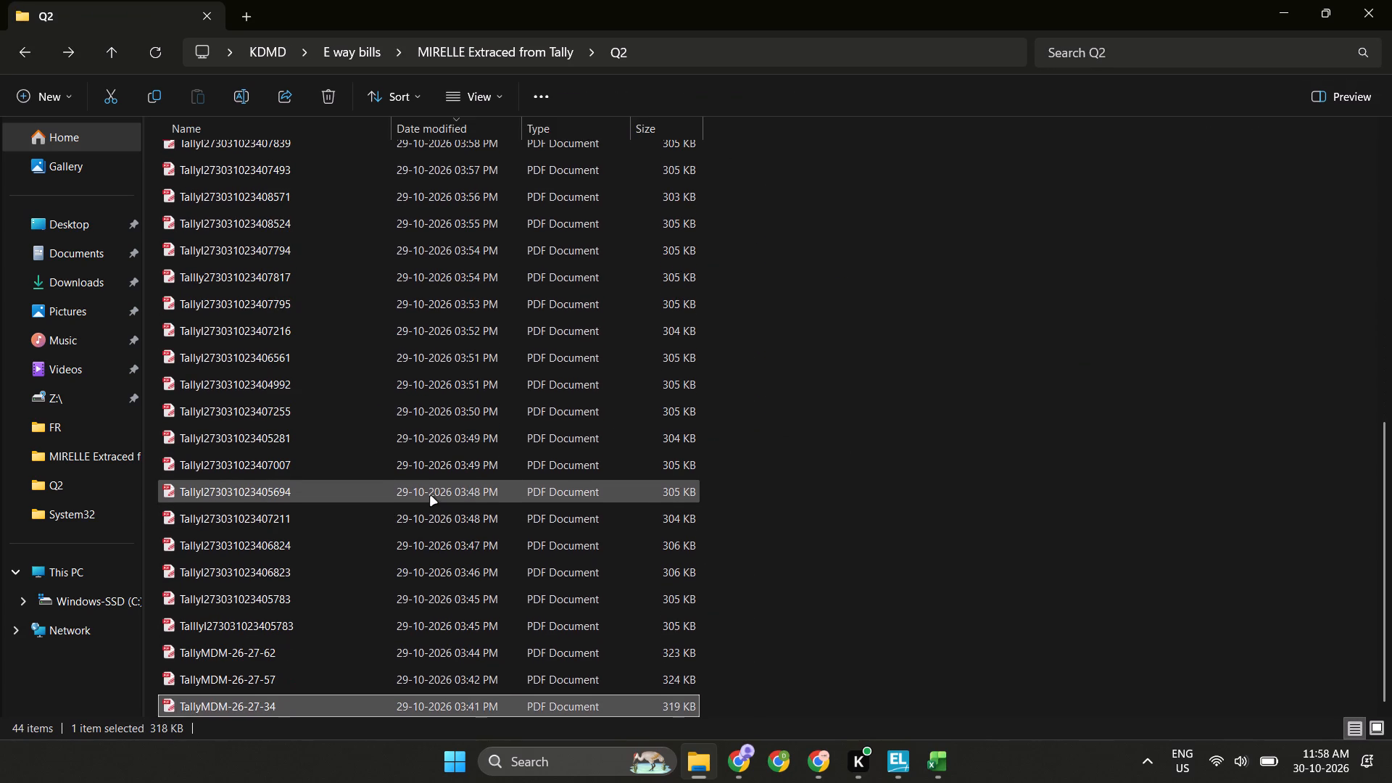
key(Up)
key(Up)
key(Up)
key(Up)
key(Up)
key(Up)
key(Up)
key(Up)
key(Up)
key(Up)
key(Up)
key(Up)
key(Up)
key(Up)
key(Up)
key(Up)
key(Up)
key(Up)
key(Up)
key(Up)
key(Up)
key(Up)
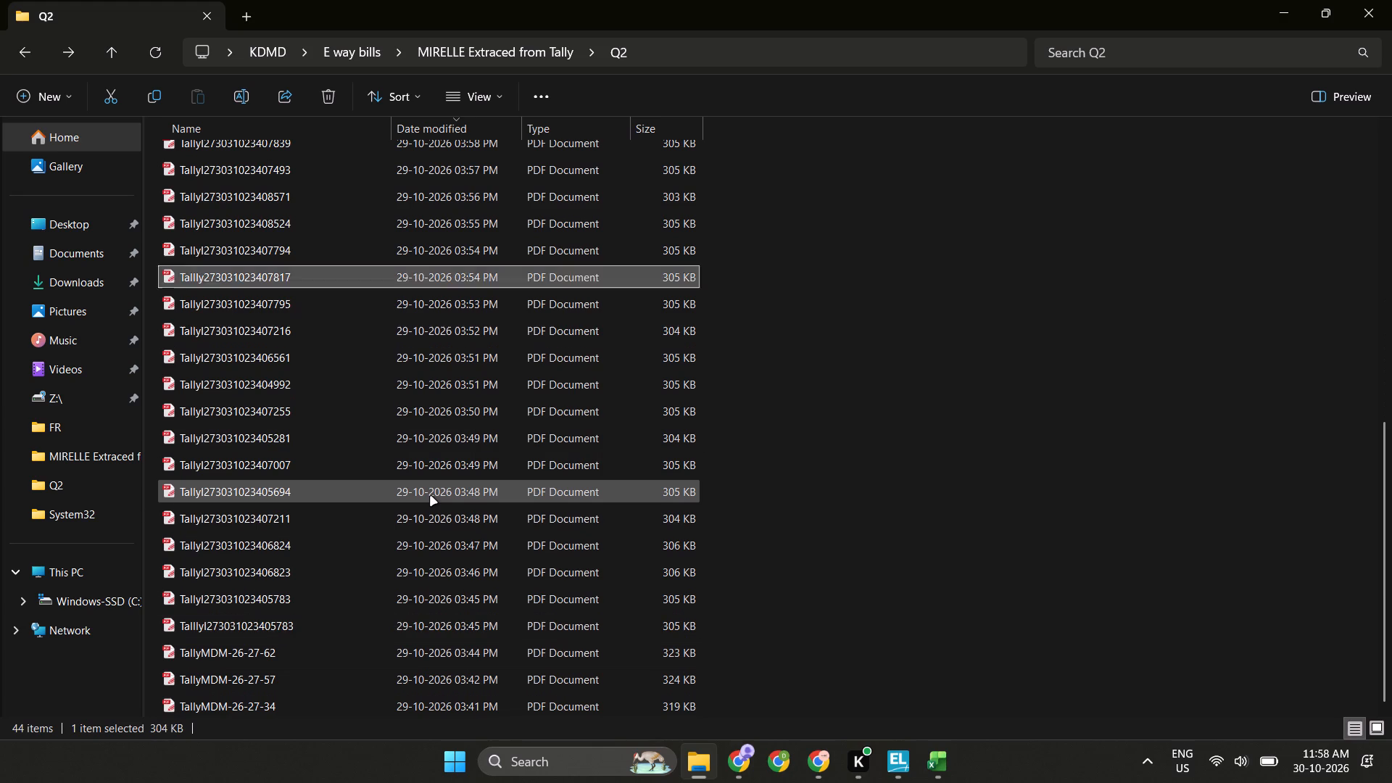
key(Up)
key(Up)
key(Up)
key(Up)
key(Up)
key(Up)
key(Up)
key(Up)
key(Up)
key(Up)
key(Up)
key(Up)
key(Up)
key(Up)
key(Up)
key(Up)
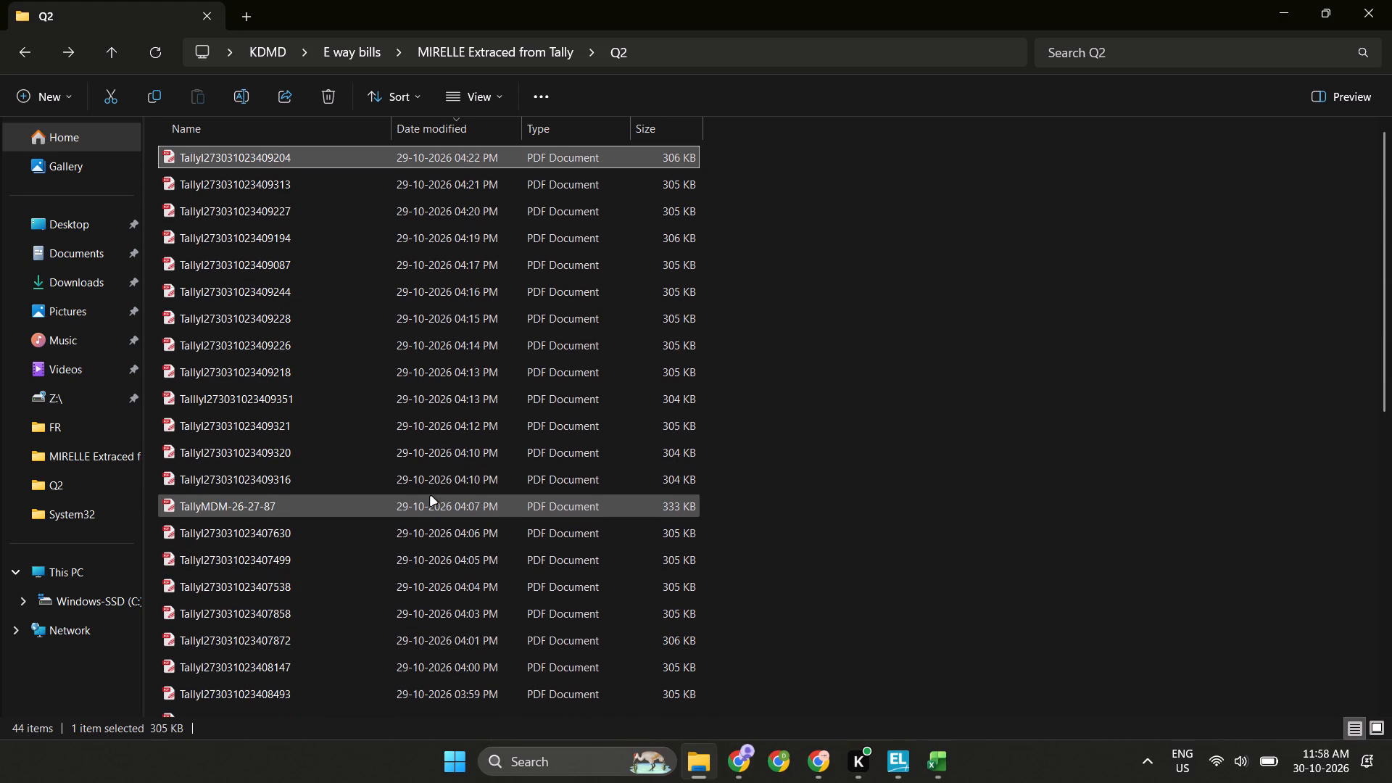
click(894, 410)
Go back to the E way bills folder and open KOELLE Extracted from Tally.
key(BackSpace)
key(Up)
key(BackSpace)
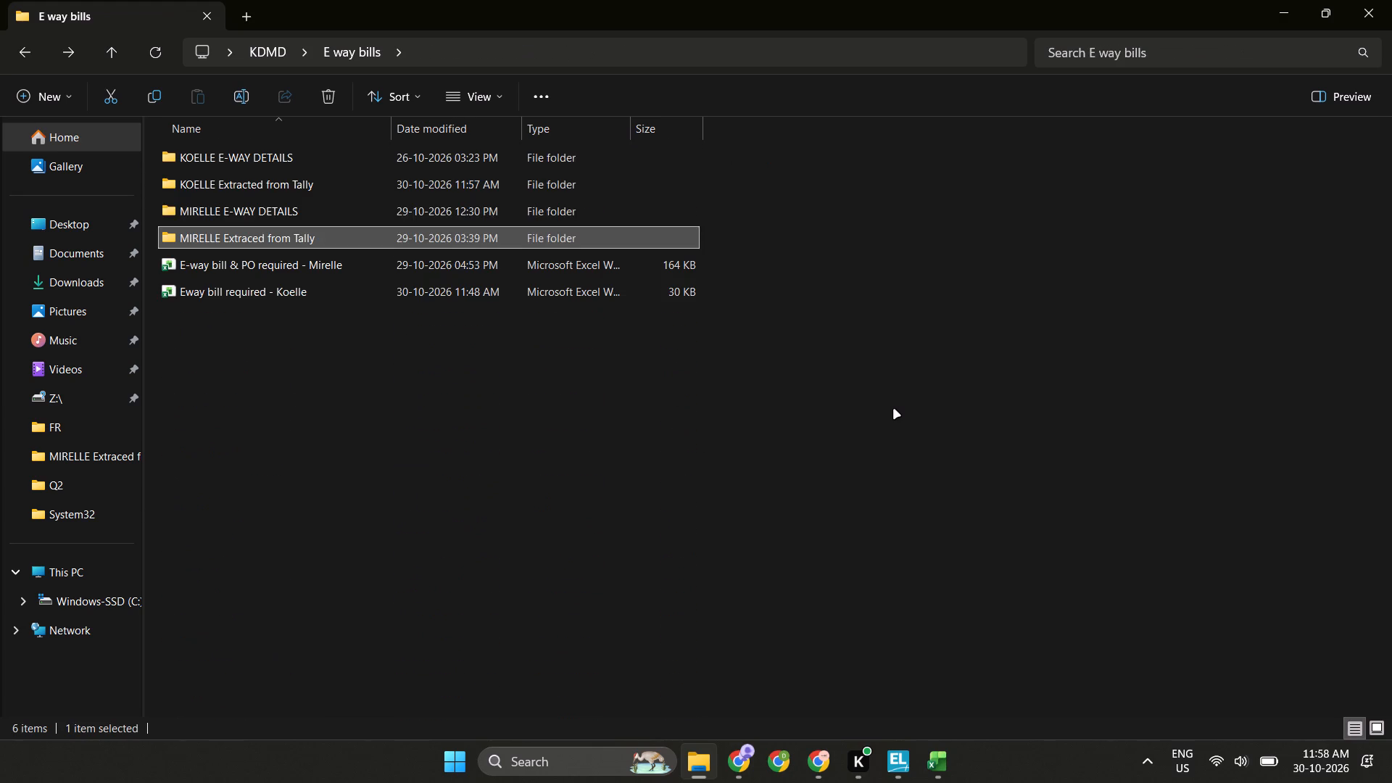
key(Up)
key(Up)
key(Return)
Print voucher KD/26-27/45 from TallyPrime to PDF and save it as TallyKD-26-27-45 in KOELLE Extracted from Tally.
key(alt+Tab)
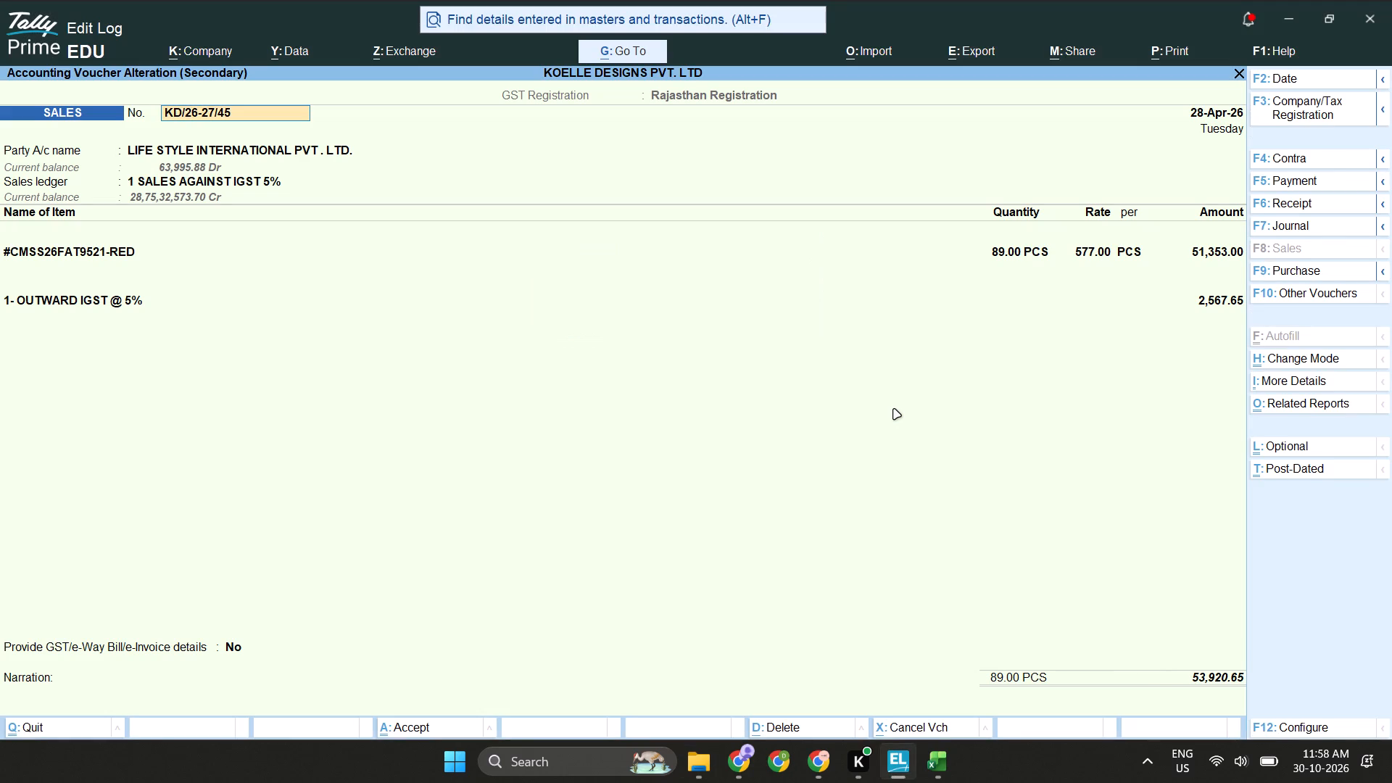
key(ctrl+p)
key(p)
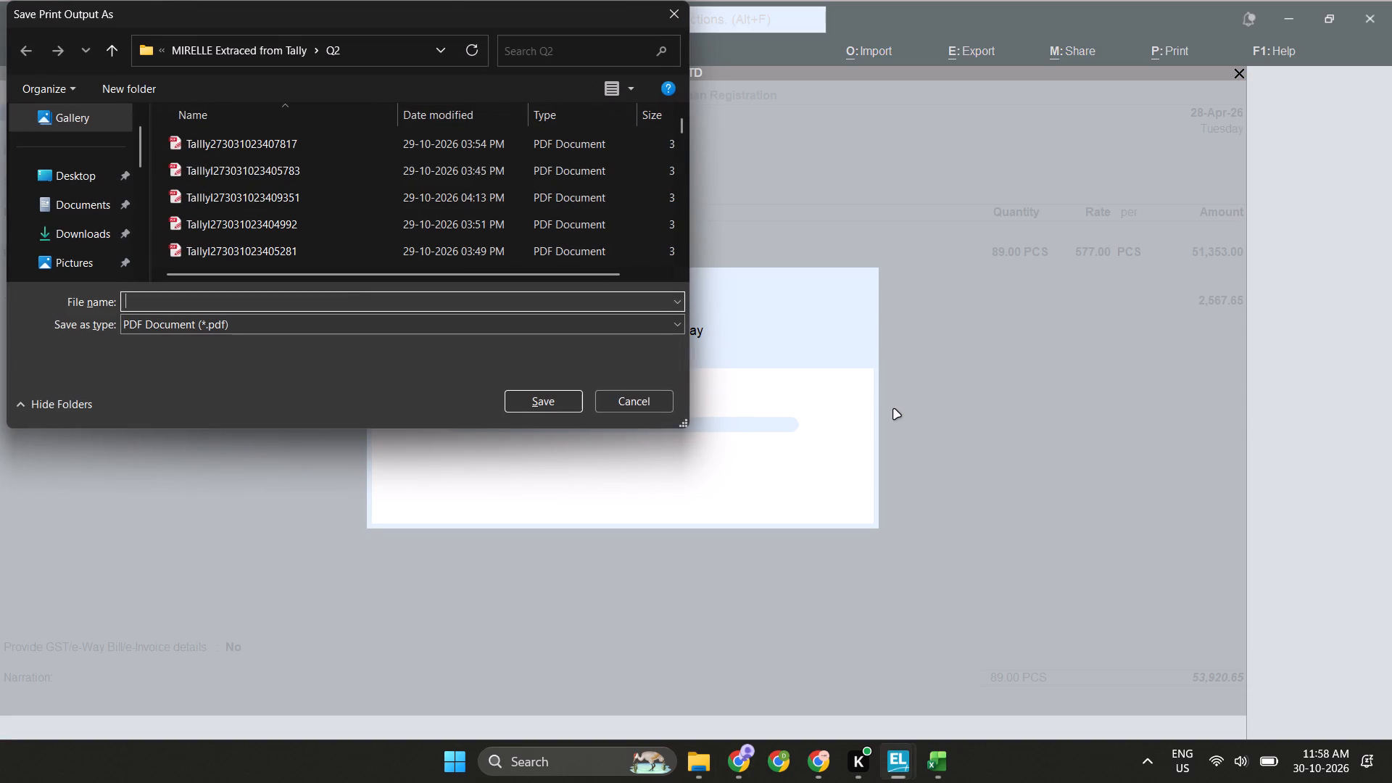
click(239, 51)
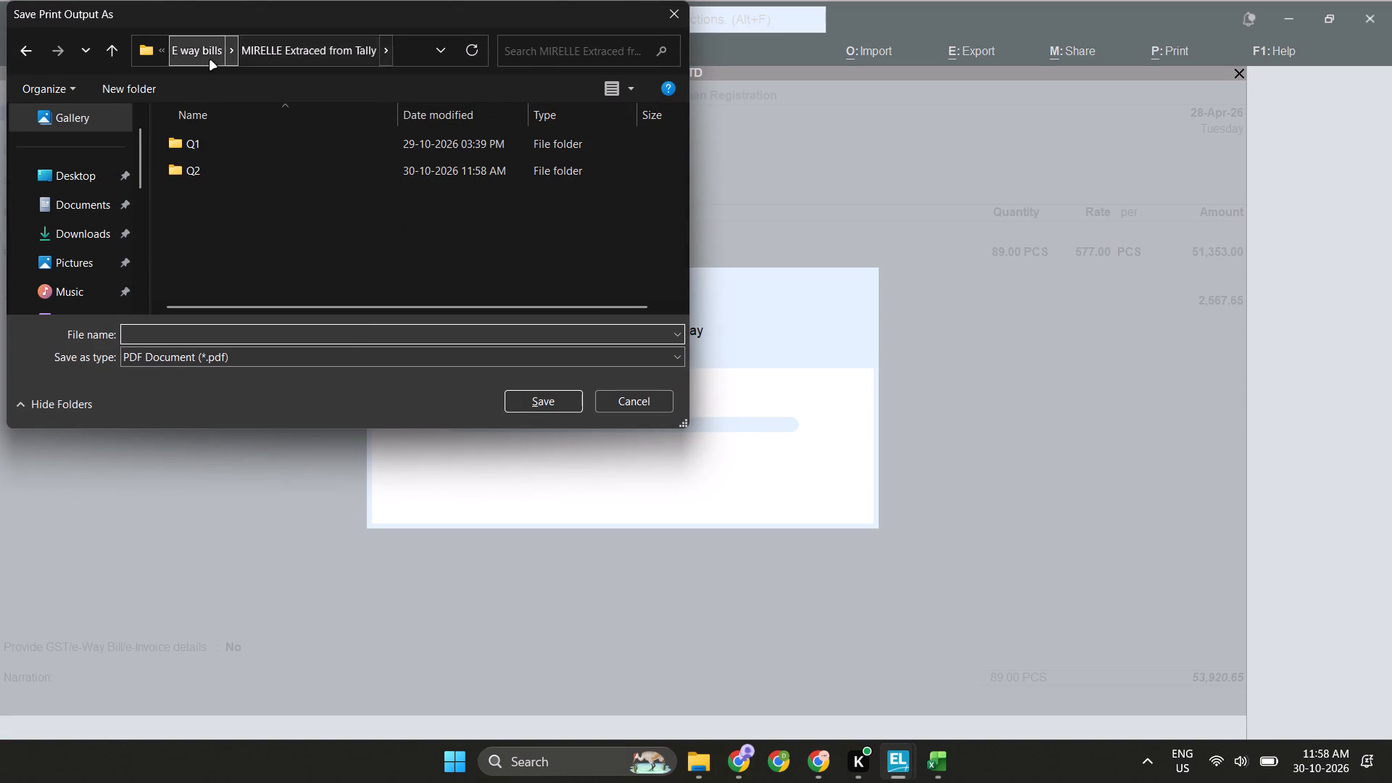
click(210, 61)
double_click(272, 165)
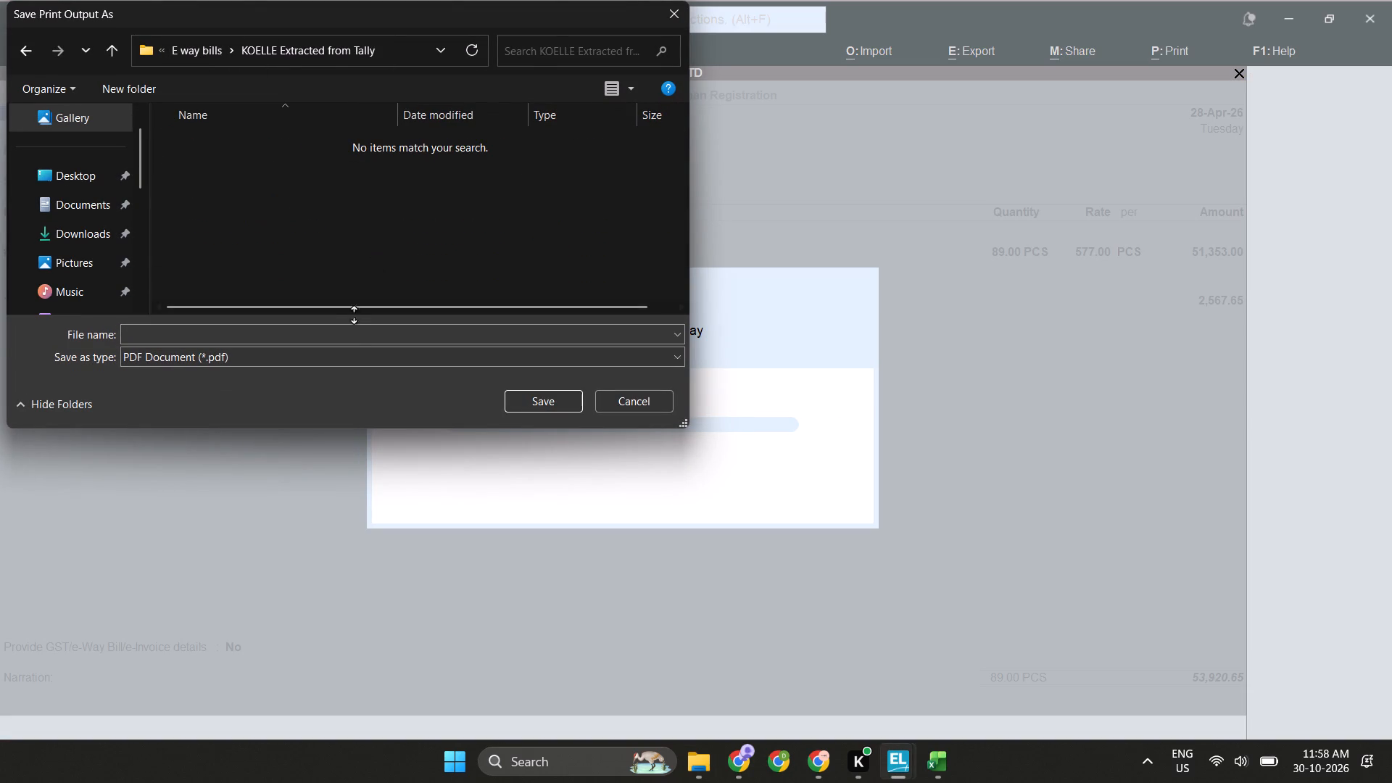
click(356, 333)
text(Tally)
key(ctrl+v)
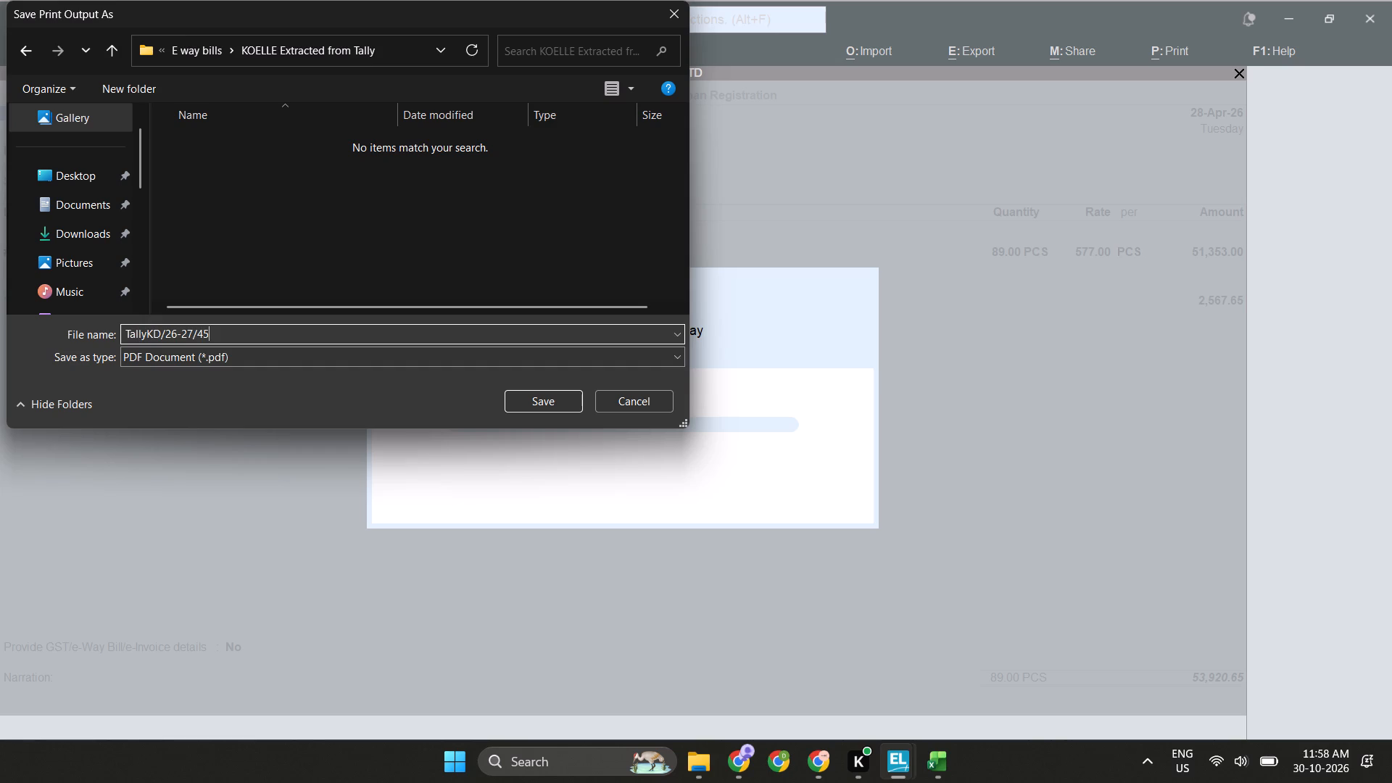
key(Left)
key(Left)
key(shift+Left)
key(minus)
key(Left)
key(Left)
key(Left)
key(Left)
key(Left)
key(Left)
key(shift+Left)
key(minus)
key(Return)
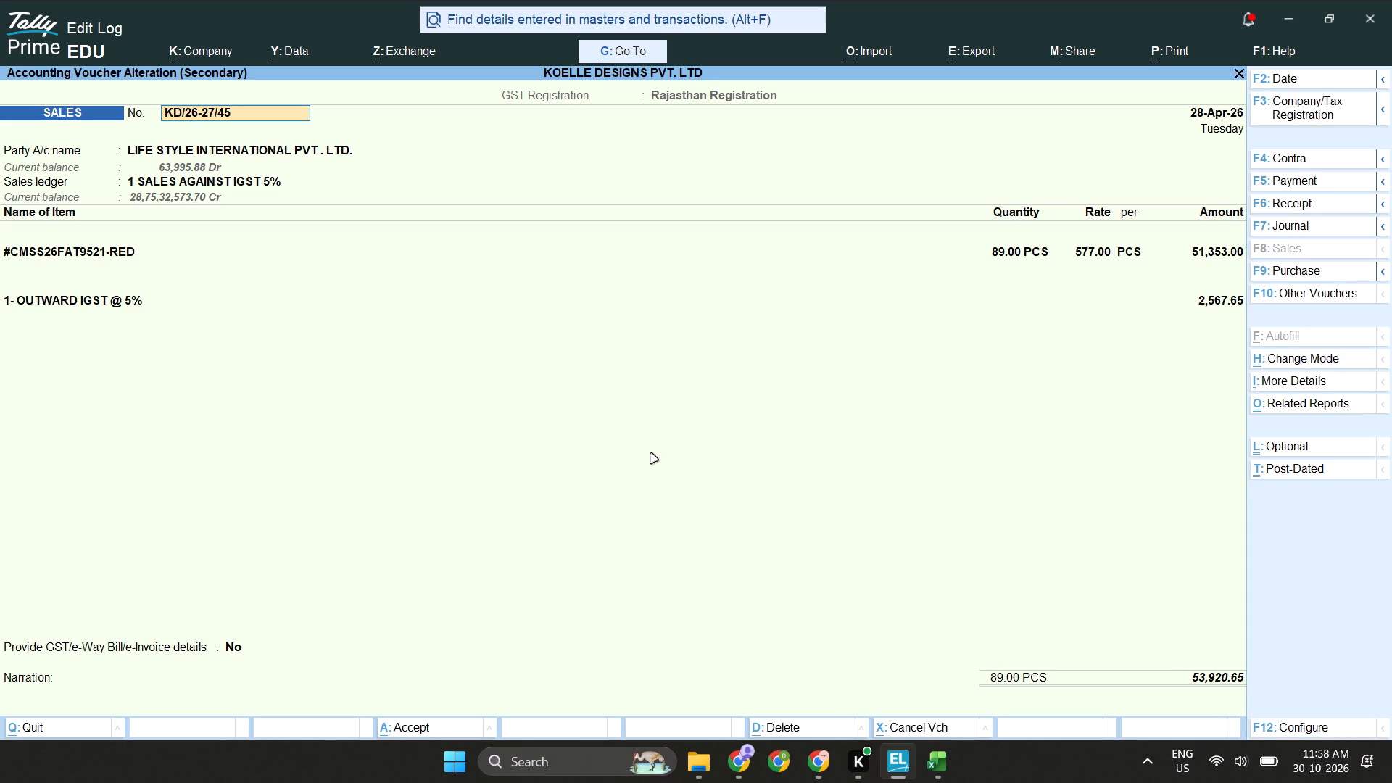
Copy voucher number KD1/26-27/28 from the Koelle workbook, filter the TallyPrime ledger vouchers by it, and open that voucher.
key(alt+Tab)
key(alt+Right)
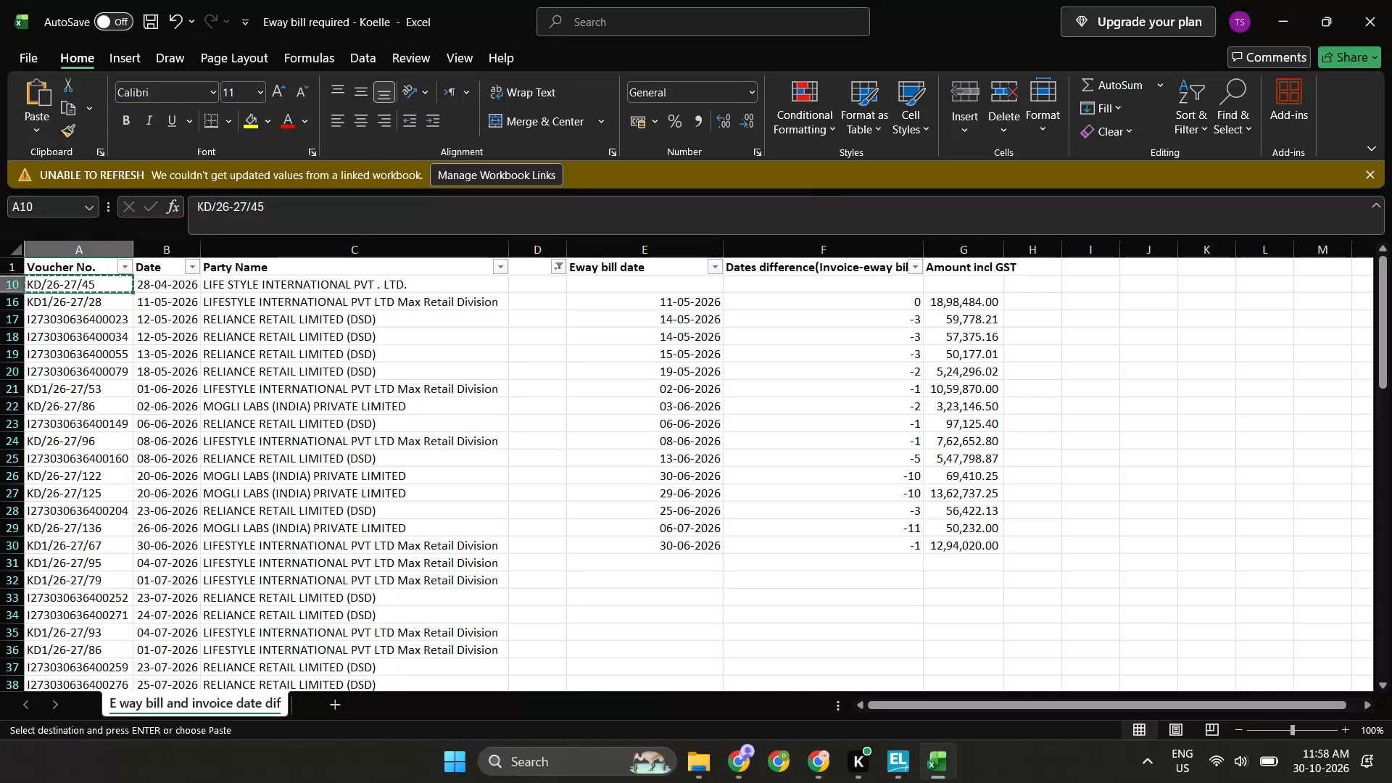
key(Down)
key(ctrl+c)
key(alt+Tab)
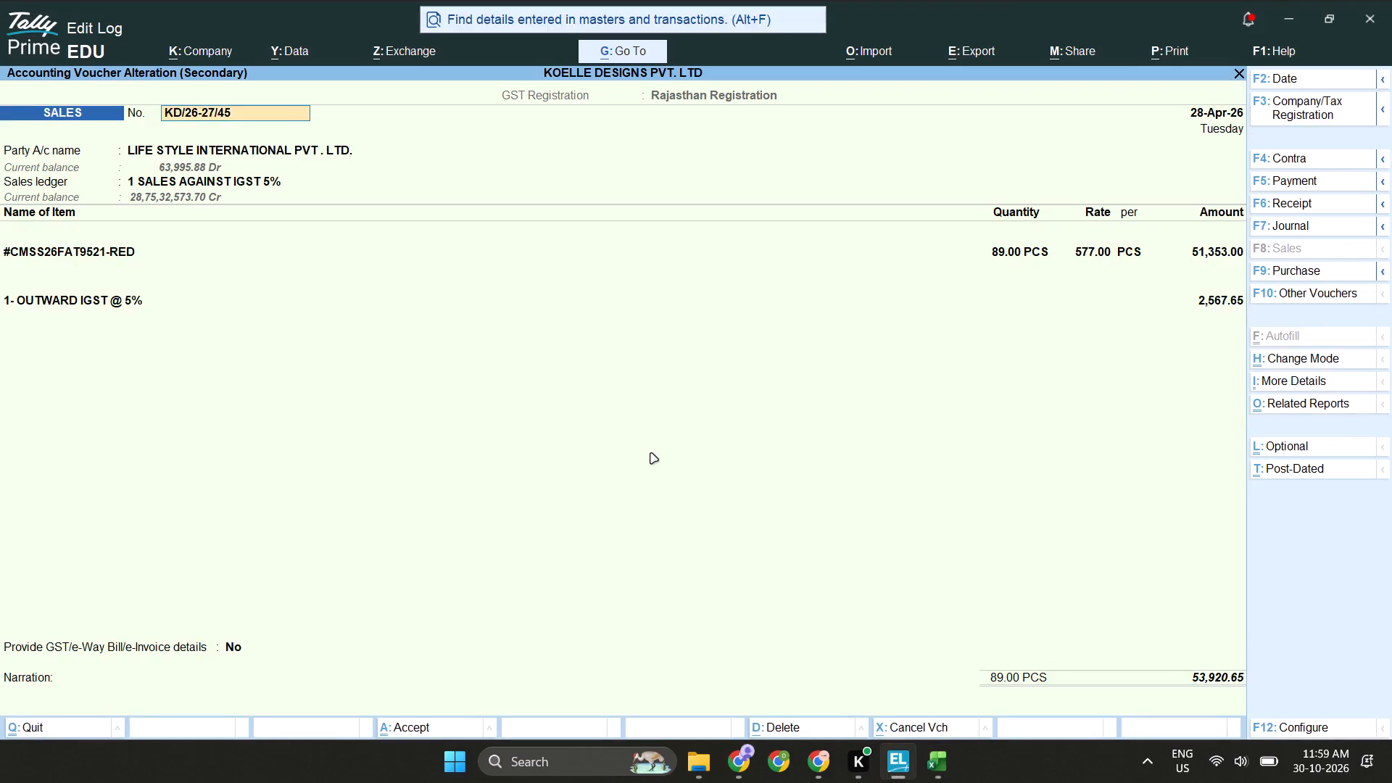
key(Escape)
key(Escape)
key(Escape)
key(Escape)
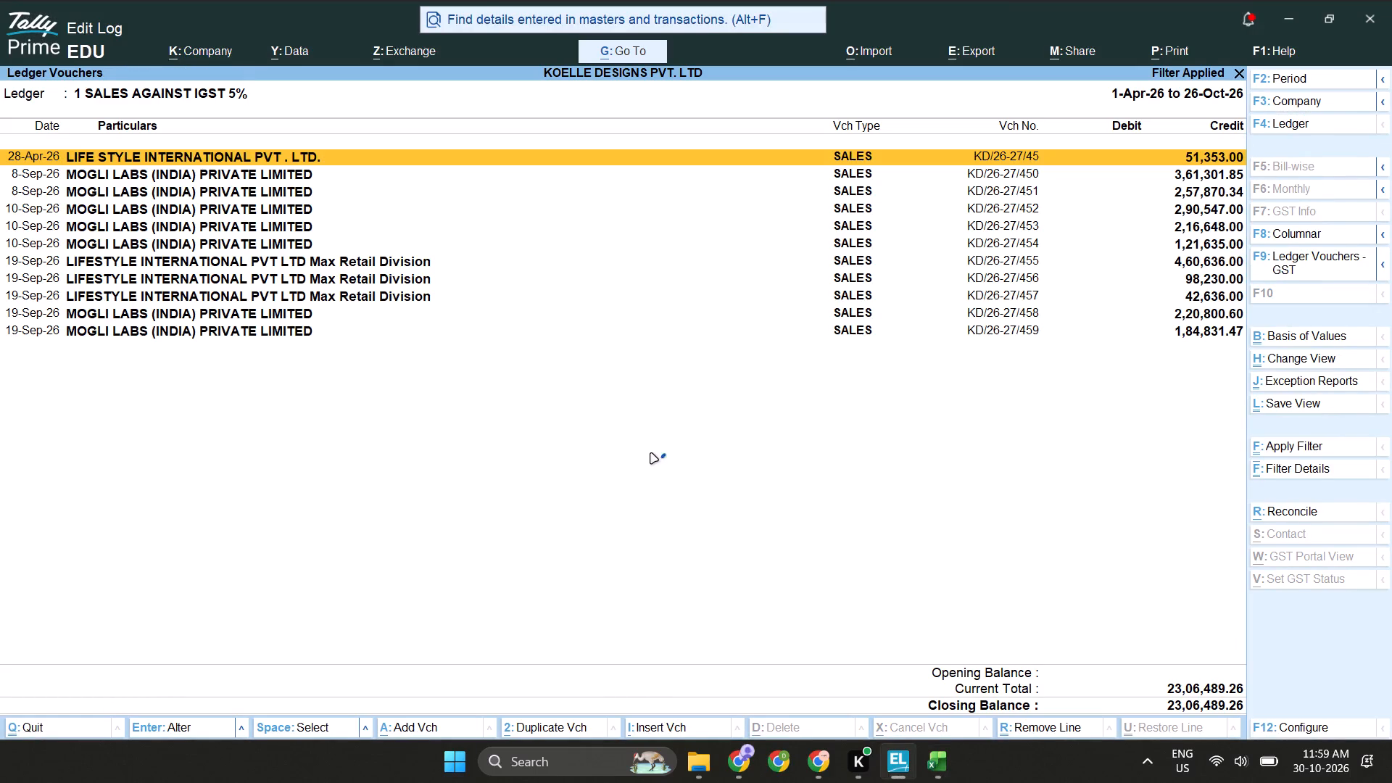
key(ctrl+f)
key(ctrl+v)
key(Return)
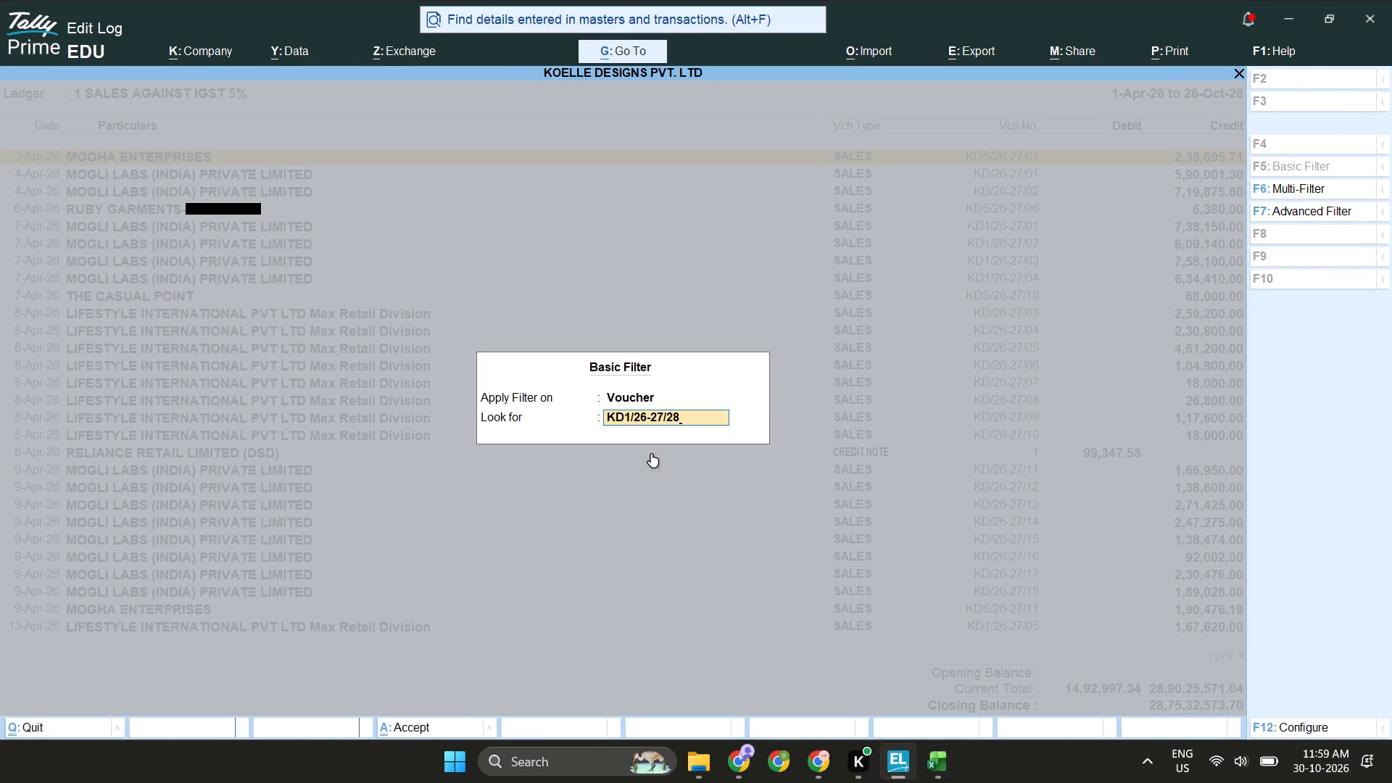
key(Return)
Print the voucher to PDF and save it as TallyKD1-26-27-28 in KOELLE Extracted from Tally.
key(ctrl+p)
key(p)
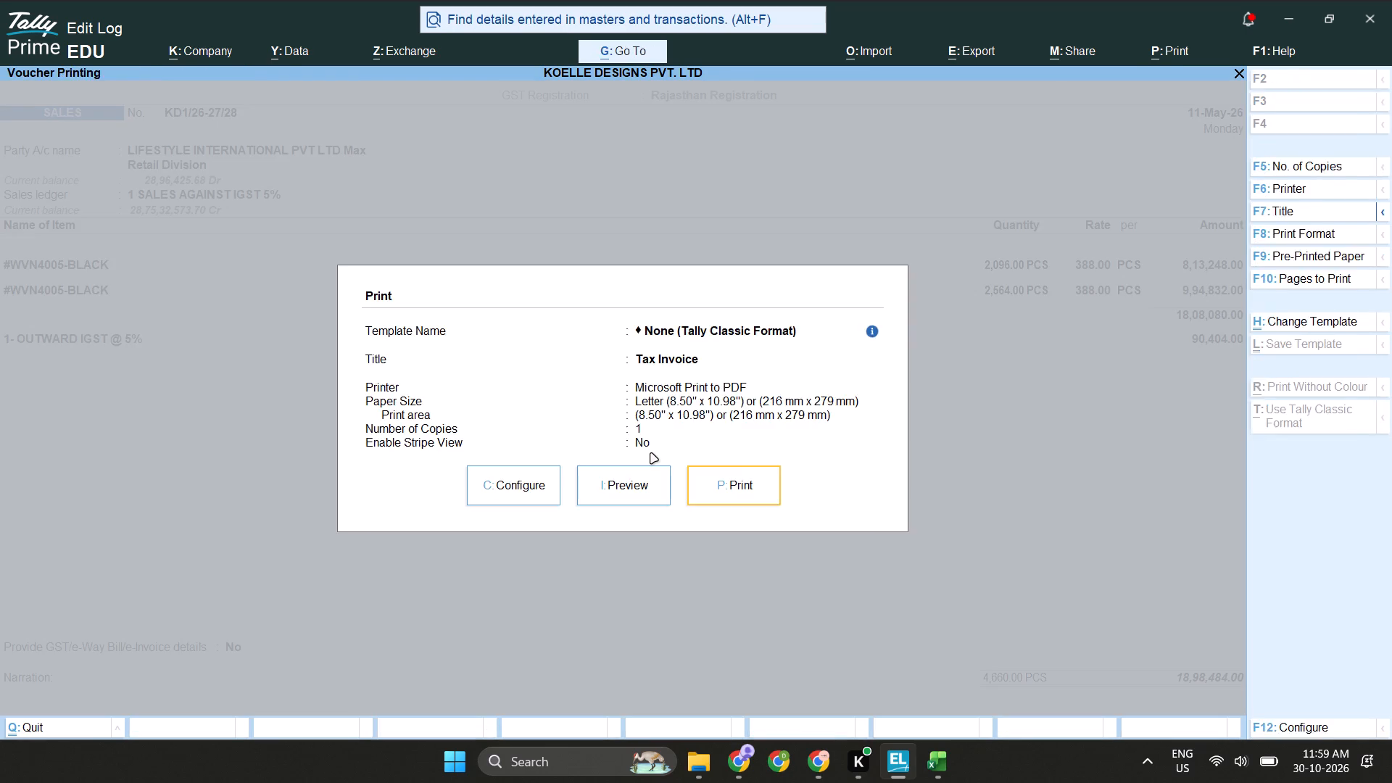
text(Tally)
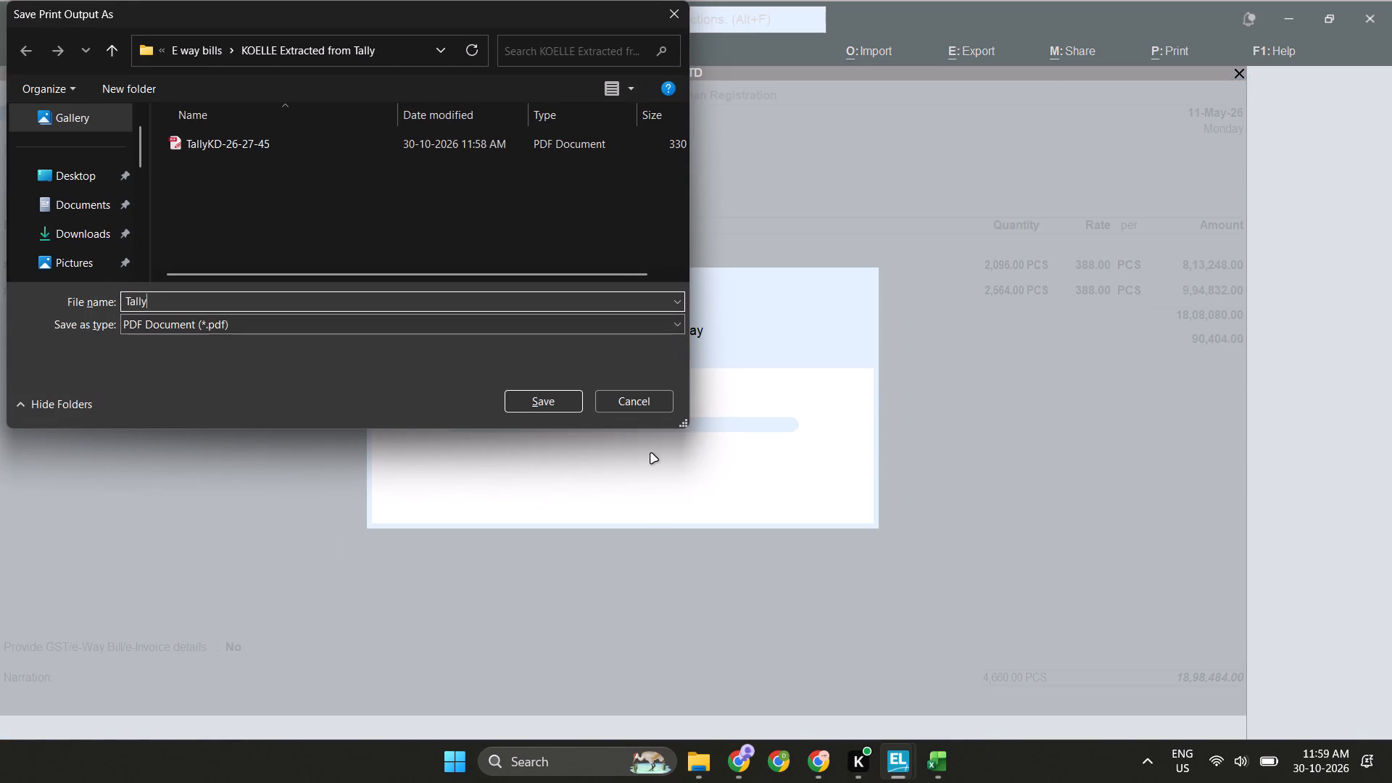
key(ctrl+v)
key(Left)
key(Left)
key(Left)
key(Left)
key(Left)
key(Right)
key(Right)
key(shift+Right)
key(minus)
key(Left)
key(Left)
key(Left)
key(Left)
key(Left)
key(Left)
key(shift+Left)
key(minus)
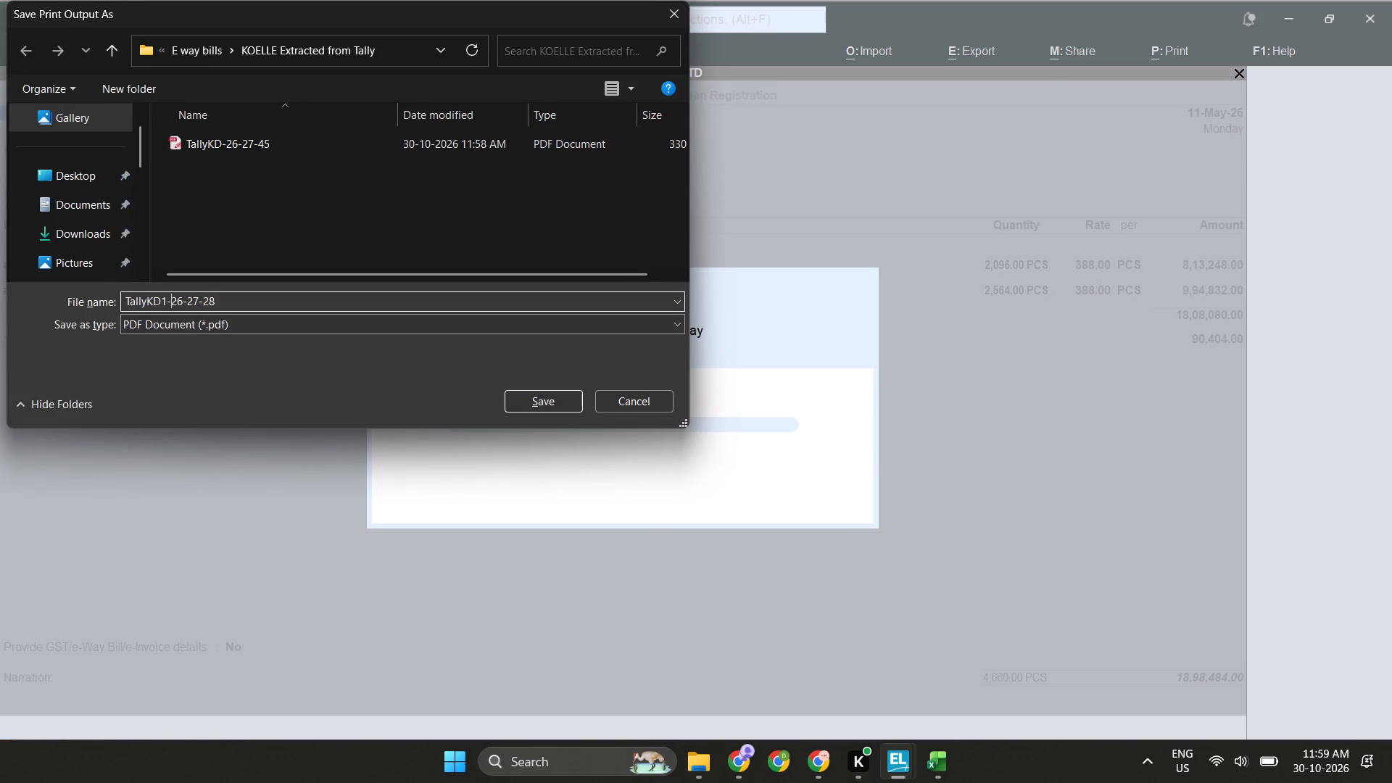
key(Return)
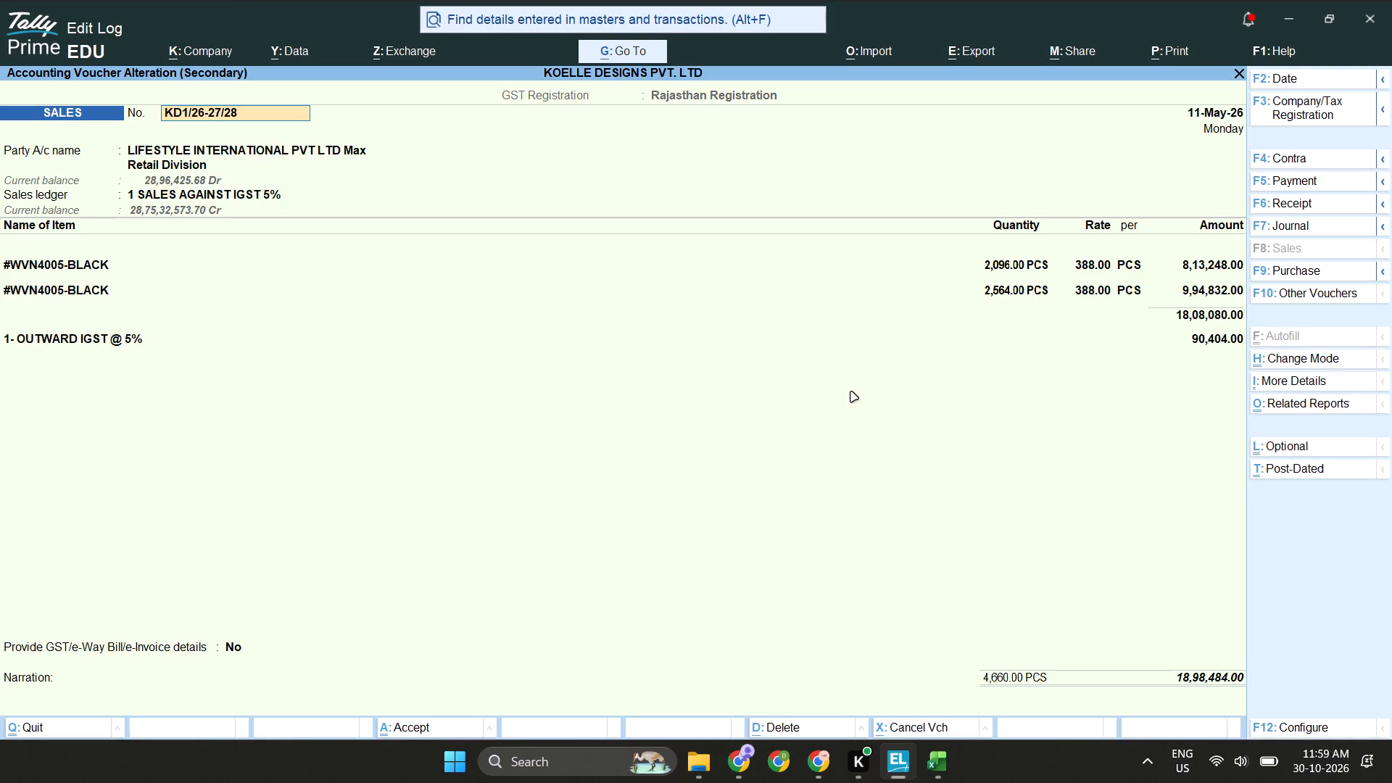
key(Escape)
key(Escape)
key(Escape)
key(alt+Tab)
key(Down)
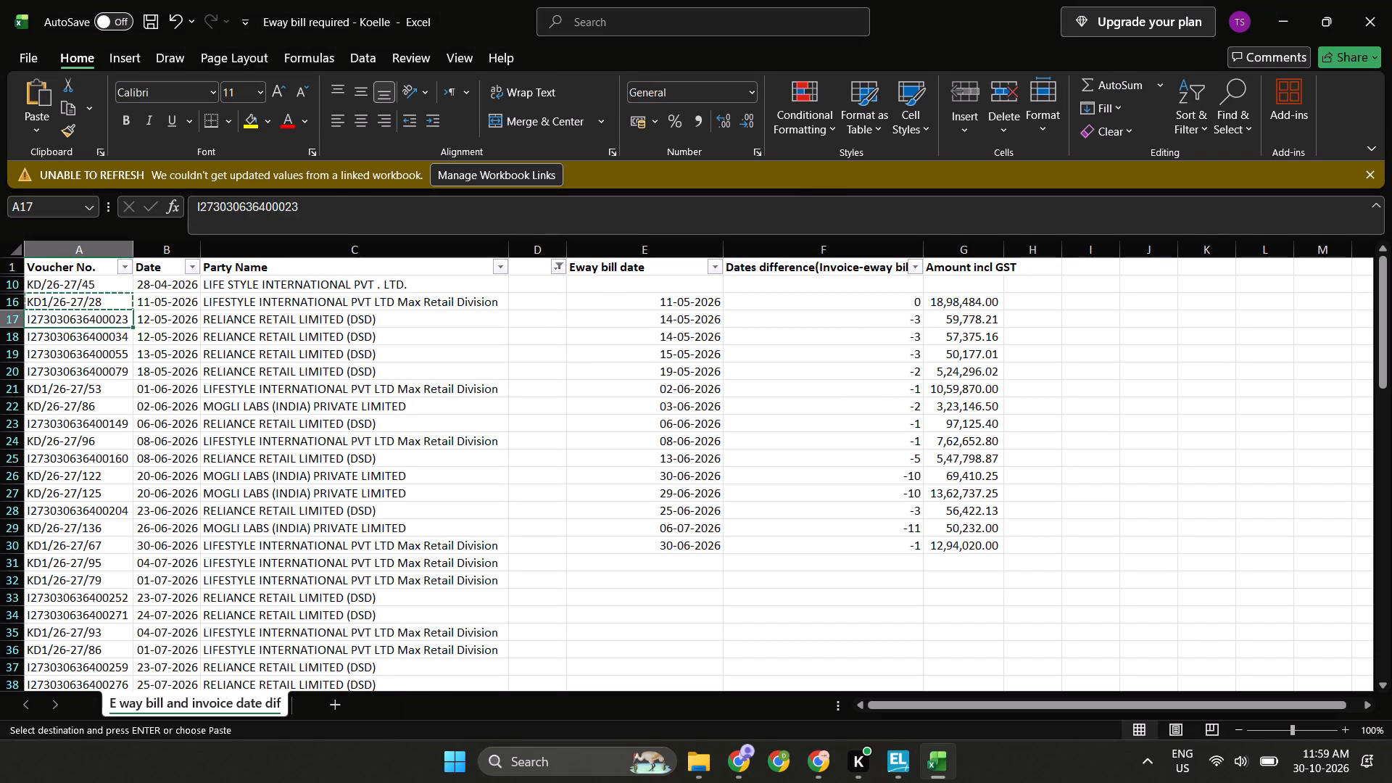
key(ctrl+c)
key(alt+Tab)
key(Escape)
key(Escape)
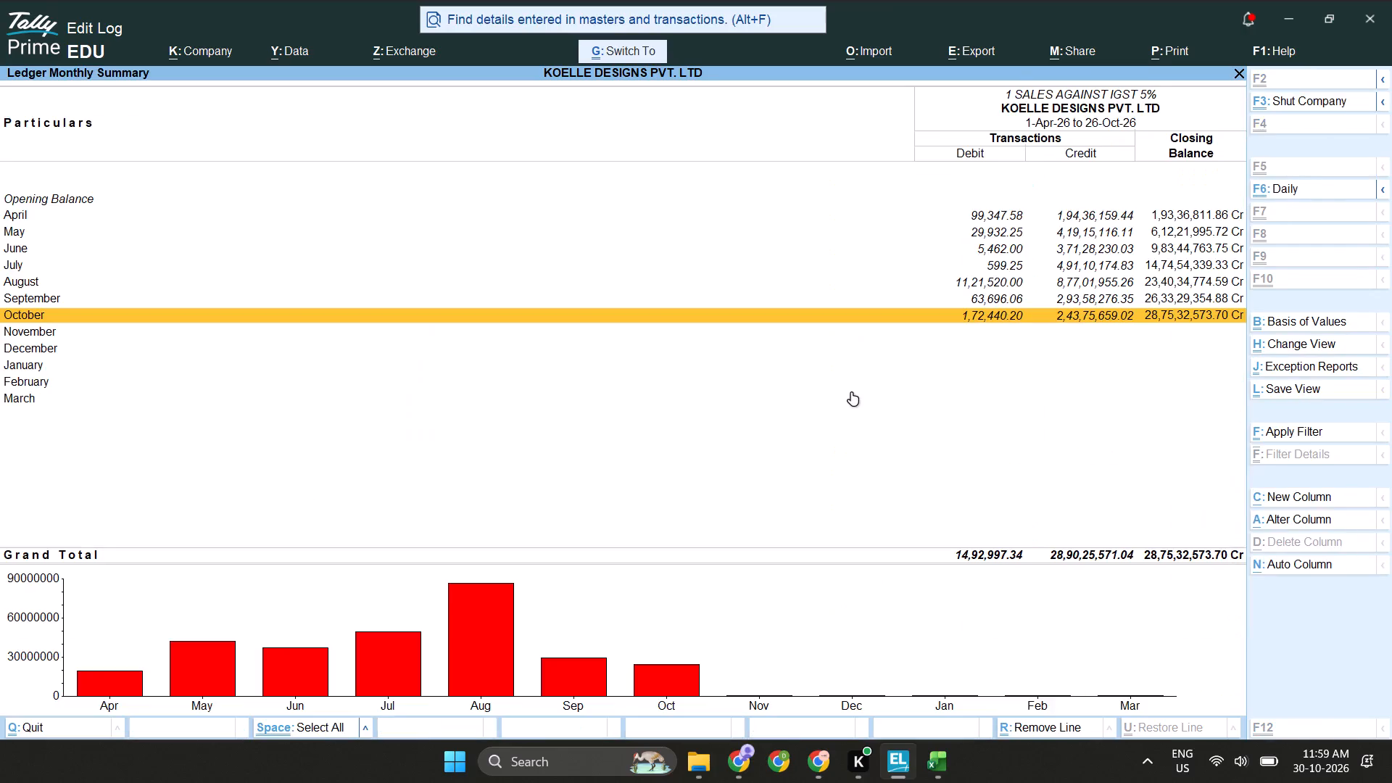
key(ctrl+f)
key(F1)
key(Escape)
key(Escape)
Open October's ledger vouchers and blank both period dates to cover 1-Apr-26 to 26-Oct-26.
key(Return)
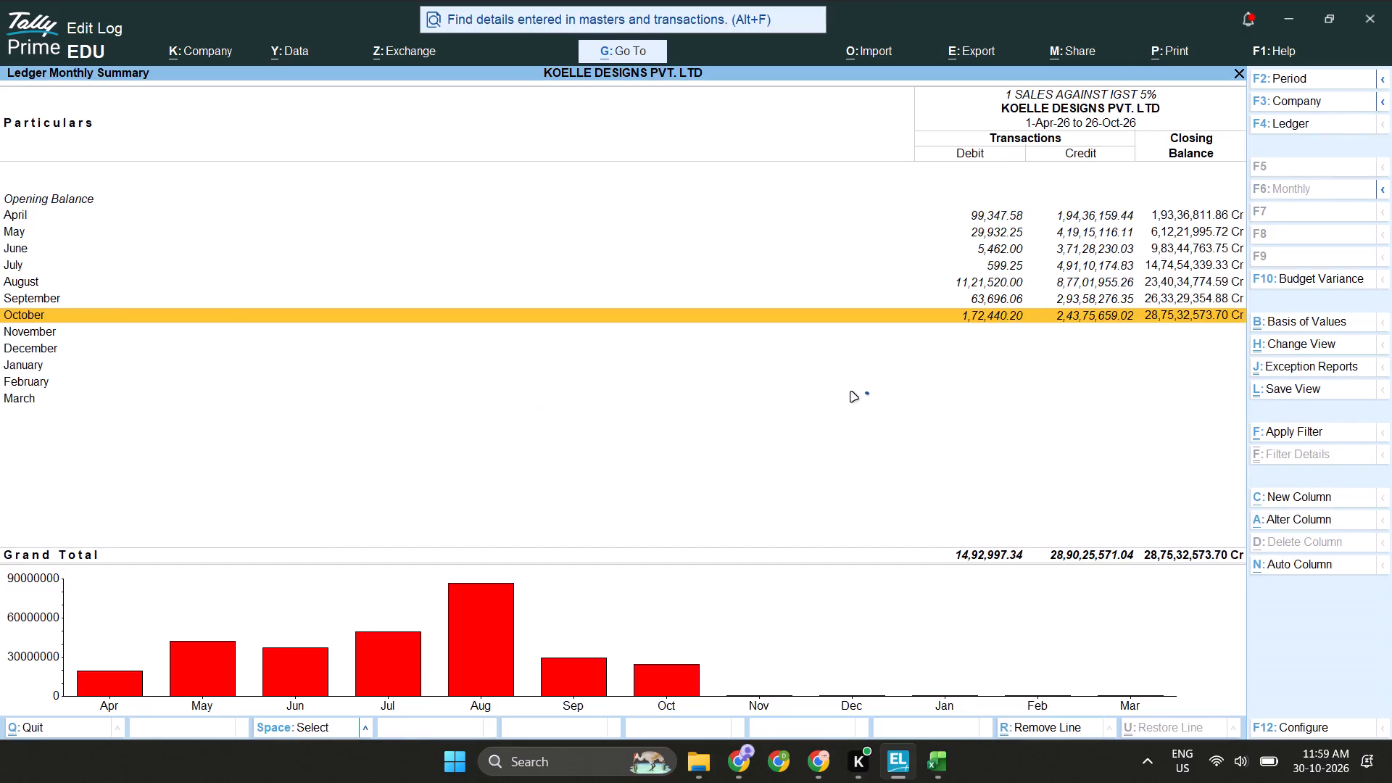
key(F2)
key(space)
key(Return)
key(space)
key(Return)
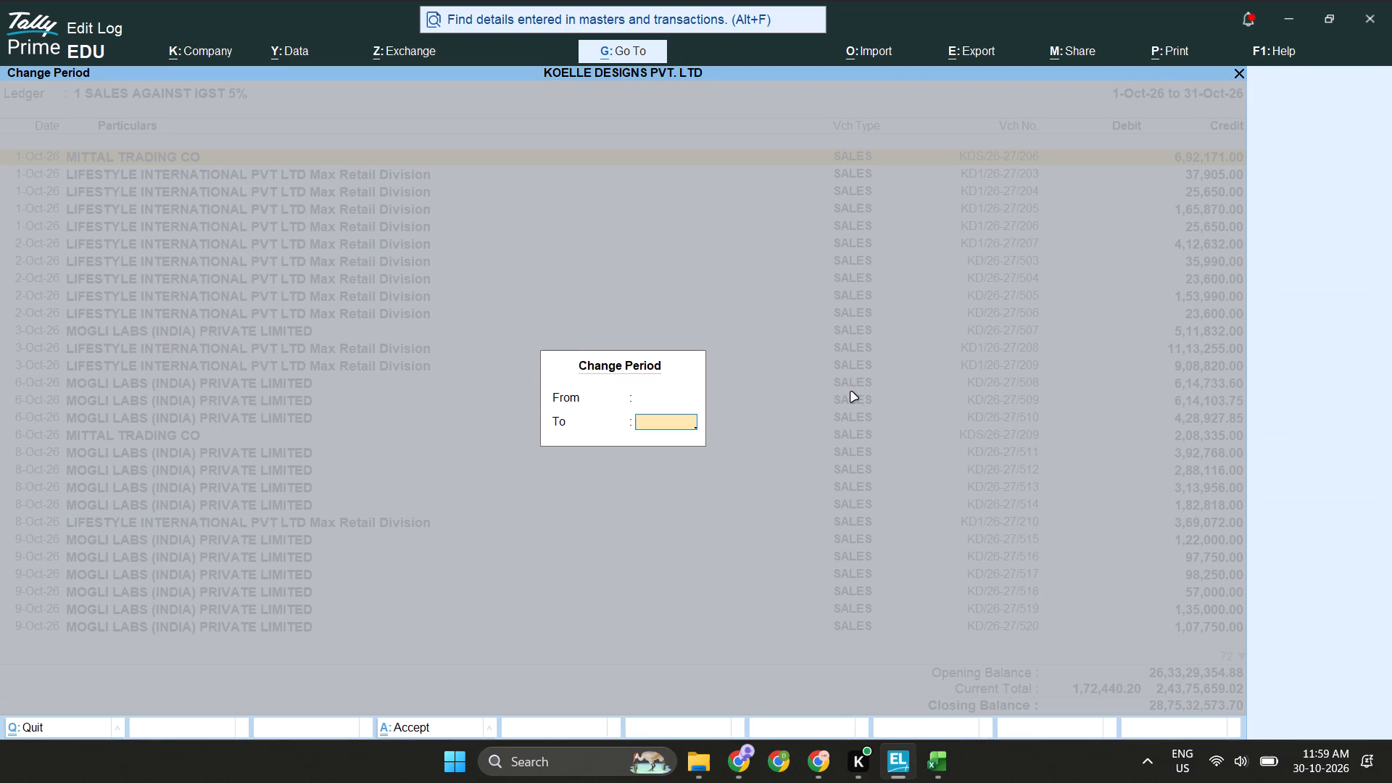
key(ctrl+f)
key(ctrl+v)
key(Return)
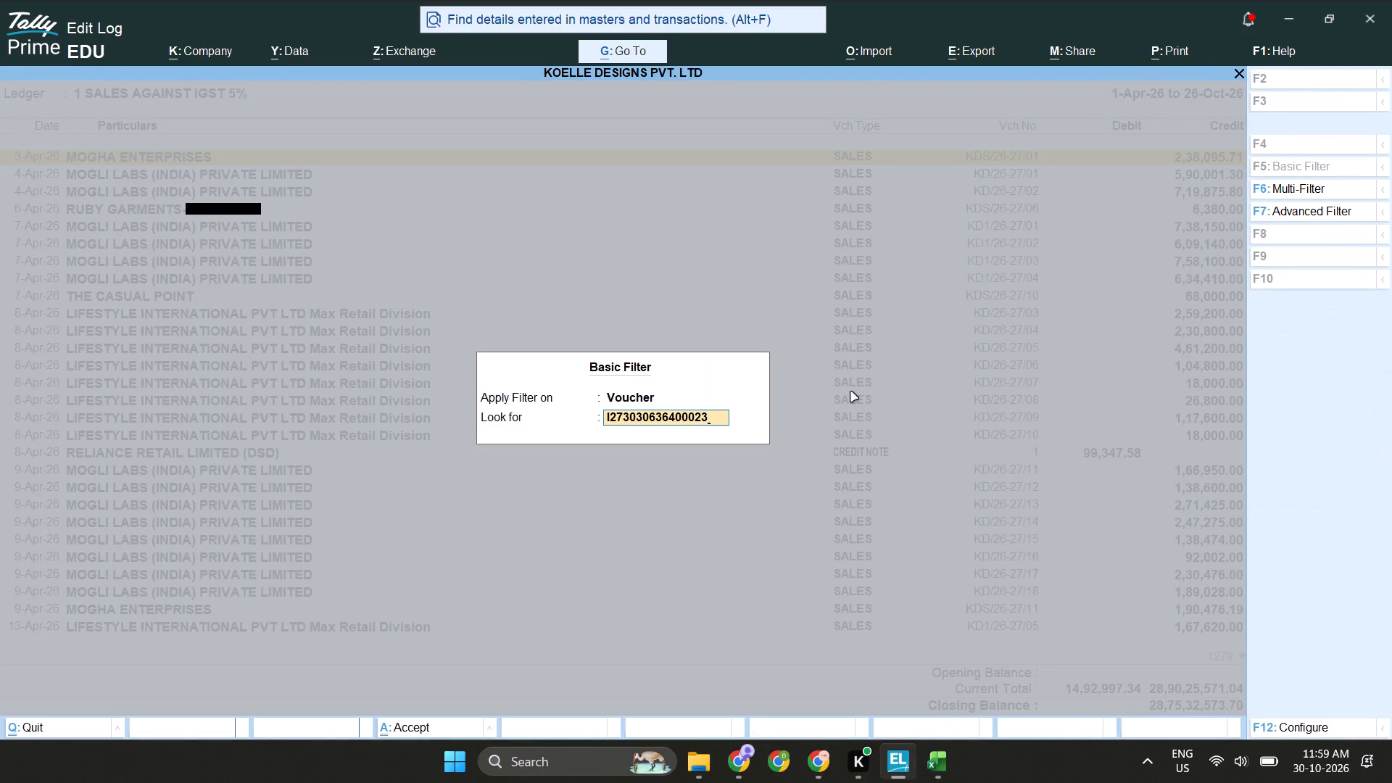
key(alt+Tab)
key(alt+Tab)
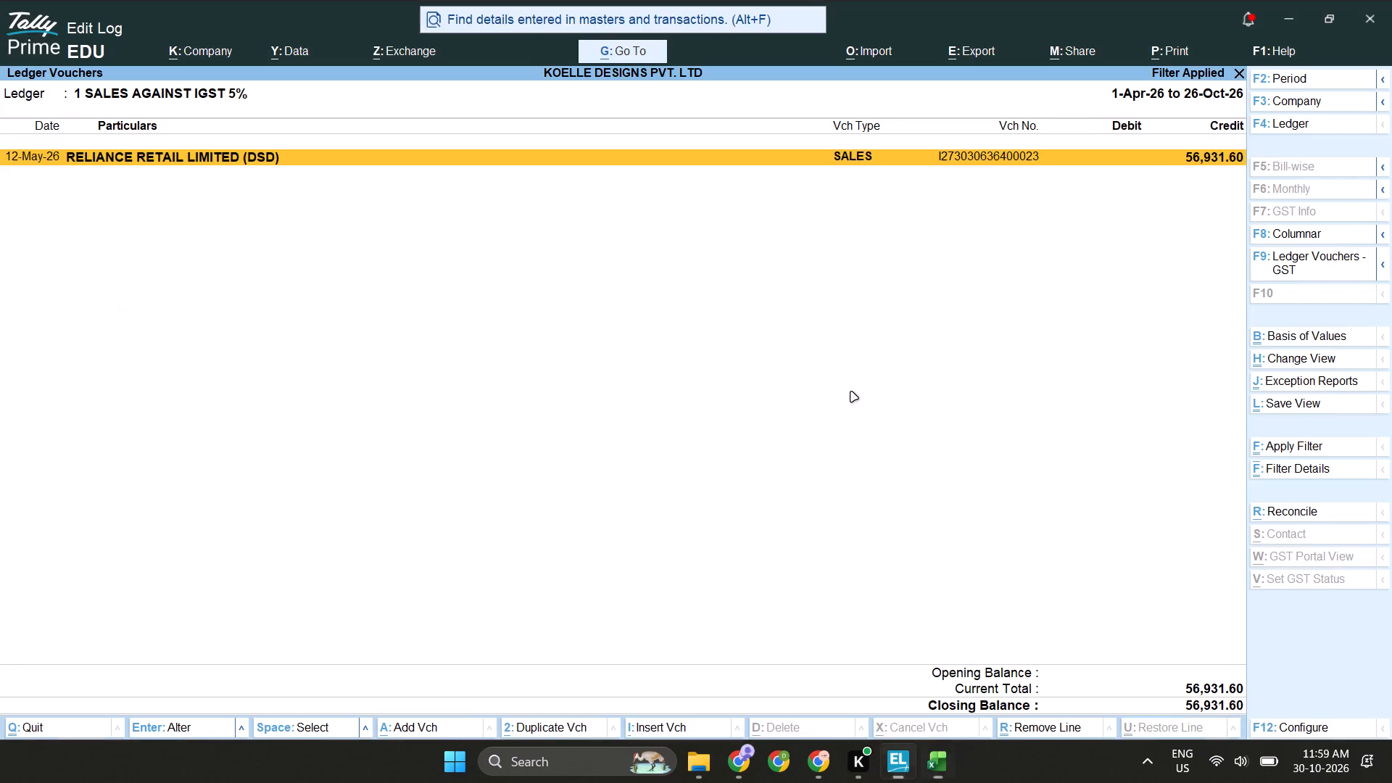
key(Return)
key(ctrl+p)
key(p)
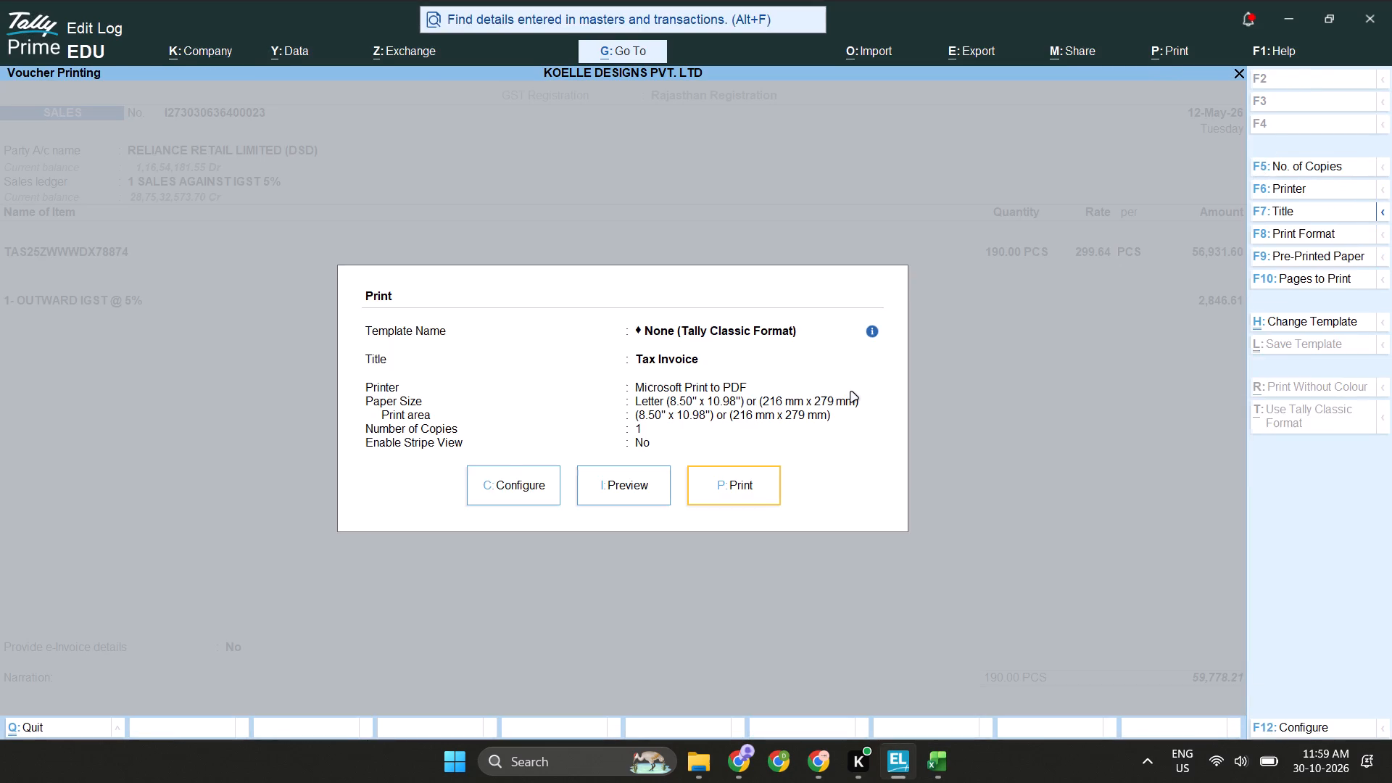
text(Tallu)
key(ctrl+v)
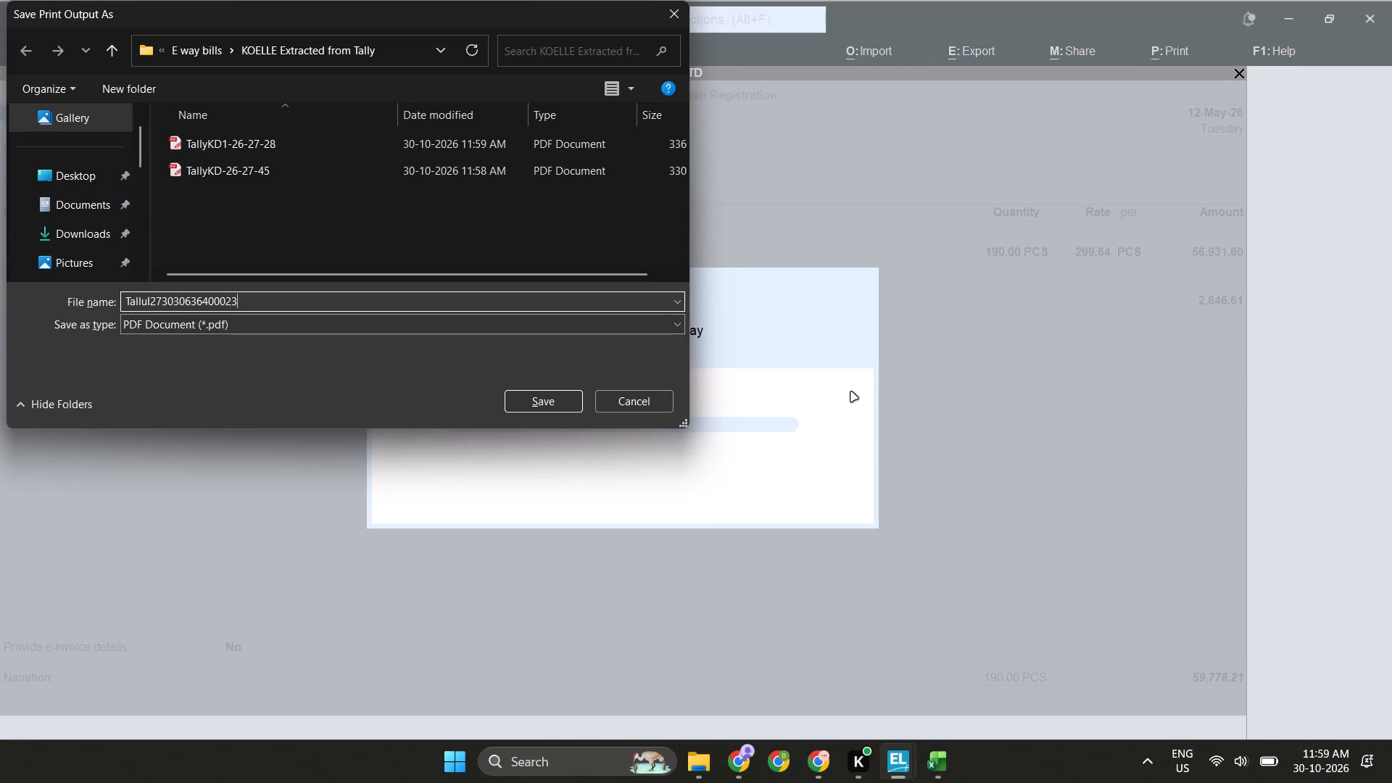
key(ctrl+Left)
key(Right)
key(Right)
key(Right)
key(Right)
key(shift+Right)
key(y)
key(Return)
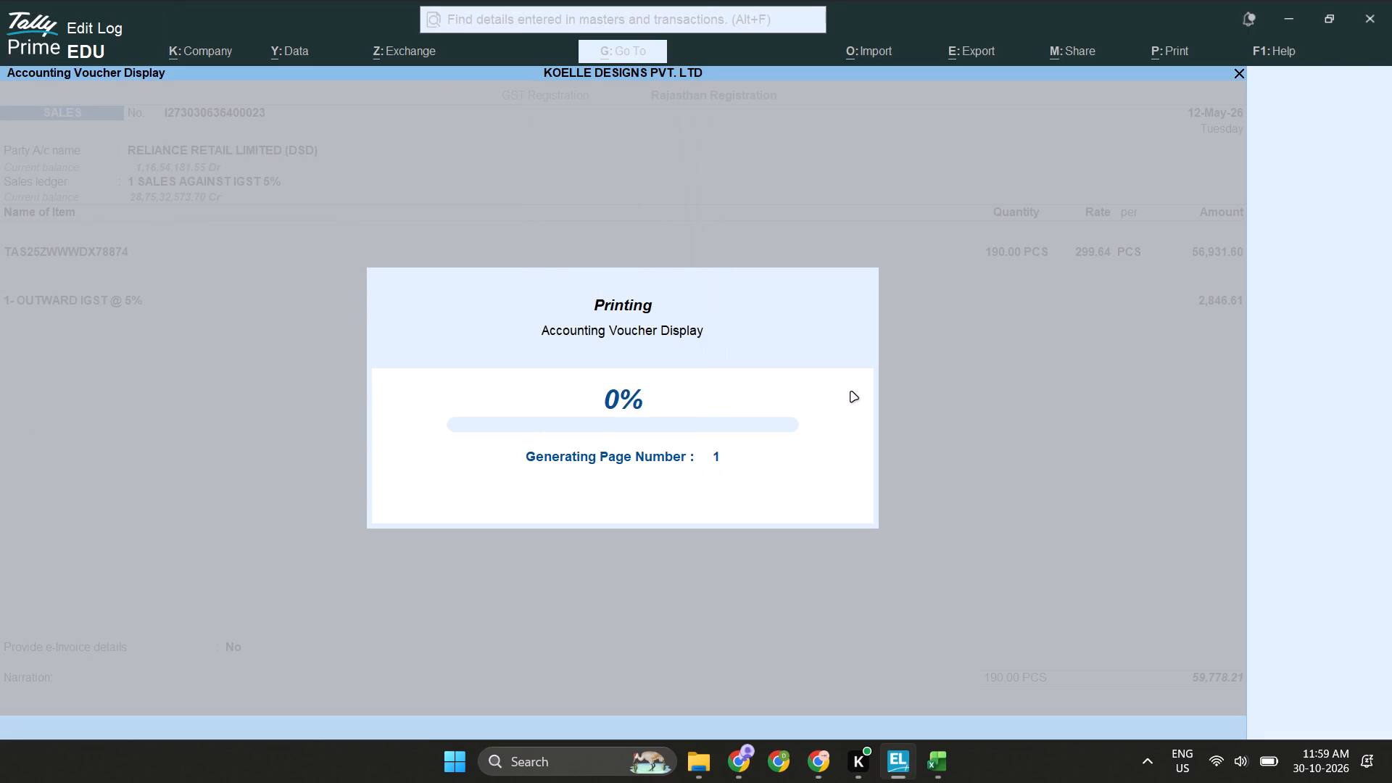
key(alt+Tab)
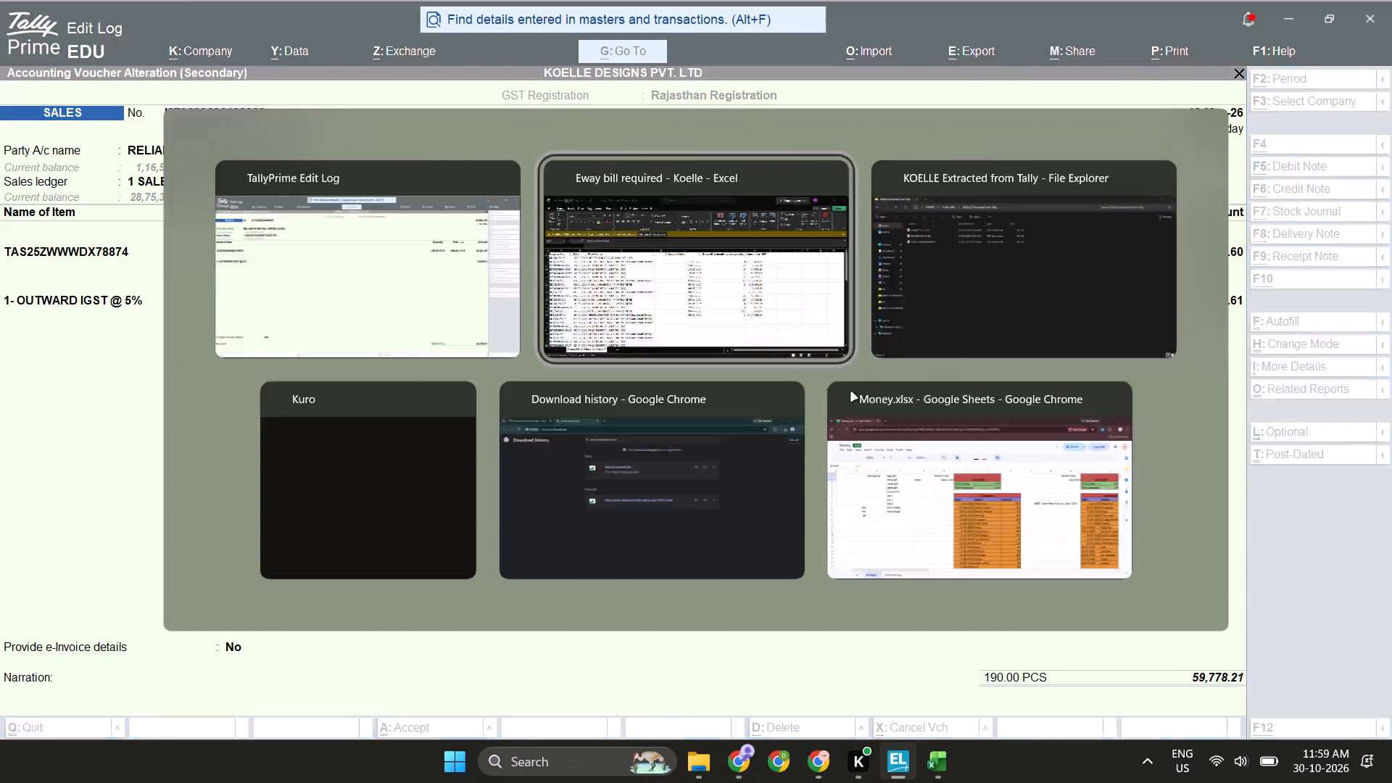
key(Down)
key(ctrl+c)
key(alt+Tab)
key(Escape)
key(Escape)
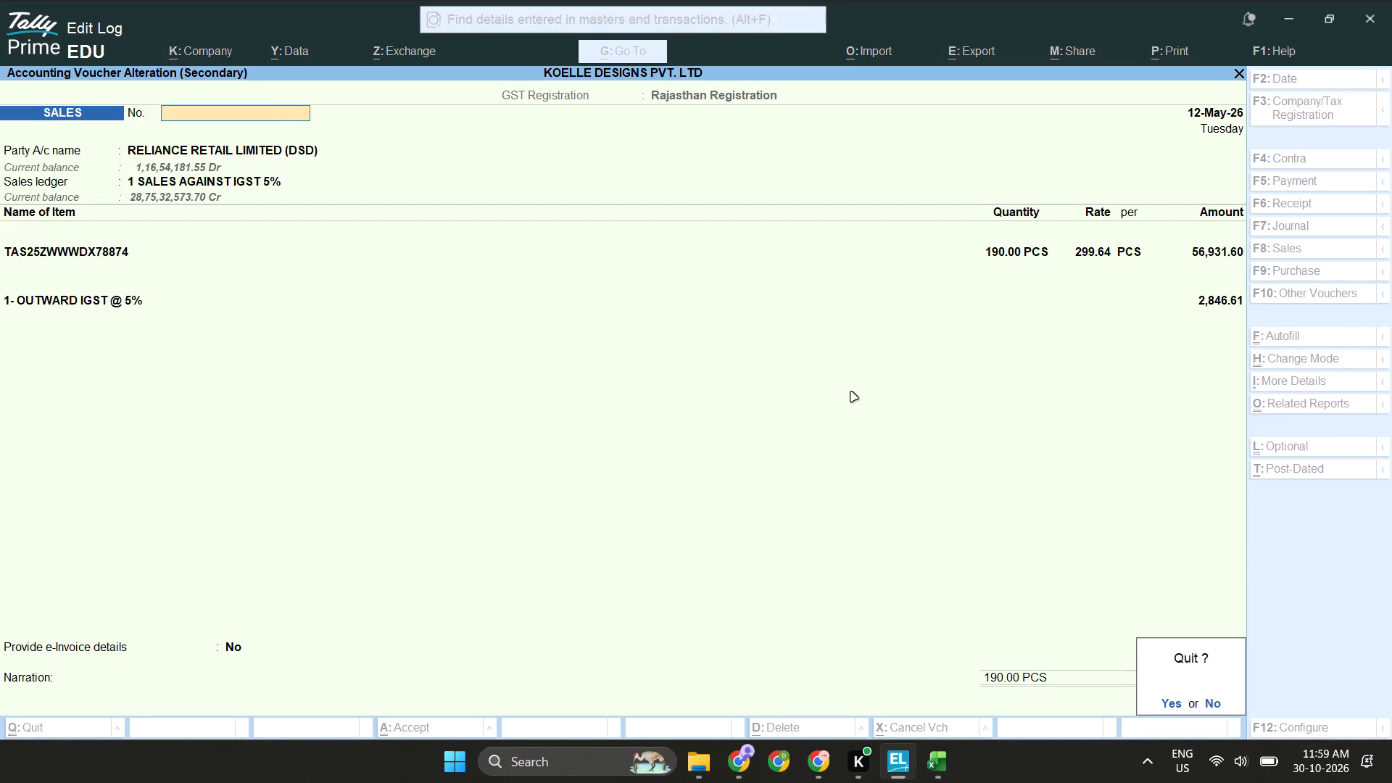
key(Escape)
key(ctrl+f)
key(ctrl+v)
key(Return)
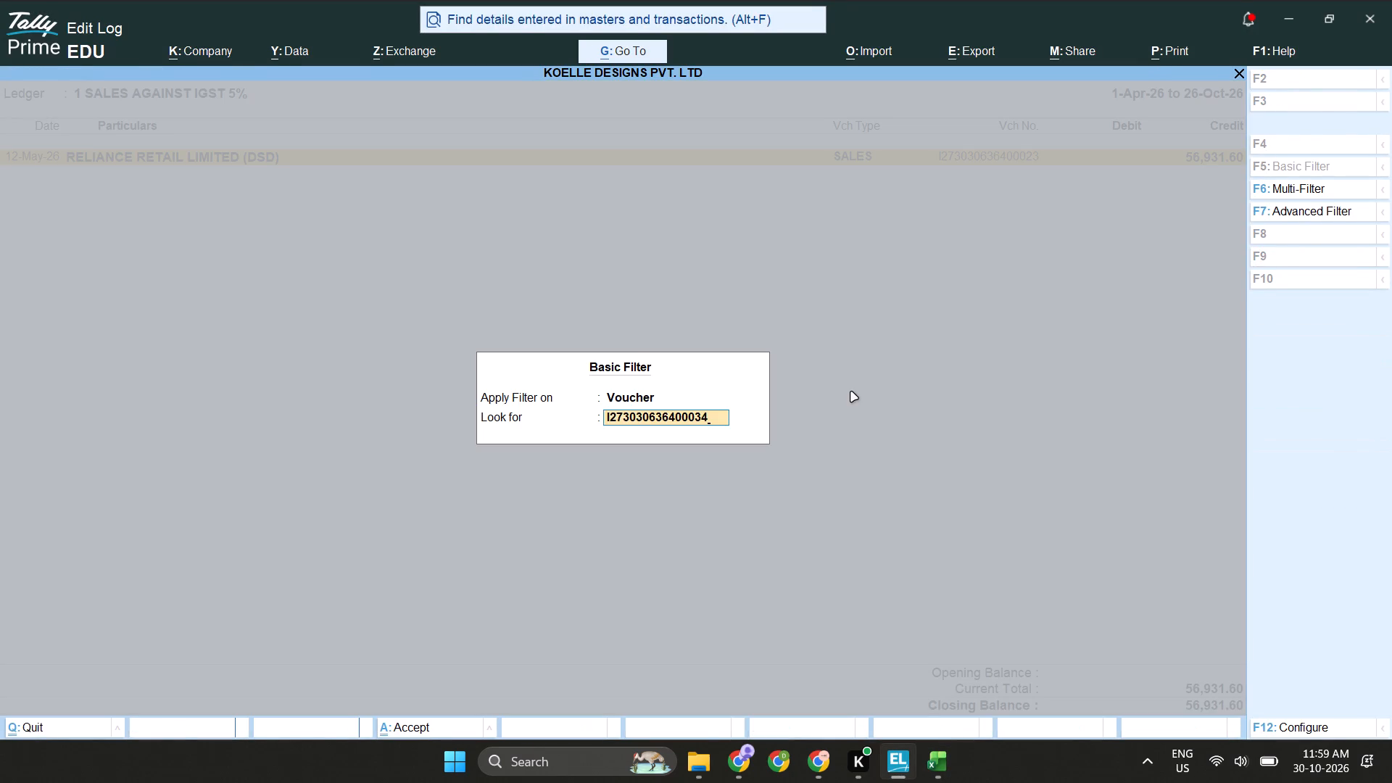
key(Return)
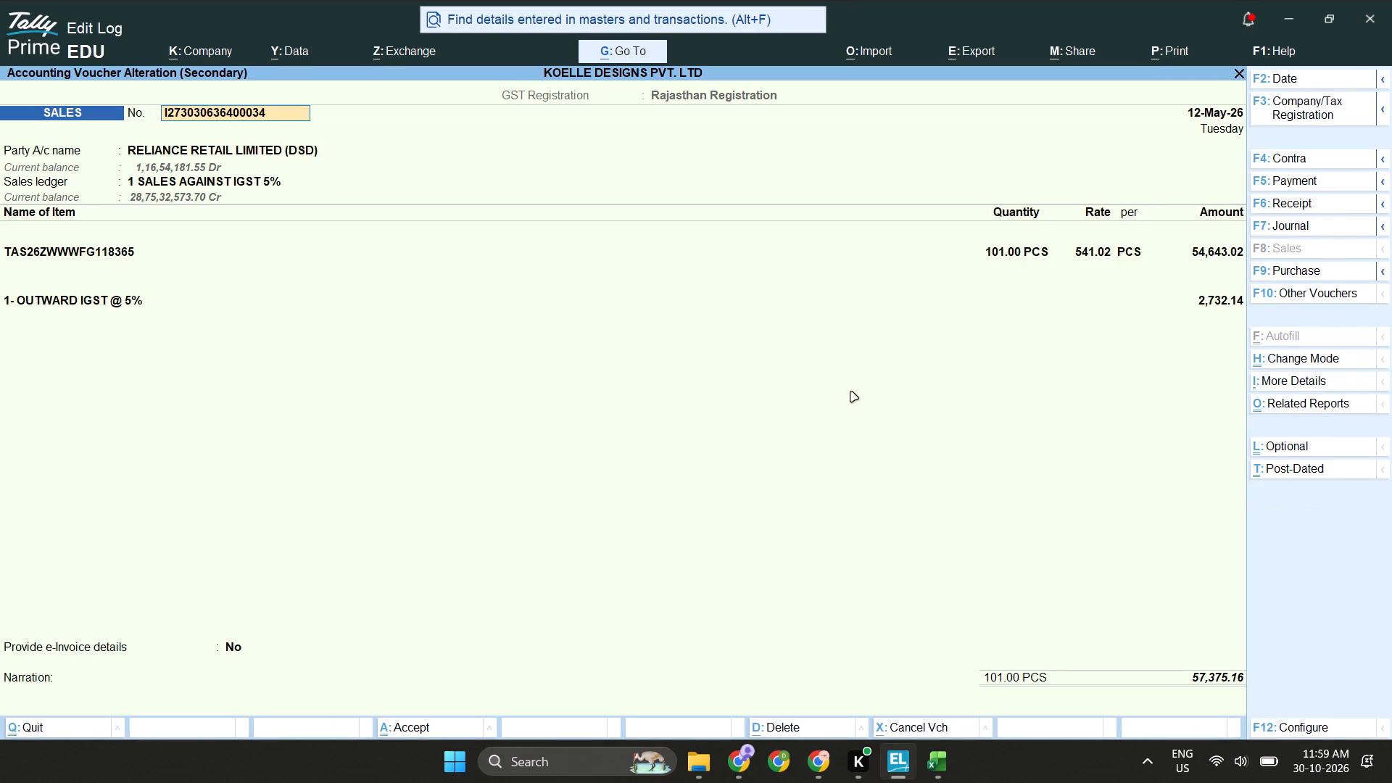
key(ctrl+p)
key(p)
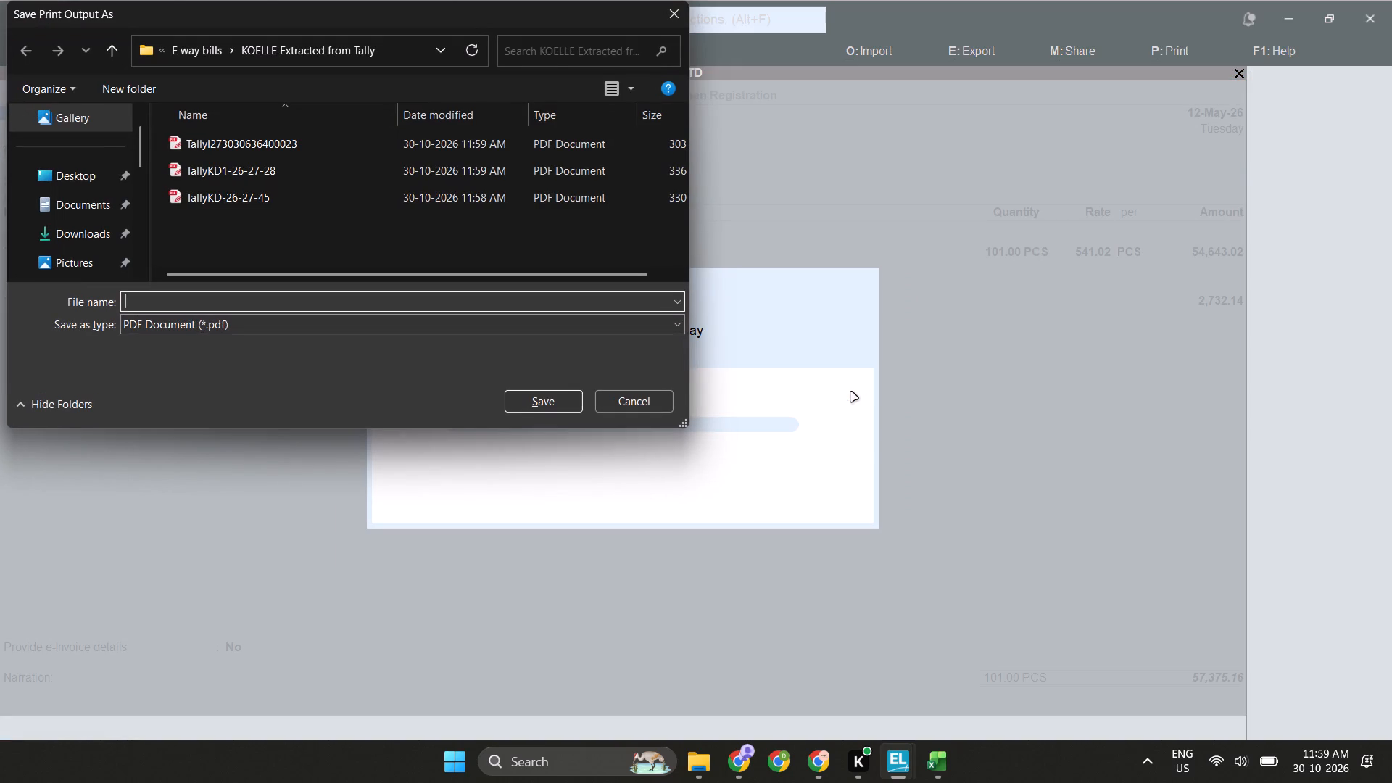
text(Tally)
key(ctrl+v)
key(Return)
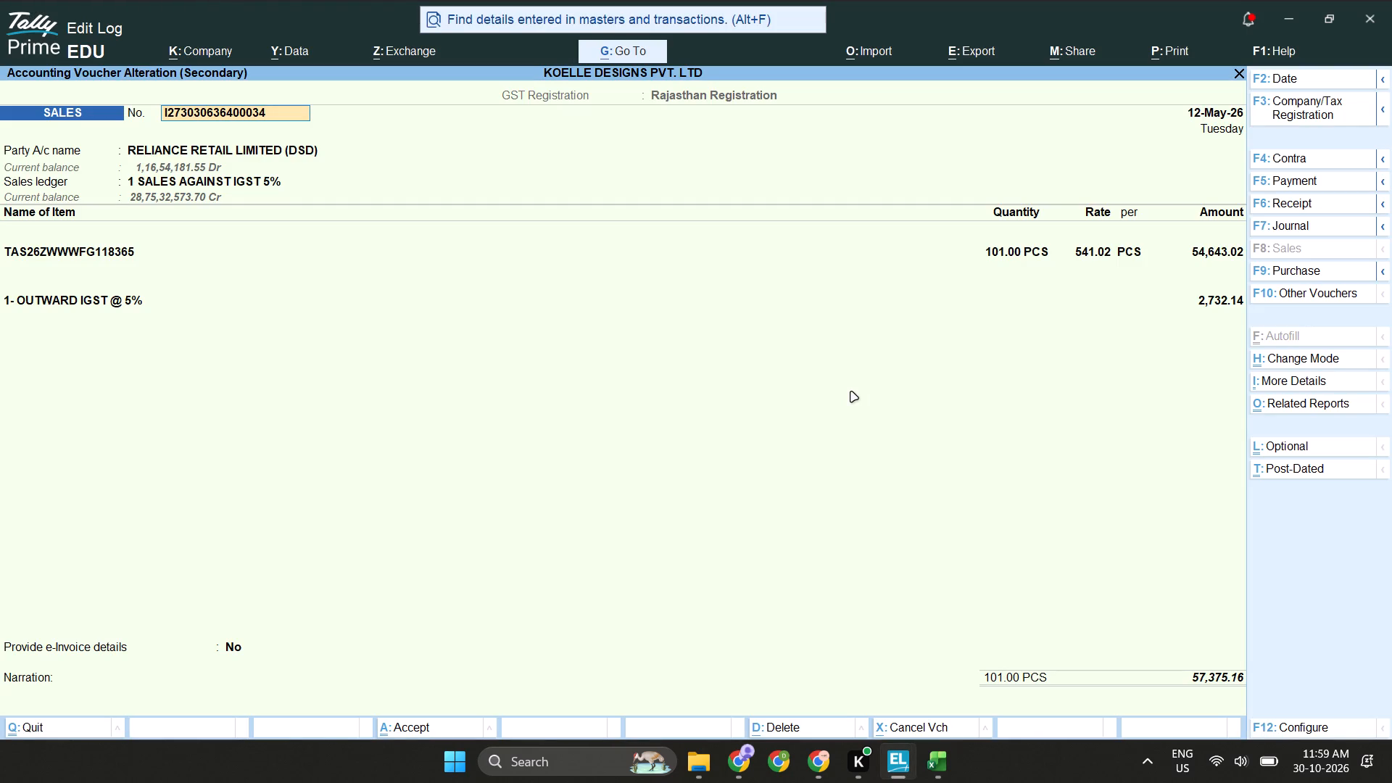
key(Escape)
key(Escape)
key(Escape)
key(Escape)
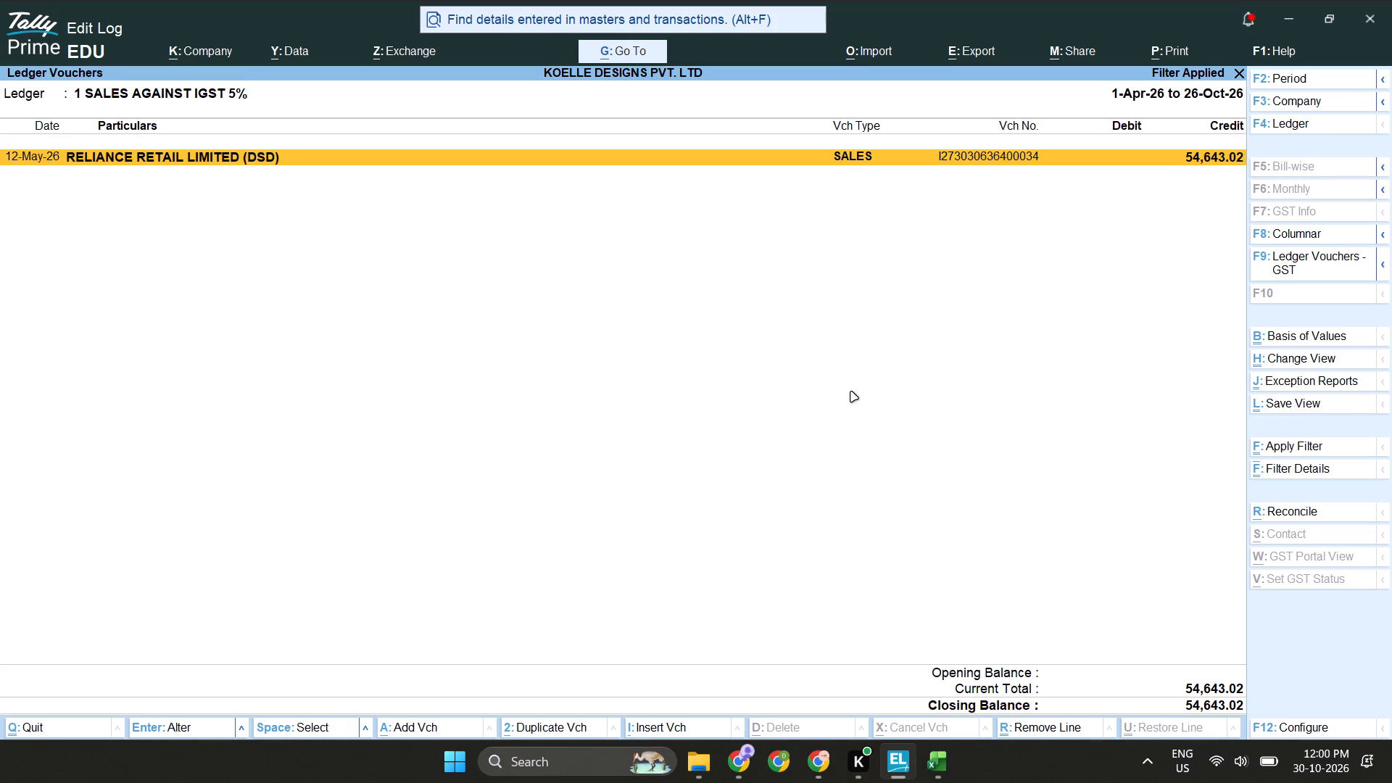
key(Escape)
key(alt+Tab)
key(Down)
key(ctrl+c)
key(alt+Tab)
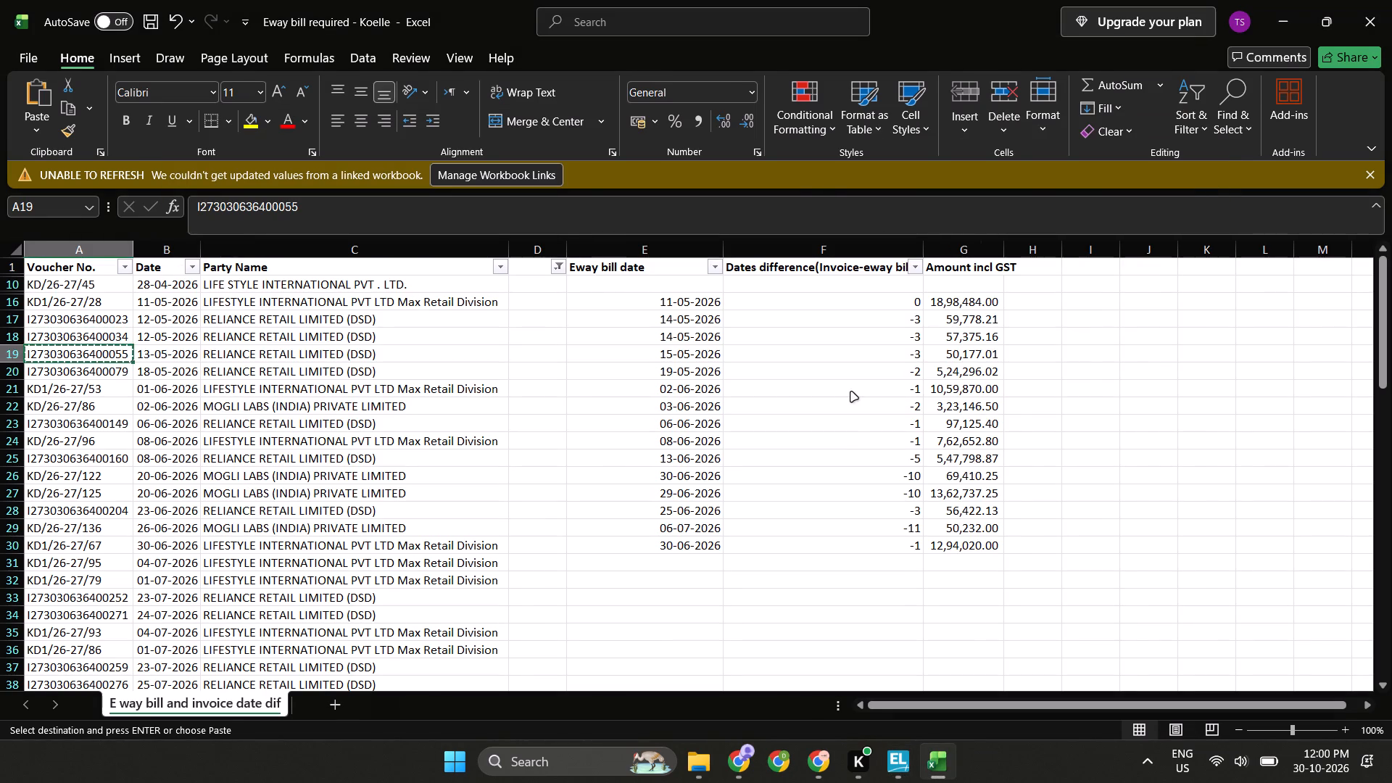
key(alt+Tab)
key(alt+Right)
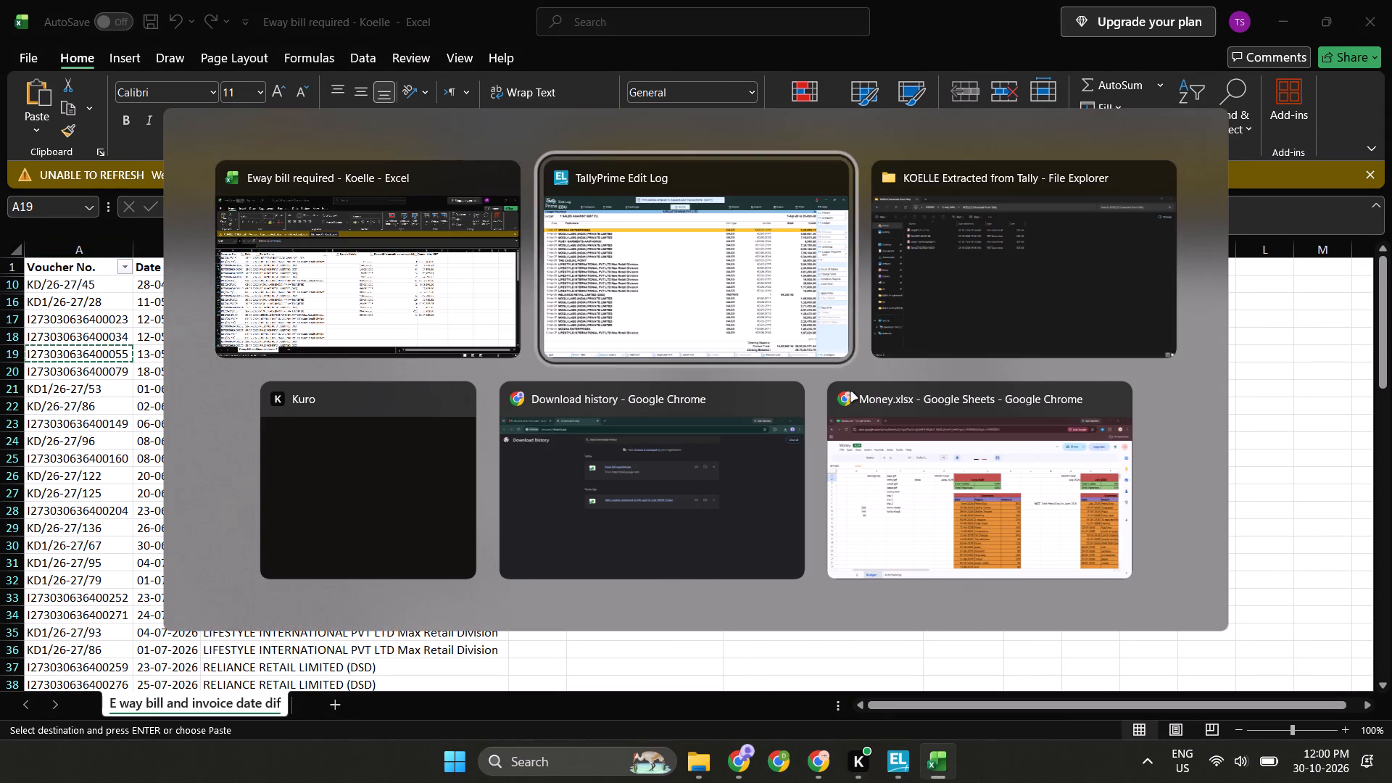
key(ctrl+f)
key(alt+Tab)
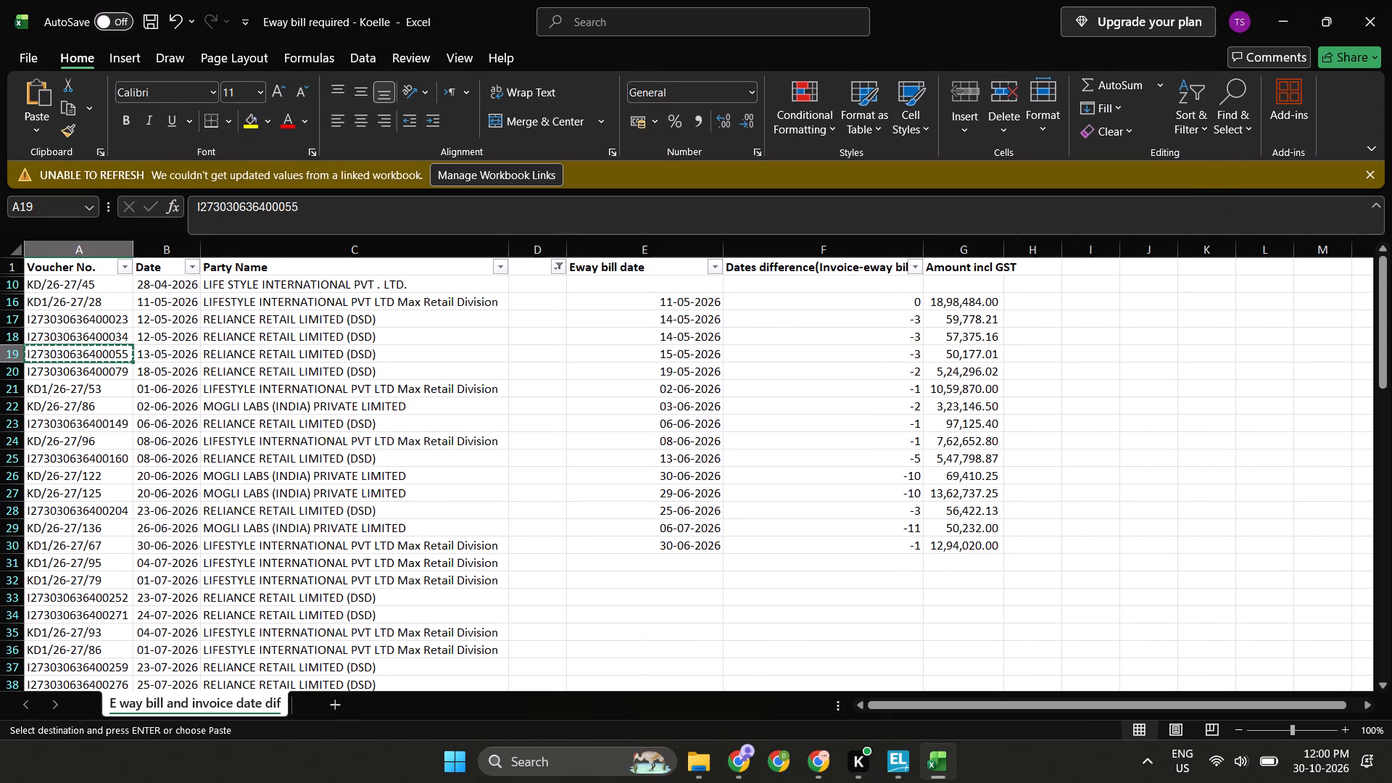
key(alt+Tab)
key(ctrl+v)
key(Return)
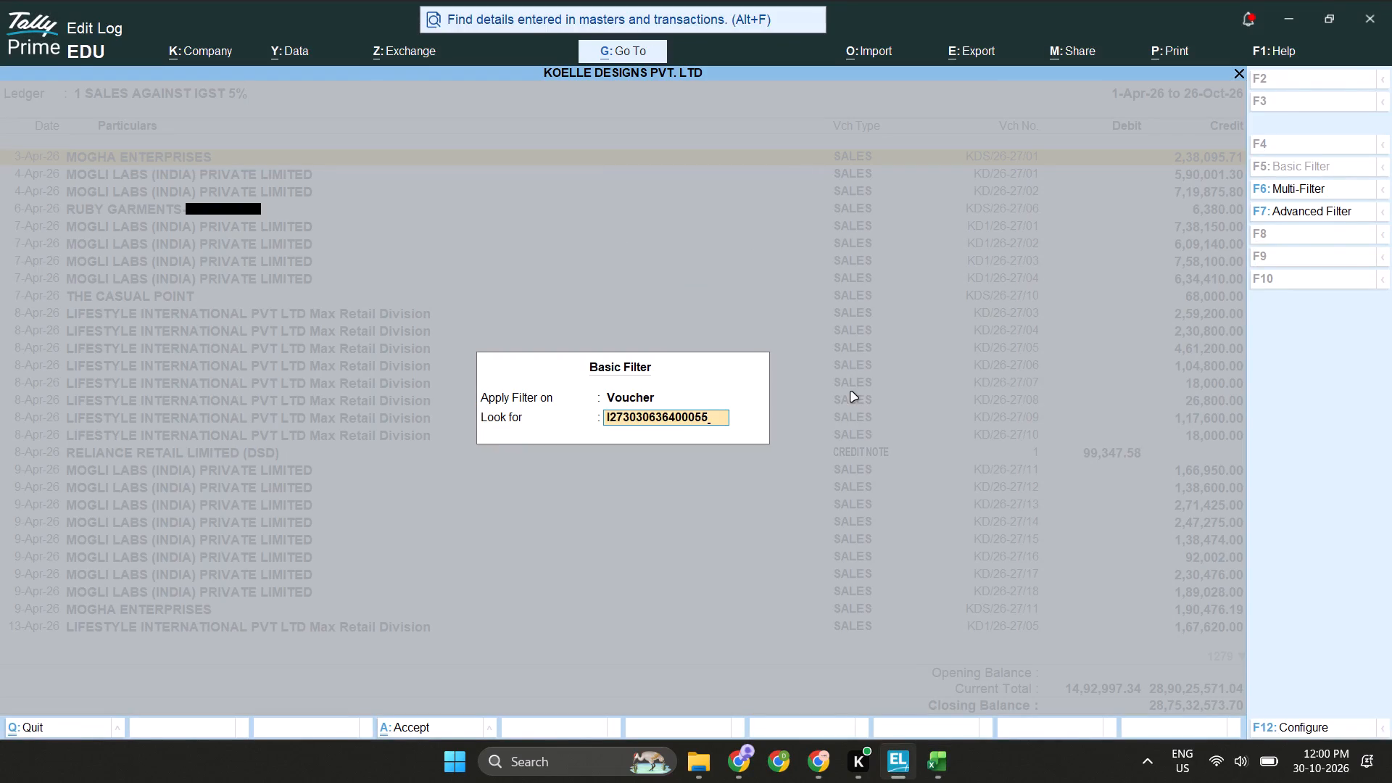
key(Return)
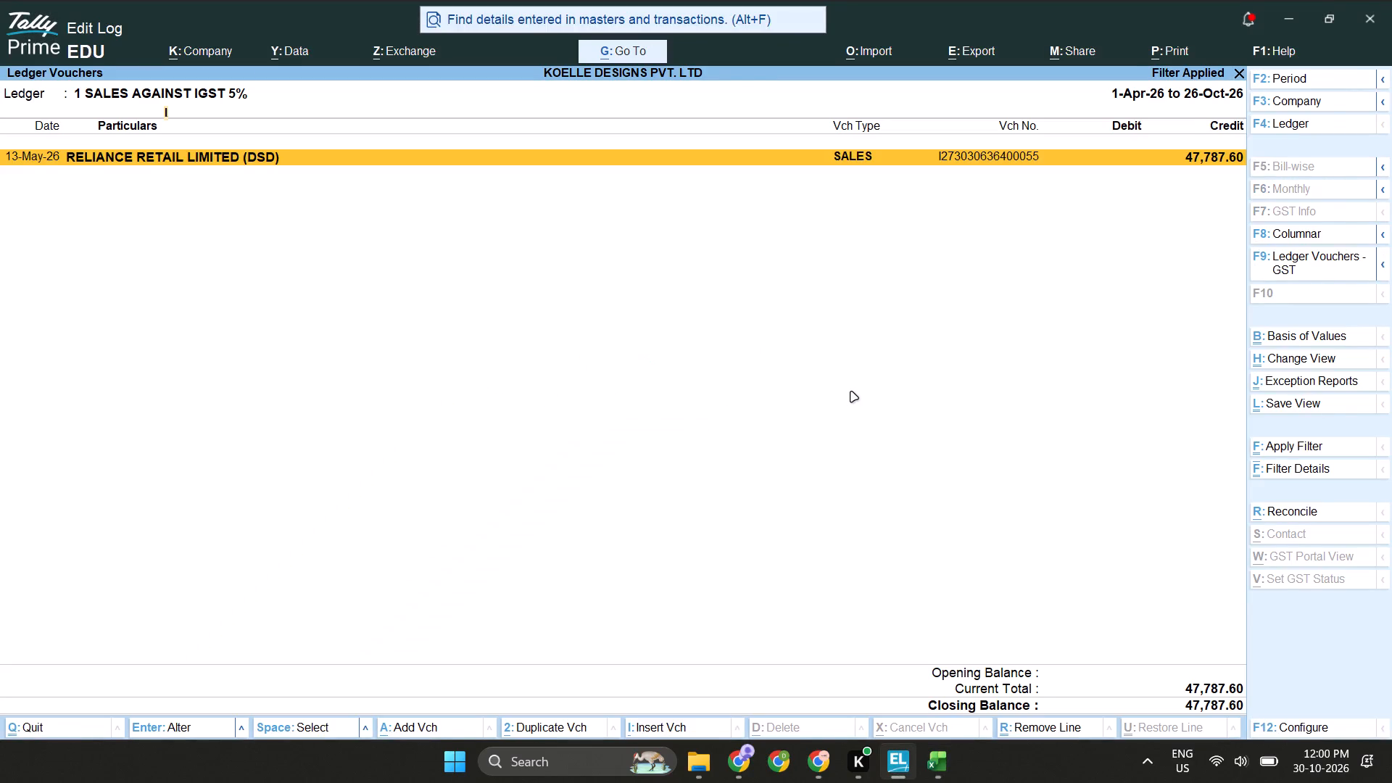
key(ctrl+p)
key(p)
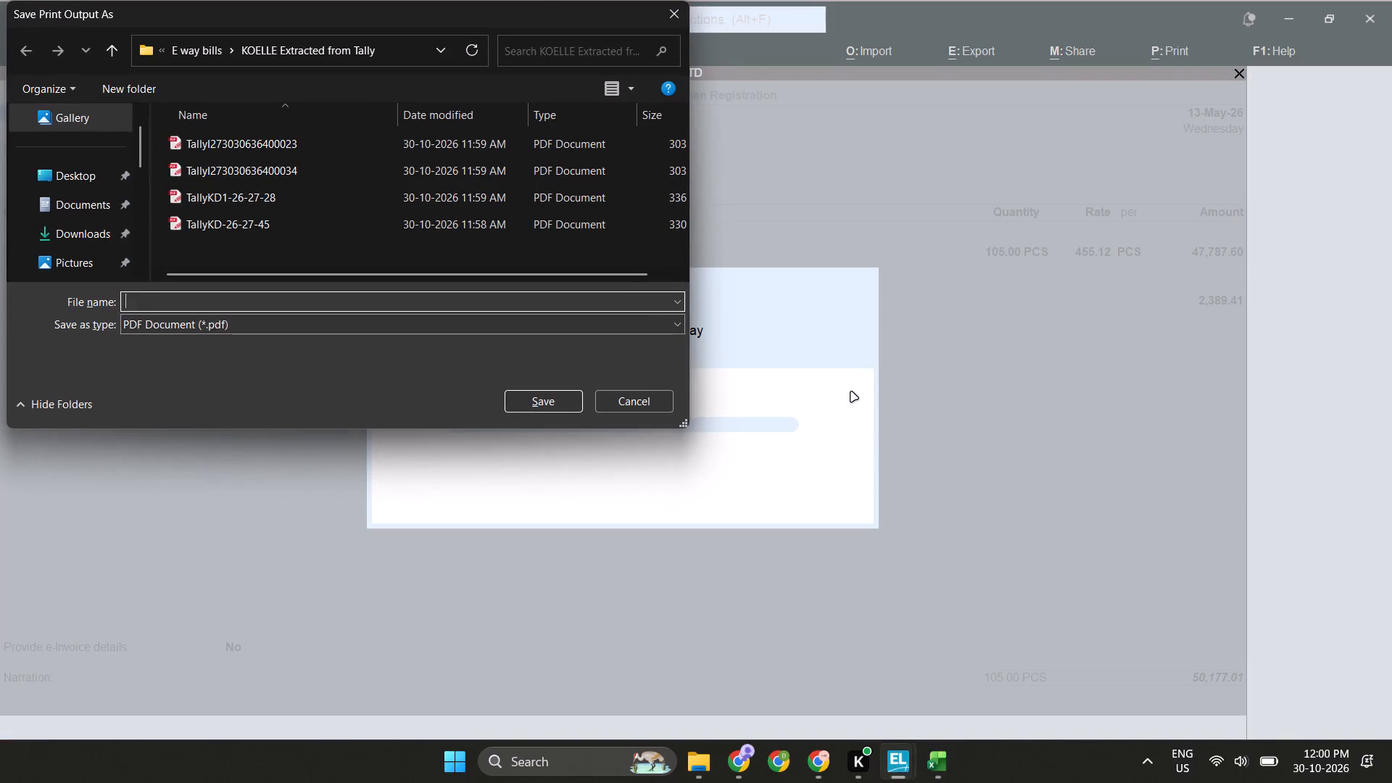
text(Tally)
key(ctrl+v)
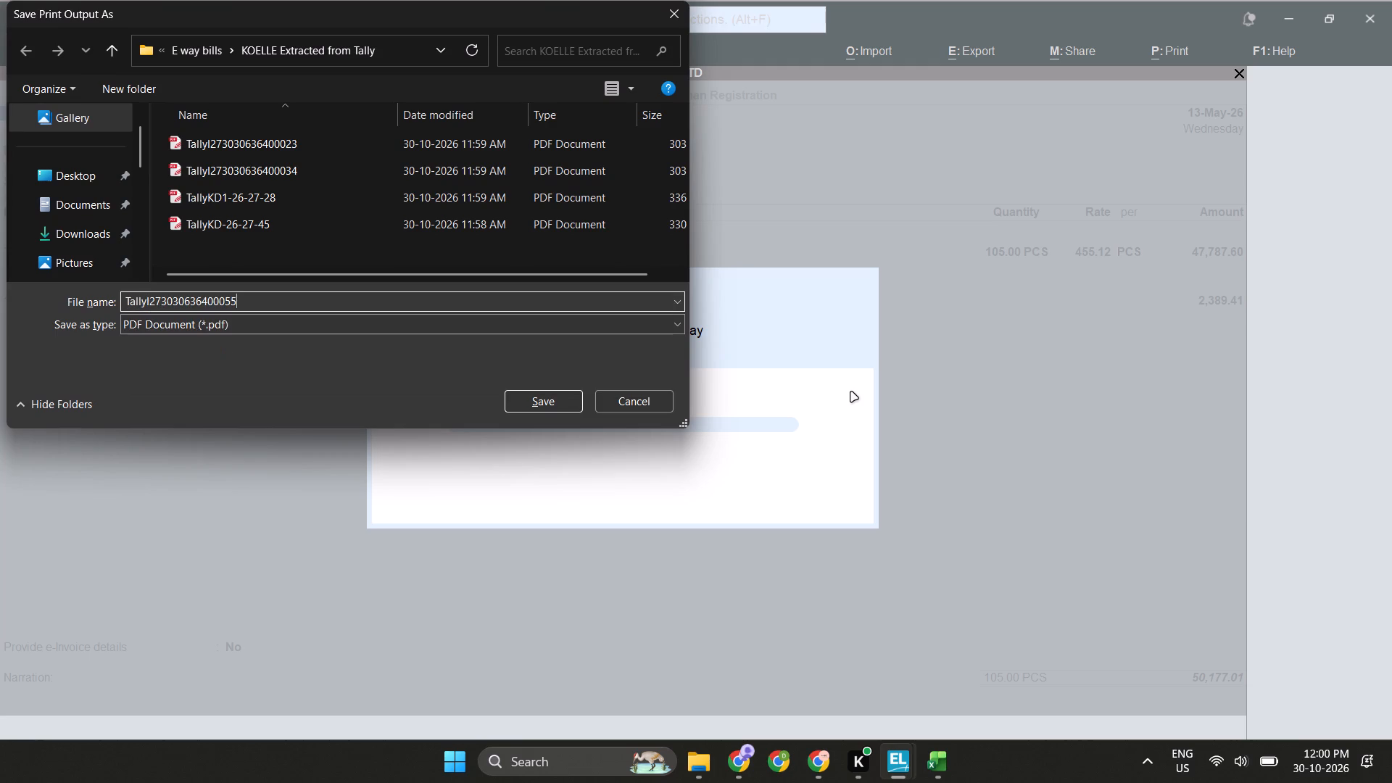
key(Return)
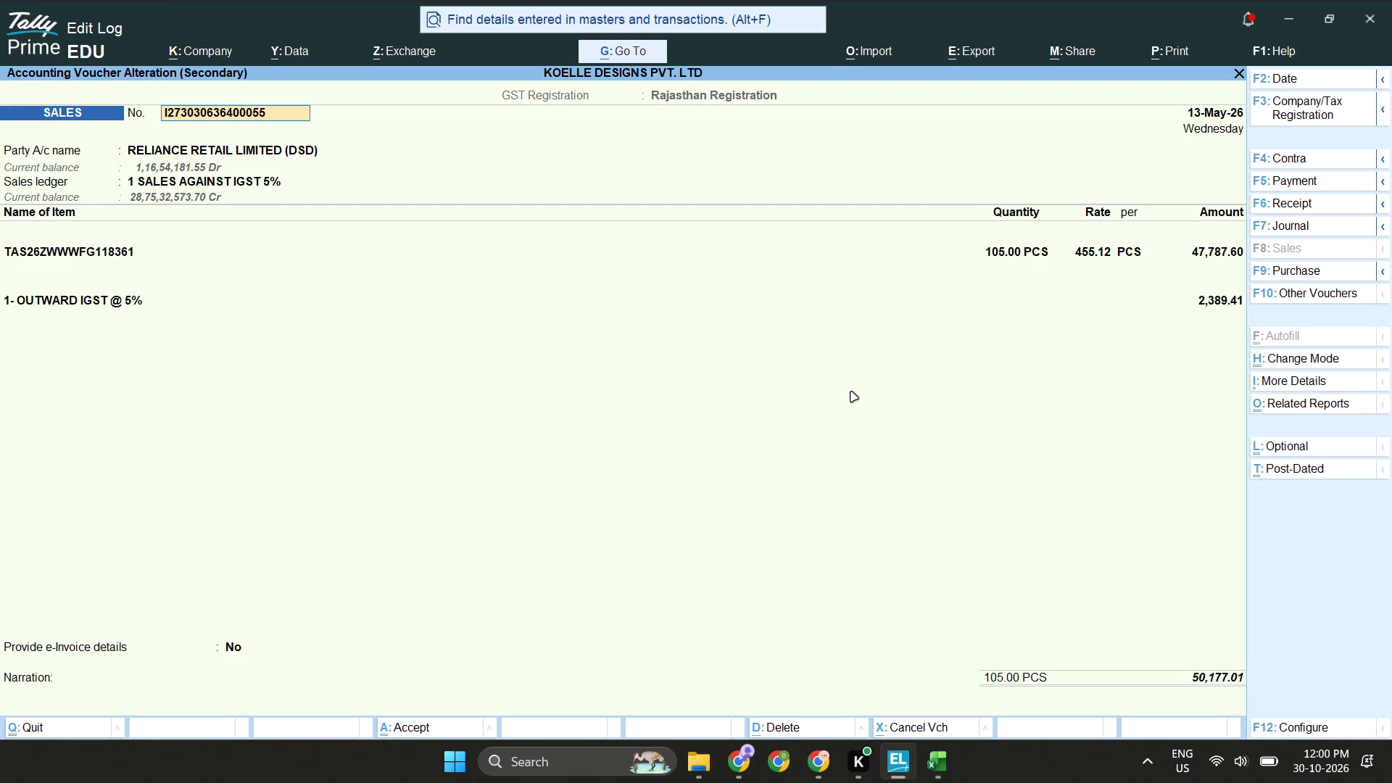
key(Escape)
key(Escape)
key(Escape)
key(alt+Tab)
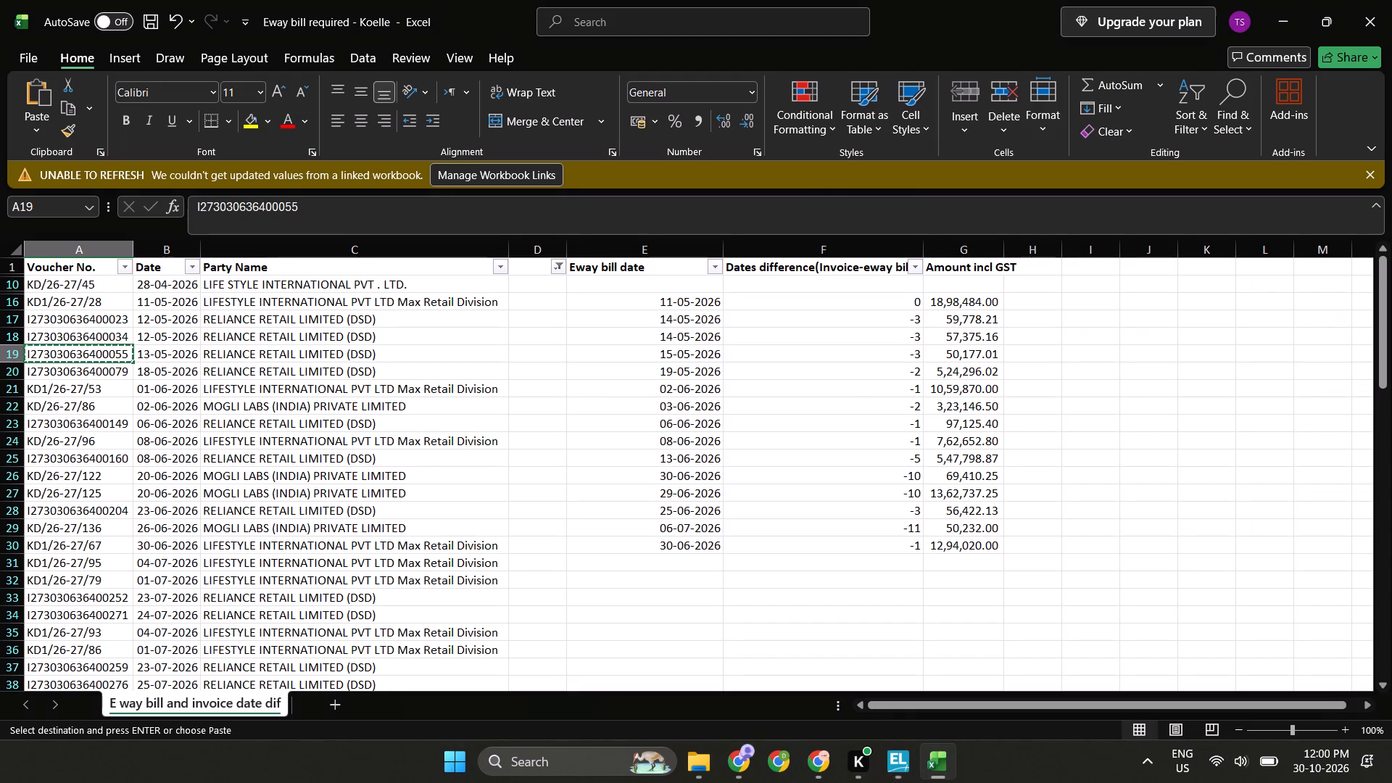
key(Down)
key(ctrl+c)
key(alt+Tab)
key(ctrl+f)
key(ctrl+v)
key(Return)
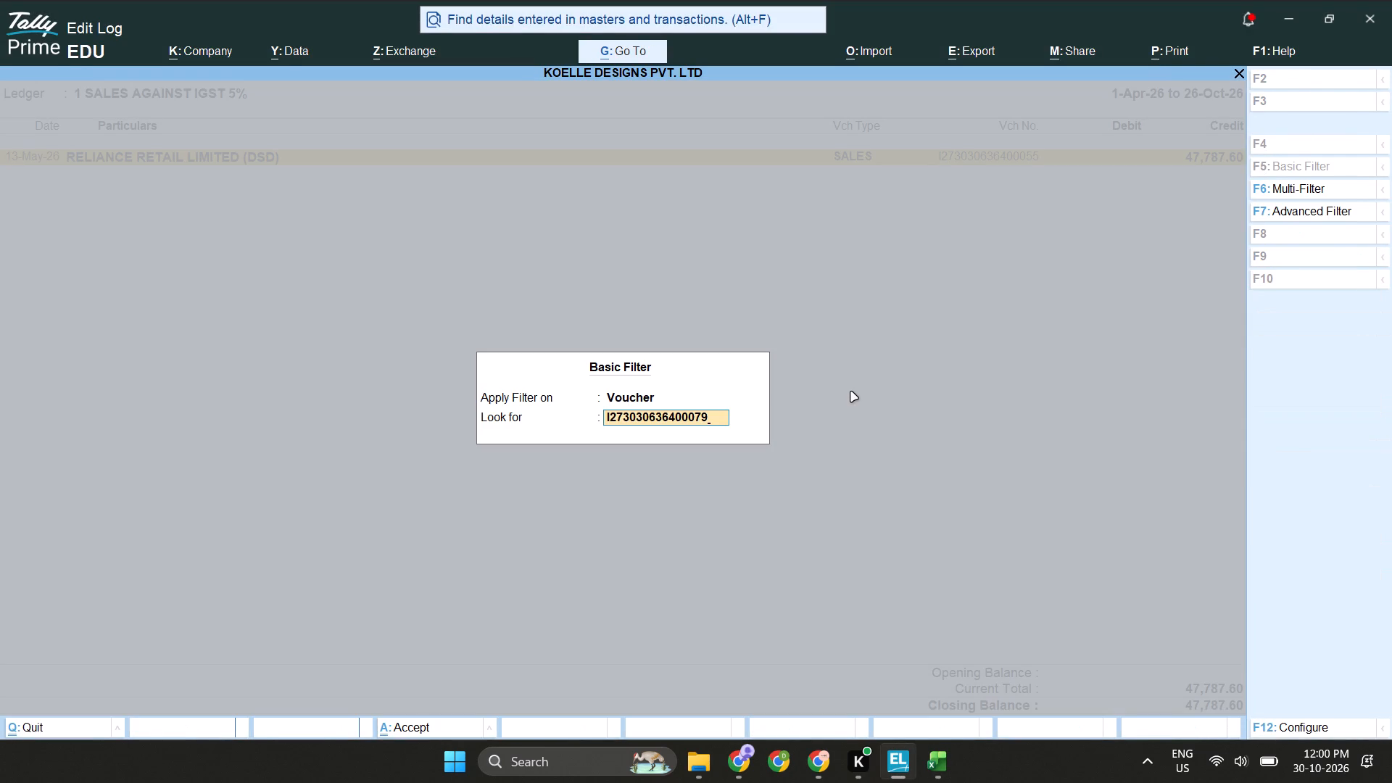
key(Return)
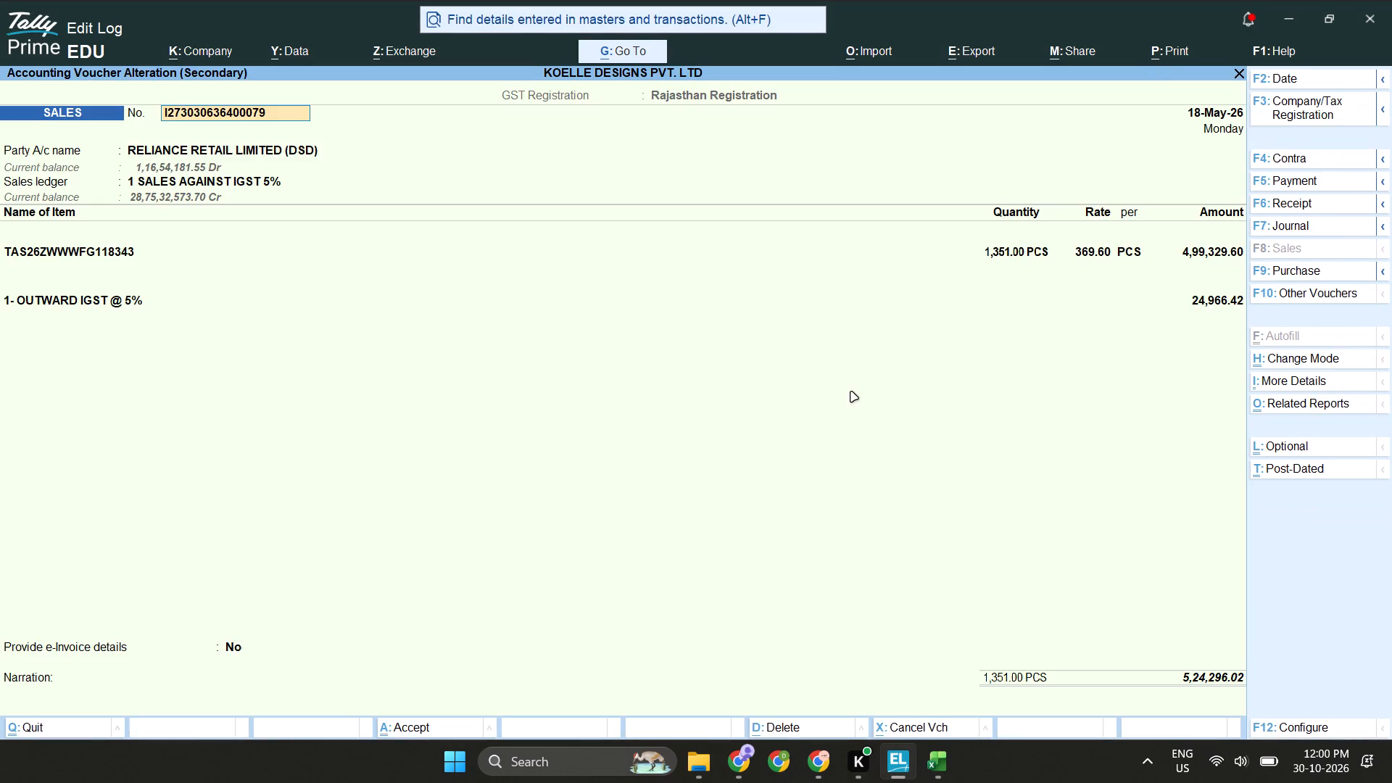
key(ctrl+p)
key(p)
text(Tally)
key(ctrl+v)
key(Return)
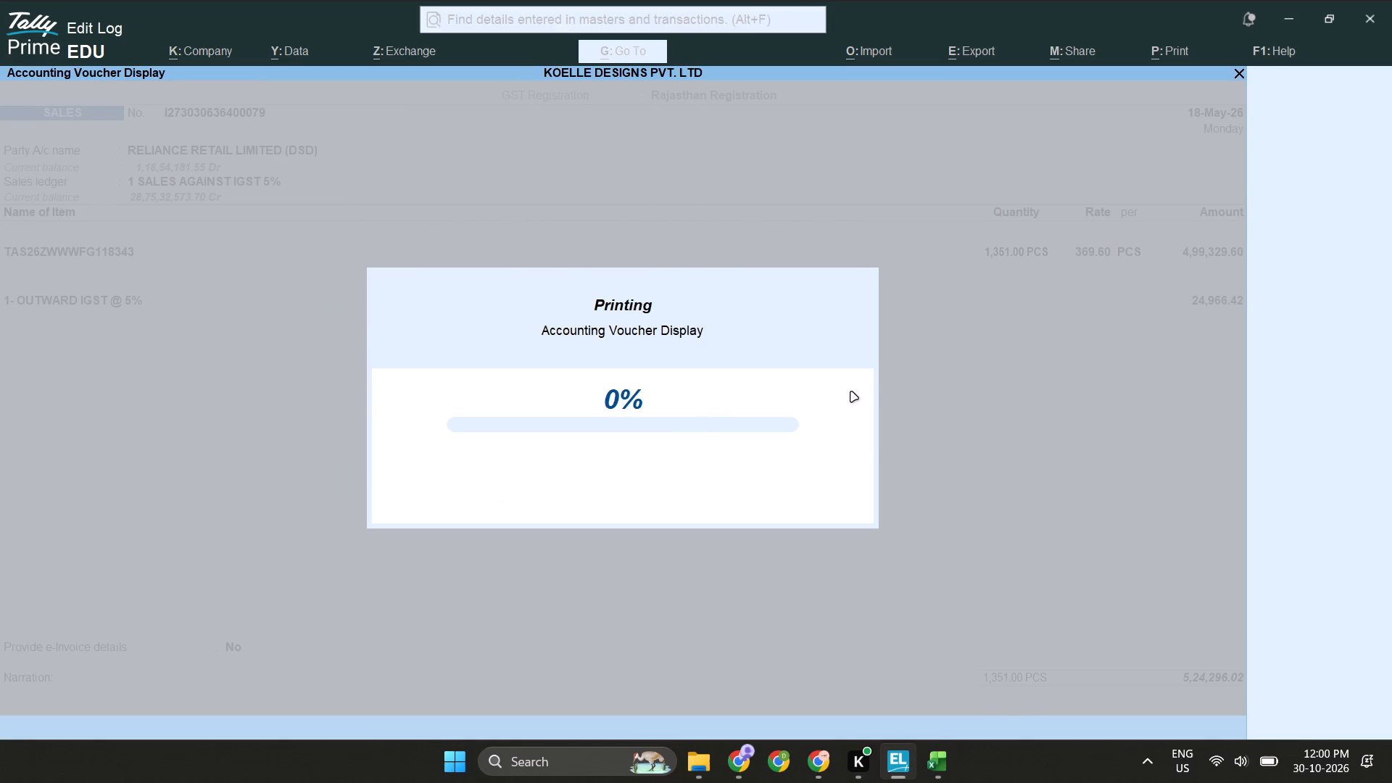
key(Escape)
key(Escape)
key(Escape)
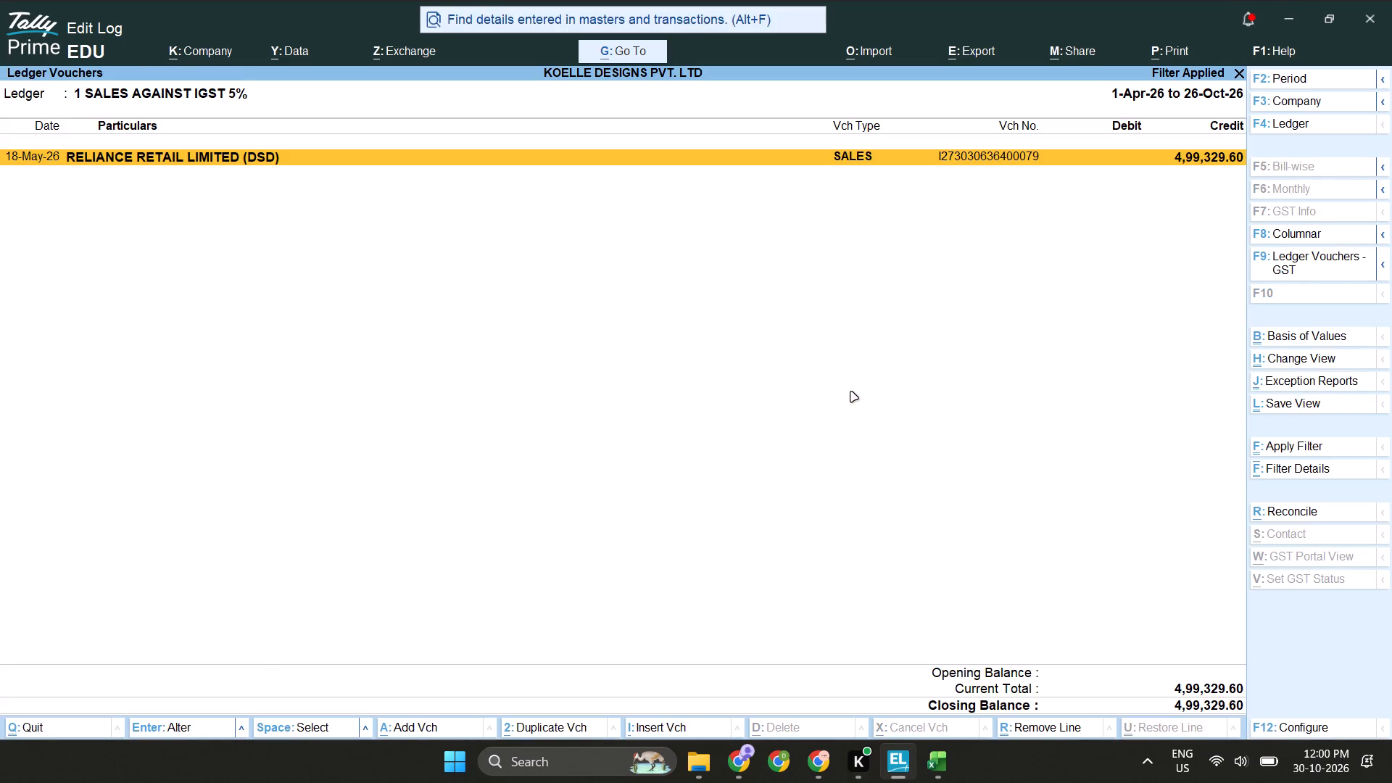
Copy voucher number KD1/26-27/53 from the Koelle workbook, filter TallyPrime's ledger vouchers by it and open the matching voucher.
key(alt+Tab)
key(Down)
key(ctrl+c)
key(alt+Tab)
key(ctrl+f)
key(ctrl+v)
key(Return)
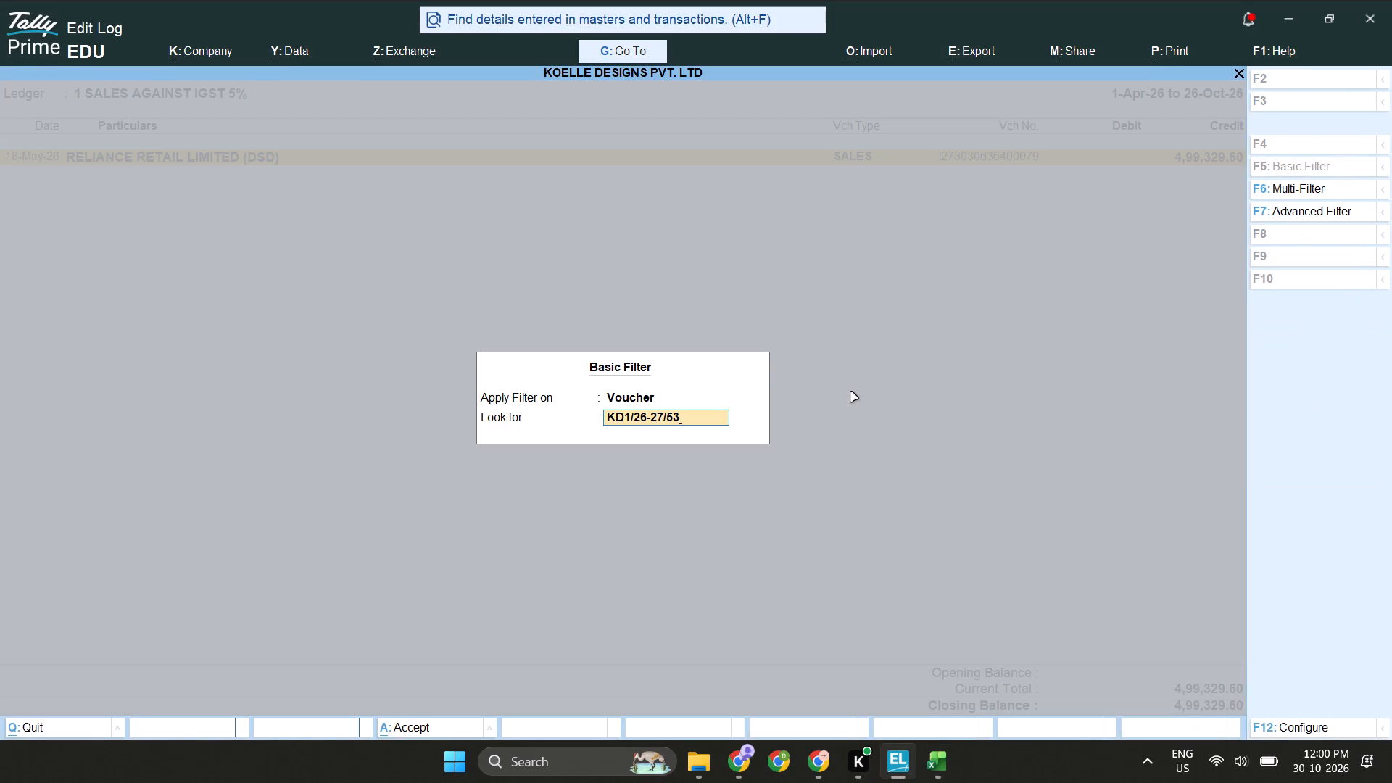
key(Return)
Print the voucher to PDF as TallyKD1-26-27-53 in KOELLE Extracted from Tally and return to the ledger vouchers.
key(ctrl+p)
key(p)
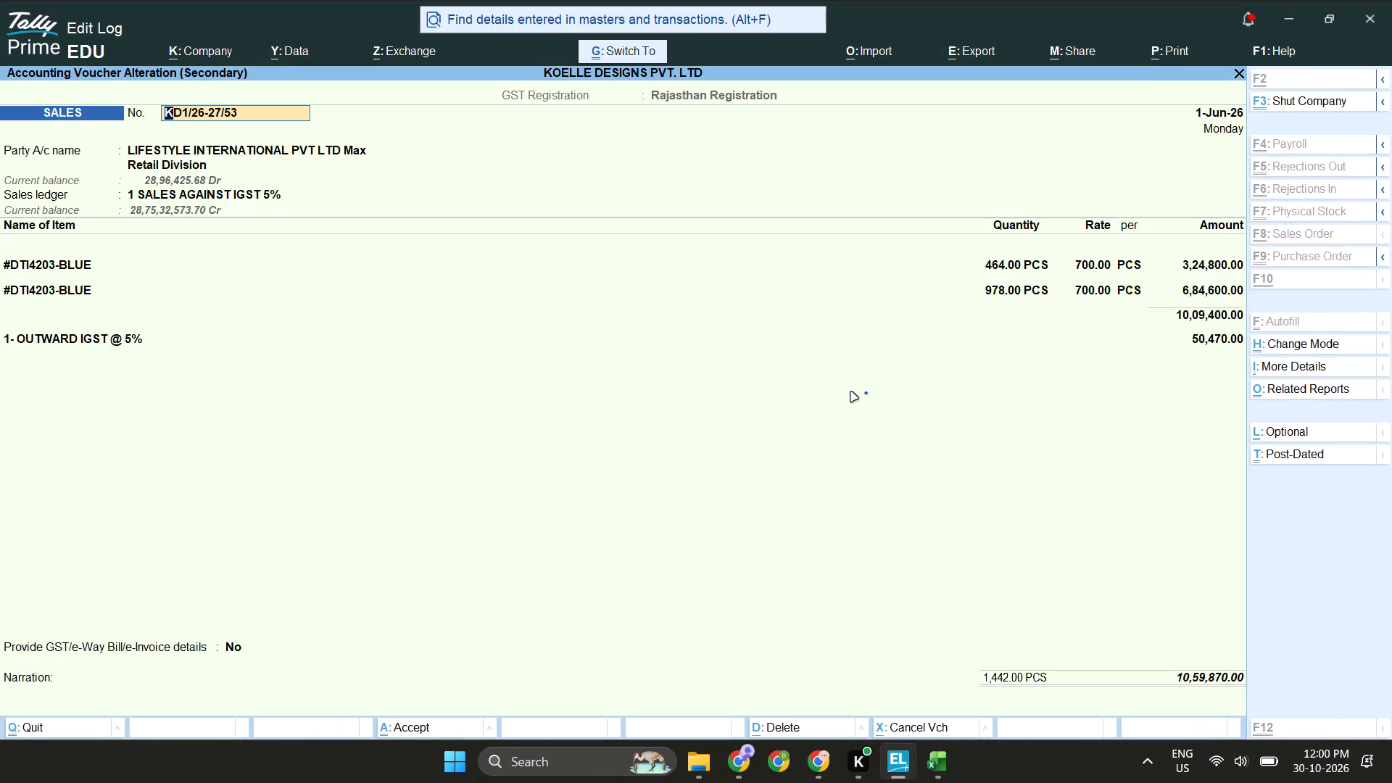
text(Tally)
key(ctrl+v)
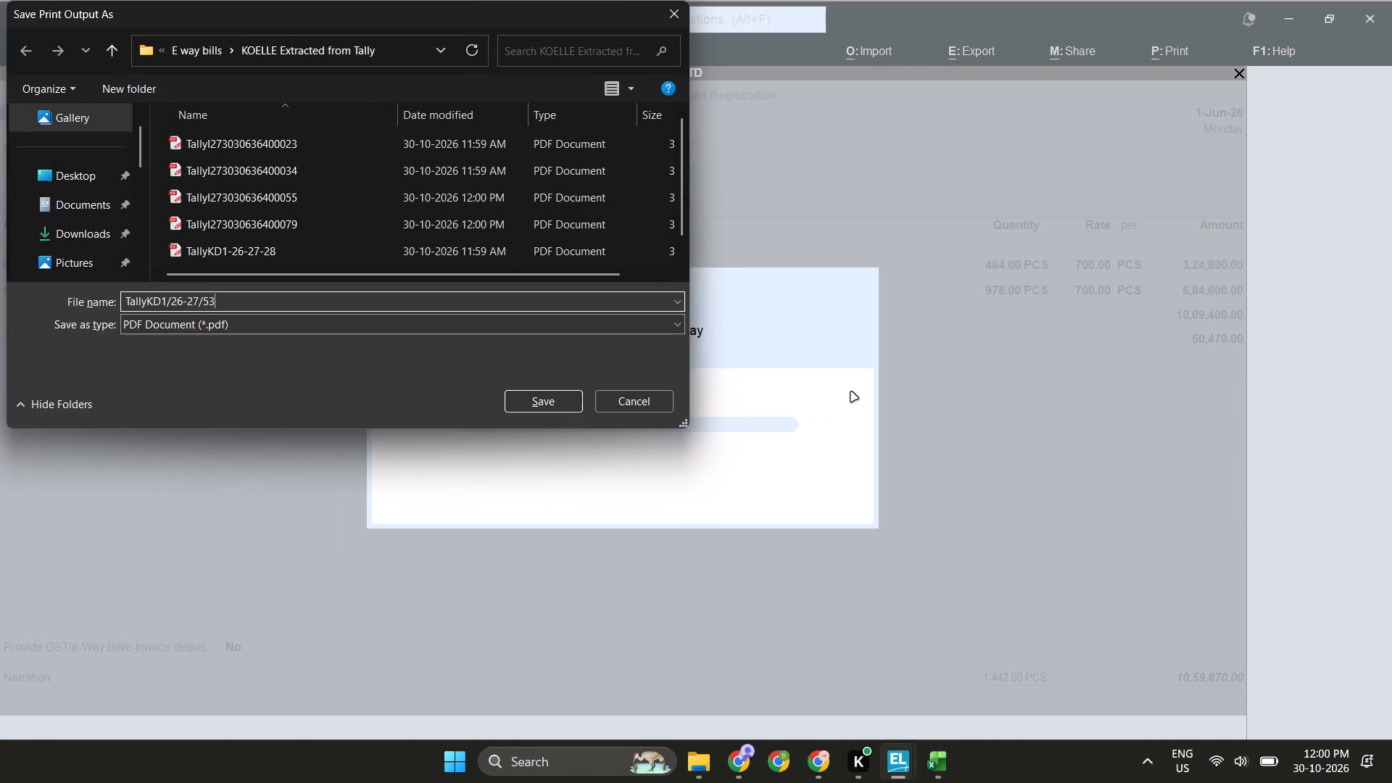
key(Left)
key(Left)
key(shift+Left)
key(minus)
key(Left)
key(Left)
key(Left)
key(Left)
key(Left)
key(Left)
key(shift+Left)
key(minus)
key(Return)
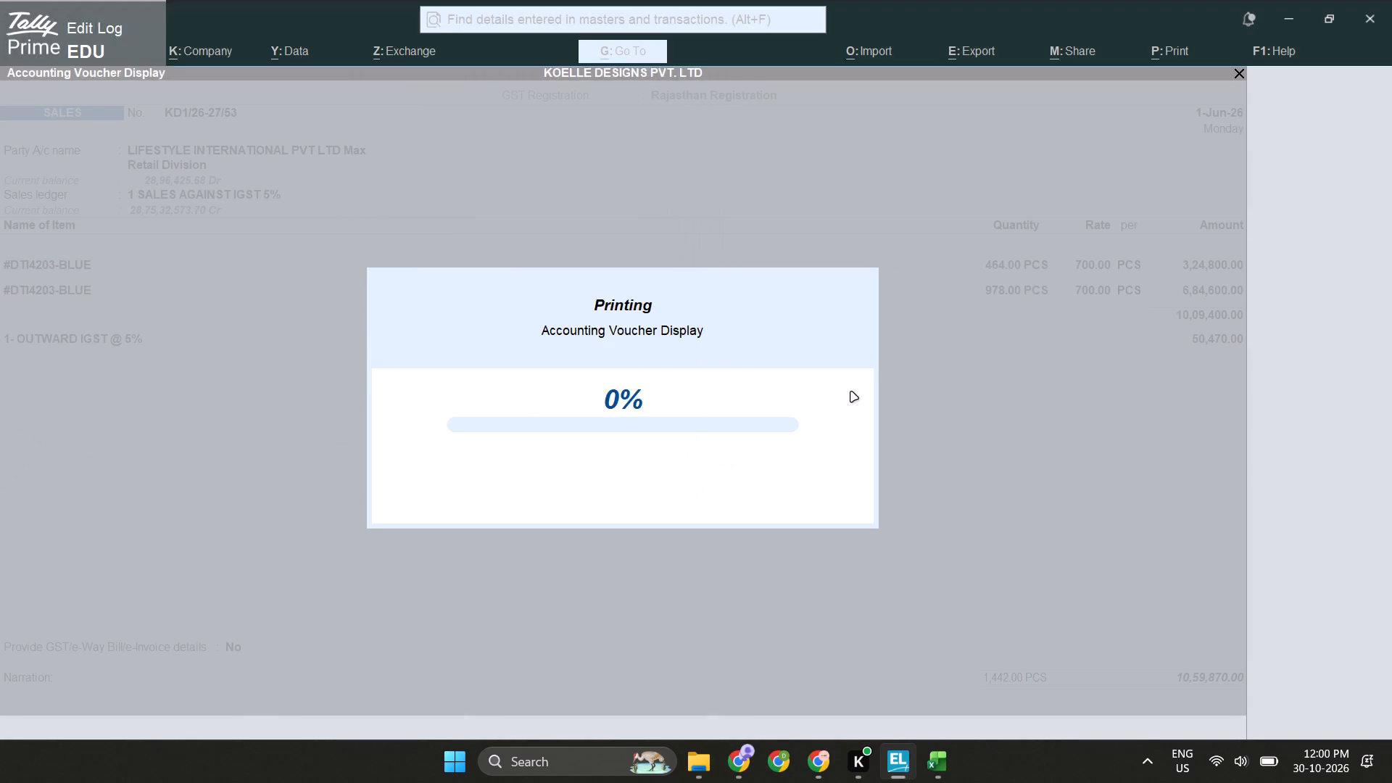
key(Escape)
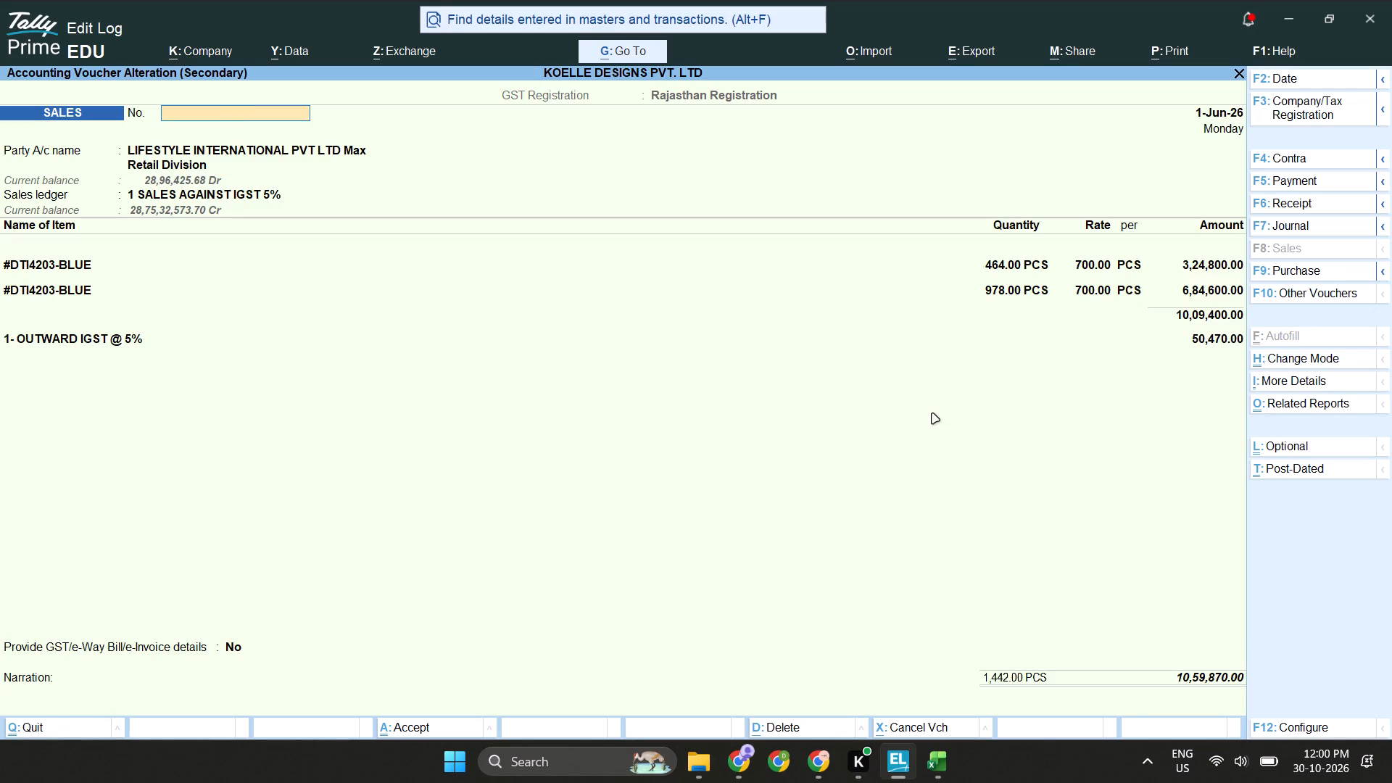
key(Escape)
key(Escape)
Copy voucher number KD/26-27/86 from the Koelle workbook, filter TallyPrime's ledger vouchers by it and open the matching voucher.
key(alt+Tab)
key(Down)
key(ctrl+c)
key(alt+Tab)
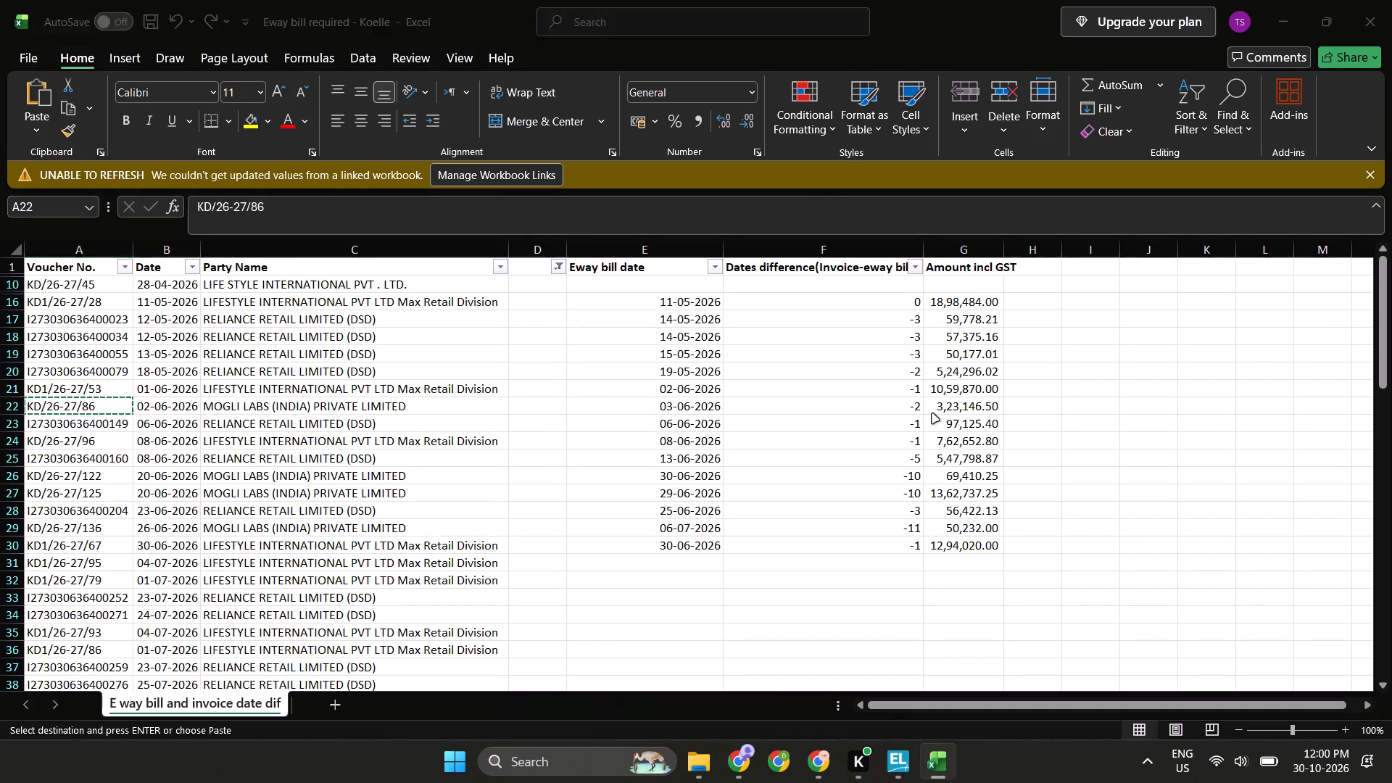
key(ctrl+f)
key(ctrl+v)
key(Return)
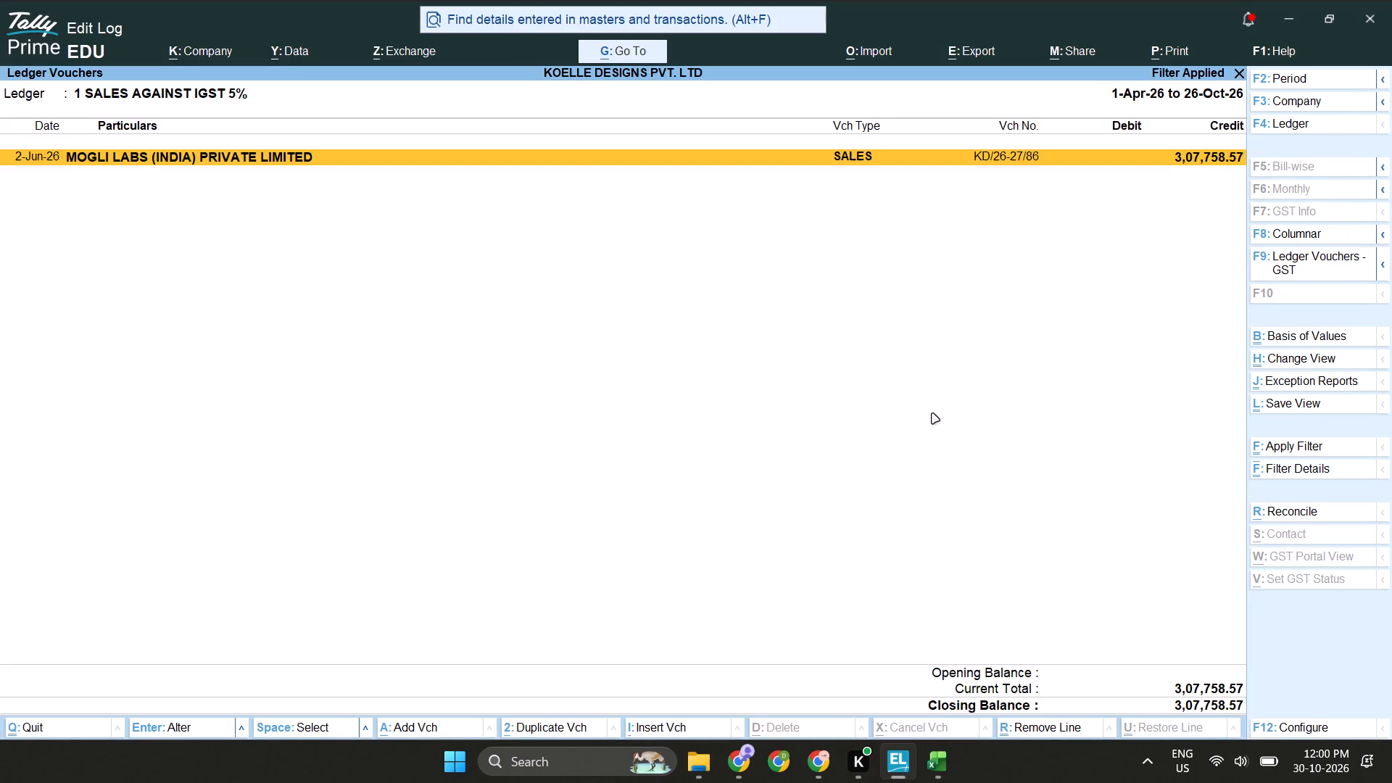
key(Return)
Print the voucher to PDF as TallyKD-26-27-86 in KOELLE Extracted from Tally.
key(ctrl+p)
key(p)
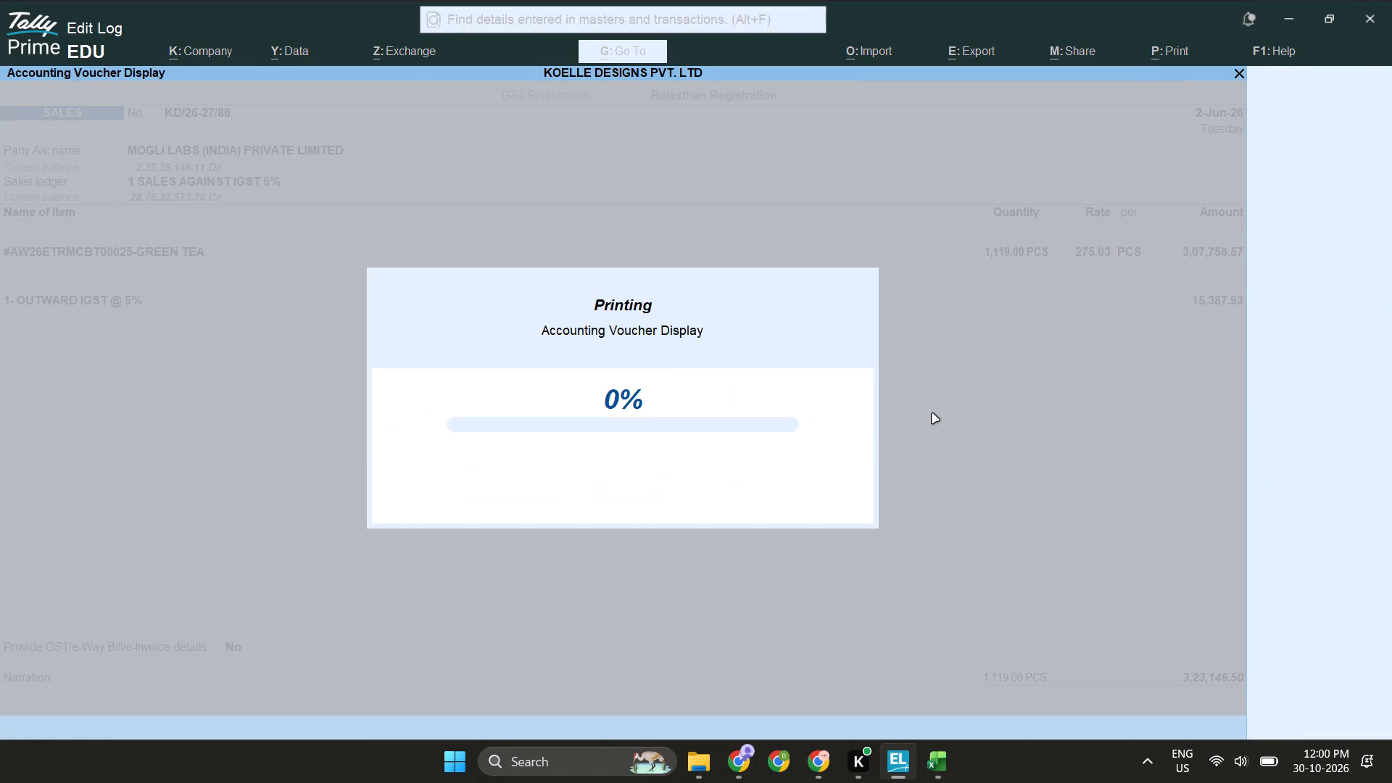
text(Tally)
key(ctrl+v)
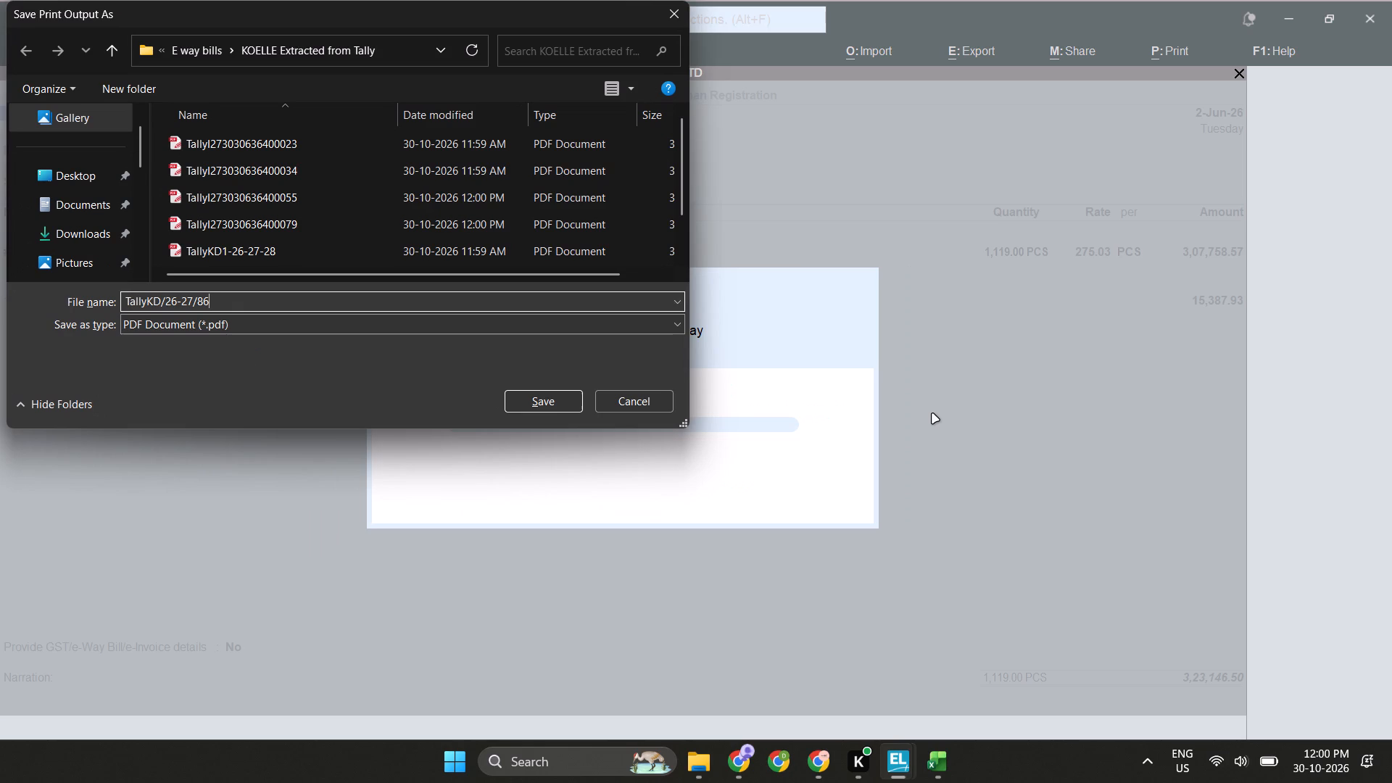
key(Left)
key(Left)
key(shift+Left)
key(minus)
key(Left)
key(Left)
key(Left)
key(Left)
key(Left)
key(Left)
key(shift+Left)
key(shift+minus)
key(Return)
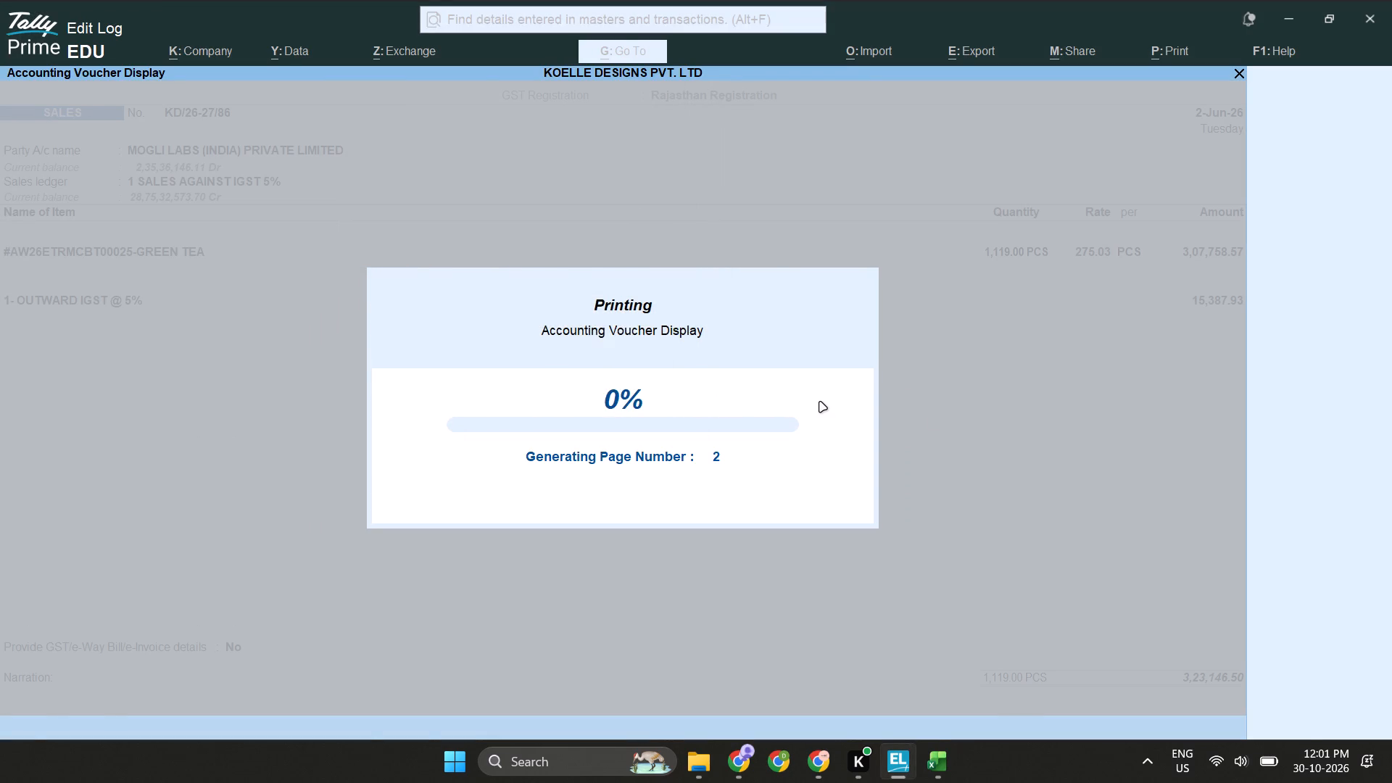
key(alt+Tab)
key(Down)
key(ctrl+c)
key(alt+Tab)
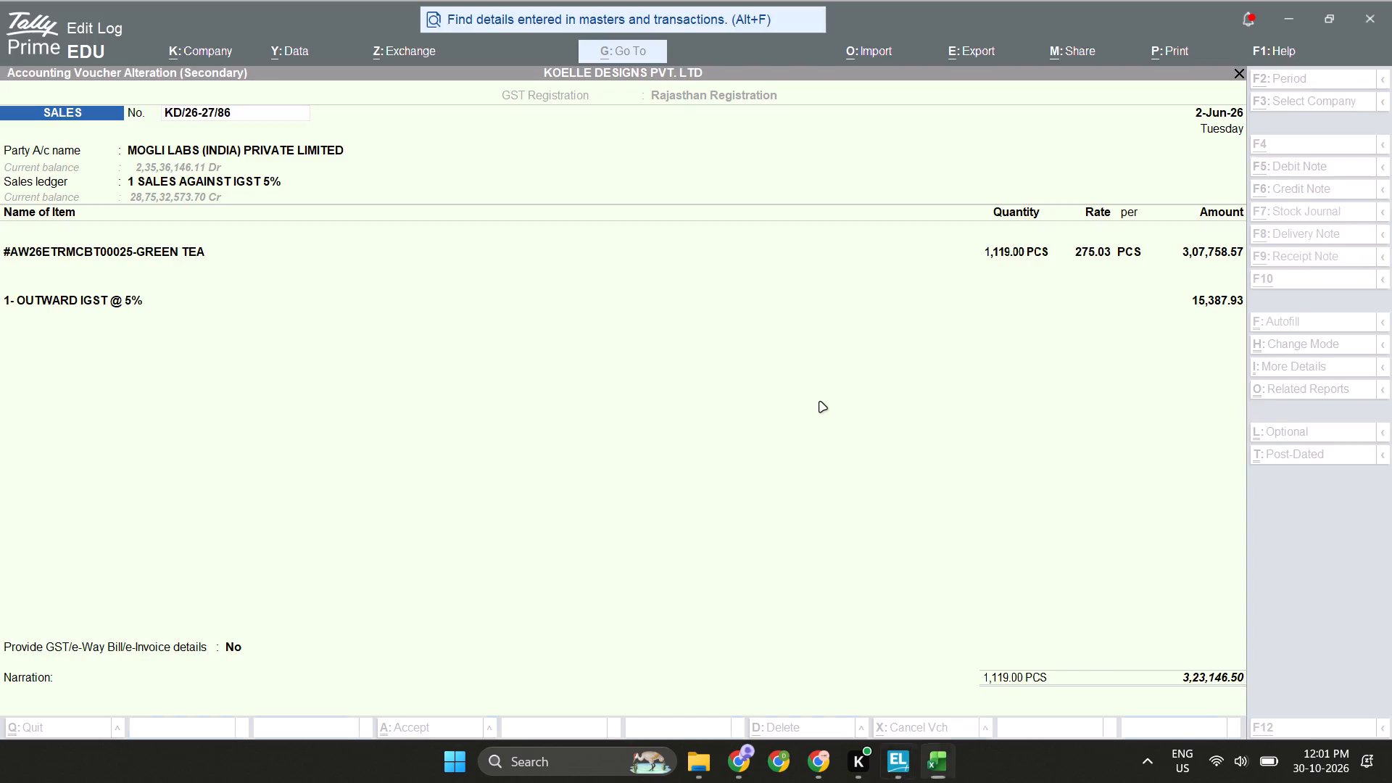
key(Escape)
key(Escape)
key(Escape)
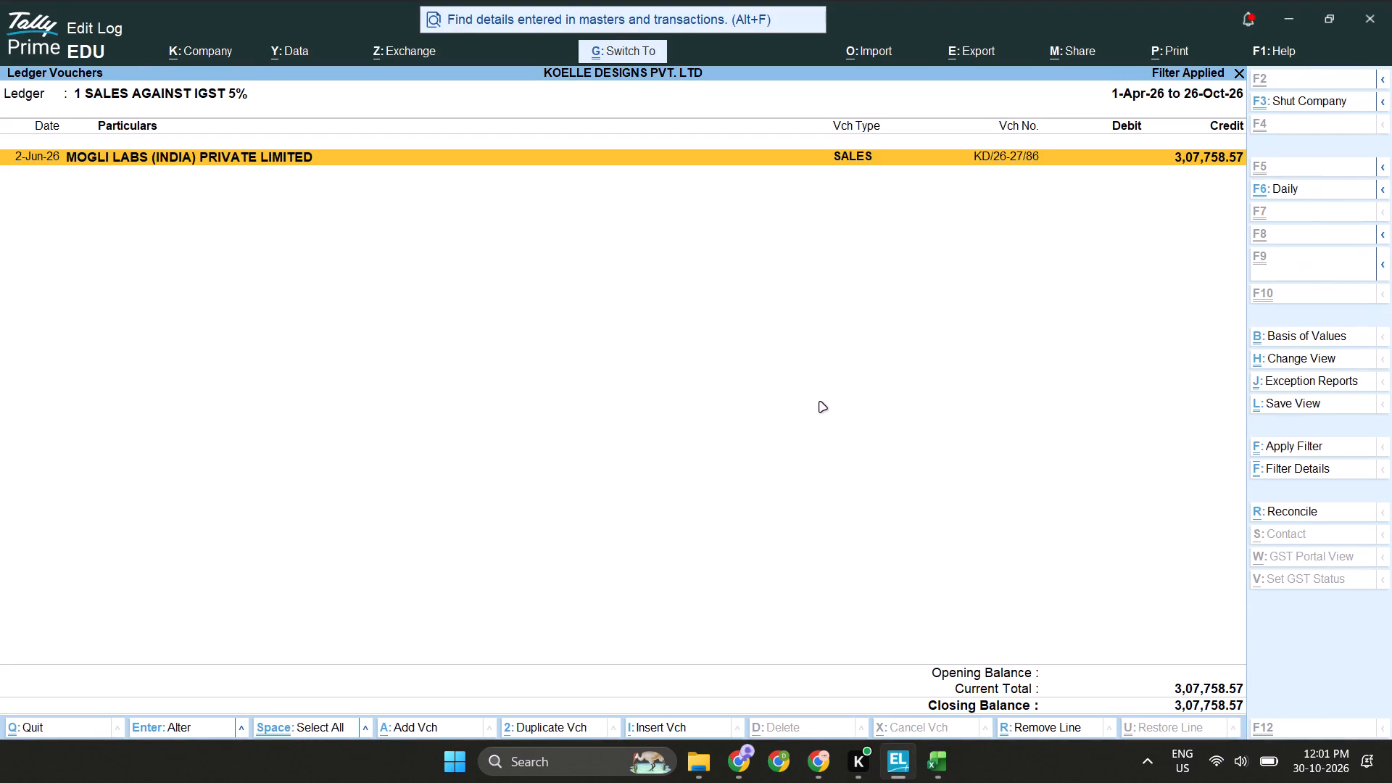
key(ctrl+f)
key(ctrl+v)
key(Return)
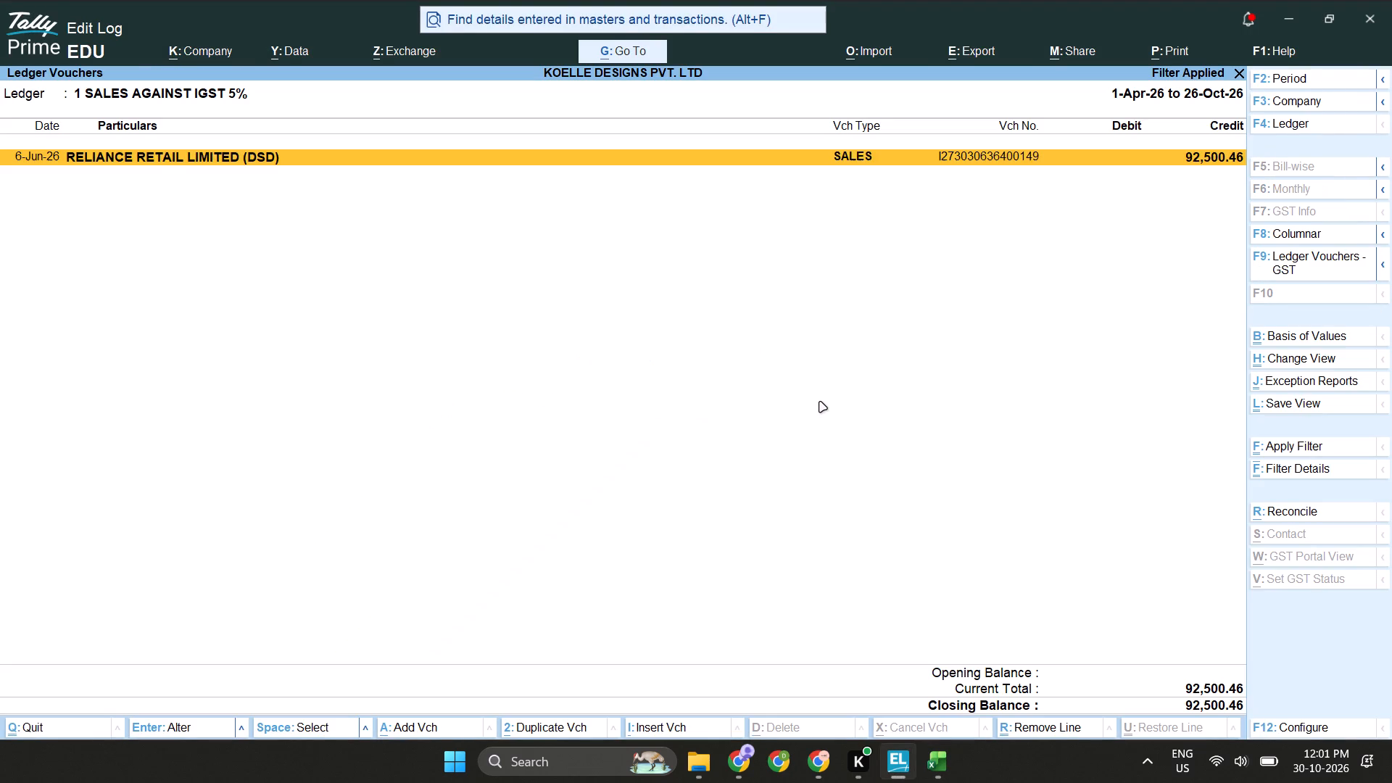
key(Return)
key(ctrl+p)
key(p)
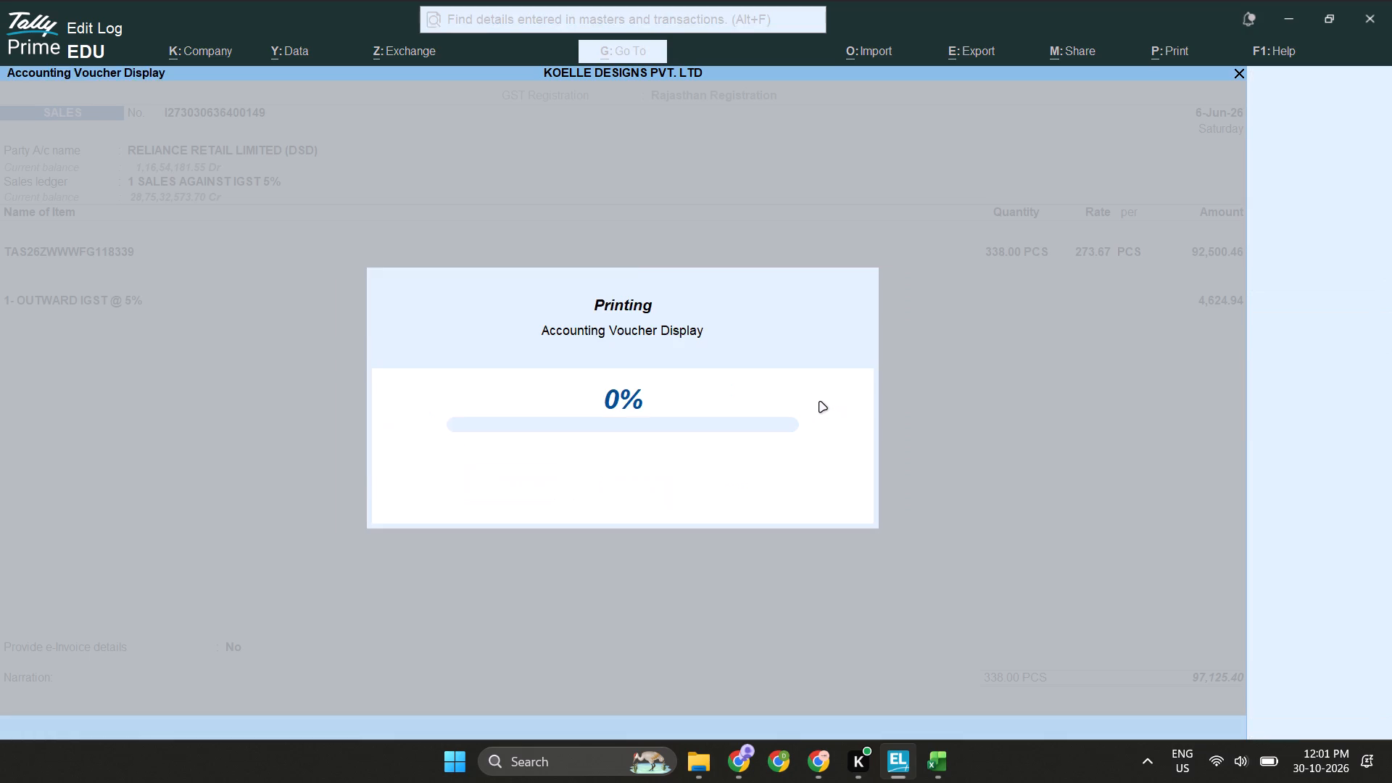
text(Tally)
key(ctrl+v)
key(Return)
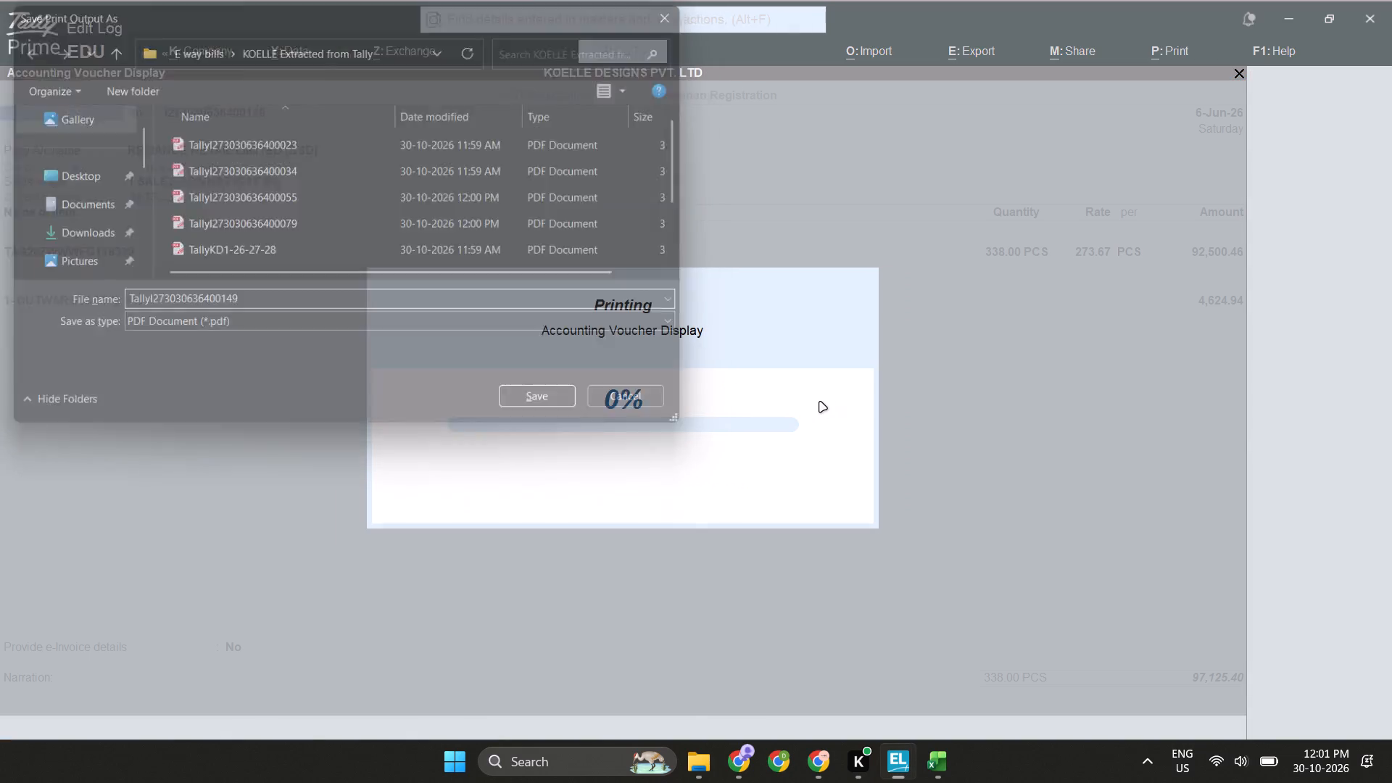
key(Escape)
key(Escape)
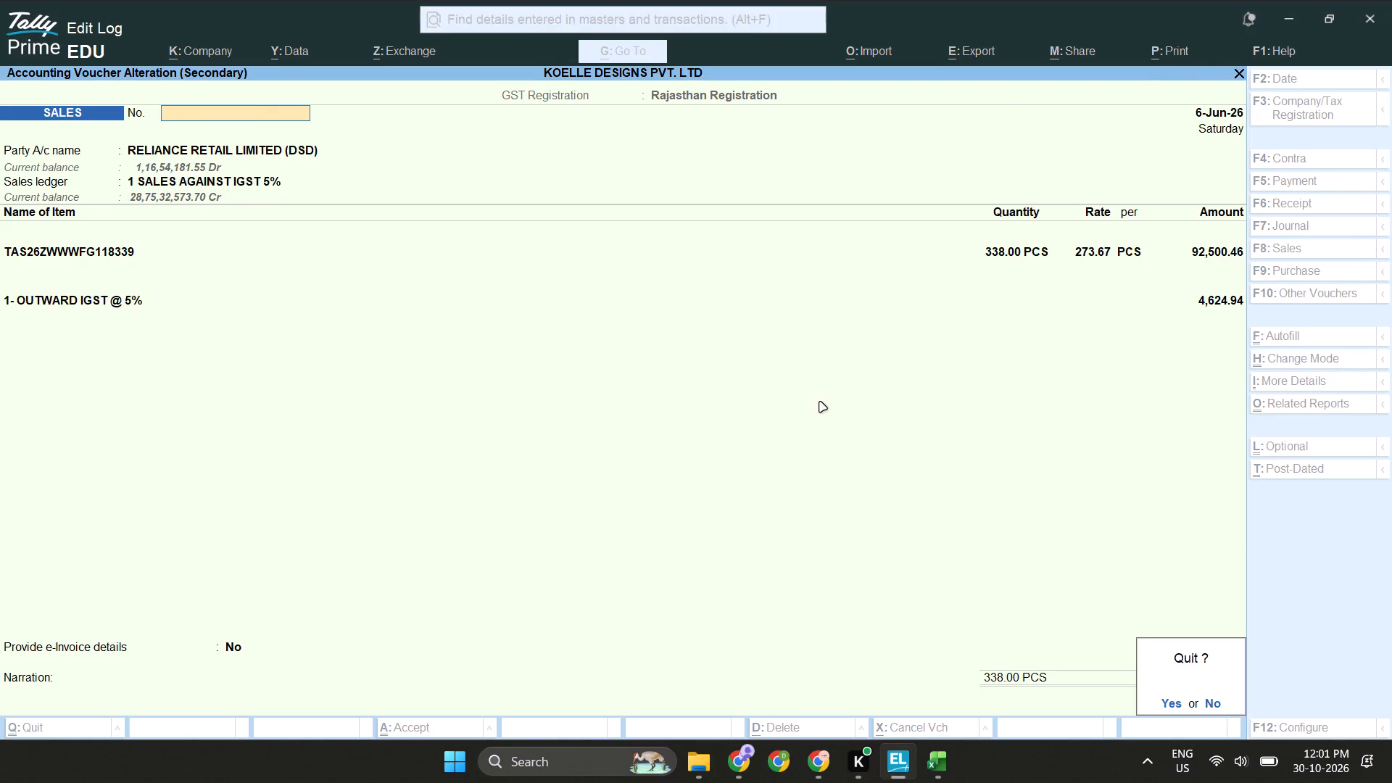
key(Escape)
Copy voucher number KD/26-27/96 from the Koelle workbook, filter TallyPrime's ledger vouchers by it and open the matching voucher.
key(alt+Tab)
key(Down)
key(ctrl+c)
key(alt+Tab)
key(ctrl+f)
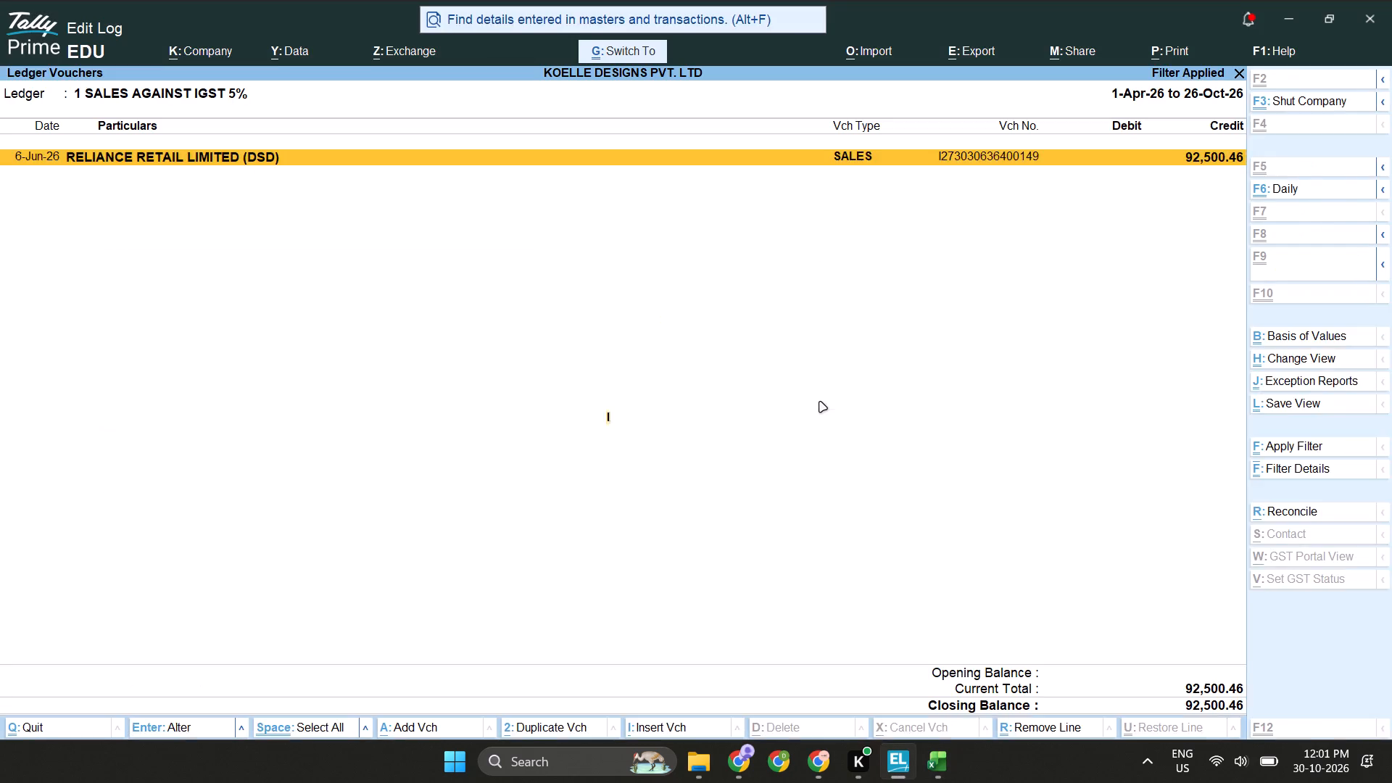
key(ctrl+v)
key(Return)
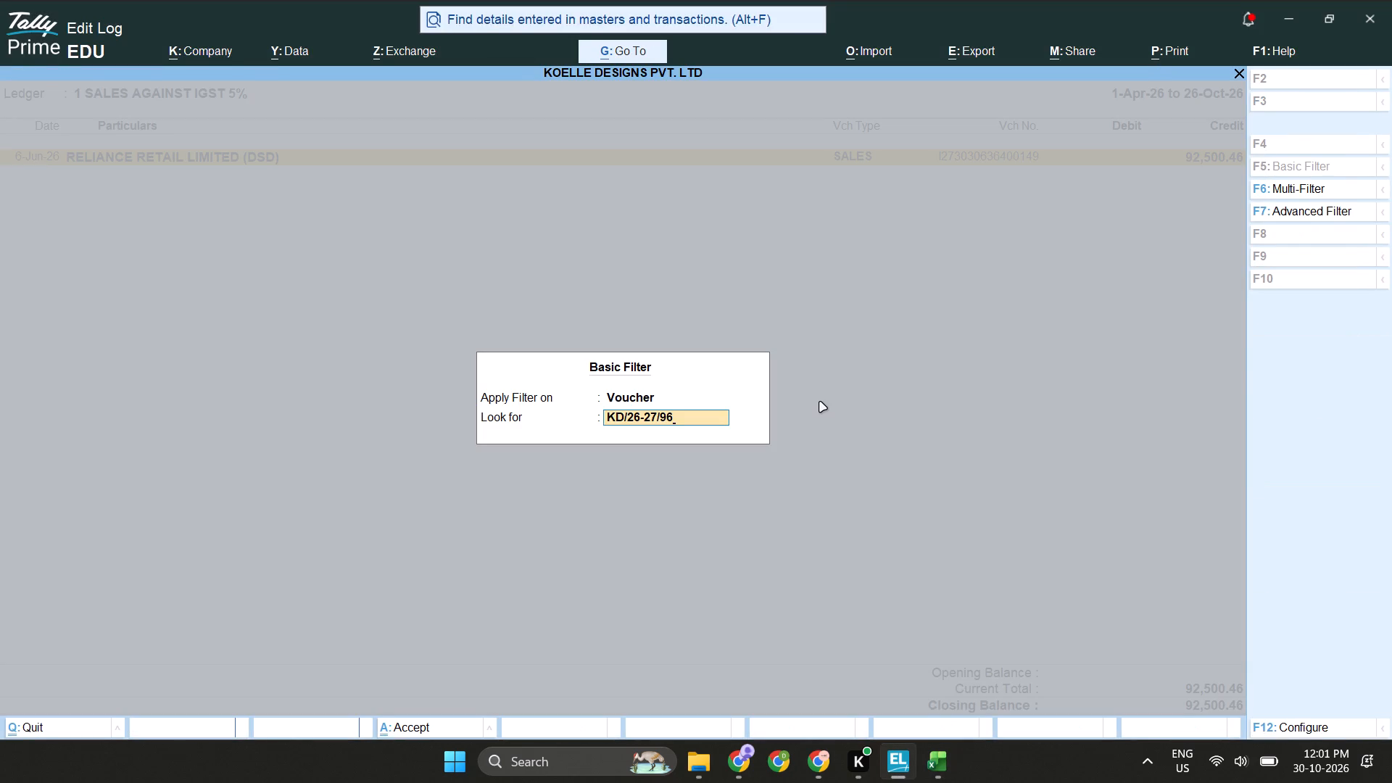
key(Return)
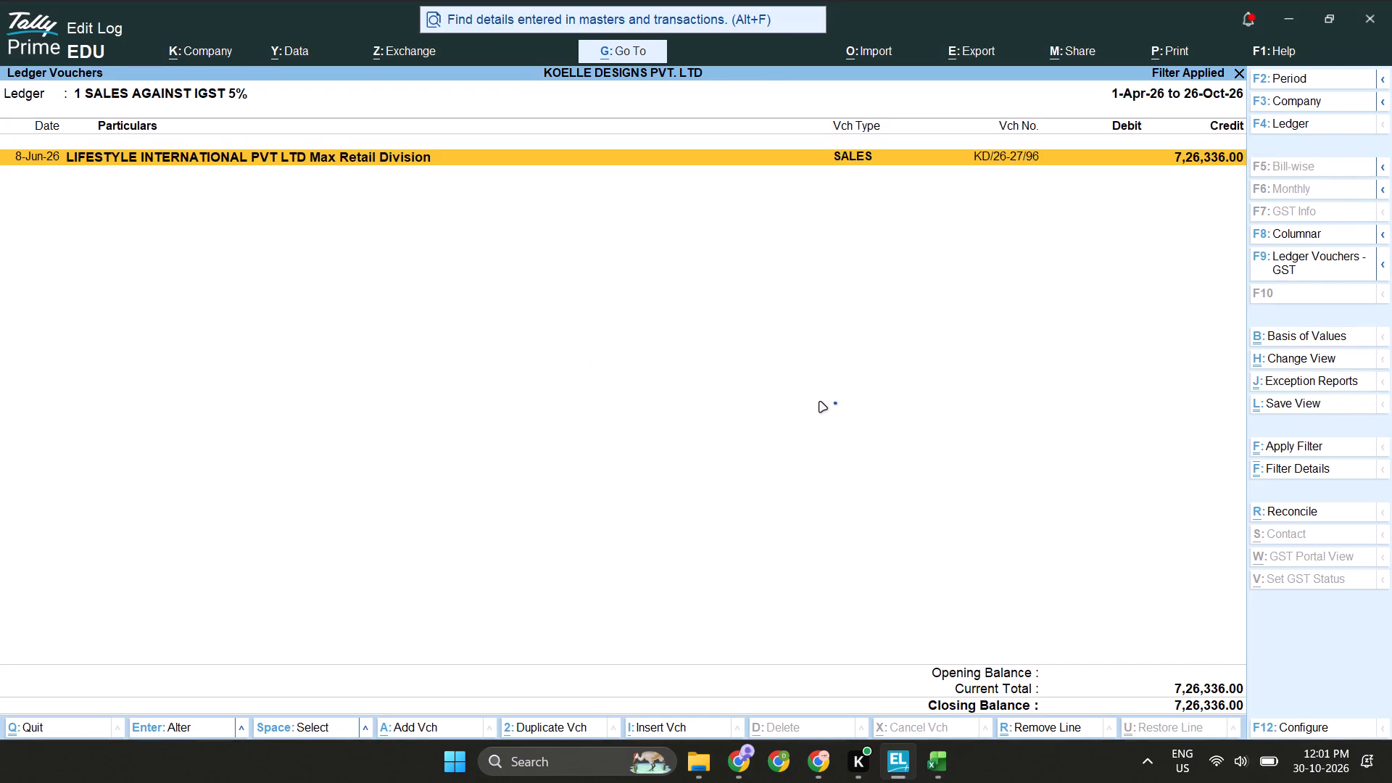
Print the voucher to PDF as TallyKD-26-27-96 in KOELLE Extracted from Tally and return to the ledger vouchers.
key(ctrl+p)
key(p)
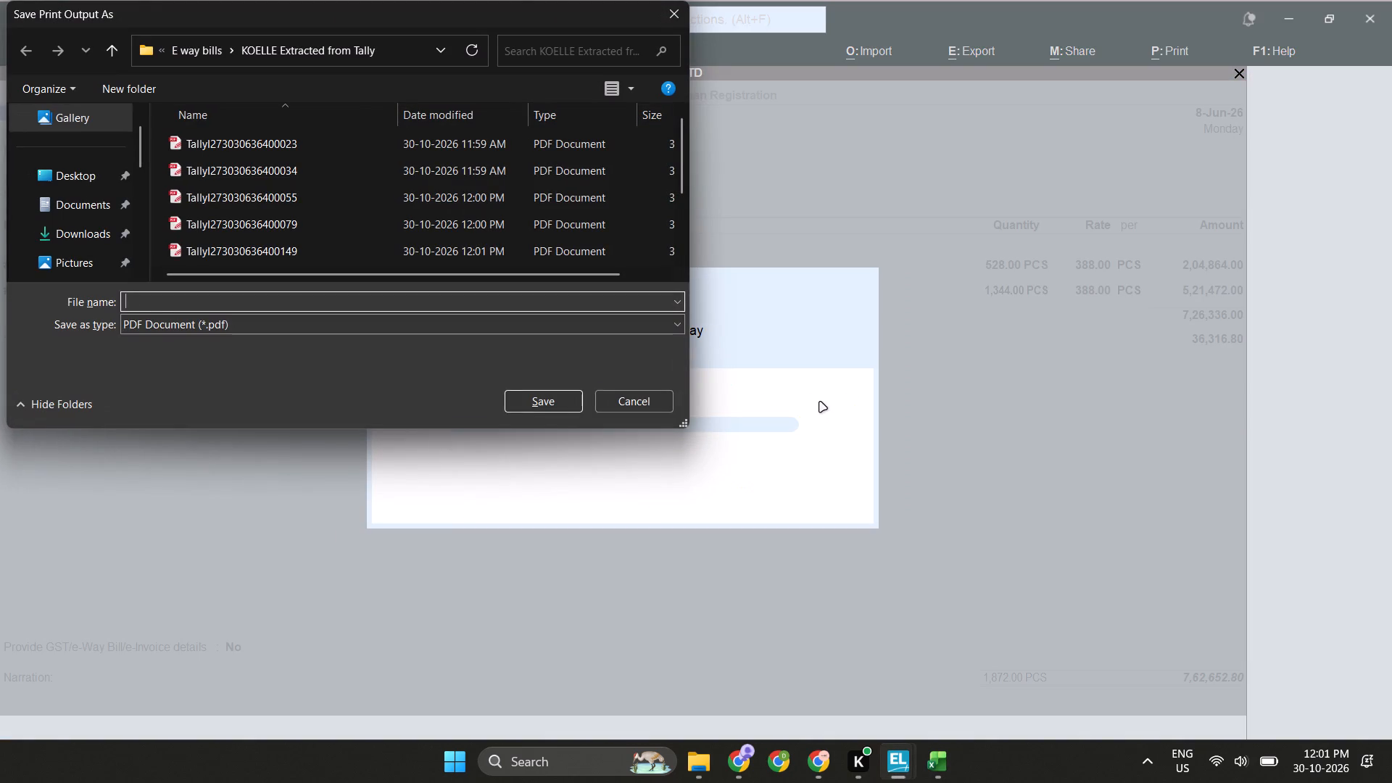
text(Tally)
key(ctrl+v)
key(Return)
key(Left)
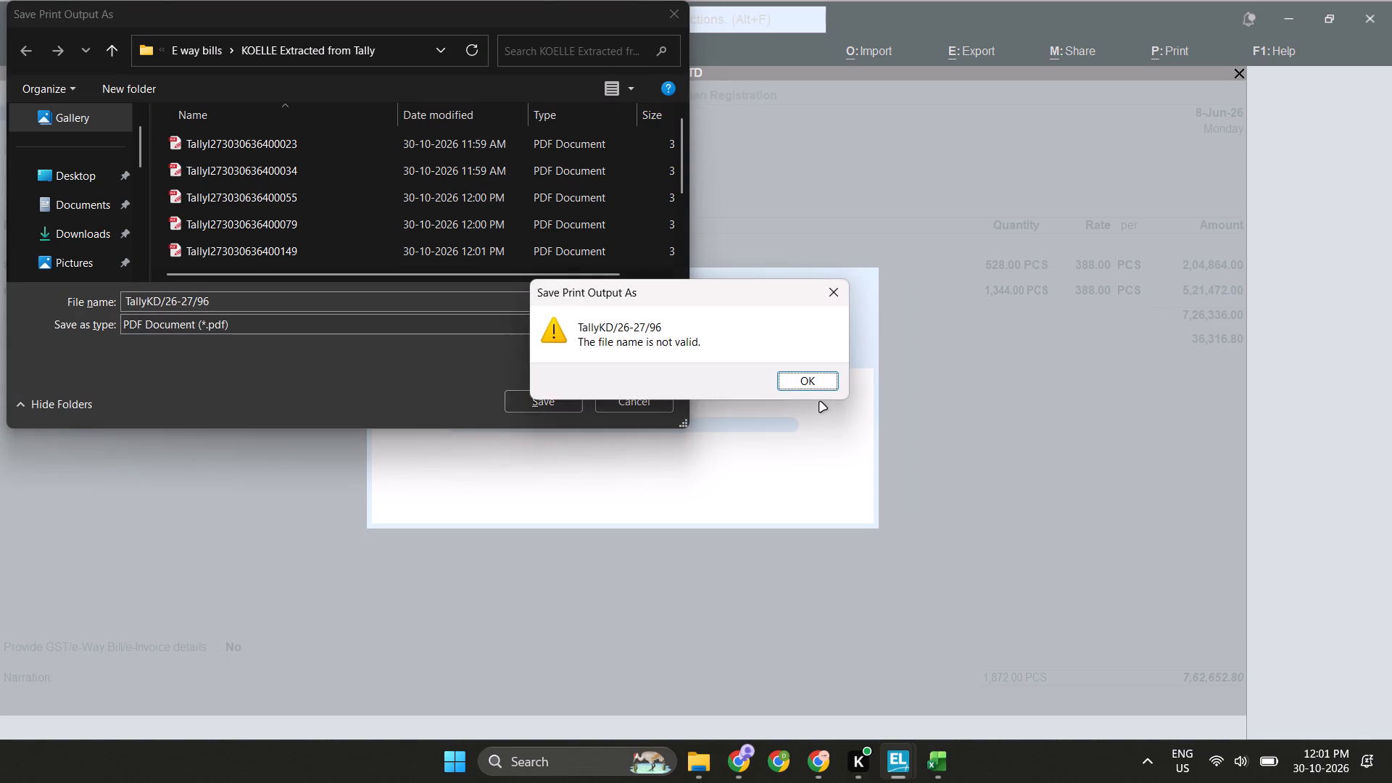
key(Escape)
key(Right)
key(Left)
key(Left)
key(shift+Left)
key(minus)
key(Left)
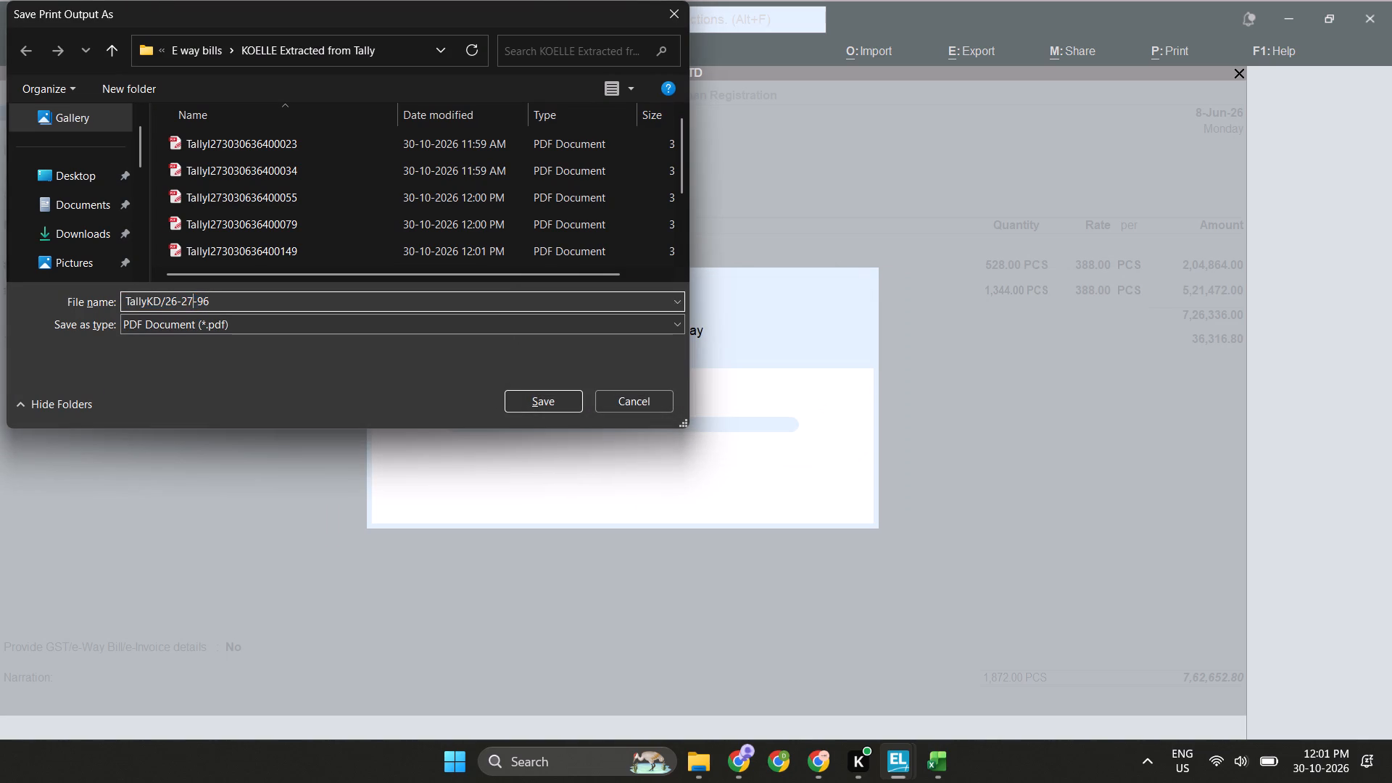
key(Left)
key(Left)
key(Left)
key(Left)
key(Left)
key(shift+Left)
key(minus)
key(Return)
key(Escape)
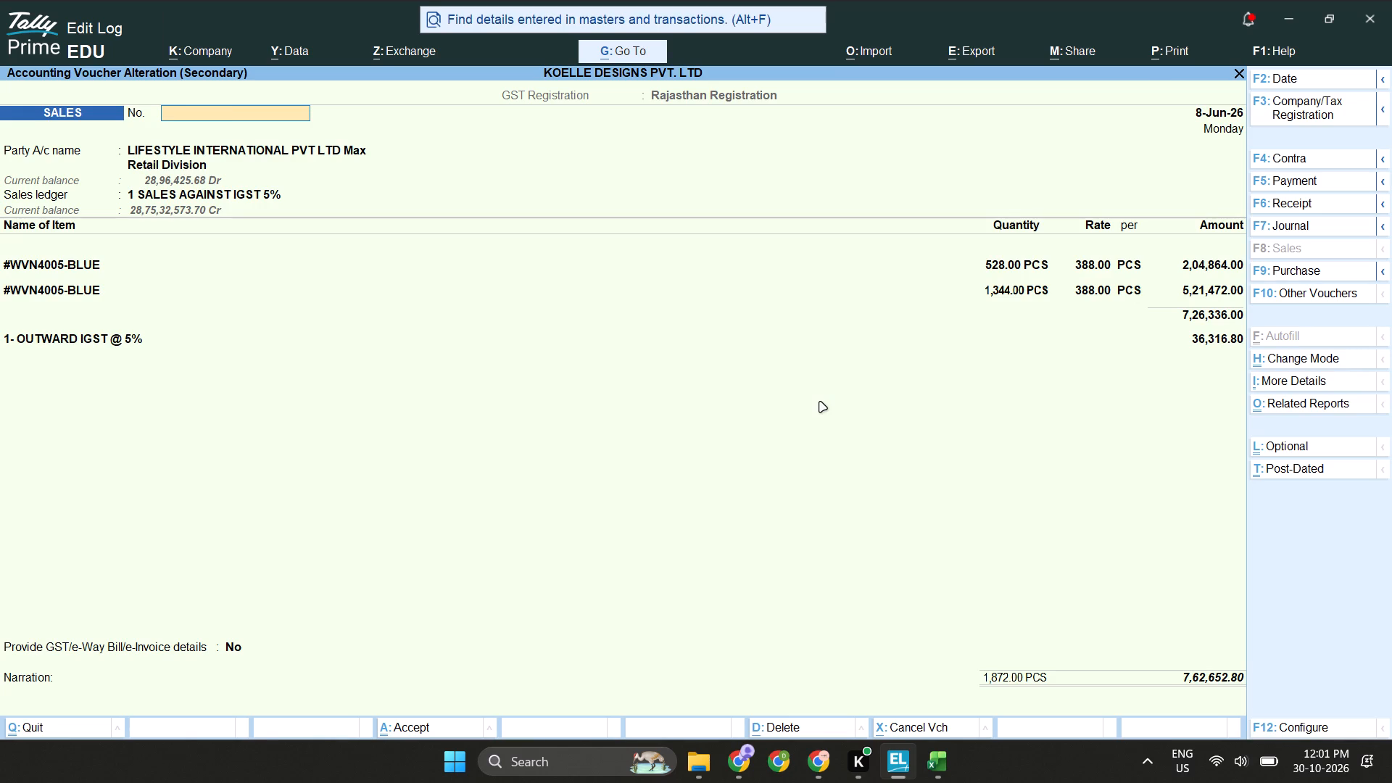
key(Escape)
key(Escape)
key(Escape)
key(alt+Tab)
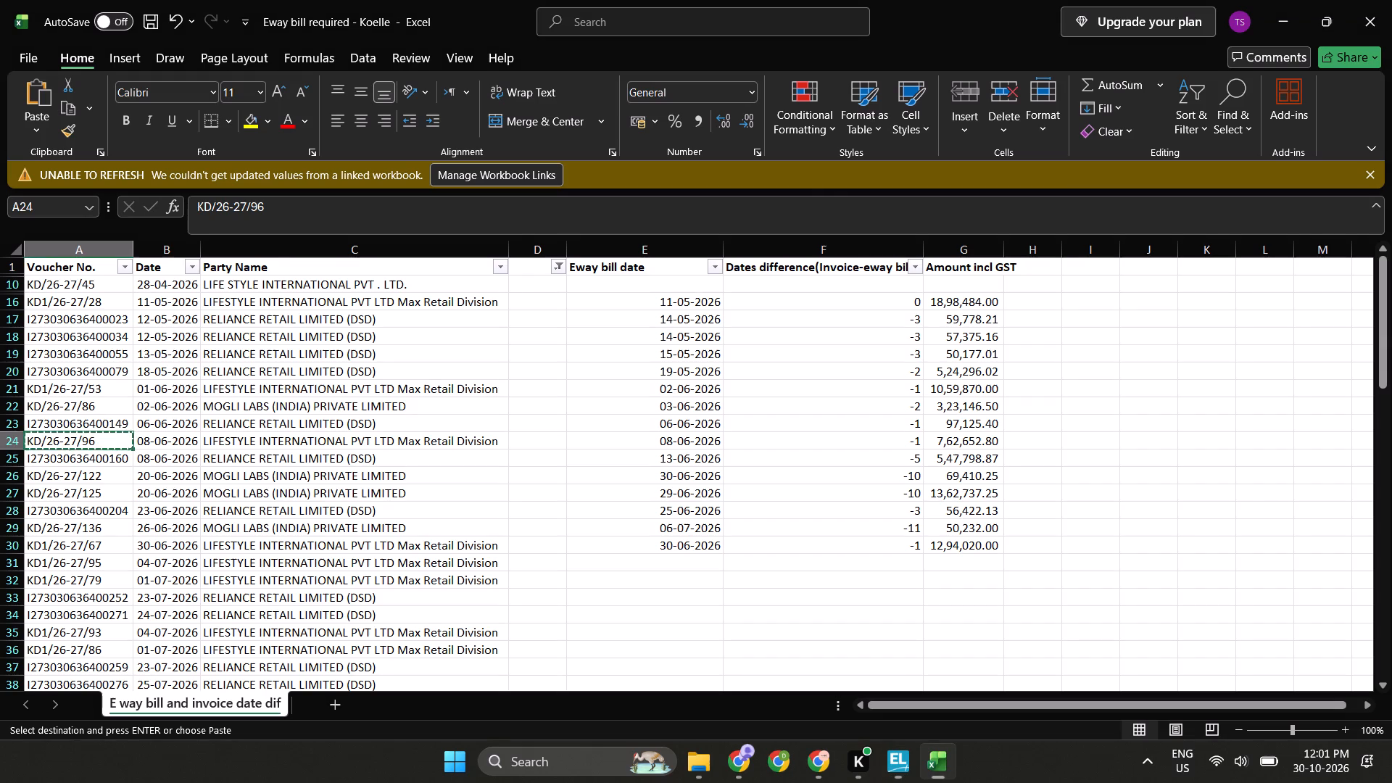
key(Down)
key(ctrl+c)
key(alt+Tab)
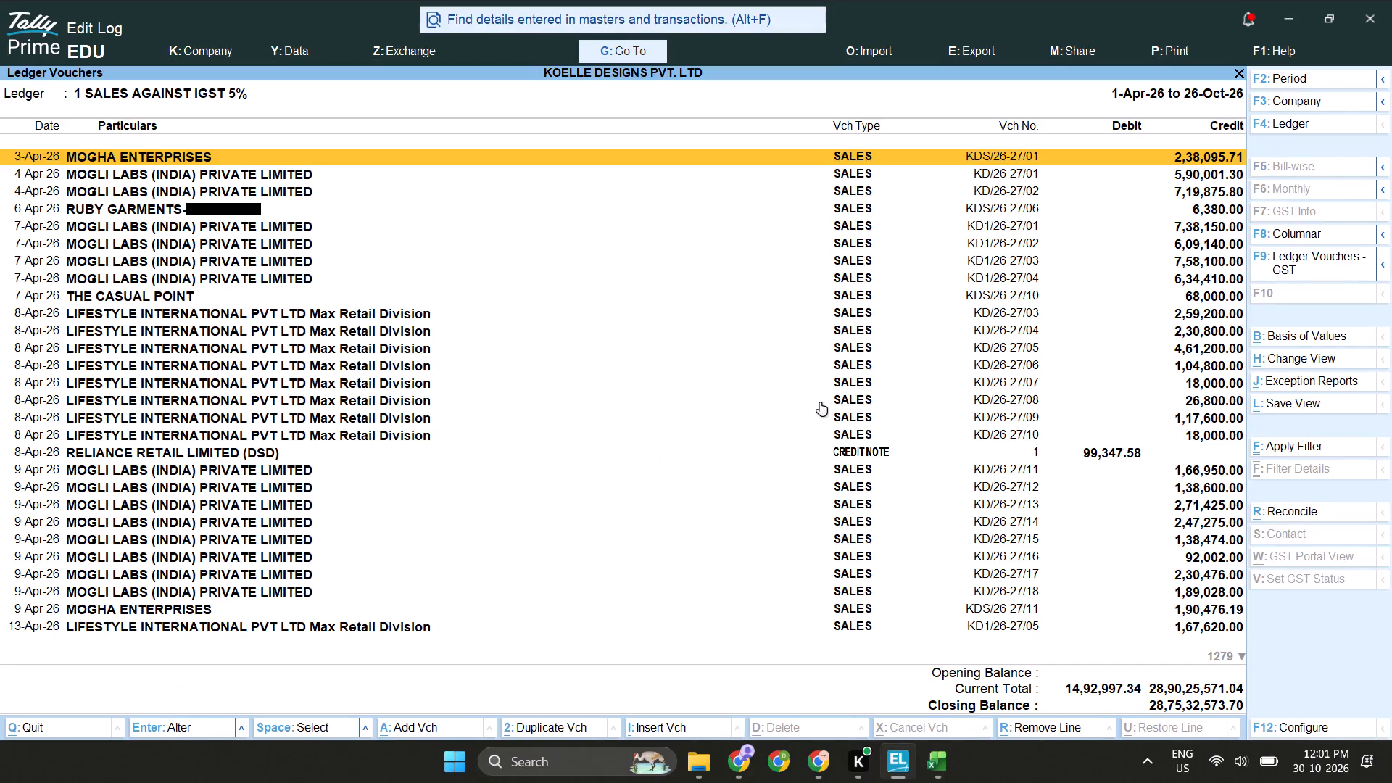
key(ctrl+f)
key(ctrl+v)
key(Return)
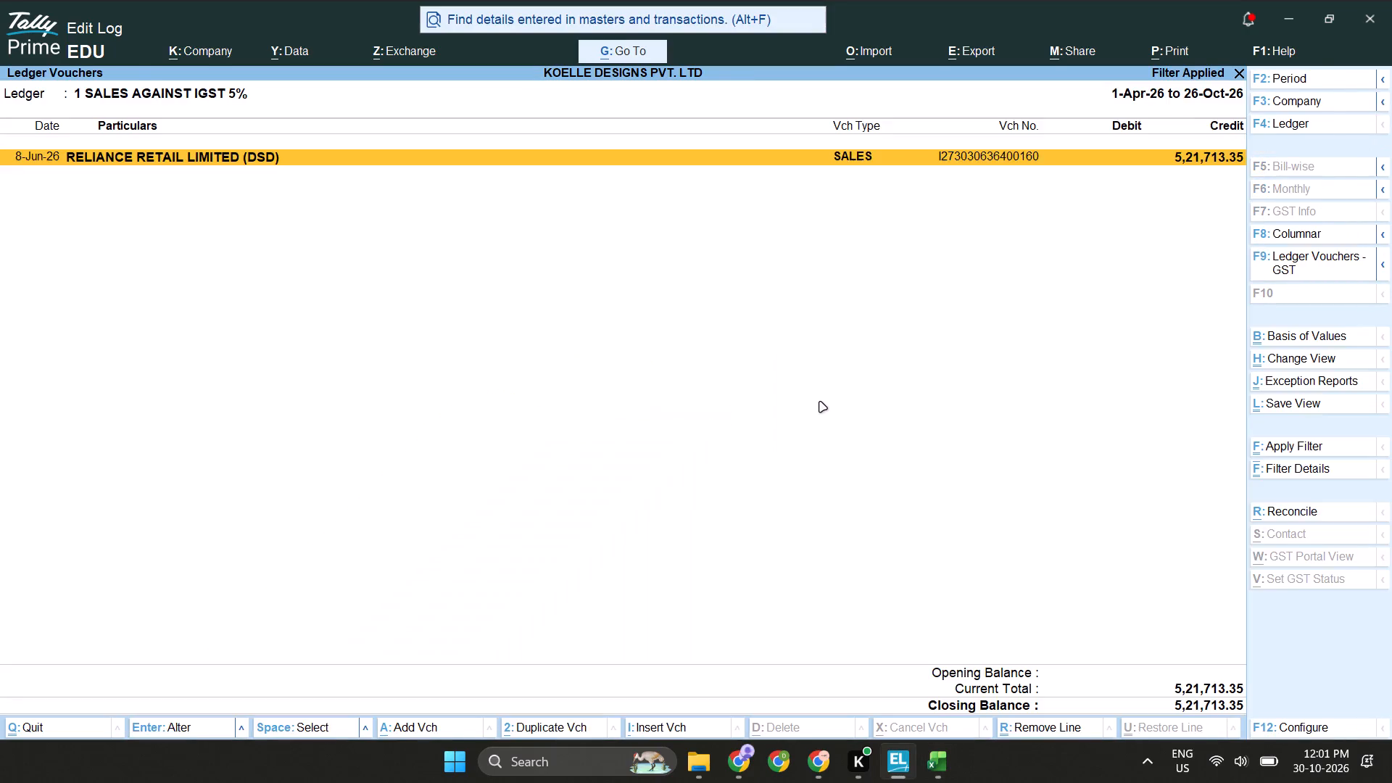
key(Return)
key(ctrl+p)
key(p)
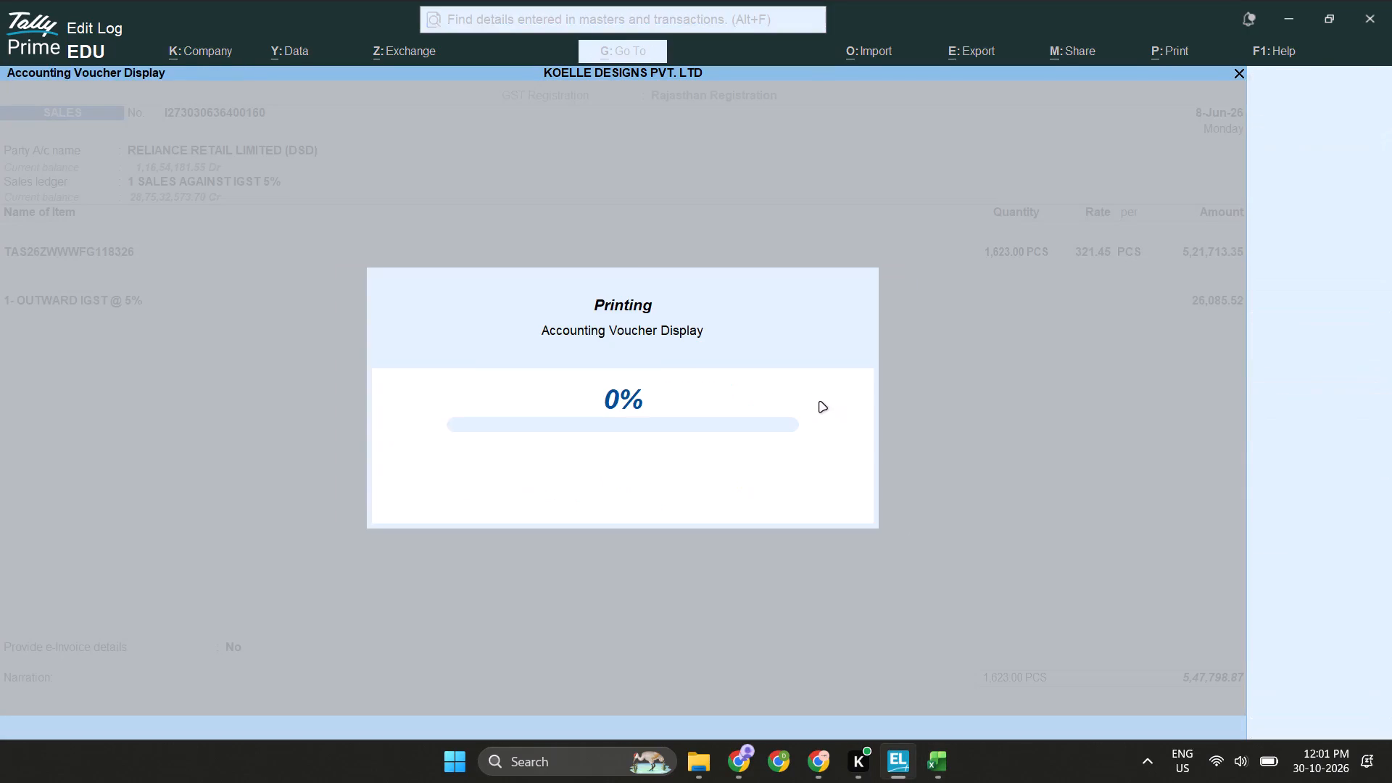
text(Tally)
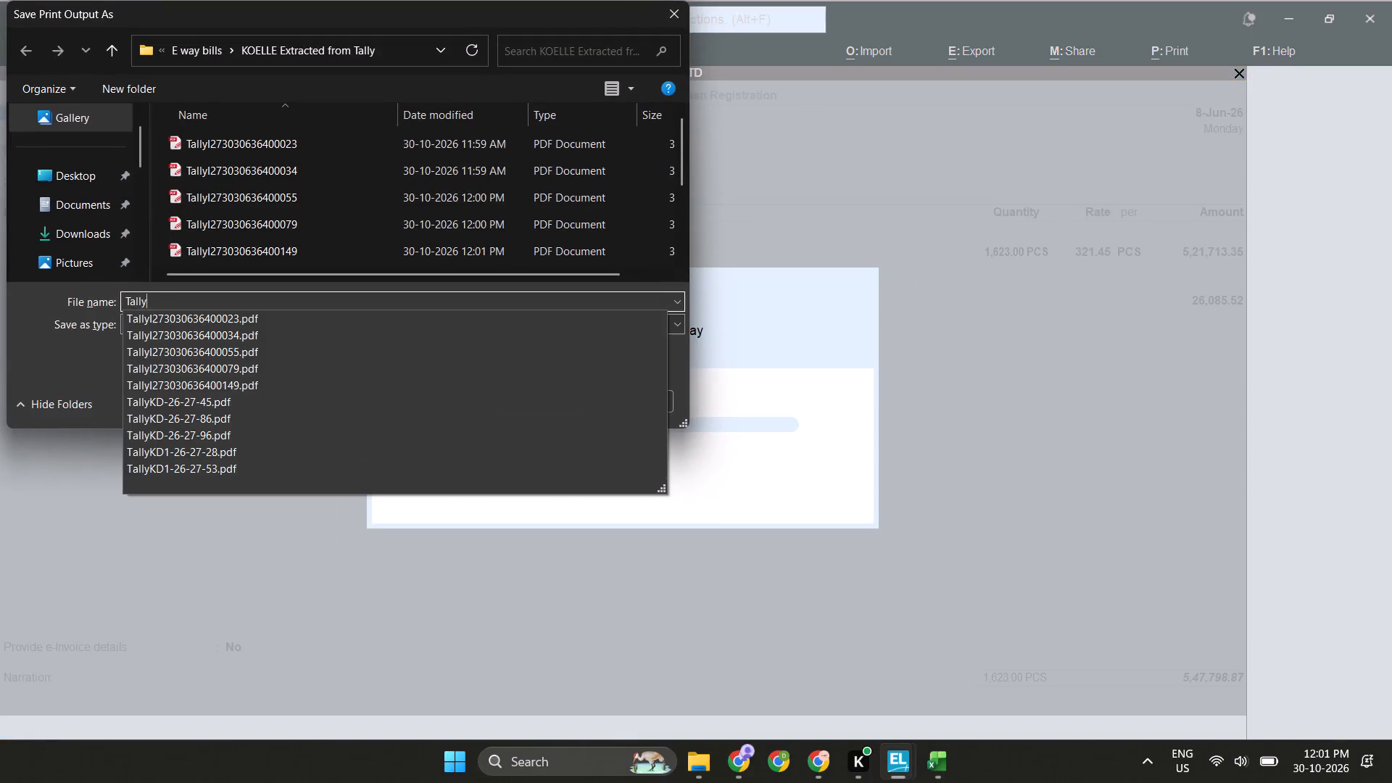
key(ctrl+v)
key(Return)
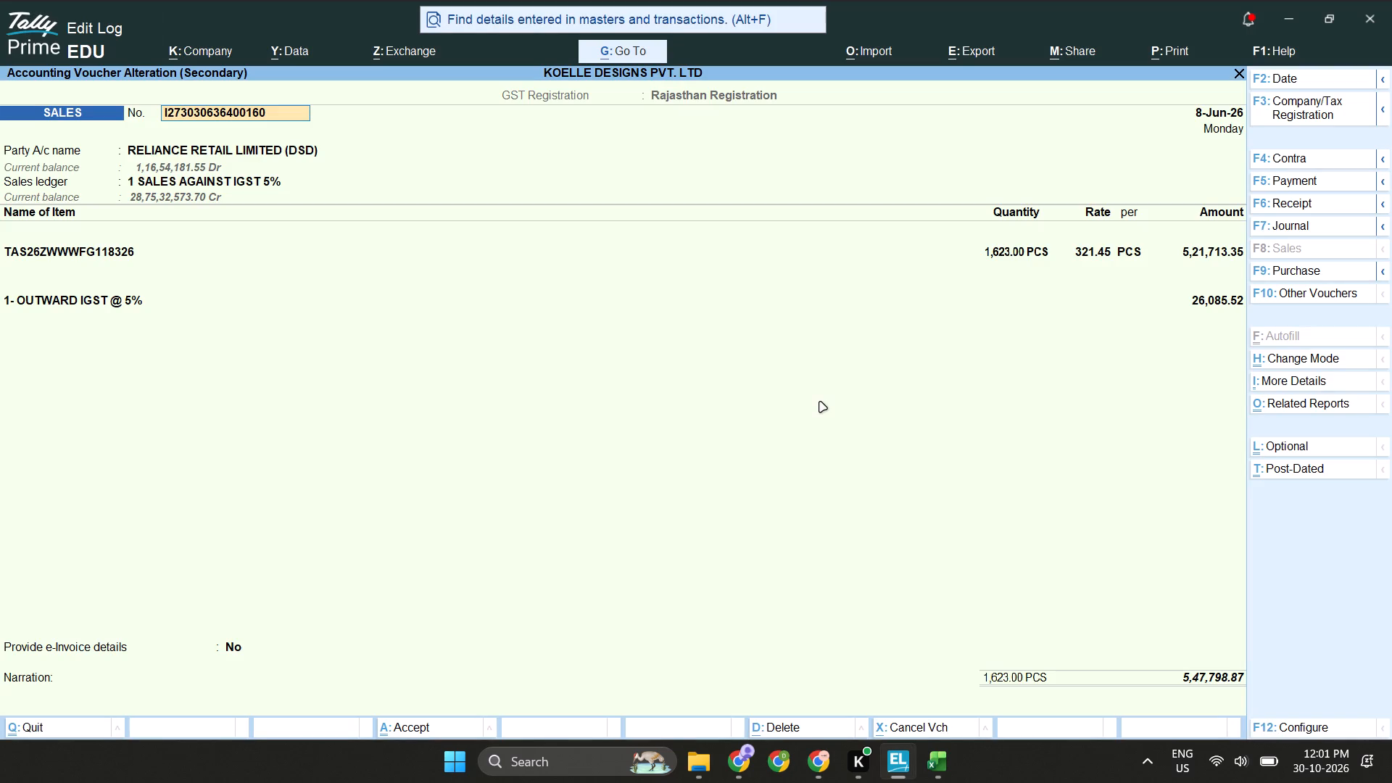
key(Escape)
key(Escape)
key(Escape)
Copy voucher number KD/26-27/122 from the Koelle workbook, filter TallyPrime's ledger vouchers by it and open the matching voucher.
key(alt+Tab)
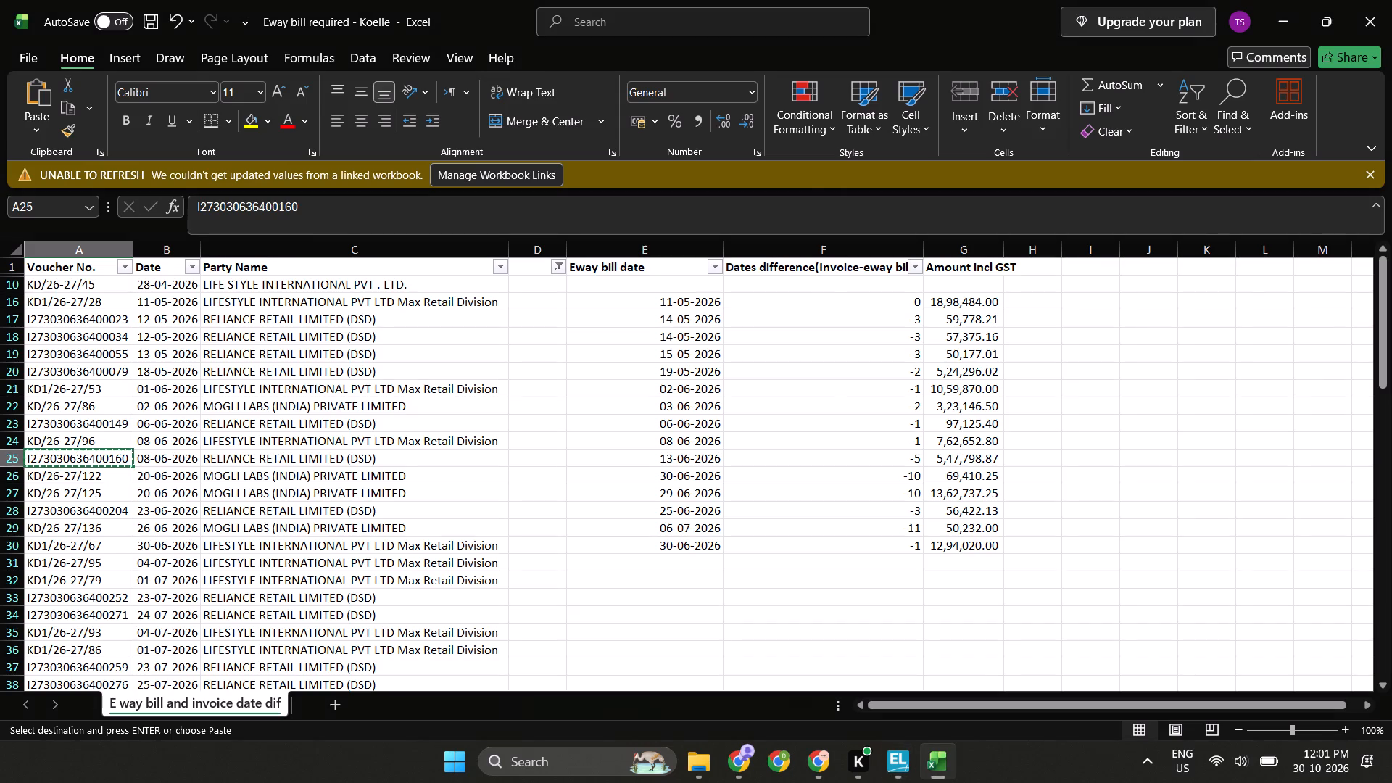
key(Down)
key(ctrl+c)
key(alt+Tab)
key(ctrl+f)
key(ctrl+v)
key(Return)
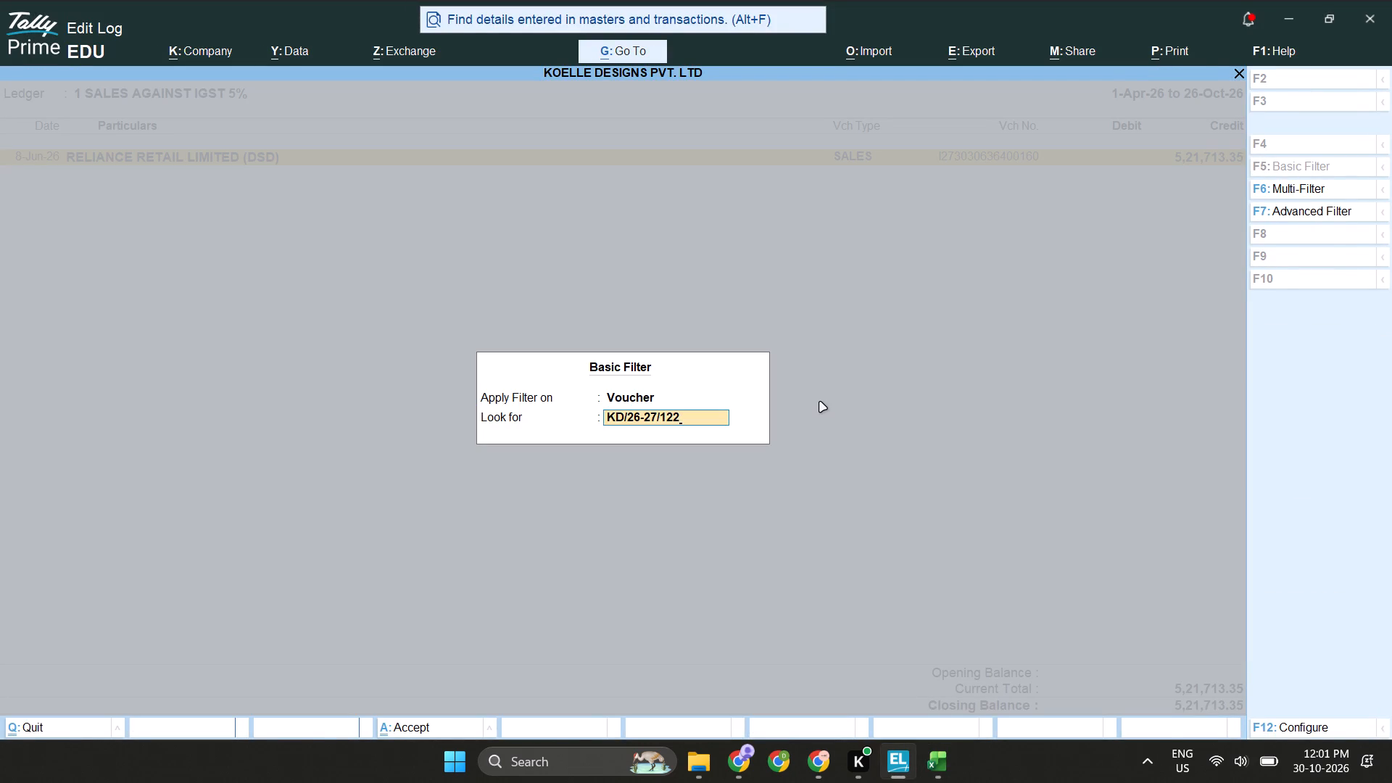
key(Return)
Print the voucher to PDF as TallyKD-26-27-122 in KOELLE Extracted from Tally and return to the ledger vouchers.
key(ctrl+p)
key(p)
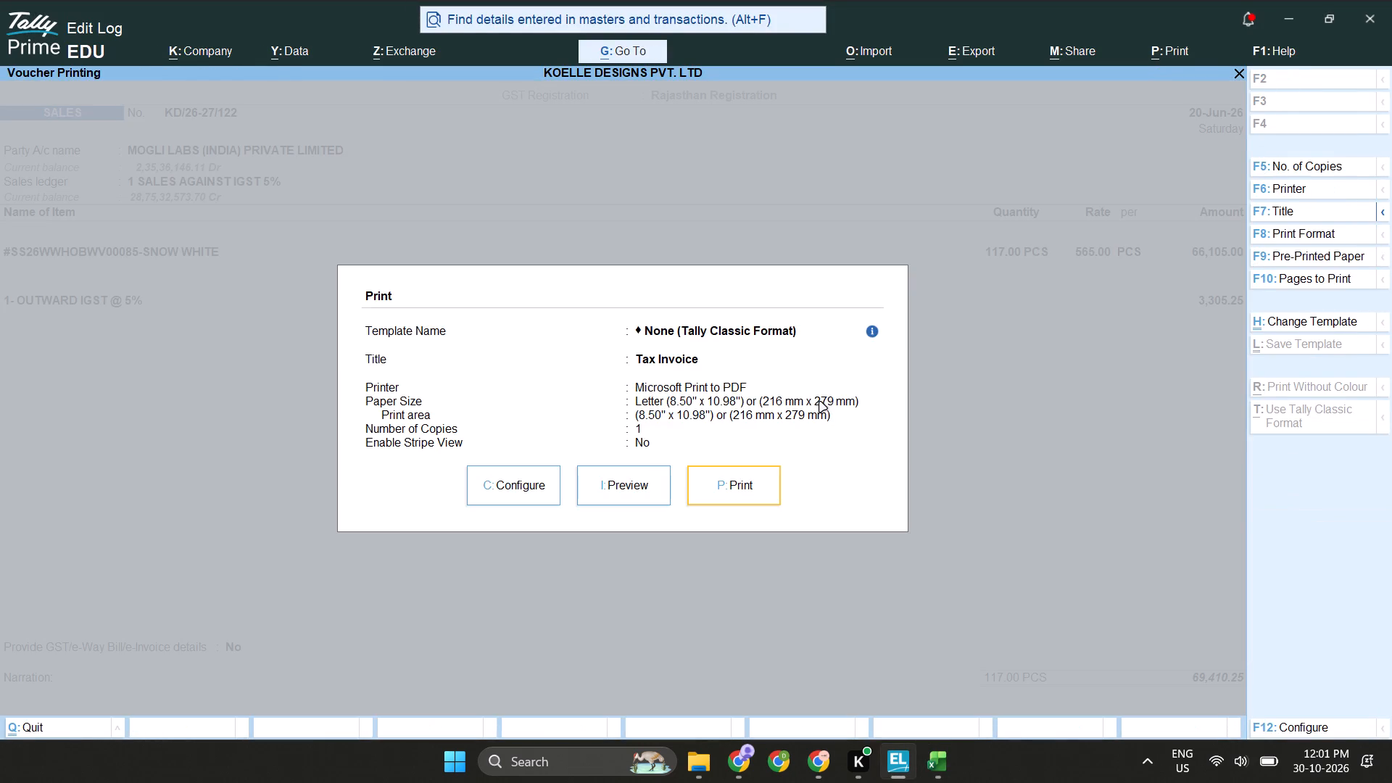
text(Tally)
key(ctrl+v)
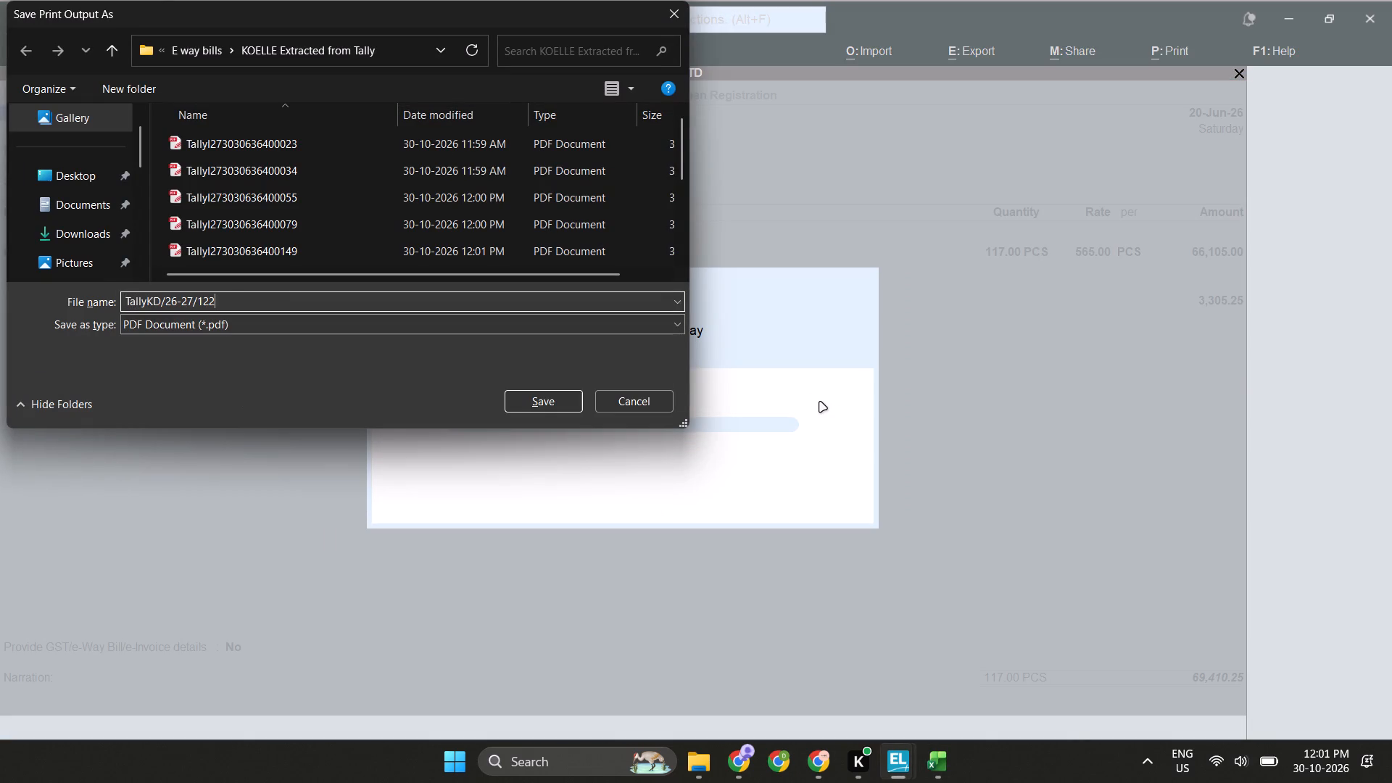
key(Left)
key(Left)
key(Left)
key(Left)
key(shift+Right)
key(minus)
key(Left)
key(Left)
key(Left)
key(Left)
key(Left)
key(Left)
key(shift+Left)
key(minus)
key(Return)
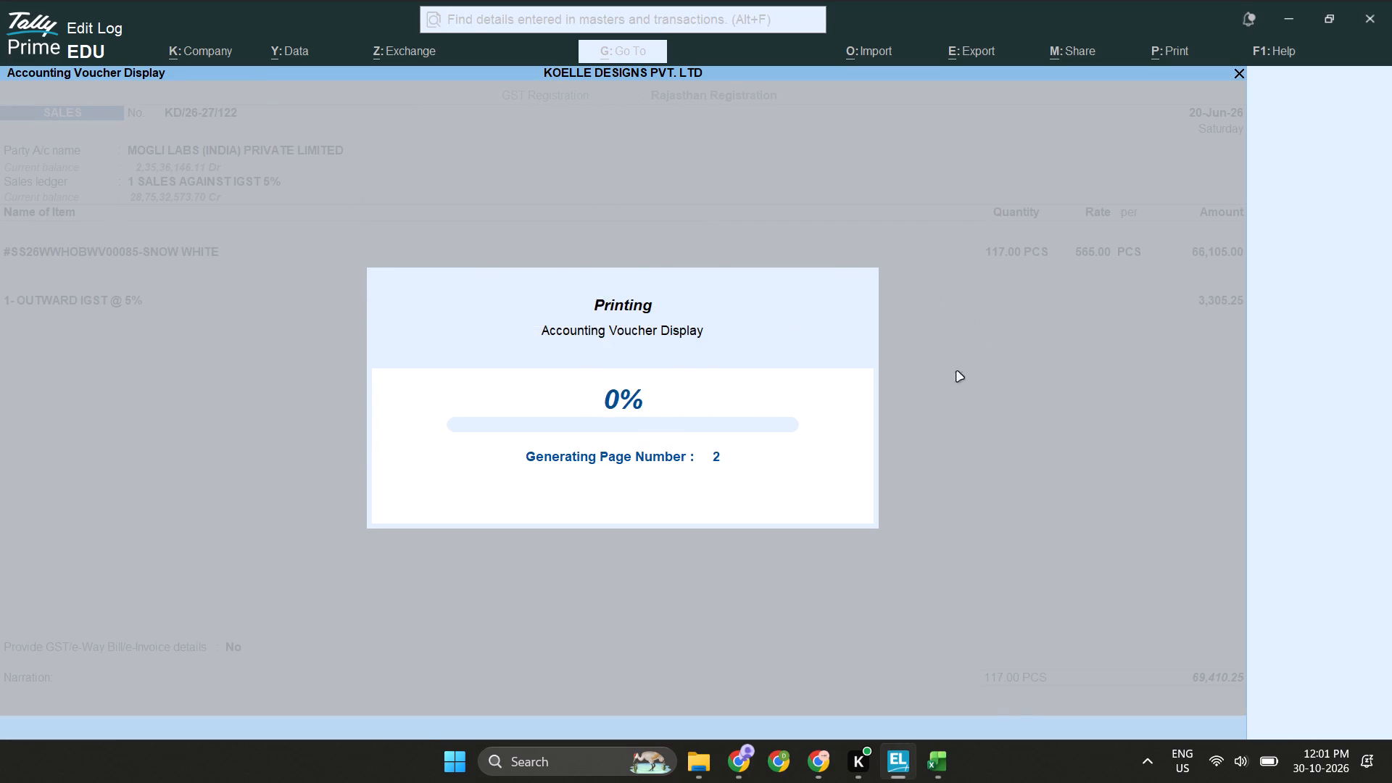
key(Escape)
key(Escape)
key(Escape)
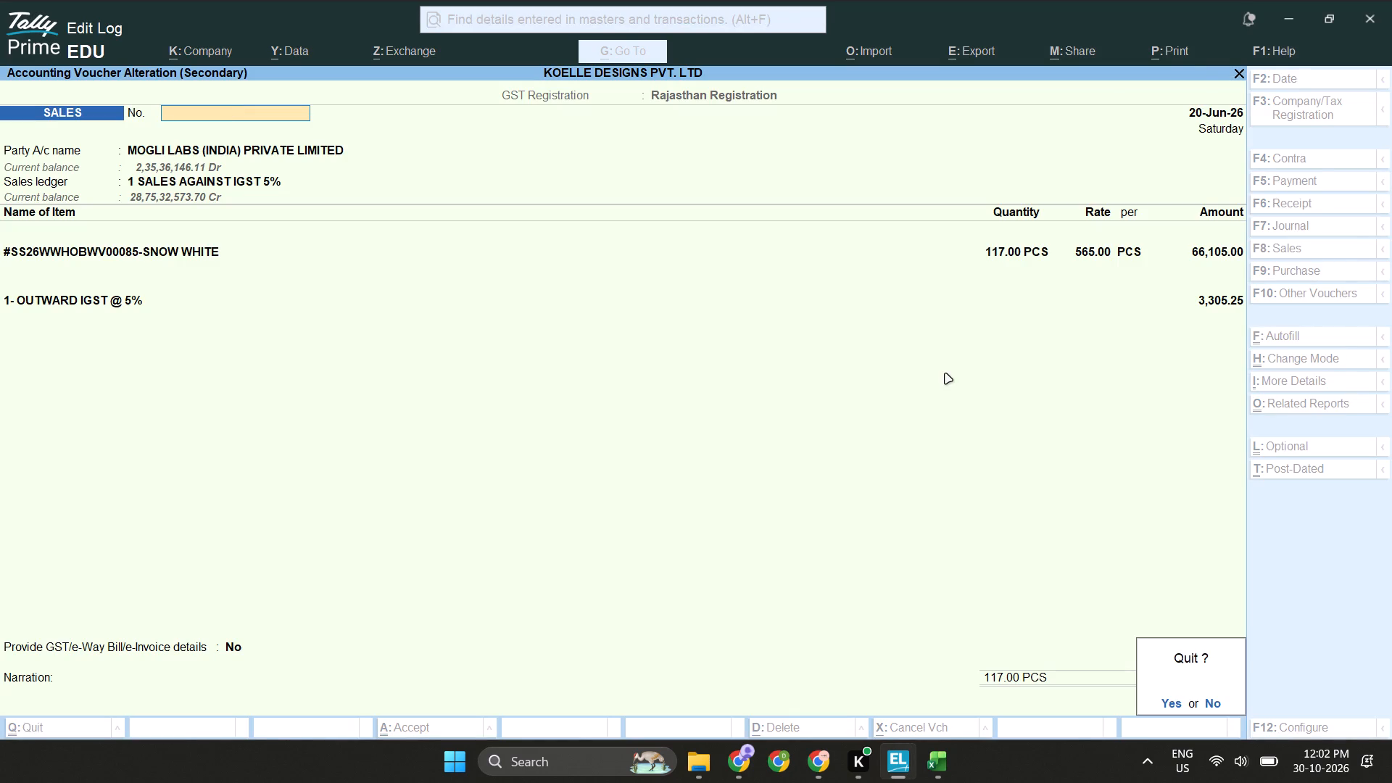
key(Escape)
Copy voucher number KD/26-27/125 from the Koelle workbook, filter TallyPrime's ledger vouchers by it and open the matching voucher.
key(alt+Tab)
key(Down)
key(ctrl+c)
key(alt+Tab)
key(ctrl+f)
key(ctrl+v)
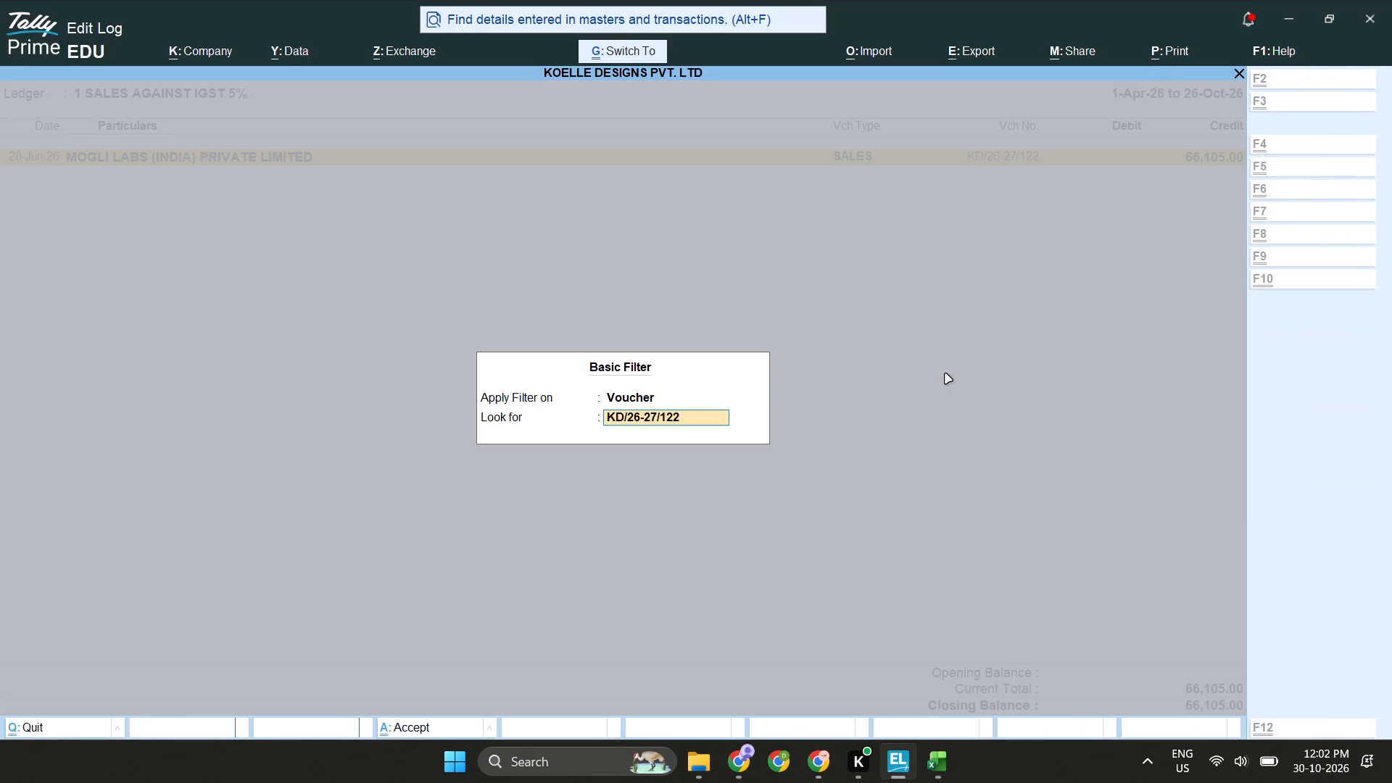
key(Return)
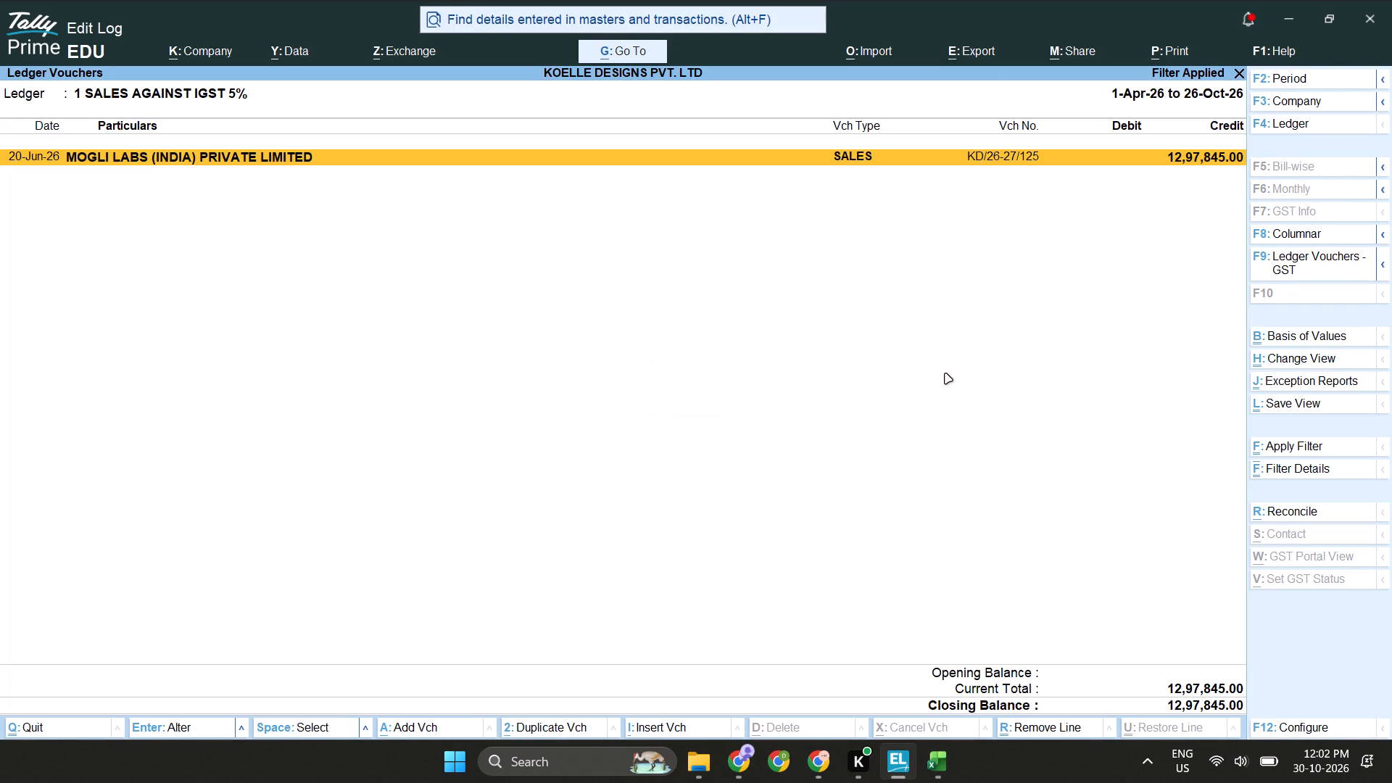
key(Return)
Print the voucher to PDF as TallyKD_26-27-125 in KOELLE Extracted from Tally and return to the ledger vouchers.
key(ctrl+p)
key(p)
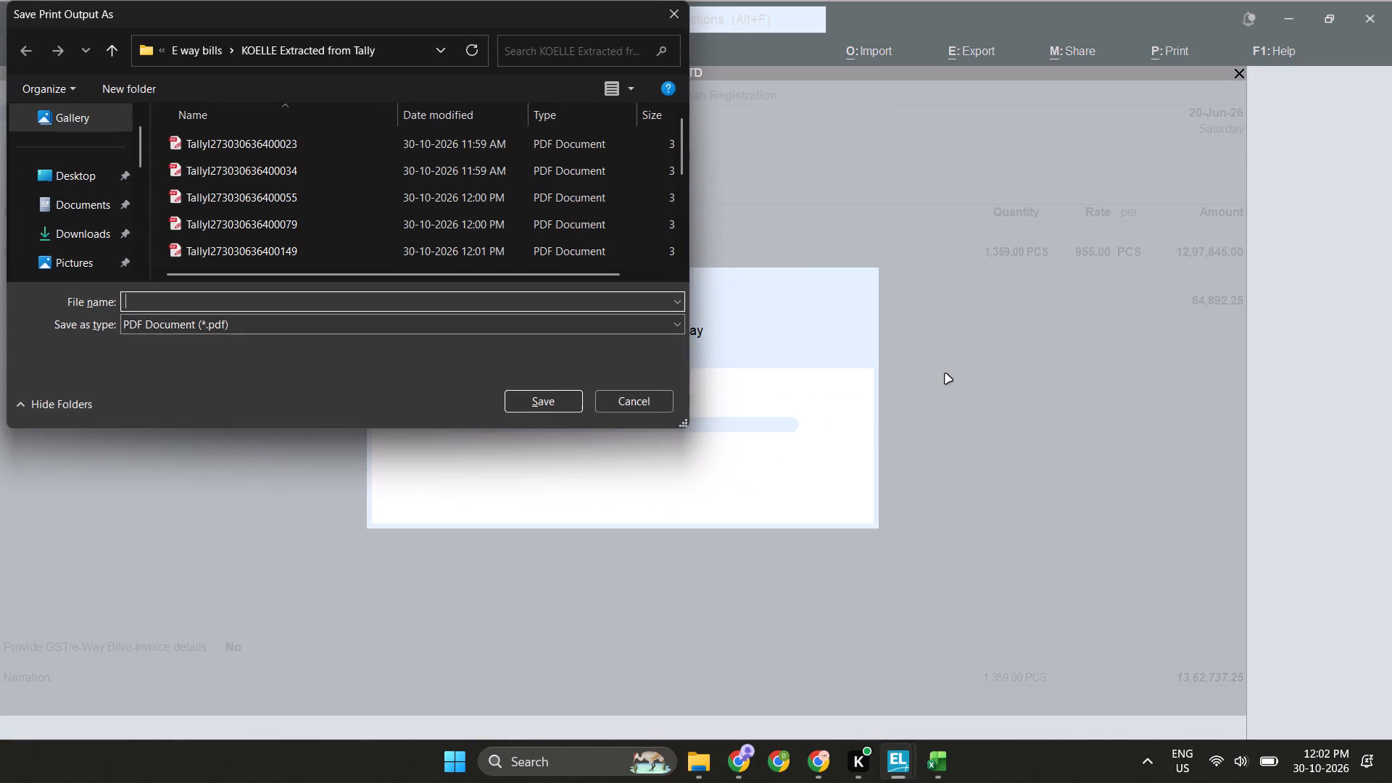
text(Tally)
key(ctrl+v)
key(Left)
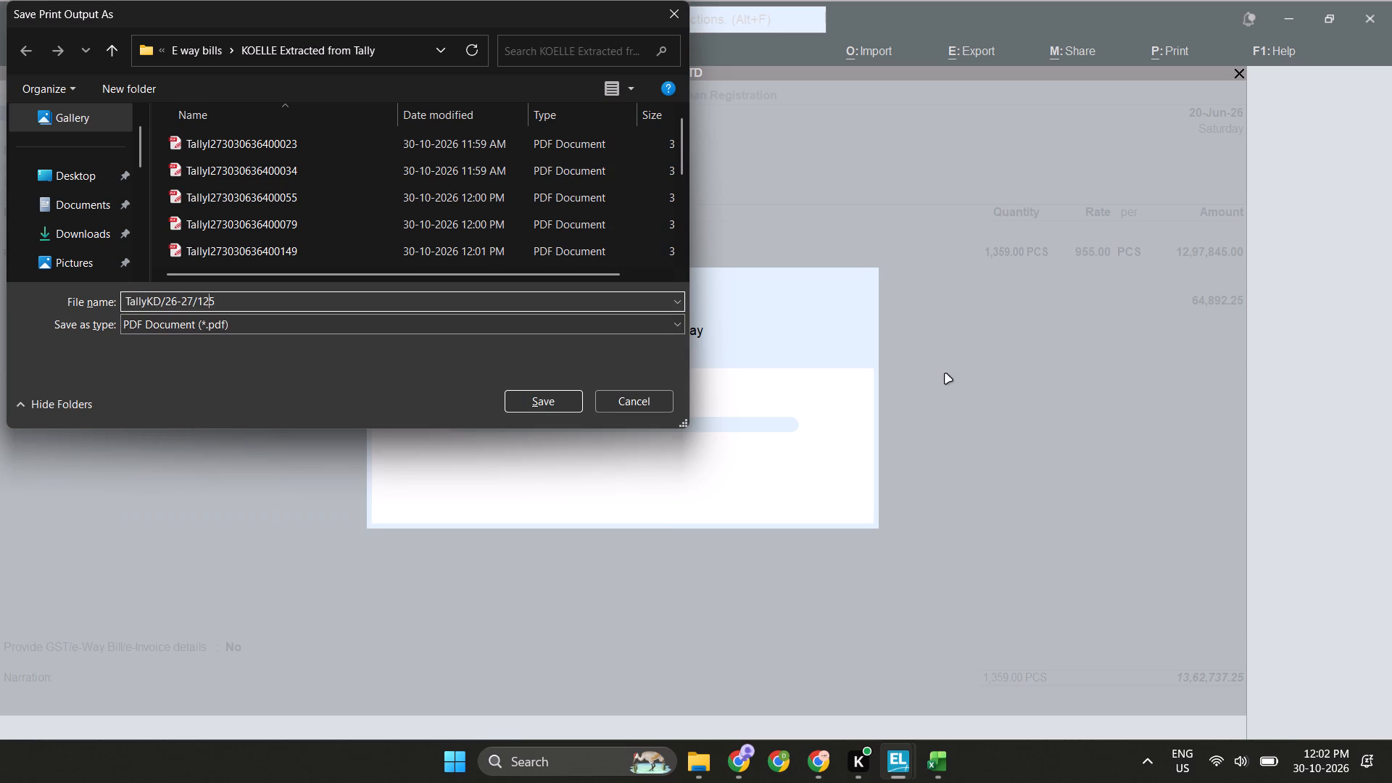
key(Left)
key(Left)
key(shift+Left)
key(minus)
key(Left)
key(Left)
key(Left)
key(Left)
key(Left)
key(Left)
key(Left)
key(shift+minus)
key(Right)
key(BackSpace)
key(Return)
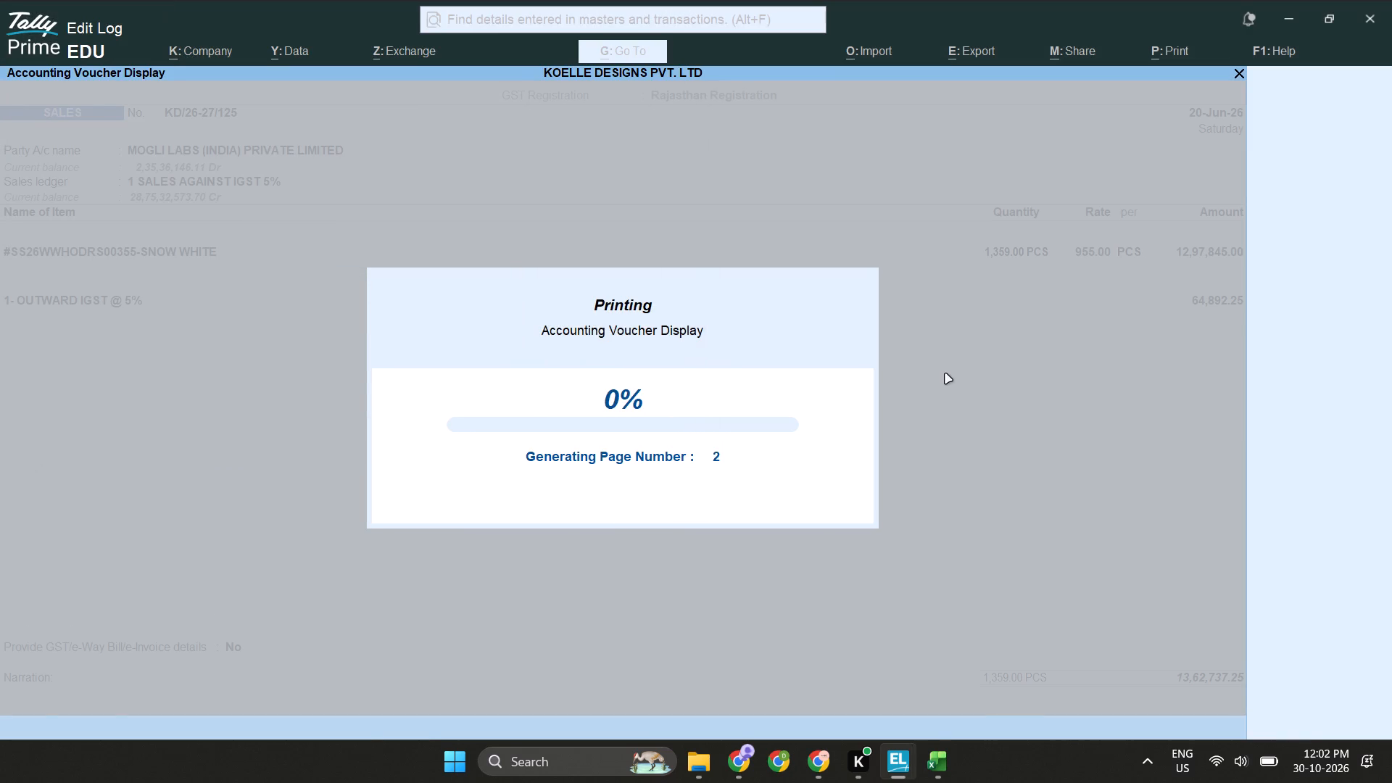
key(Escape)
key(Escape)
key(Escape)
key(alt+Tab)
key(Down)
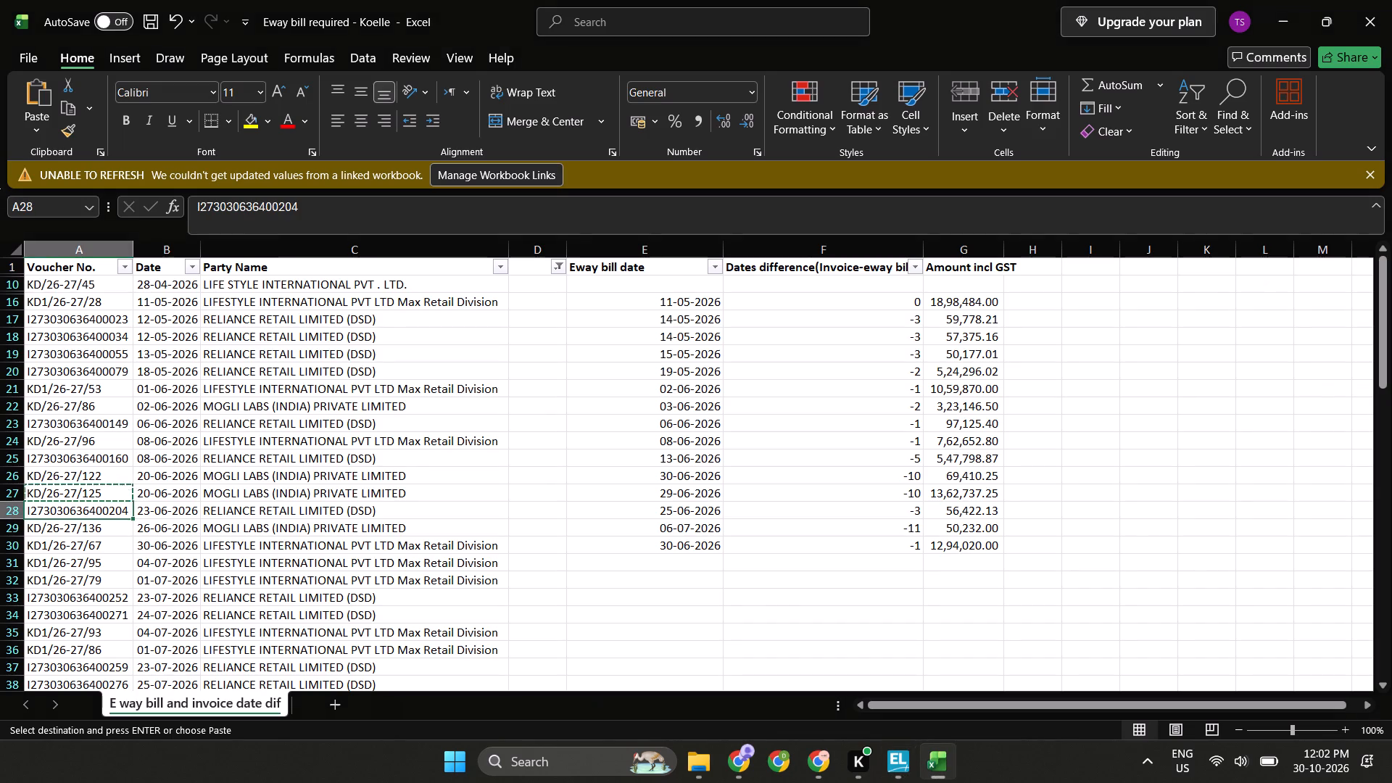
key(ctrl+c)
key(alt+Tab)
key(ctrl+f)
key(ctrl+v)
key(Return)
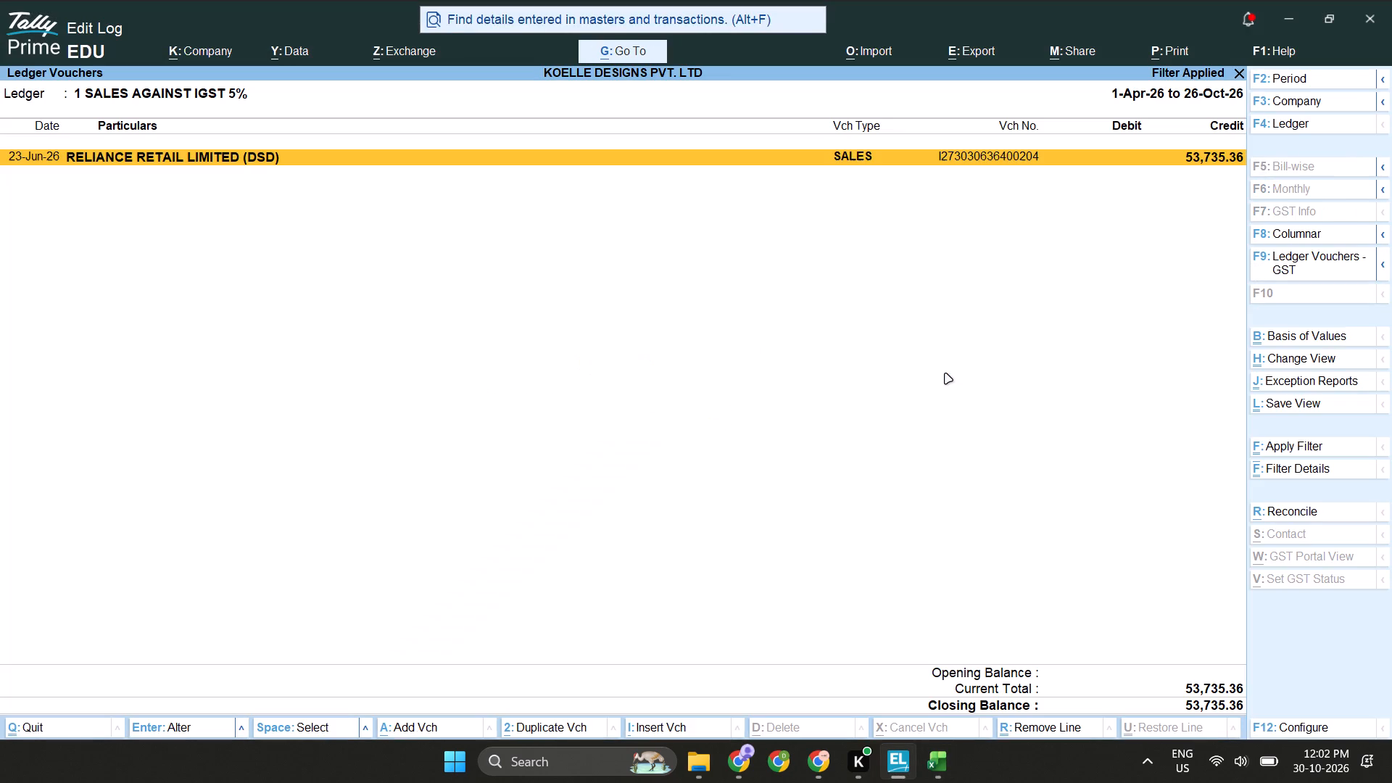
key(Return)
key(ctrl+p)
key(p)
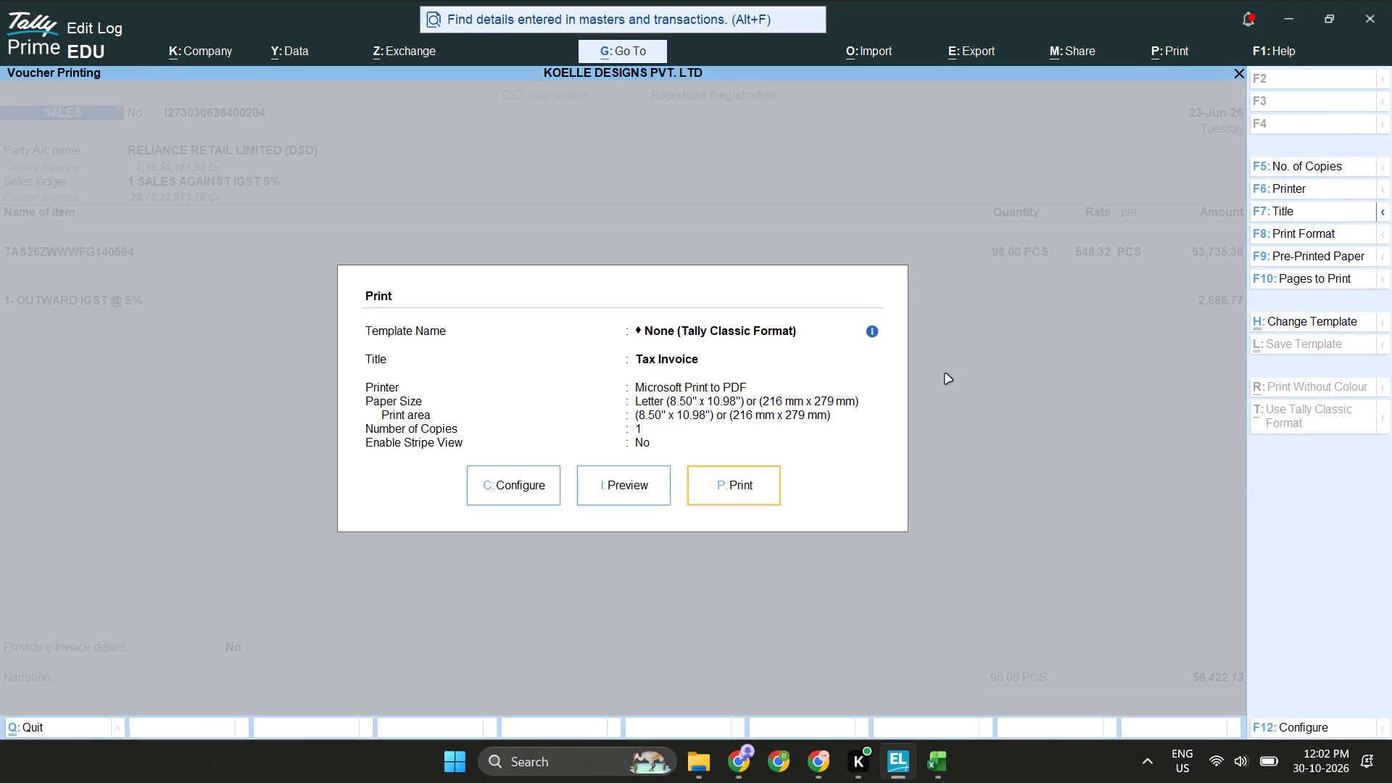
key(t)
key(BackSpace)
text(Tally)
key(ctrl+v)
key(Return)
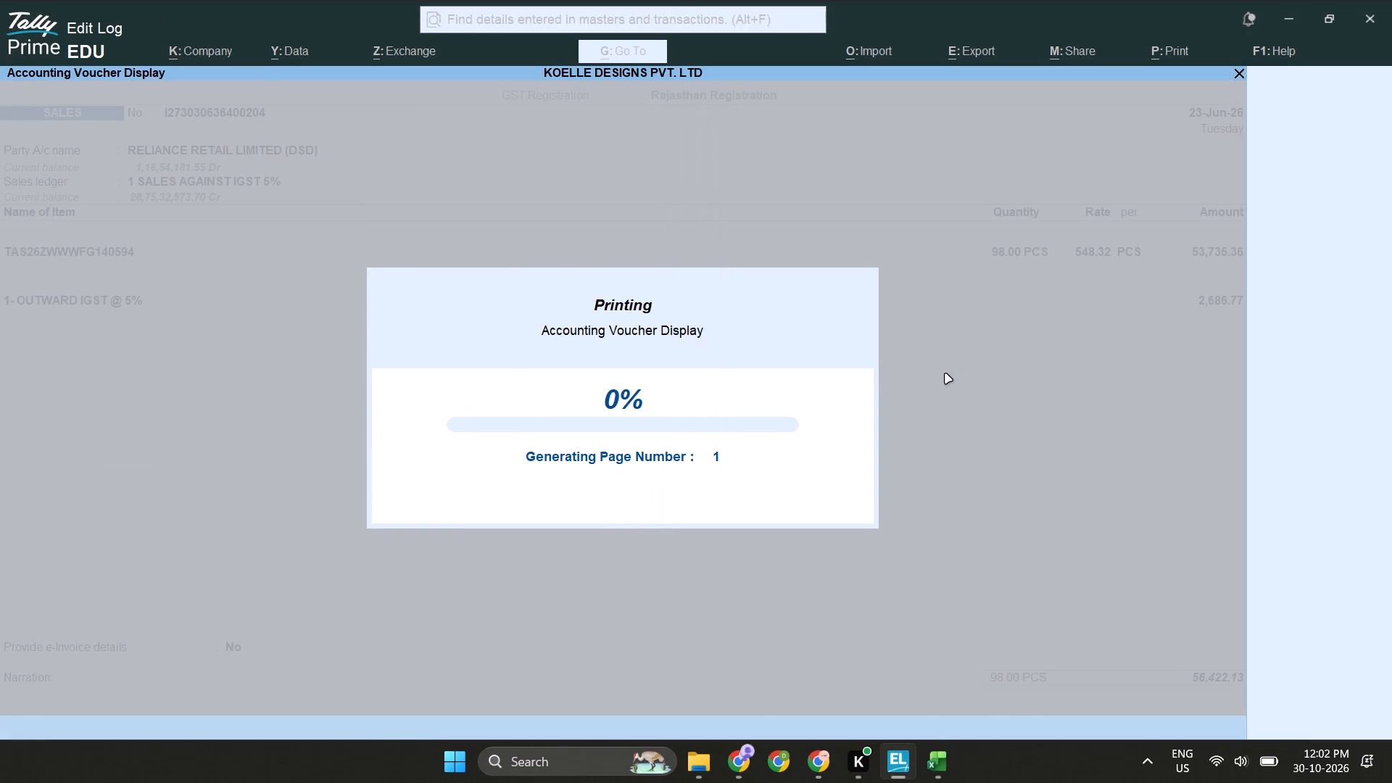
key(Escape)
key(Escape)
key(Escape)
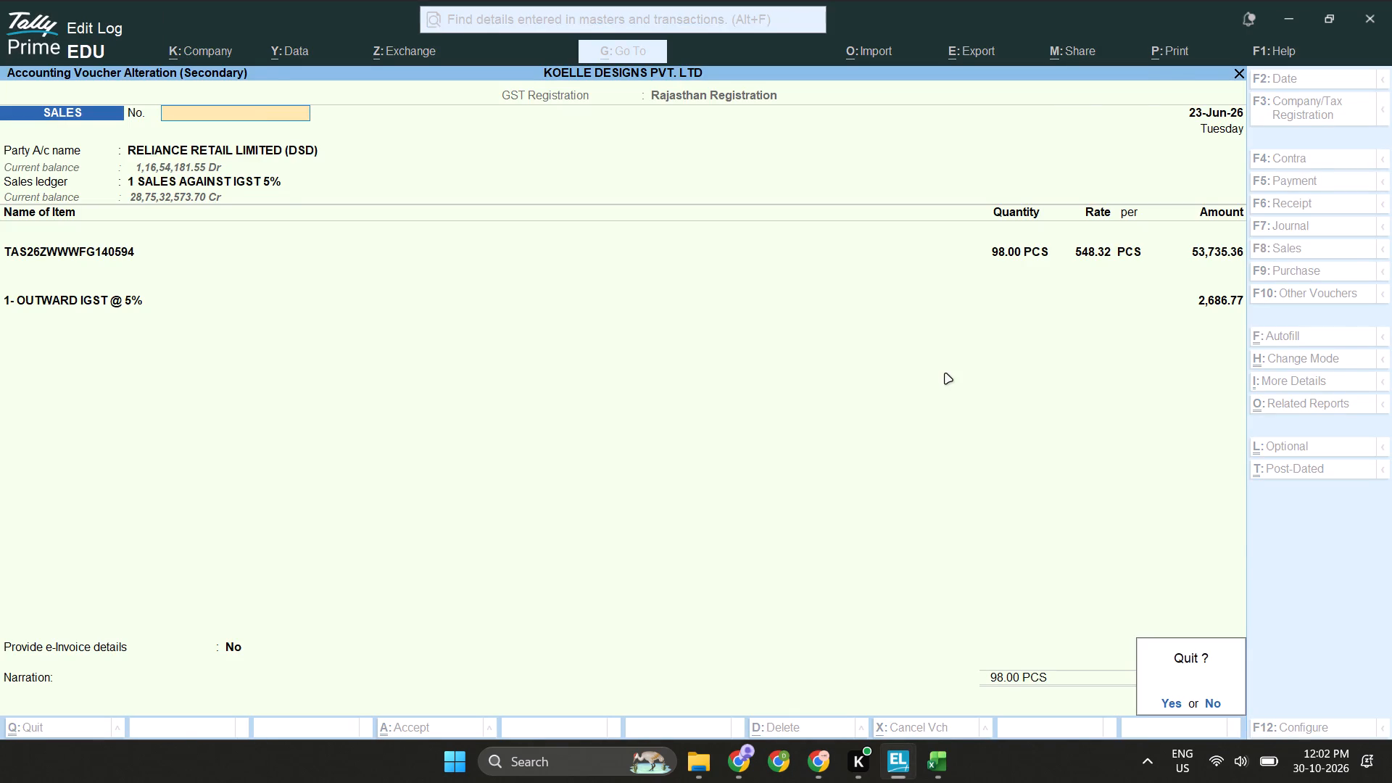
key(Escape)
Copy voucher number KD/26-27/136 from the Koelle workbook, filter TallyPrime's ledger vouchers by it and open the matching voucher.
key(alt+Tab)
key(Down)
key(ctrl+c)
key(alt+Tab)
key(ctrl+f)
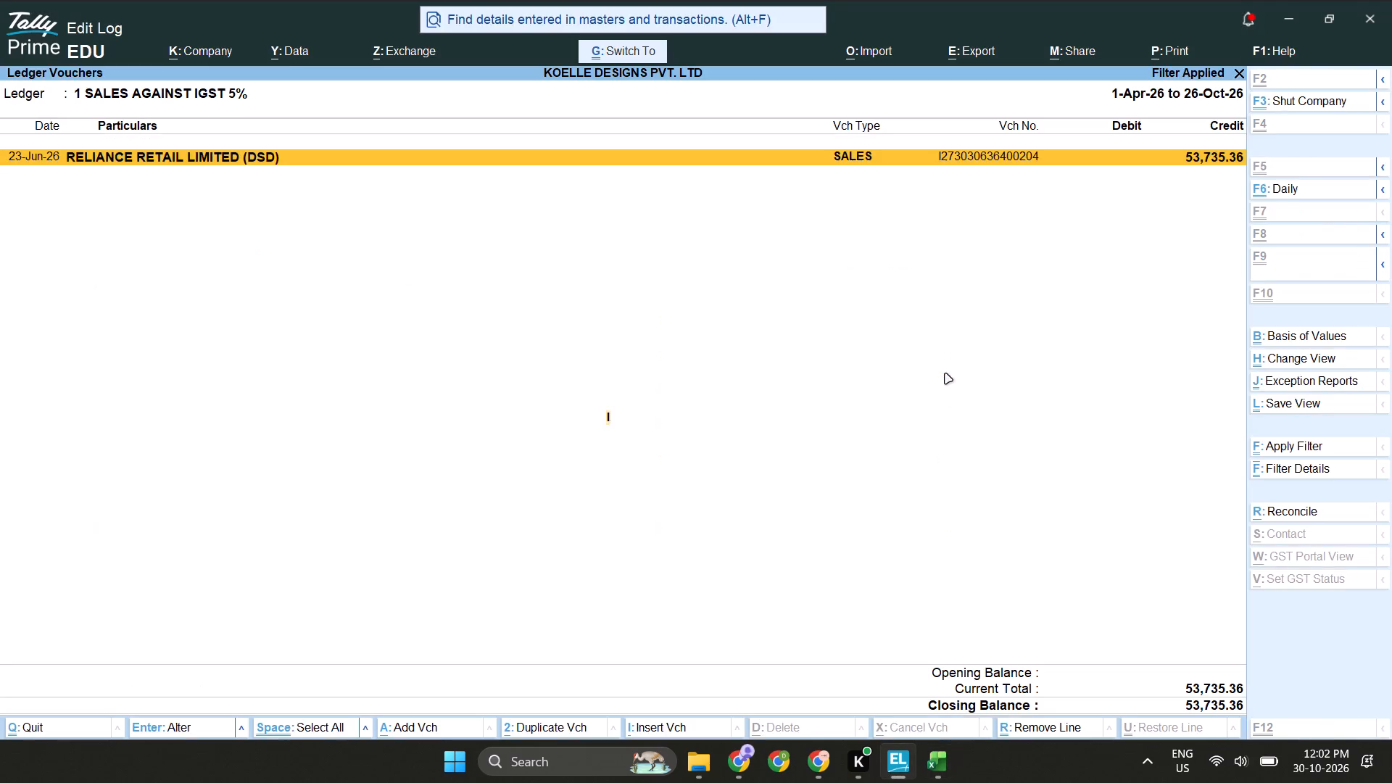
key(ctrl+v)
key(Return)
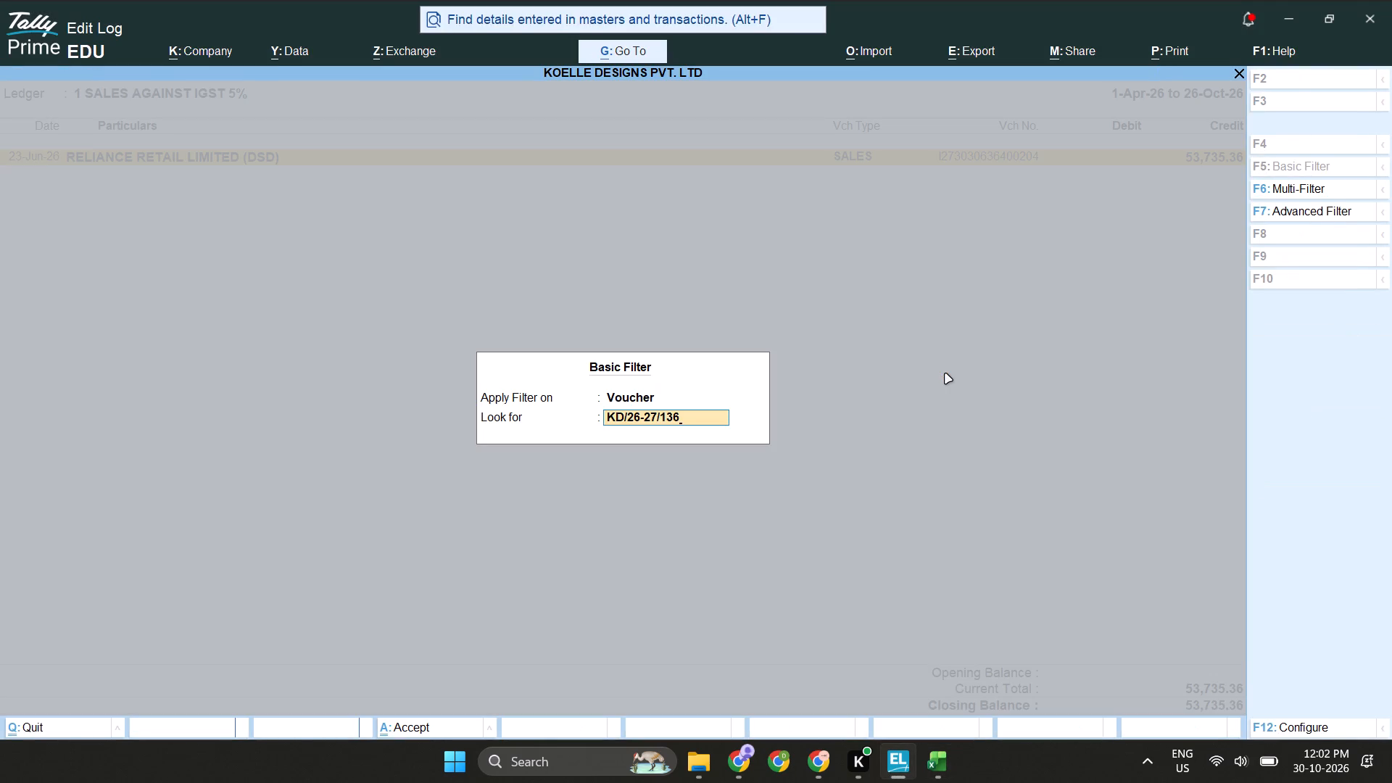
key(Return)
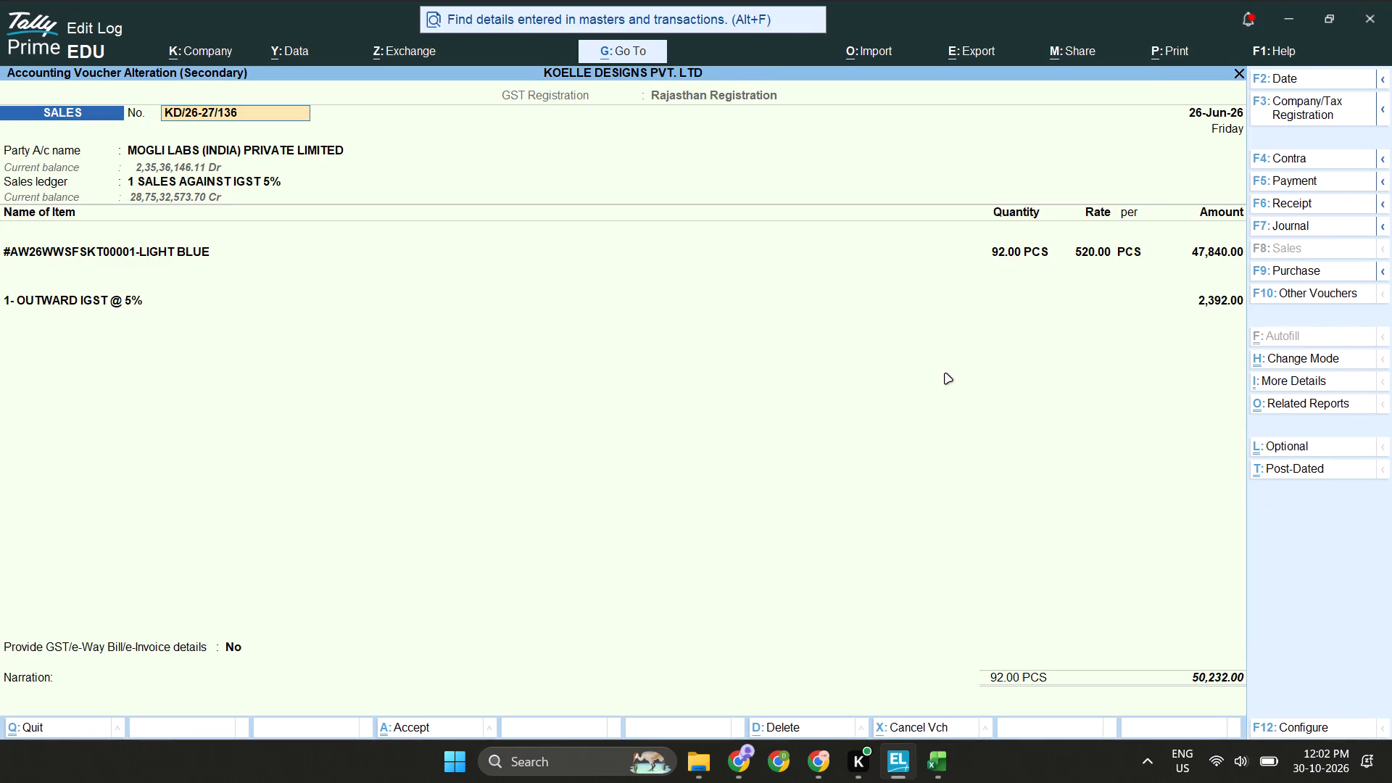
Print the voucher to PDF as tallyKD-26-27-136 in KOELLE Extracted from Tally and return to the ledger vouchers.
key(ctrl+p)
text(ptally)
key(ctrl+v)
key(Home)
key(t)
key(Right)
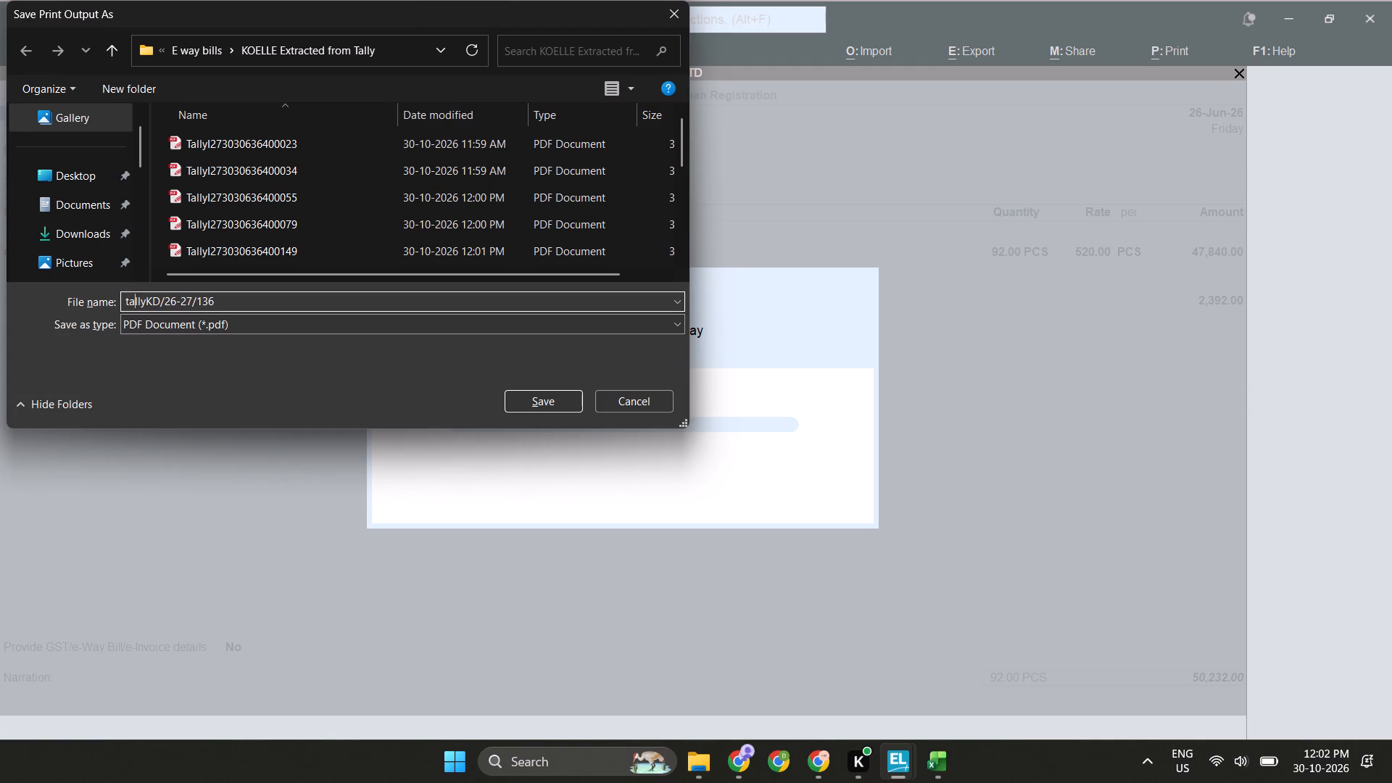
key(Right)
key(Right)
key(Right)
key(Right)
key(Right)
key(shift+Right)
key(minus)
key(Right)
key(Right)
key(Right)
key(Right)
key(Right)
key(shift+Right)
key(minus)
key(Return)
key(Escape)
key(Escape)
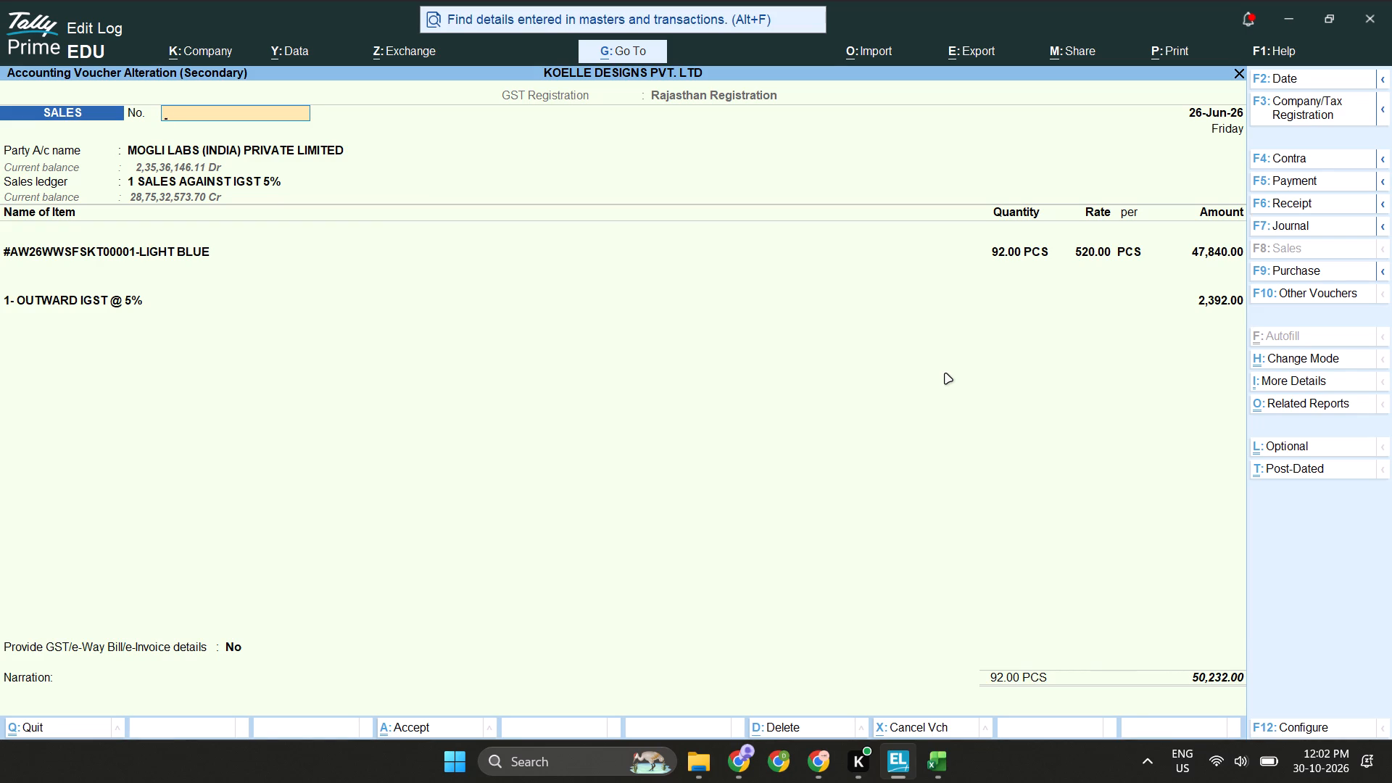
key(Escape)
key(Escape)
Copy voucher number KD1/26-27/67 from the Koelle workbook, filter TallyPrime's ledger vouchers by it and open the matching voucher.
key(alt+Tab)
key(Down)
key(ctrl+c)
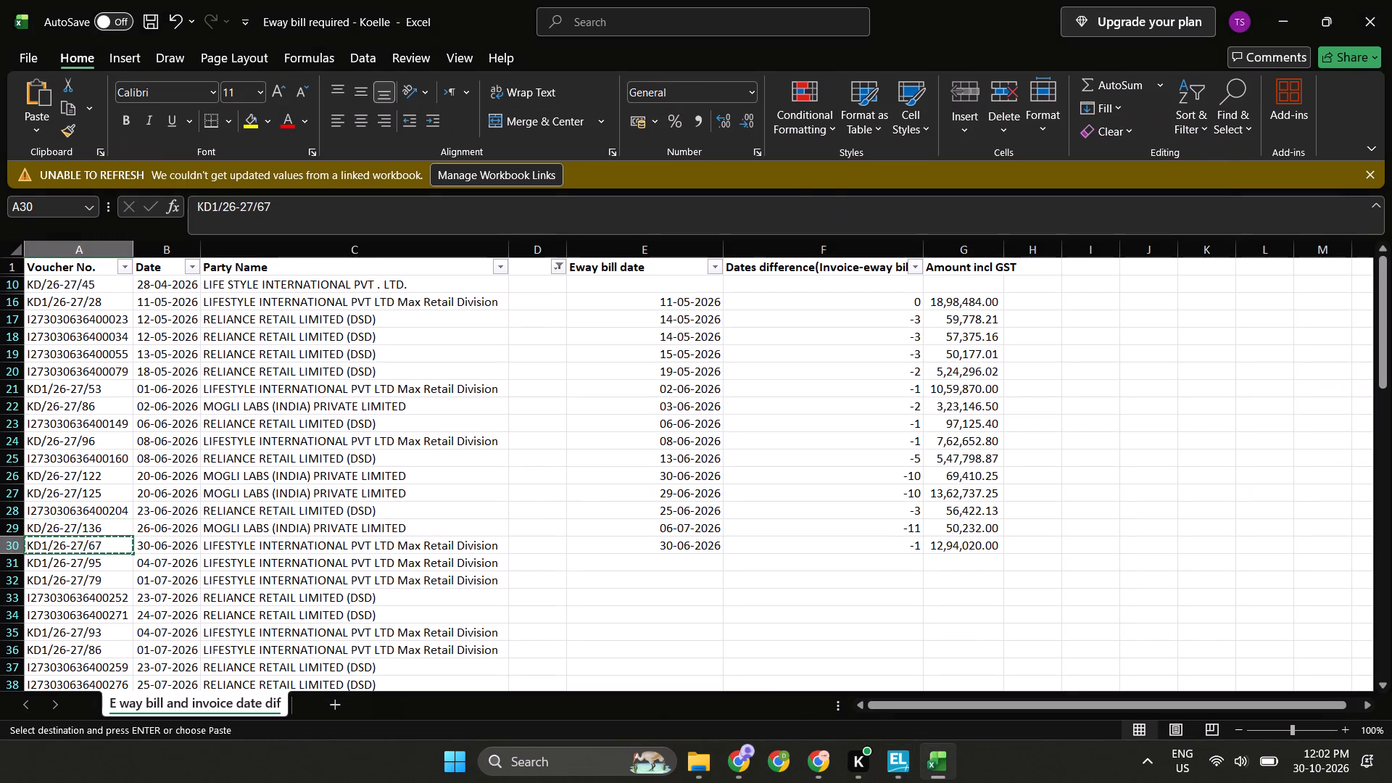
key(alt+Tab)
key(ctrl+f)
key(ctrl+v)
key(Return)
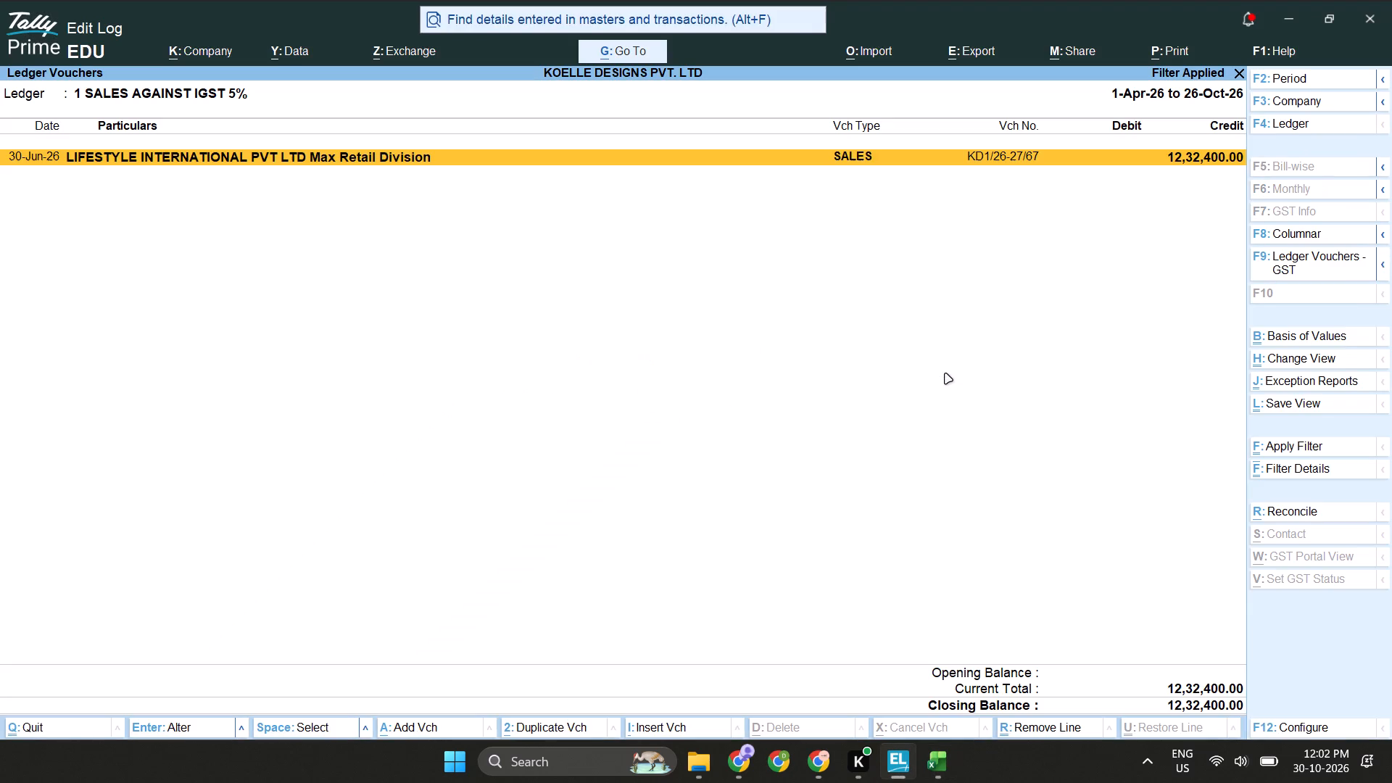
key(Return)
Print the voucher to PDF as TallyKD1-26-27-67 in KOELLE Extracted from Tally and return to the ledger vouchers.
key(ctrl+p)
key(p)
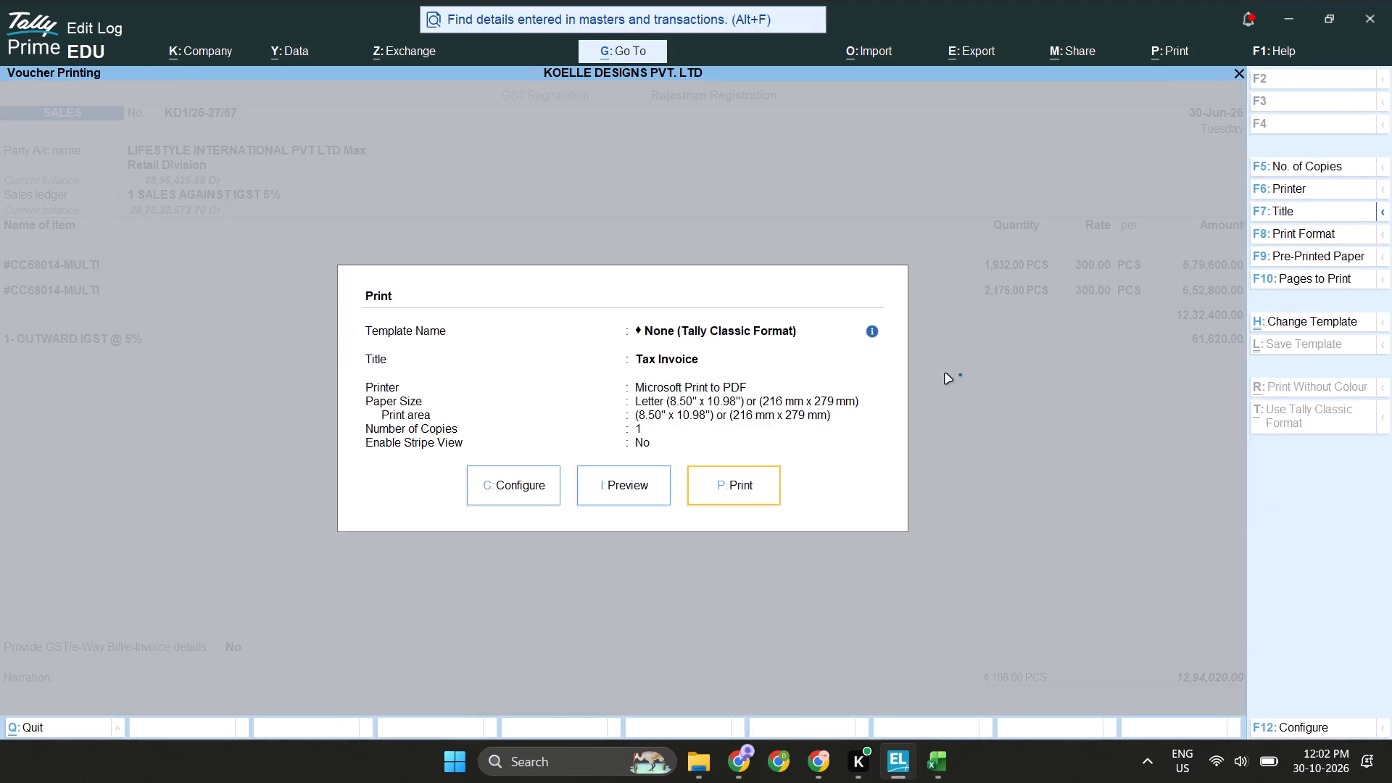
text(Tally)
key(ctrl+v)
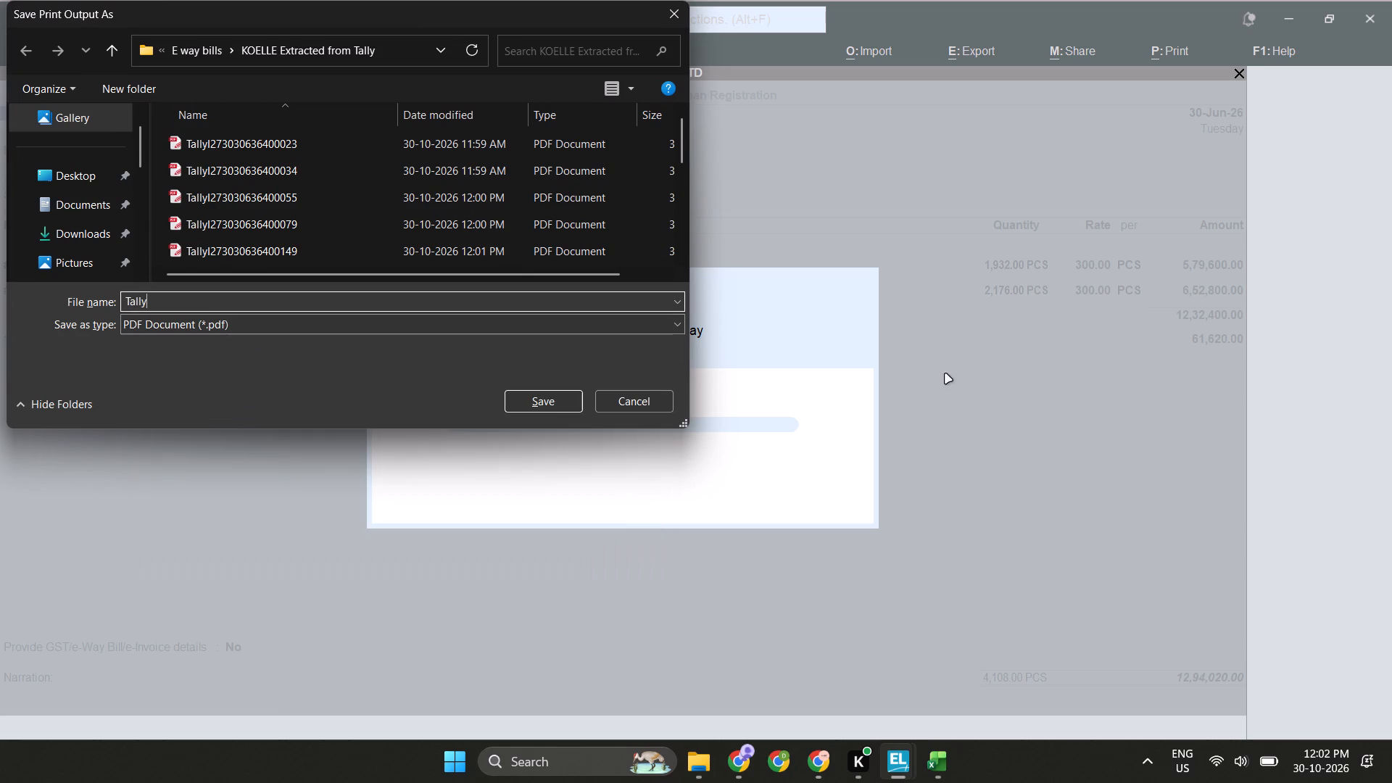
key(Return)
key(Return)
key(Right)
key(Right)
key(Left)
key(Left)
key(Left)
key(shift+Right)
key(minus)
key(Left)
key(Left)
key(Left)
key(Left)
key(Left)
key(Left)
key(Left)
key(shift+Right)
key(minus)
key(Return)
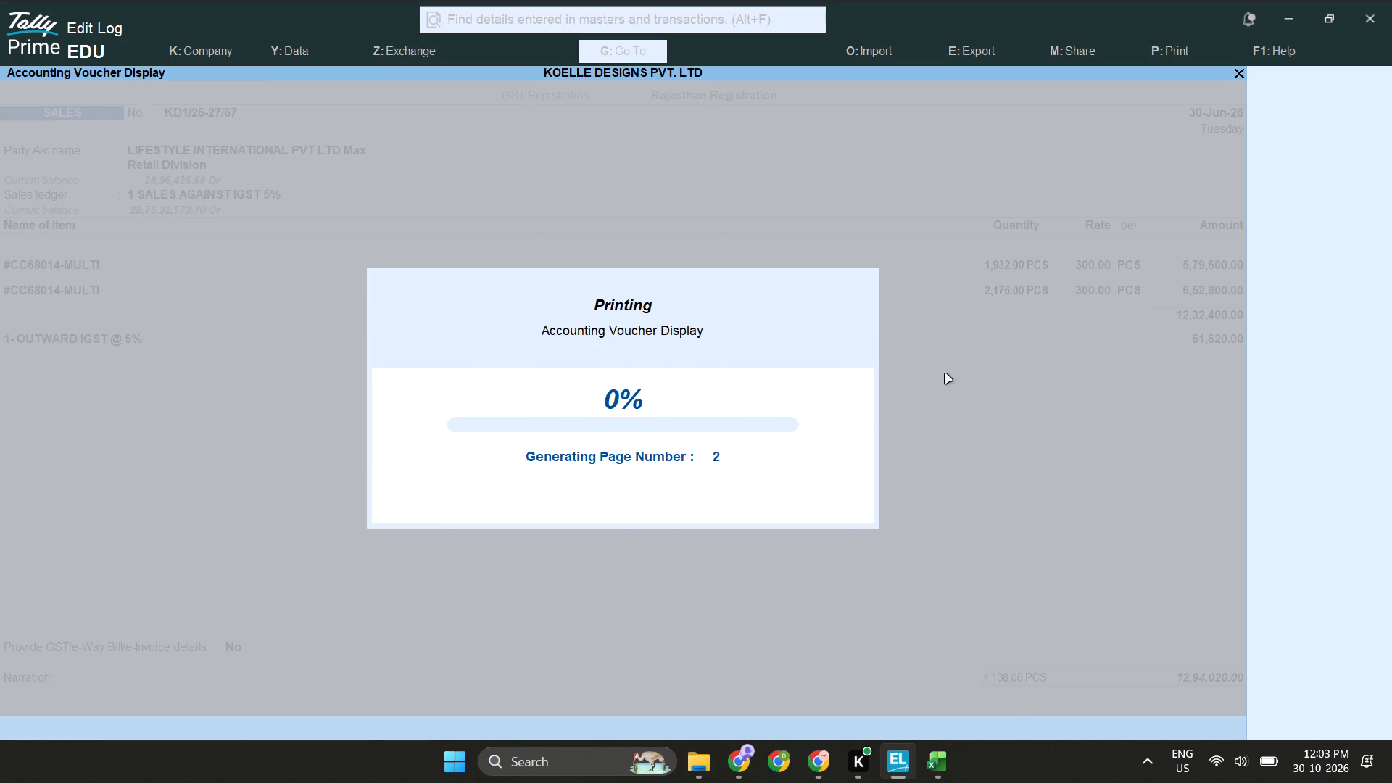
key(Escape)
key(Escape)
key(Escape)
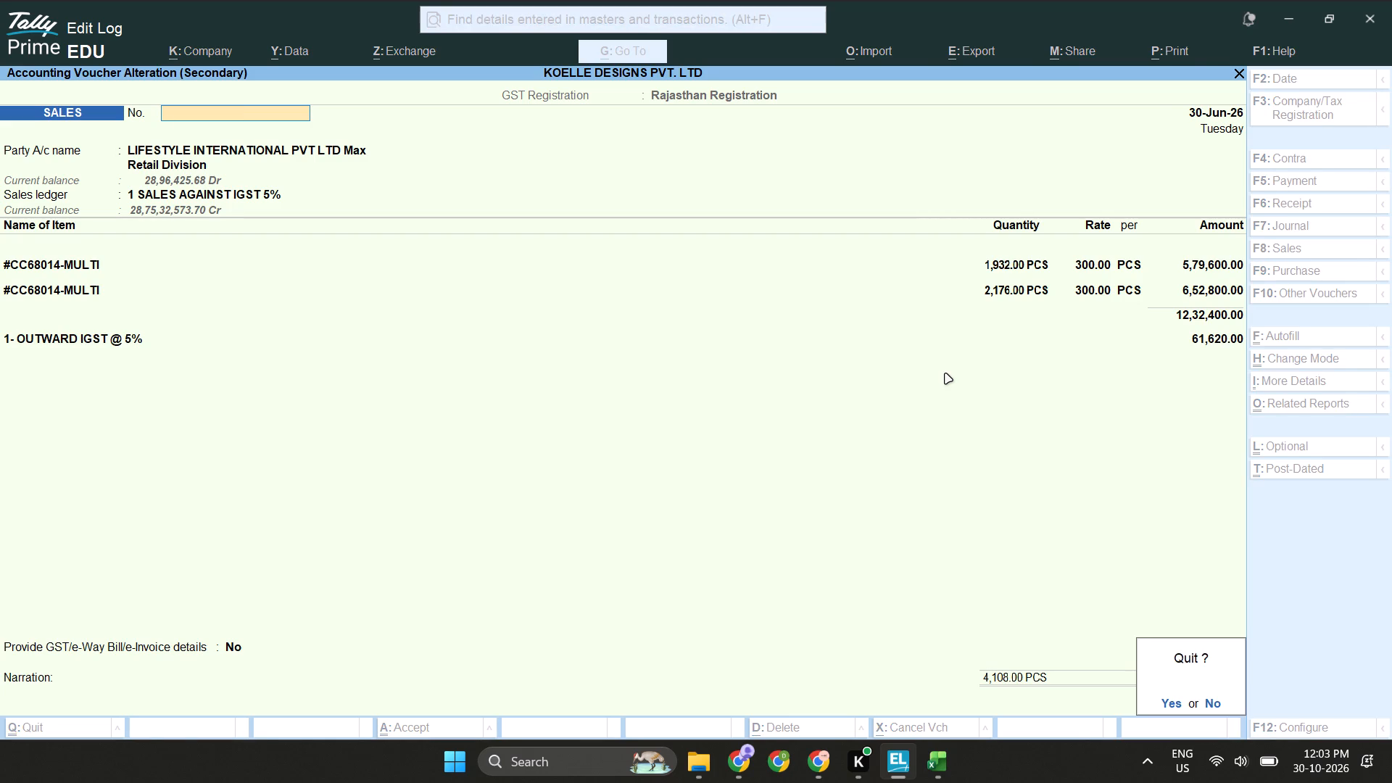
key(Escape)
Copy voucher number KD1/26-27/95 from the Koelle workbook, filter TallyPrime's ledger vouchers by it and open the matching voucher.
key(alt+Tab)
key(Down)
key(ctrl+c)
key(alt+Tab)
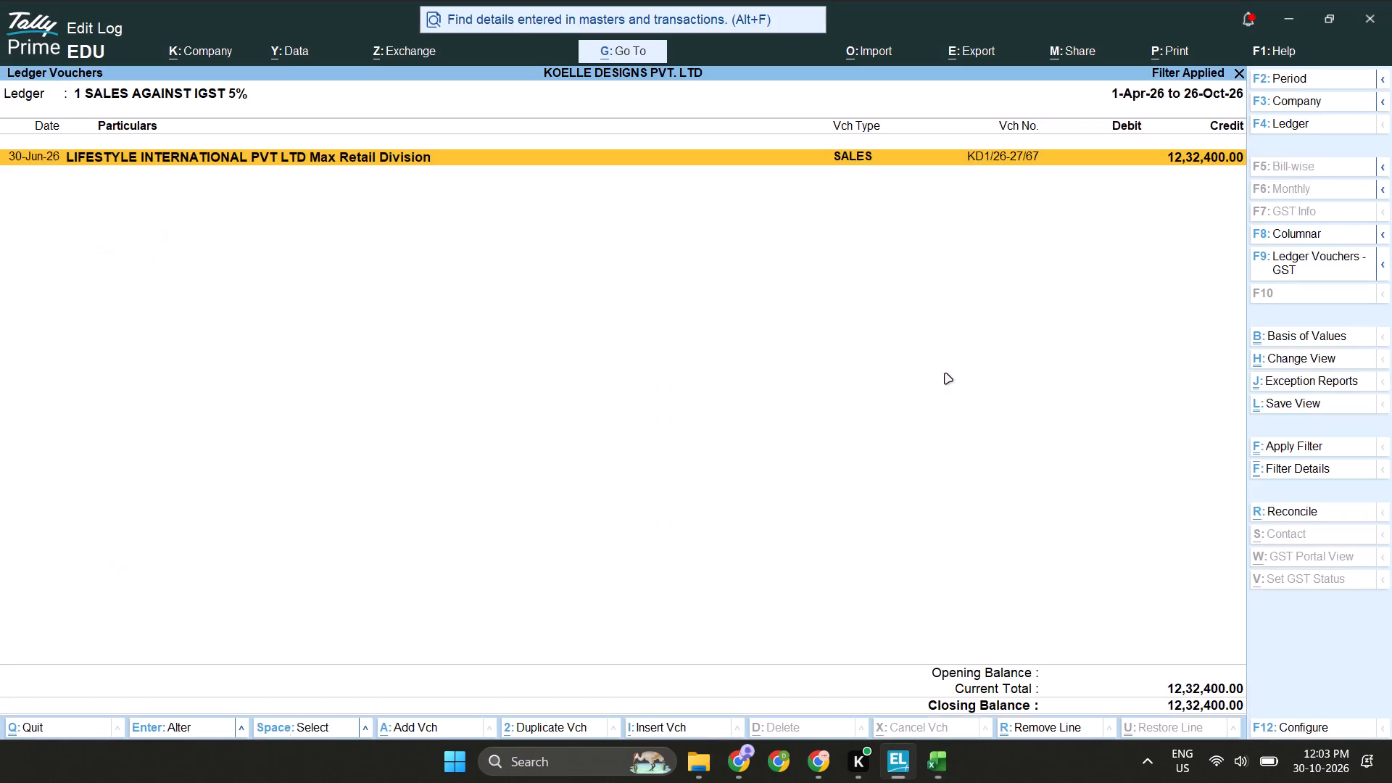
key(ctrl+f)
key(ctrl+v)
key(Return)
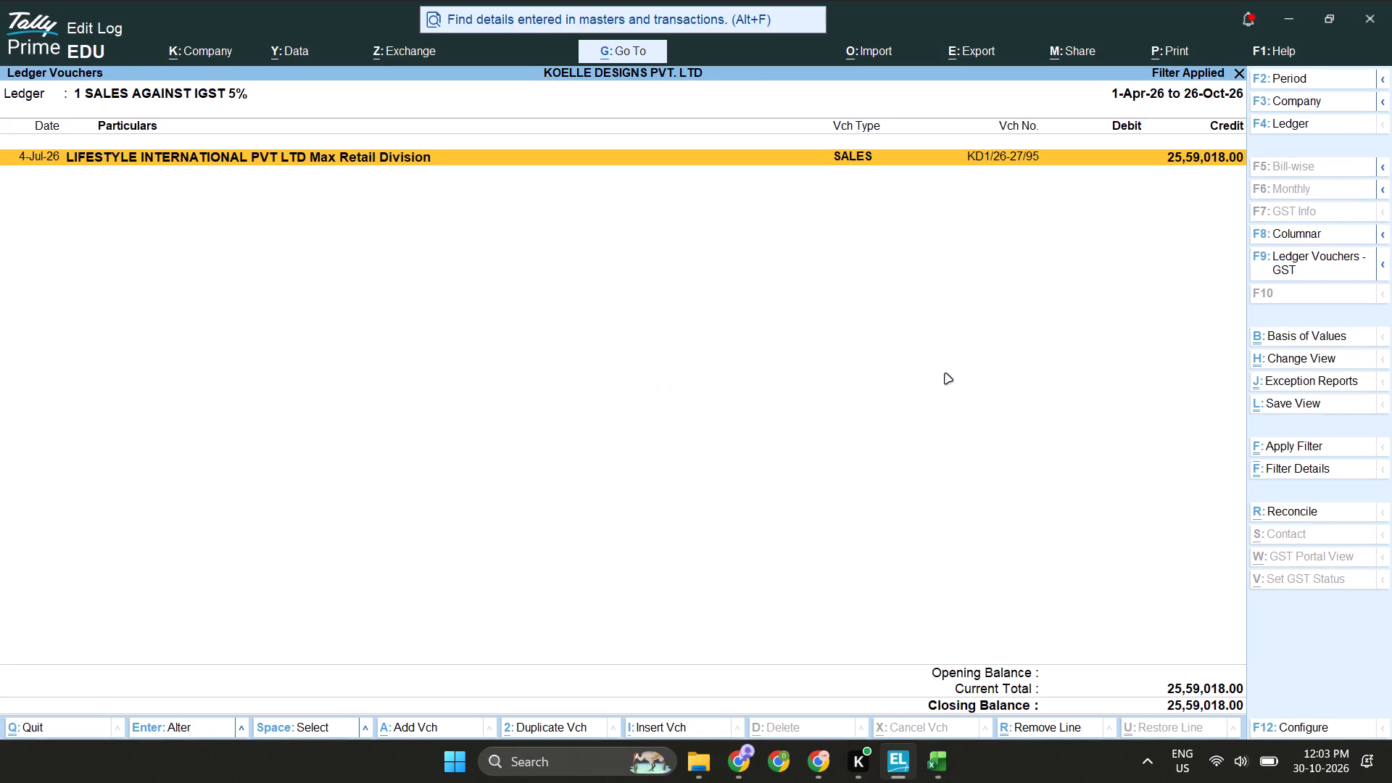
key(Return)
Print the voucher to PDF as TallyKD1-26-27-95 in KOELLE Extracted from Tally and return to the ledger vouchers.
key(ctrl+p)
key(p)
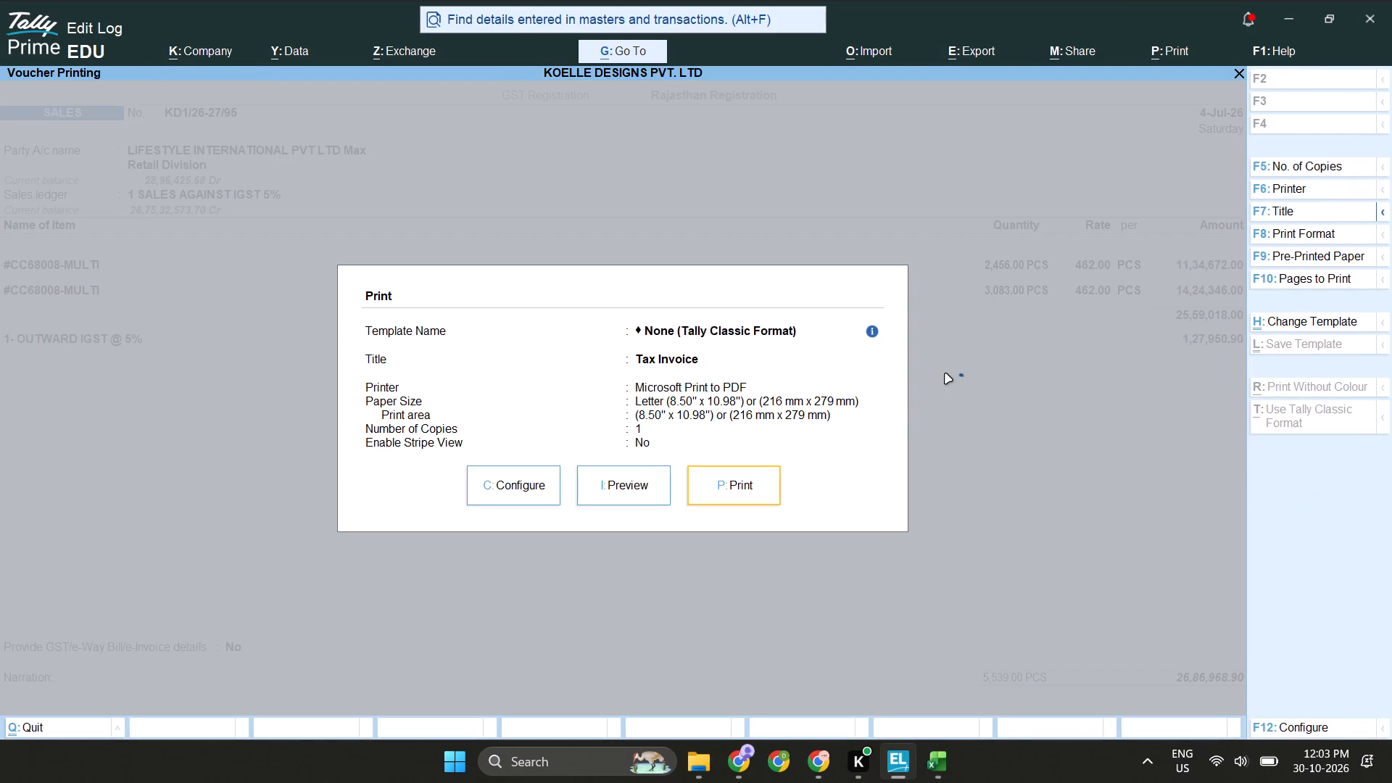
text(Tally)
key(ctrl+v)
key(Left)
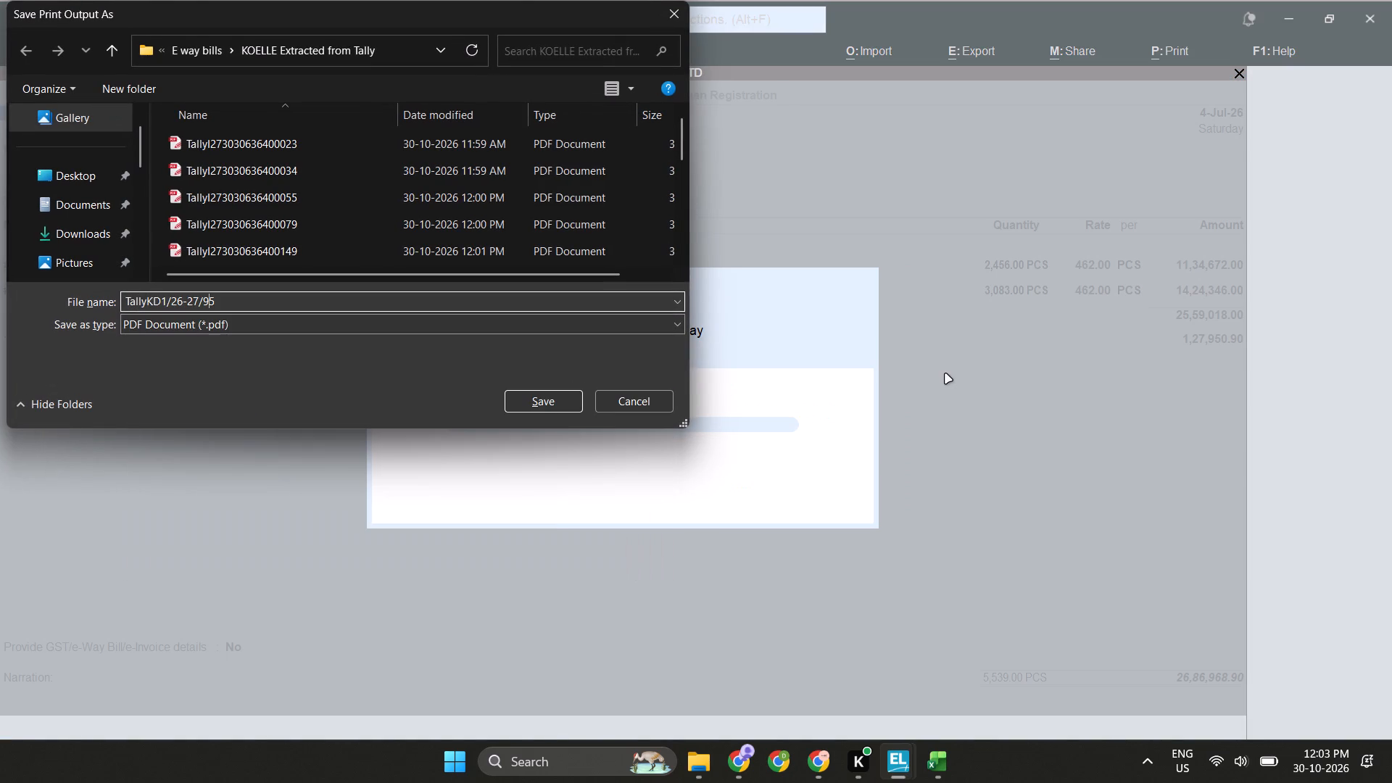
key(Left)
key(Left)
key(shift+Right)
key(minus)
key(Left)
key(Left)
key(Left)
key(Left)
key(Left)
key(Left)
key(Left)
key(shift+Right)
key(minus)
key(Return)
key(Escape)
key(Escape)
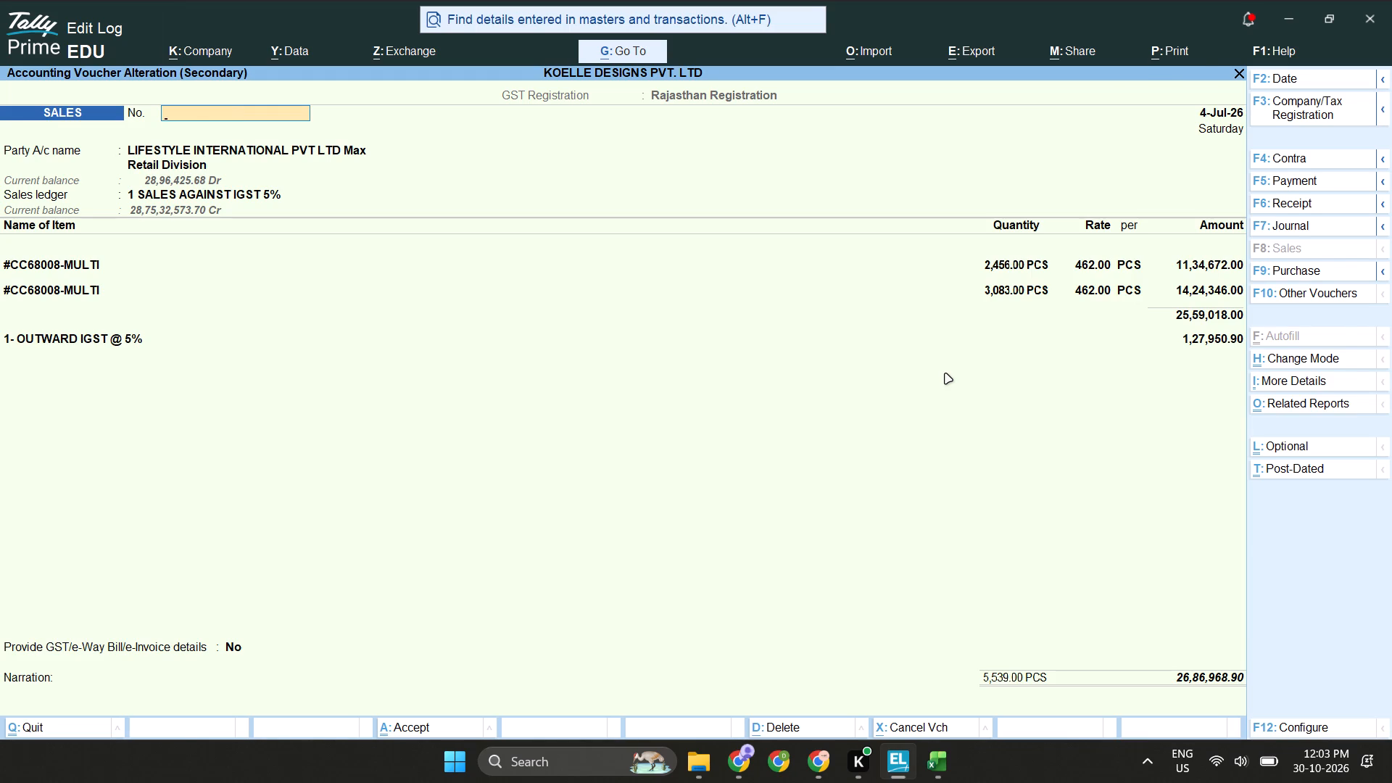
key(Escape)
key(Escape)
Copy voucher number KD1/26-27/79 from the Koelle workbook, filter TallyPrime's ledger vouchers by it and open the matching voucher.
key(alt+Tab)
key(Down)
key(ctrl+c)
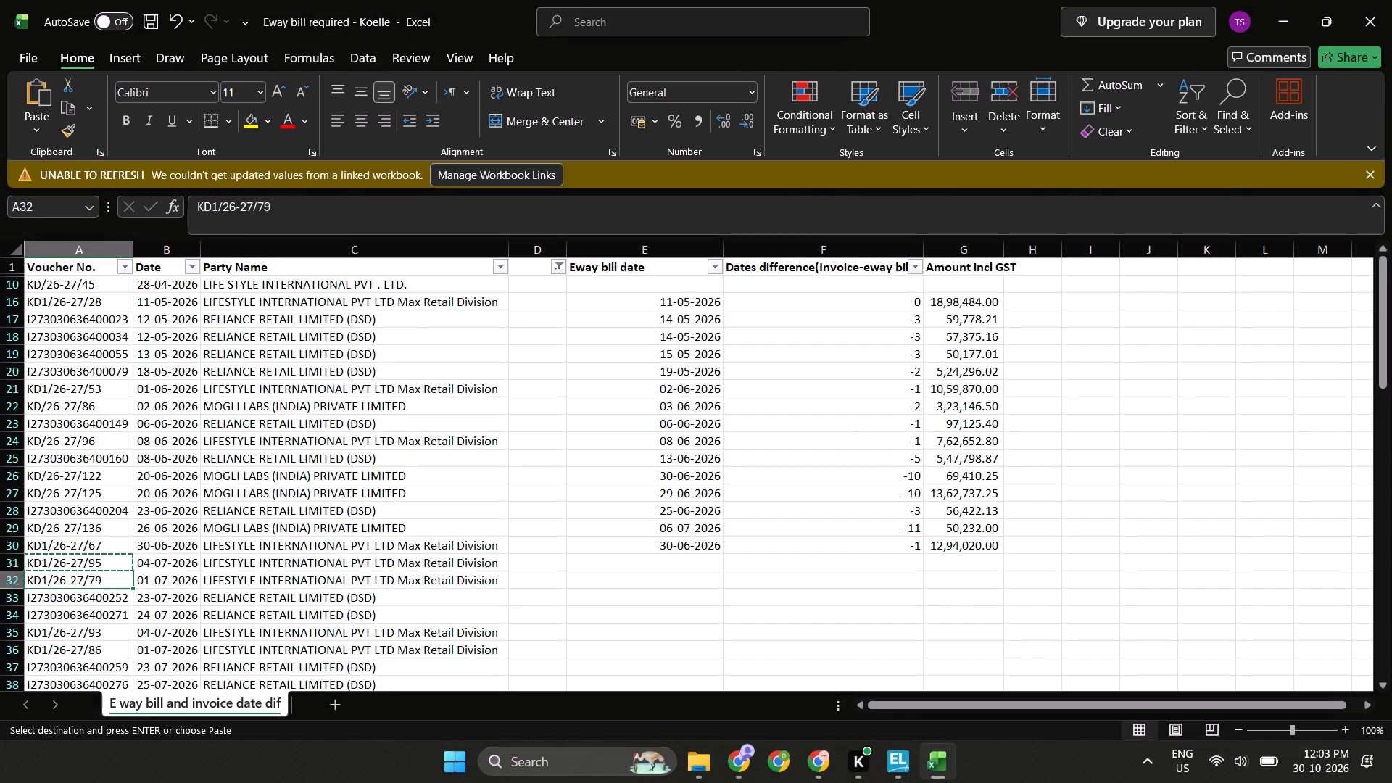
key(alt+Tab)
key(alt+Tab)
key(alt+Tab)
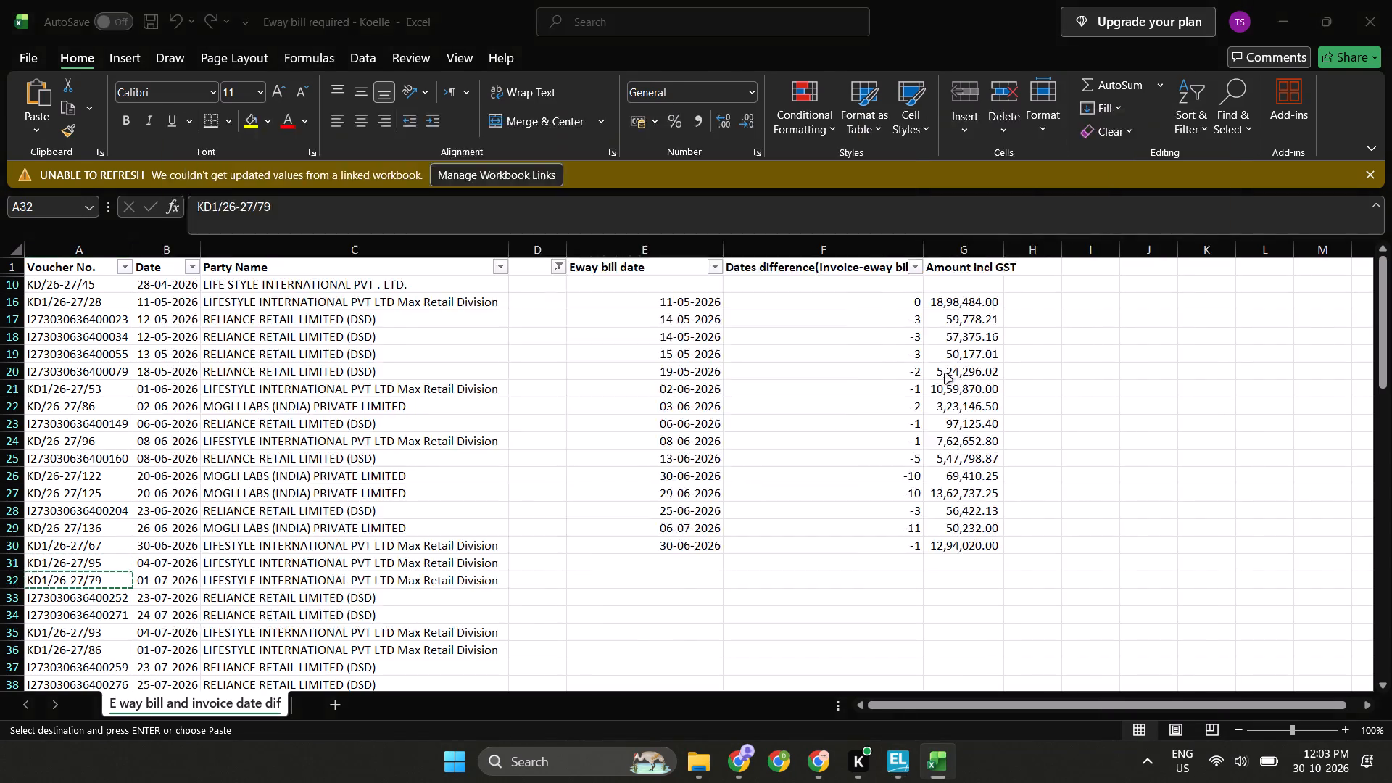
key(ctrl+f)
key(ctrl+v)
key(Return)
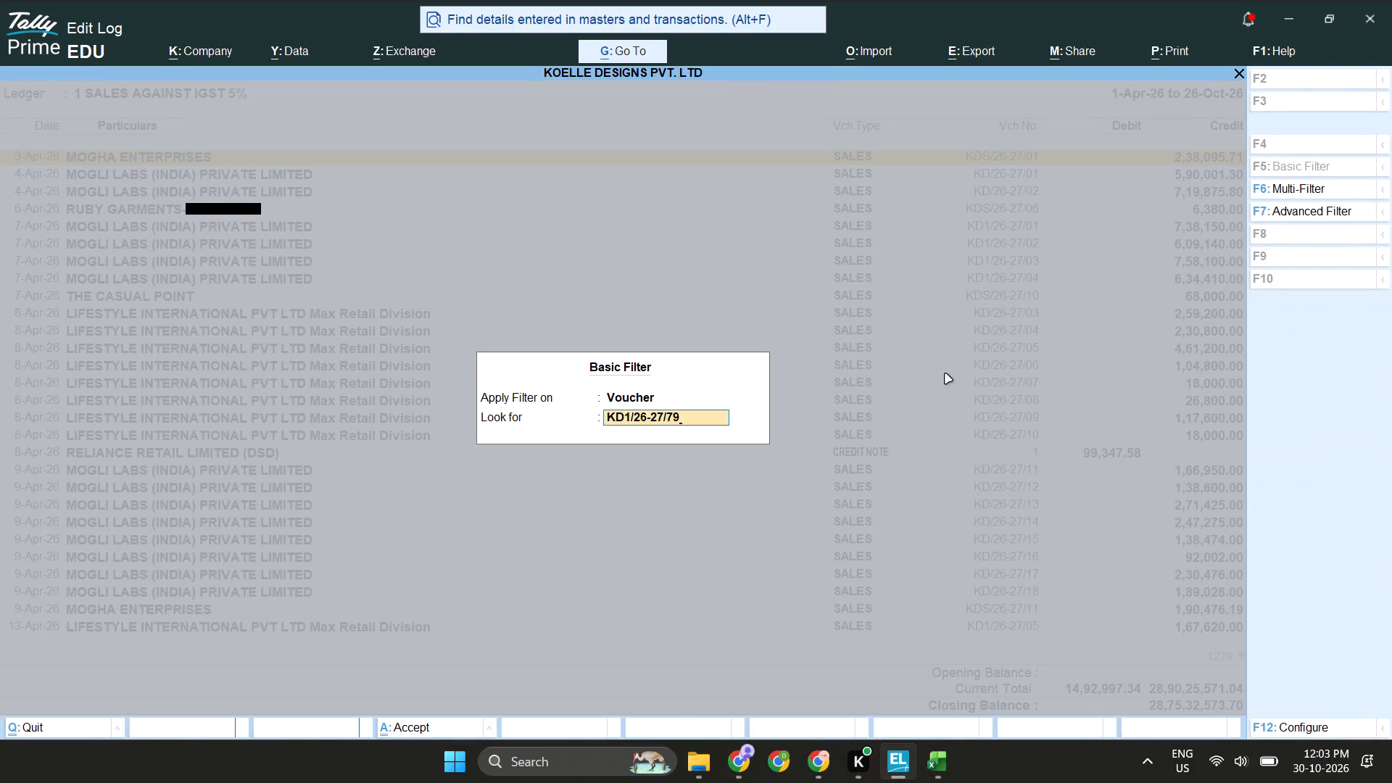
key(Return)
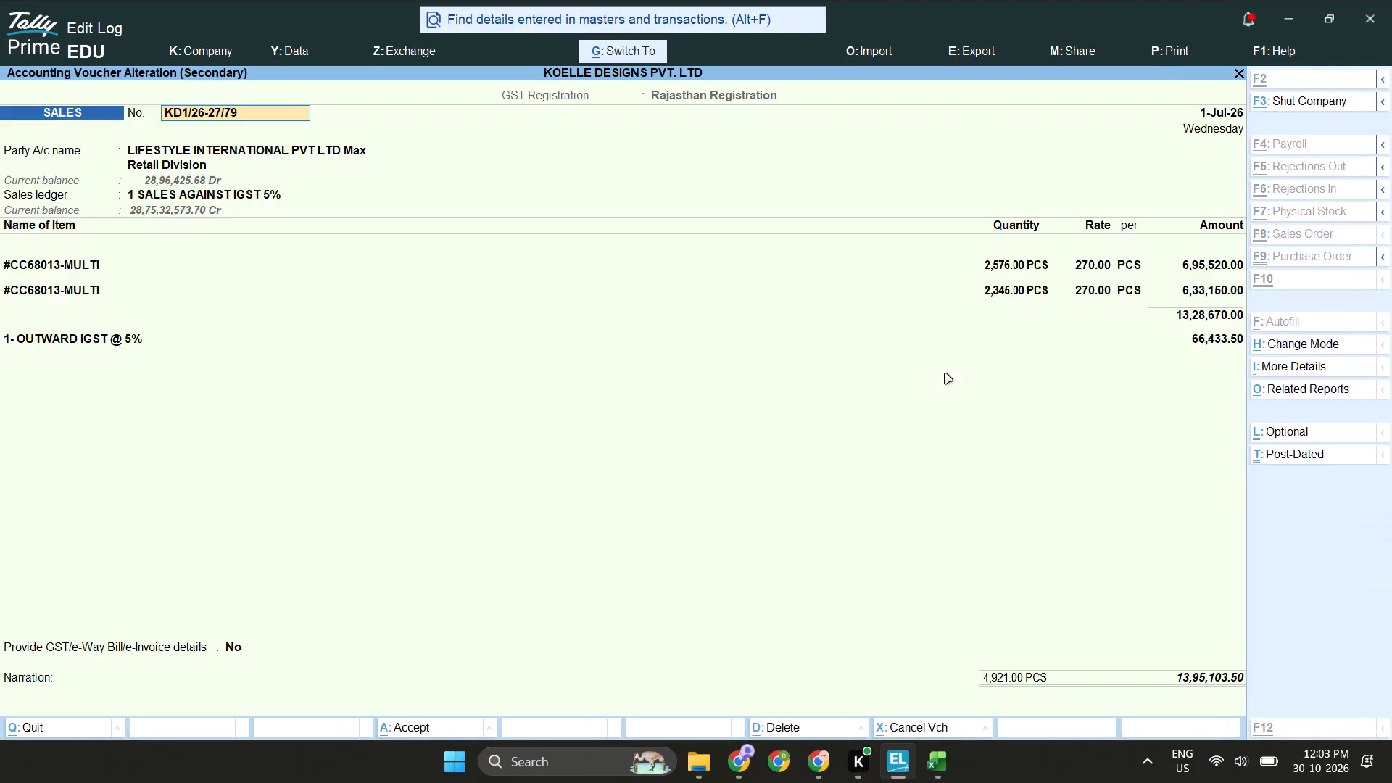
Print the voucher to PDF as TallyKD1-26-27-79 in KOELLE Extracted from Tally and return to the ledger vouchers.
key(ctrl+p)
key(p)
text(Tally)
key(ctrl+v)
key(Left)
key(Left)
key(Left)
key(shift+Right)
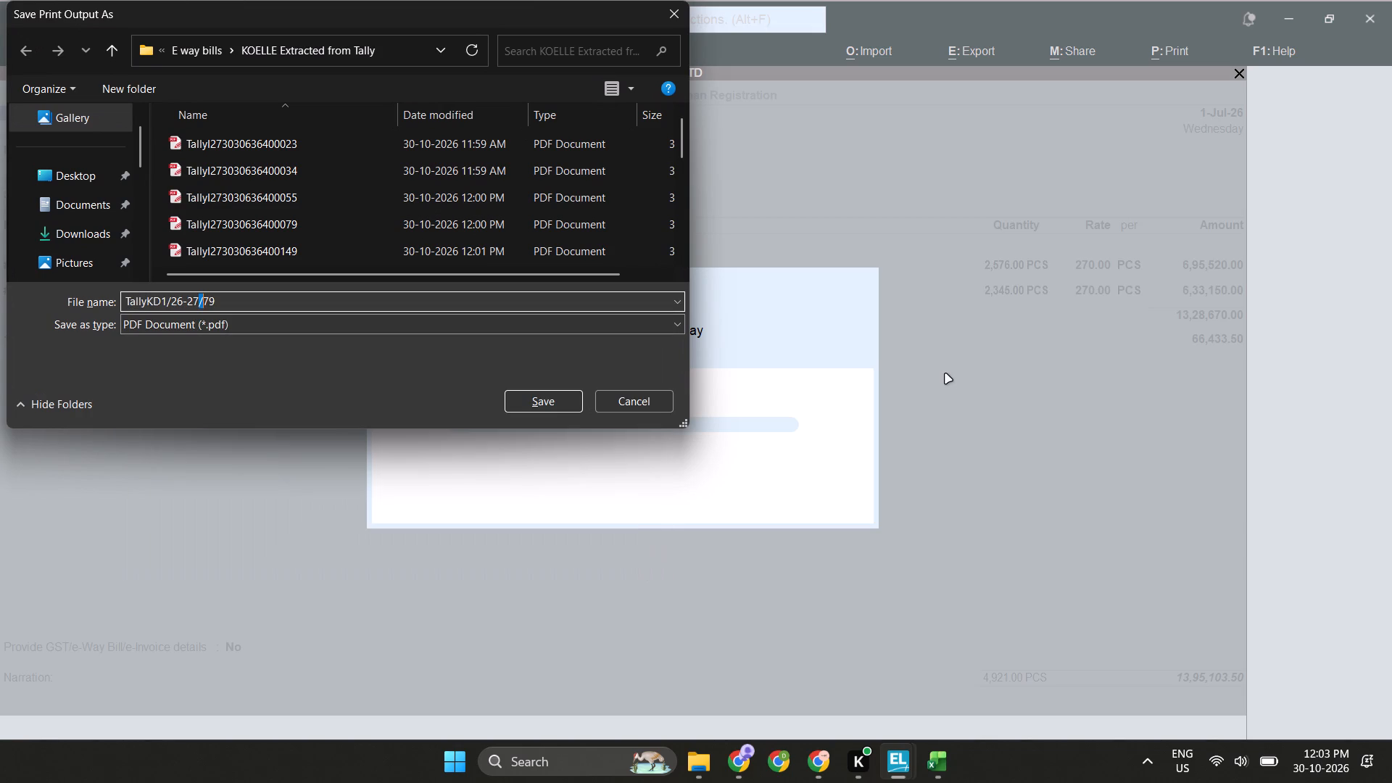
key(minus)
key(Left)
key(Left)
key(Left)
key(Left)
key(Left)
key(Left)
key(Left)
key(shift+Right)
key(minus)
key(Return)
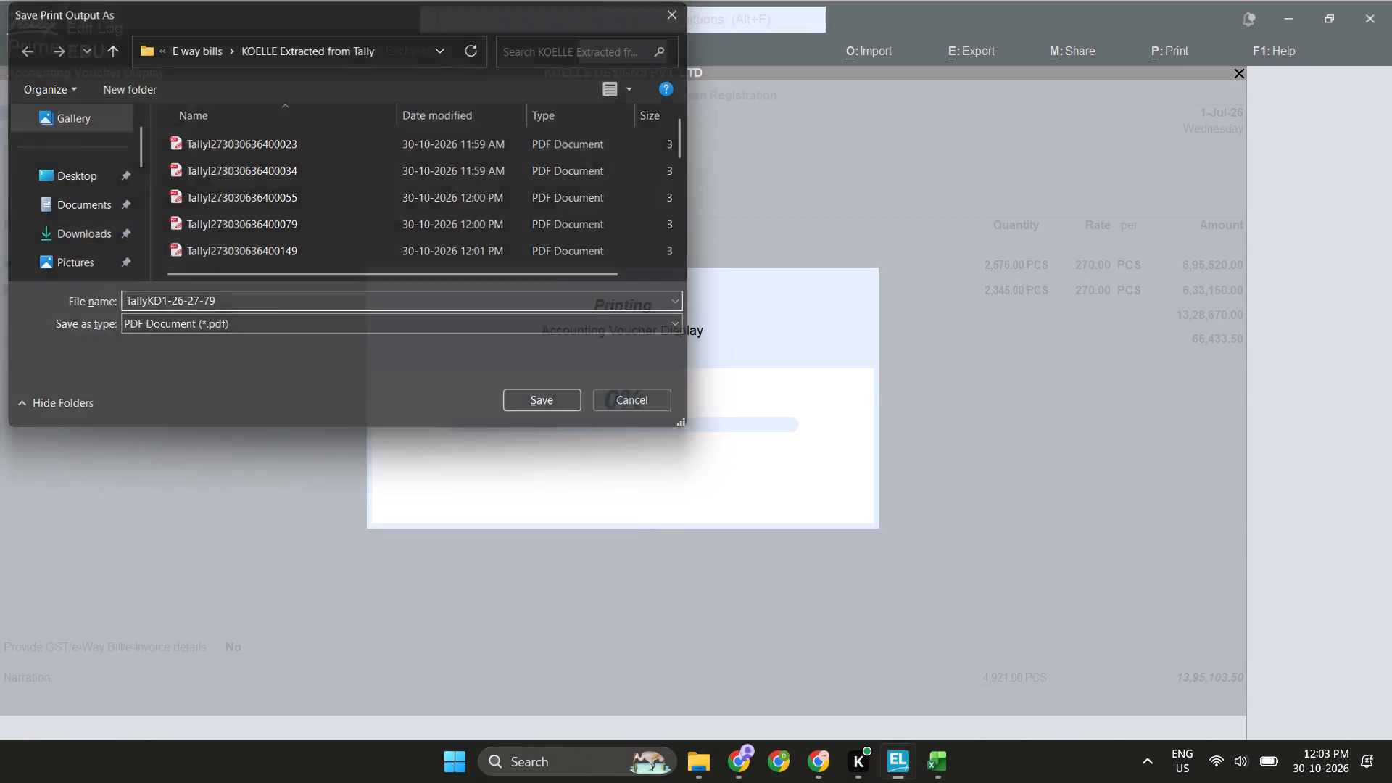
key(Escape)
key(Escape)
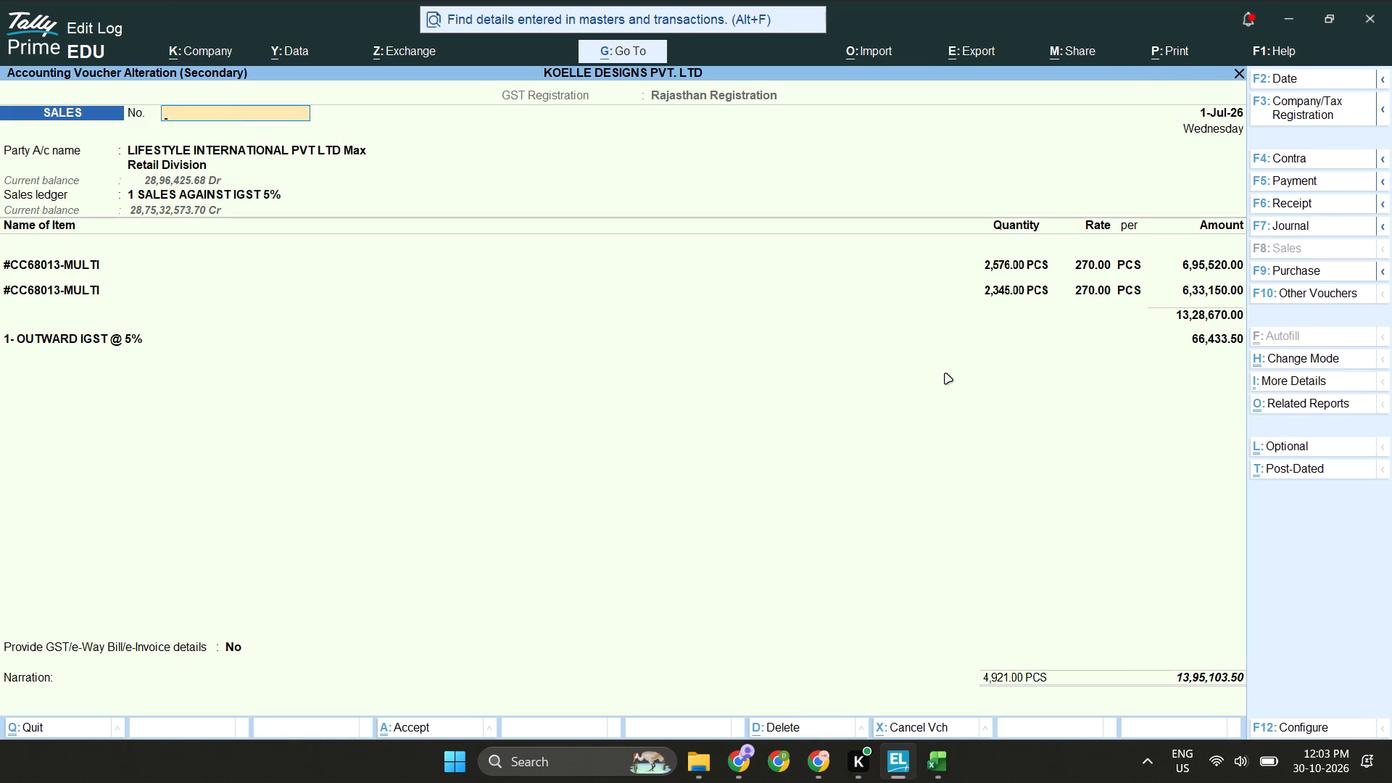
key(Escape)
key(alt+Tab)
key(Down)
key(ctrl+c)
key(alt+Tab)
key(ctrl+f)
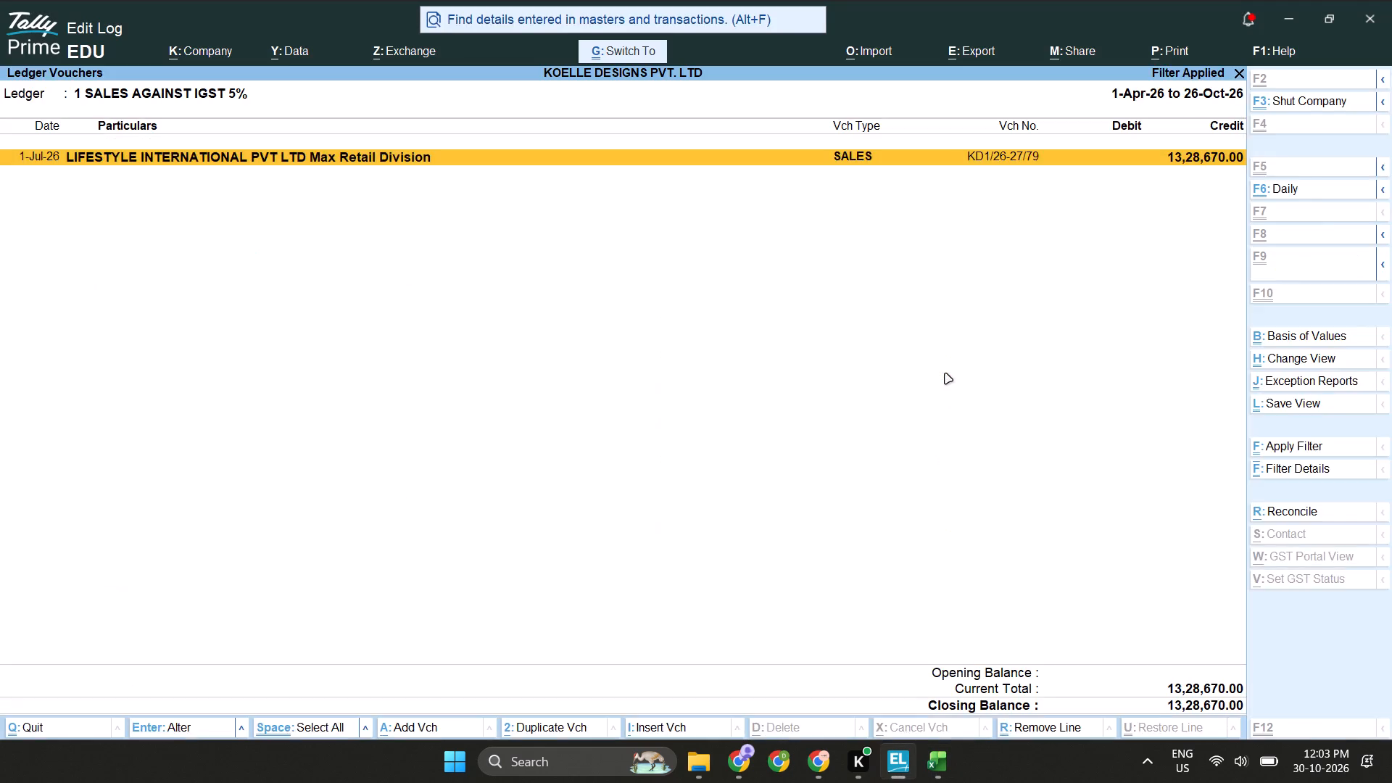
key(ctrl+v)
key(Return)
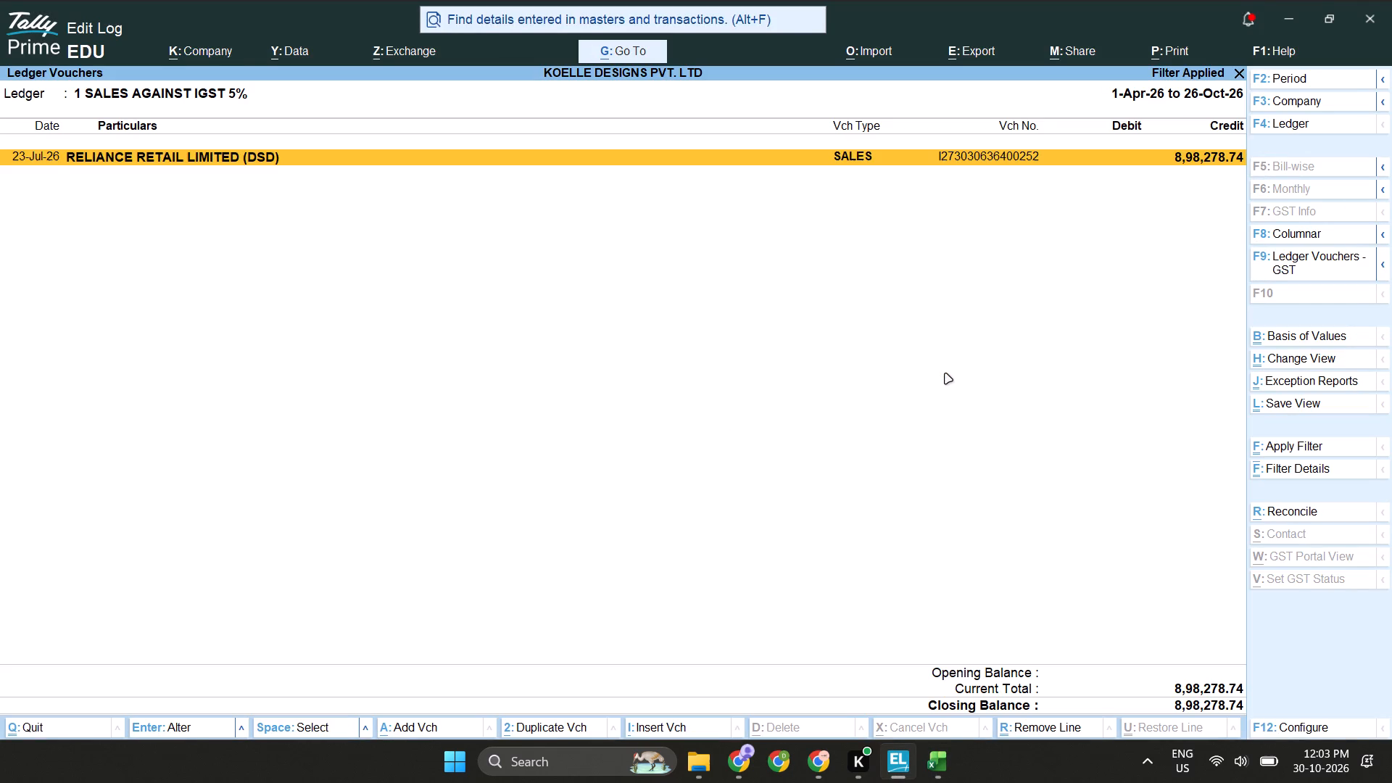
key(p)
key(Return)
key(ctrl+p)
key(p)
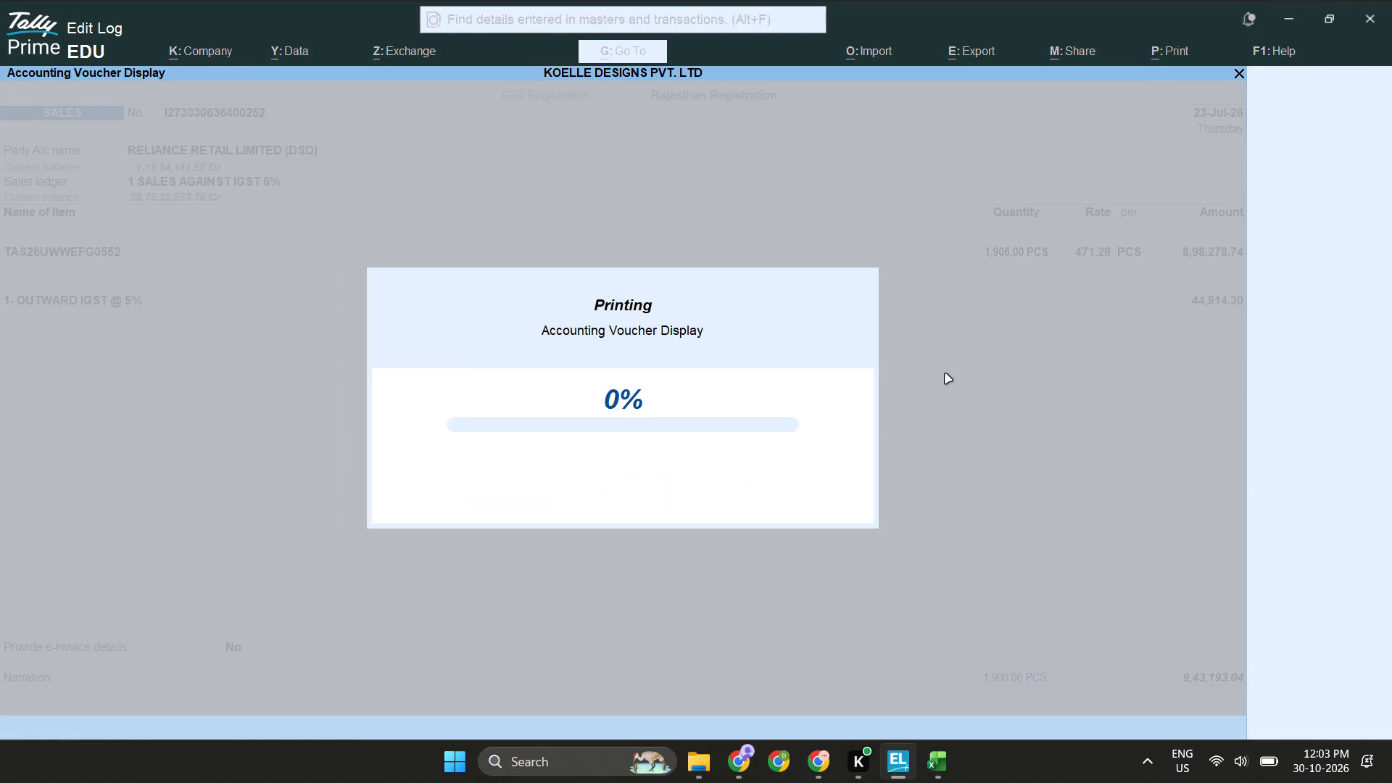
text(Tally)
key(ctrl+v)
key(Left)
key(Return)
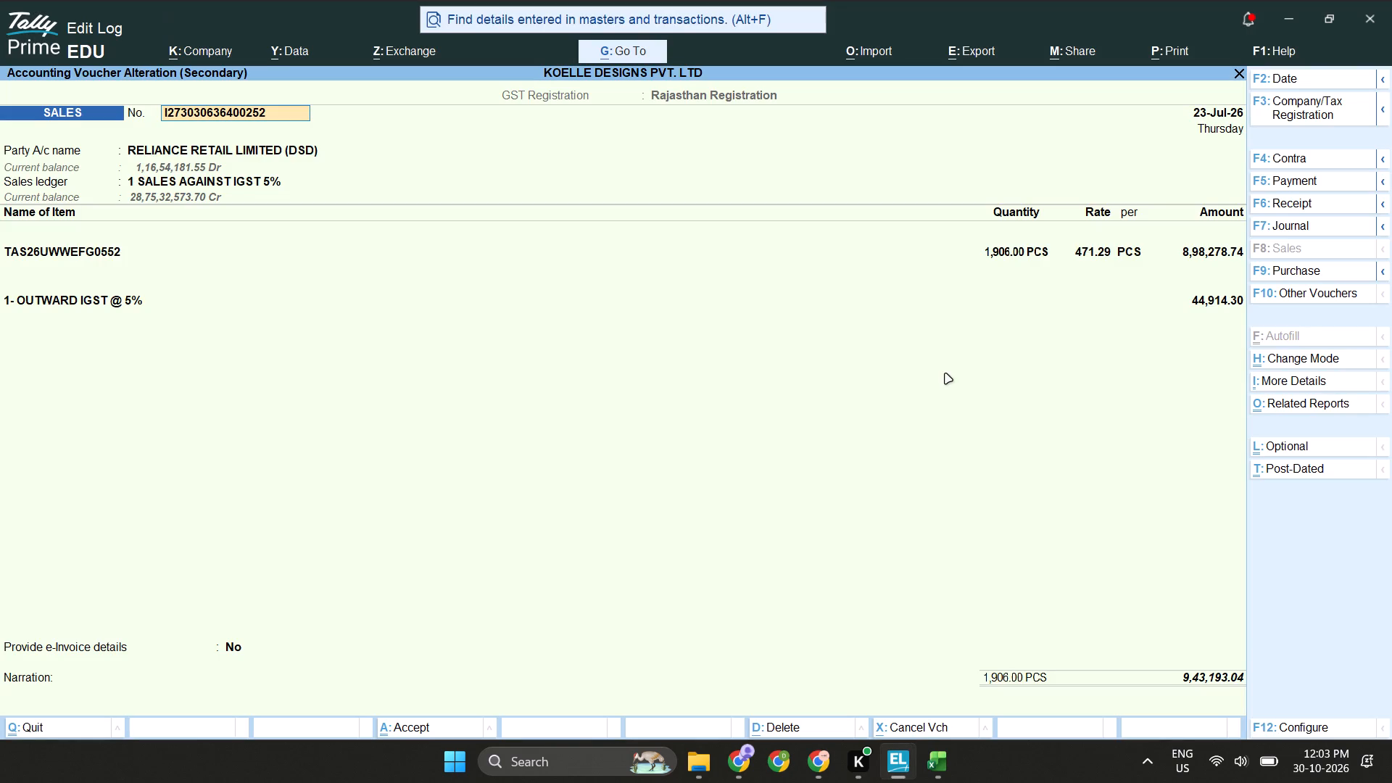
key(Escape)
key(Escape)
key(Escape)
key(alt+Tab)
key(Down)
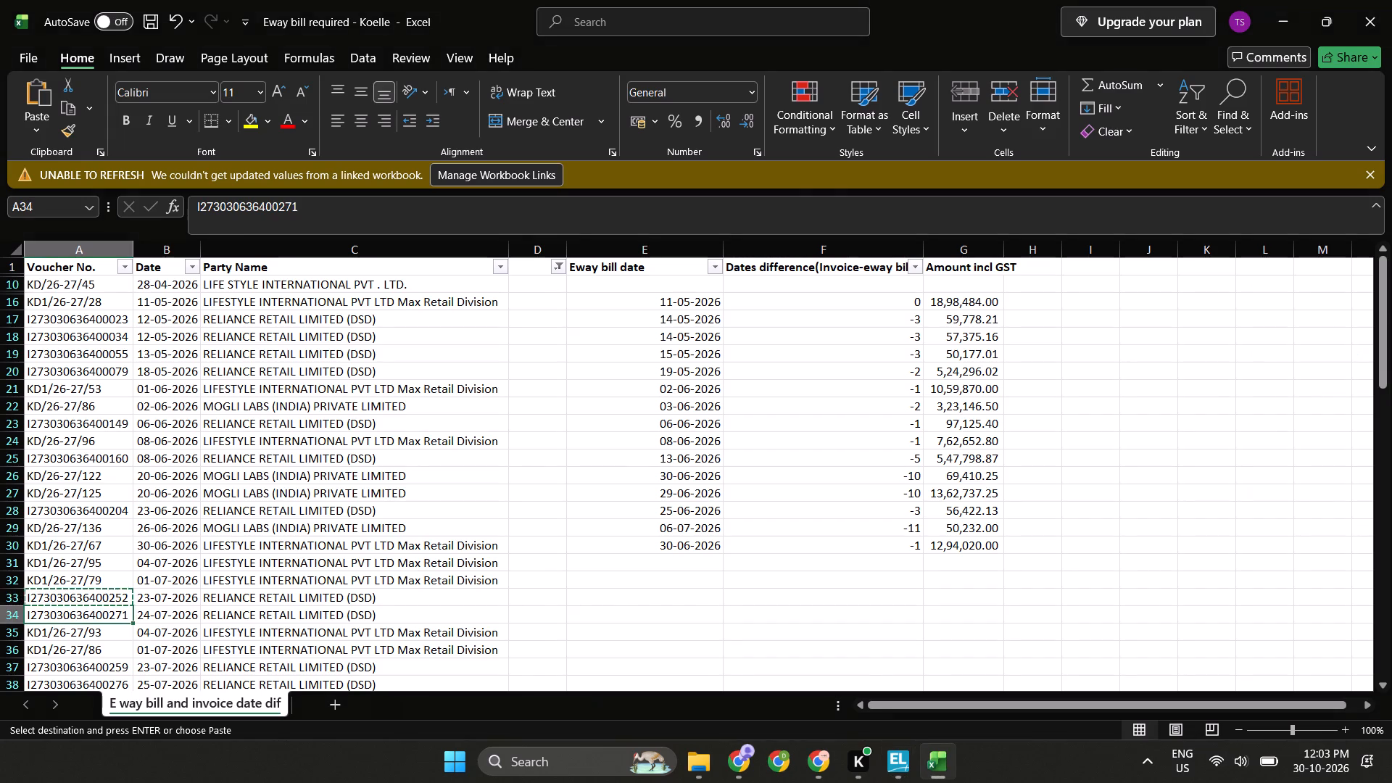
key(ctrl+c)
key(alt+Tab)
key(ctrl+f)
key(Return)
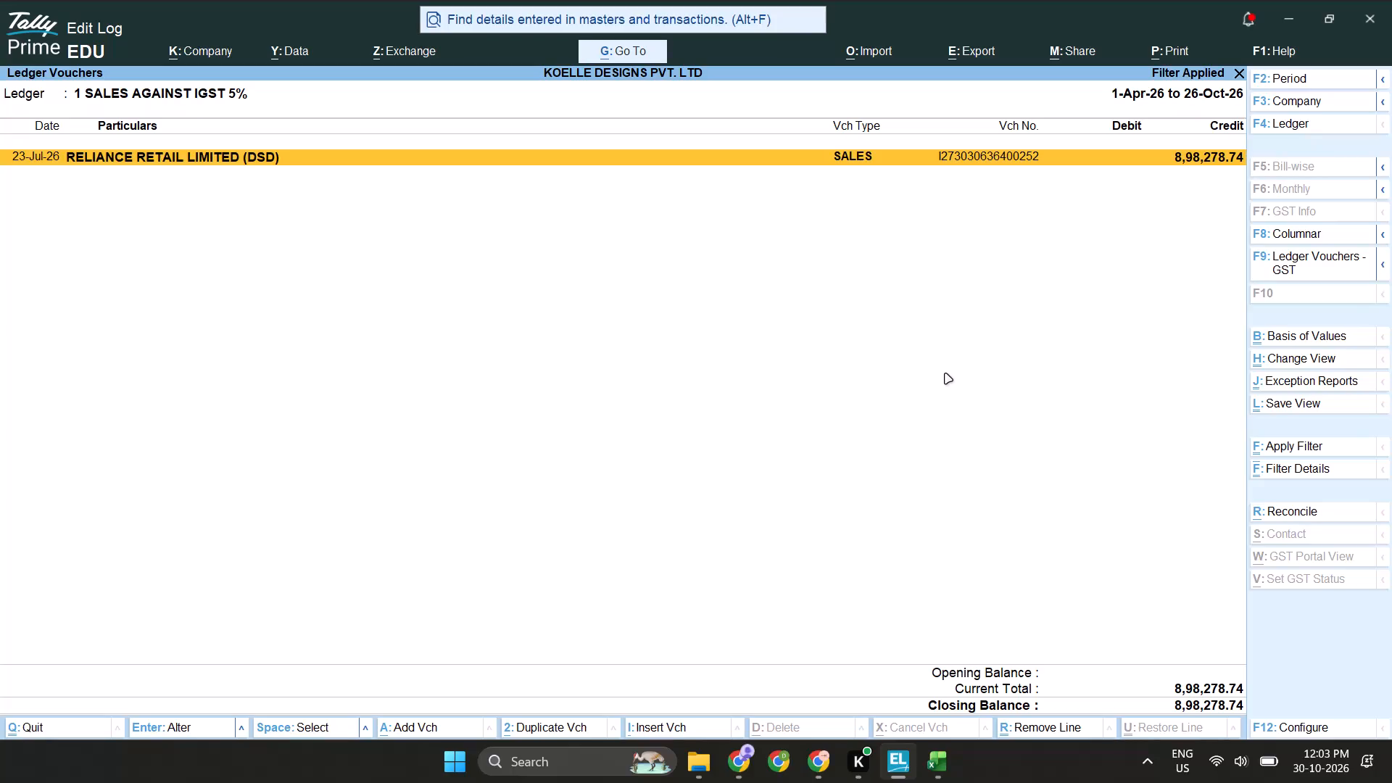
key(Return)
key(ctrl+p)
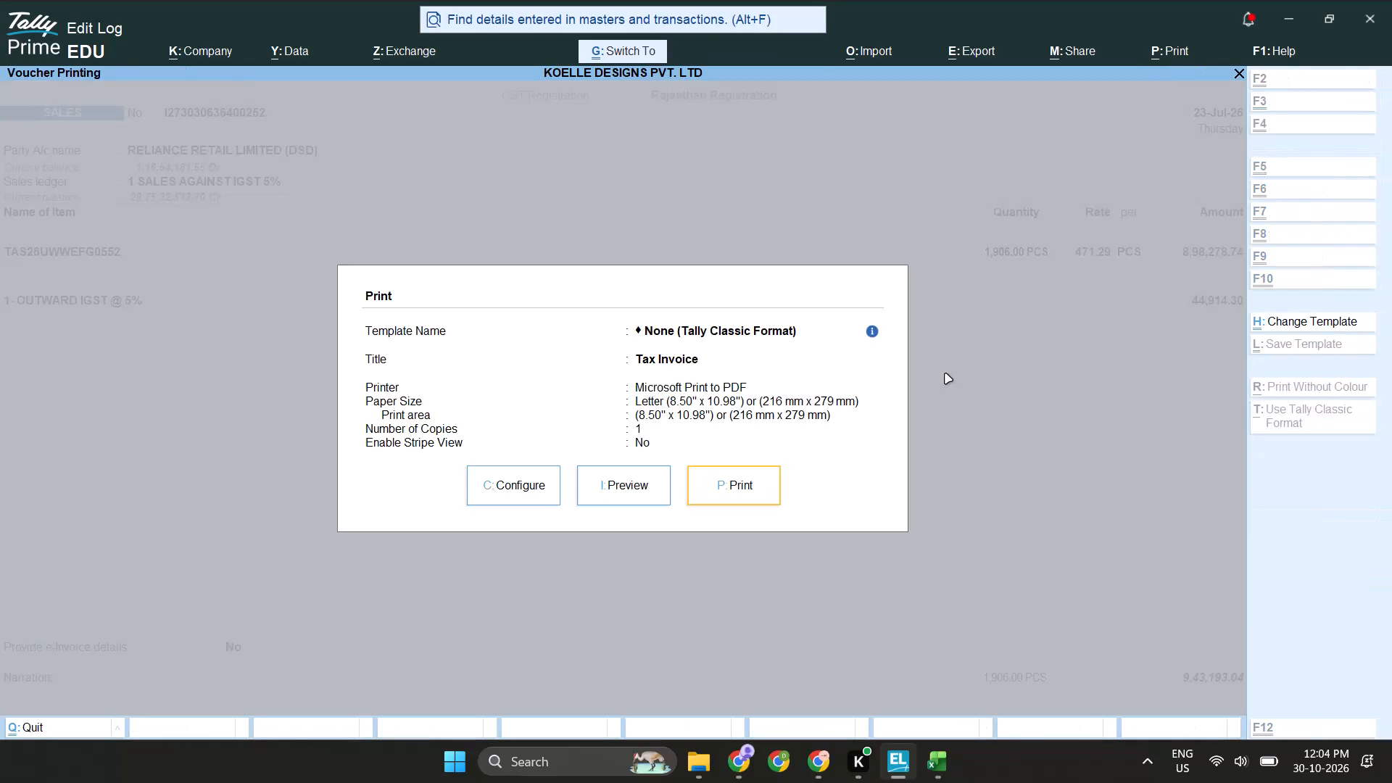
text(pTally)
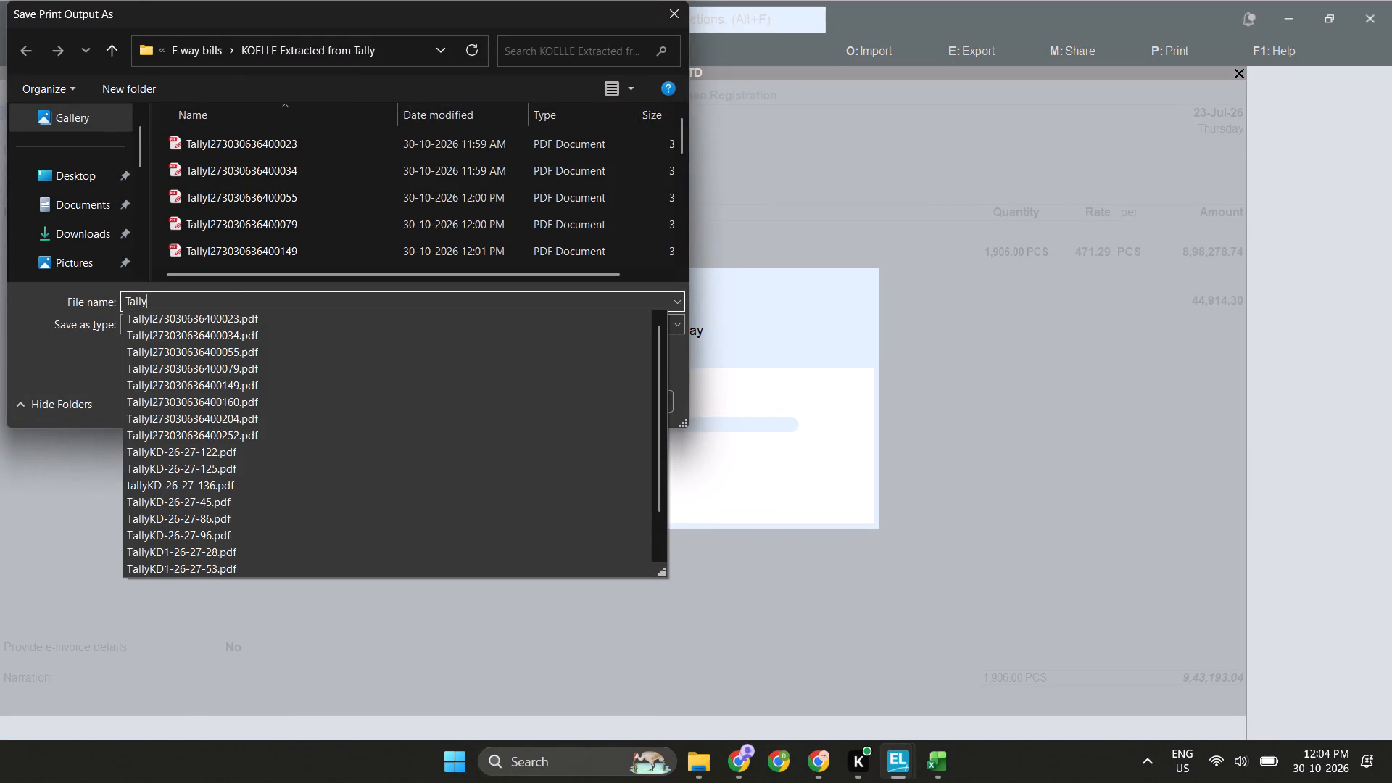
key(ctrl+v)
key(Return)
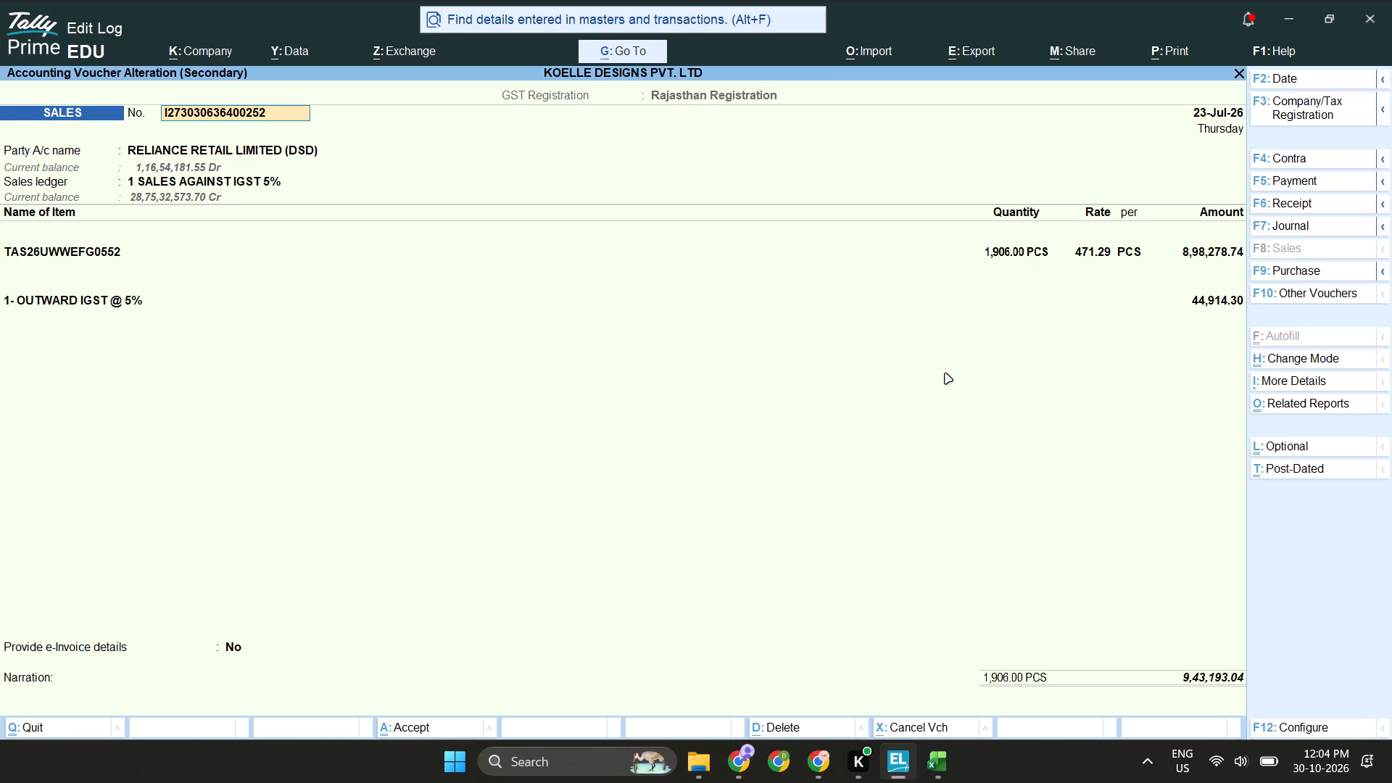
Copy voucher number KD1/26-27/93 from the Koelle workbook, filter TallyPrime's ledger vouchers by it and open the matching voucher.
key(alt+Tab)
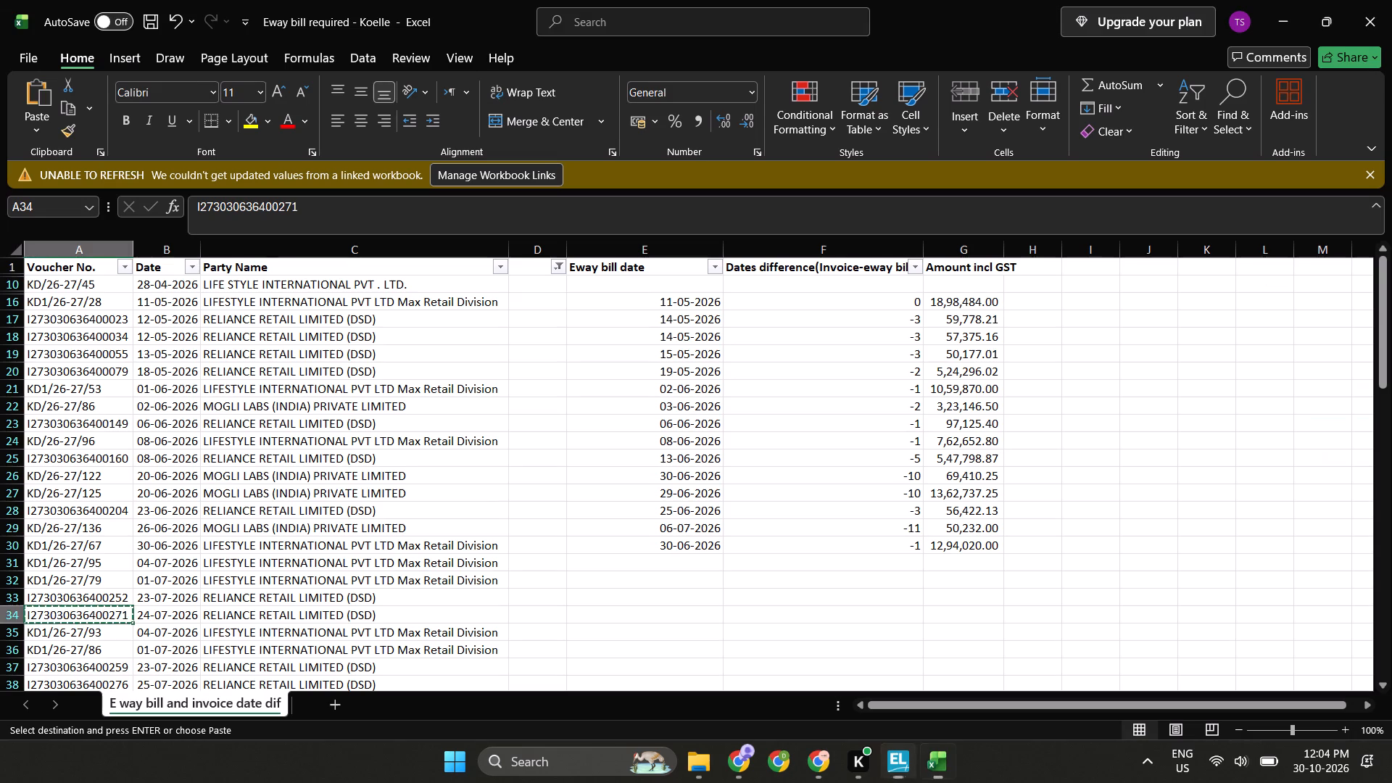
key(Down)
key(ctrl+c)
key(alt+Tab)
key(Escape)
key(Escape)
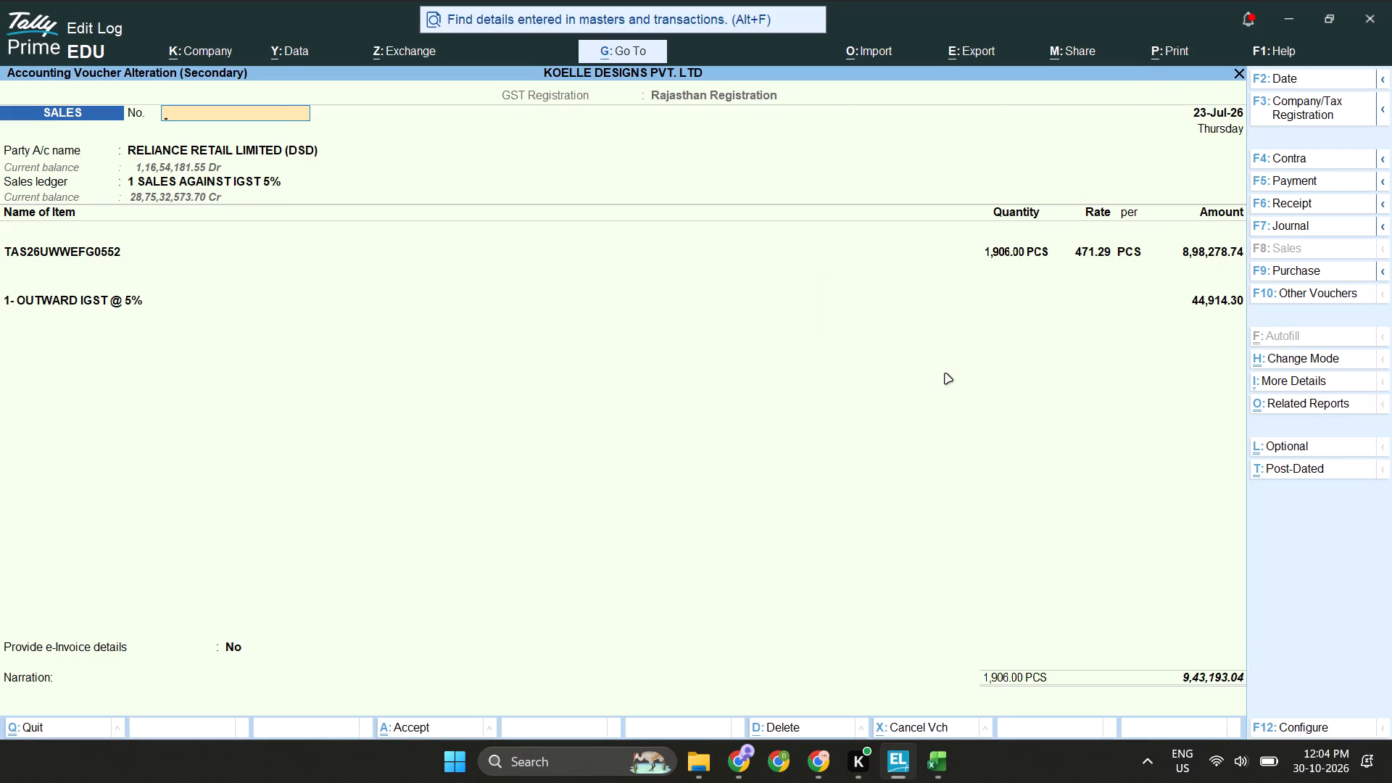
key(Escape)
key(Escape)
key(ctrl+f)
key(ctrl+v)
key(Return)
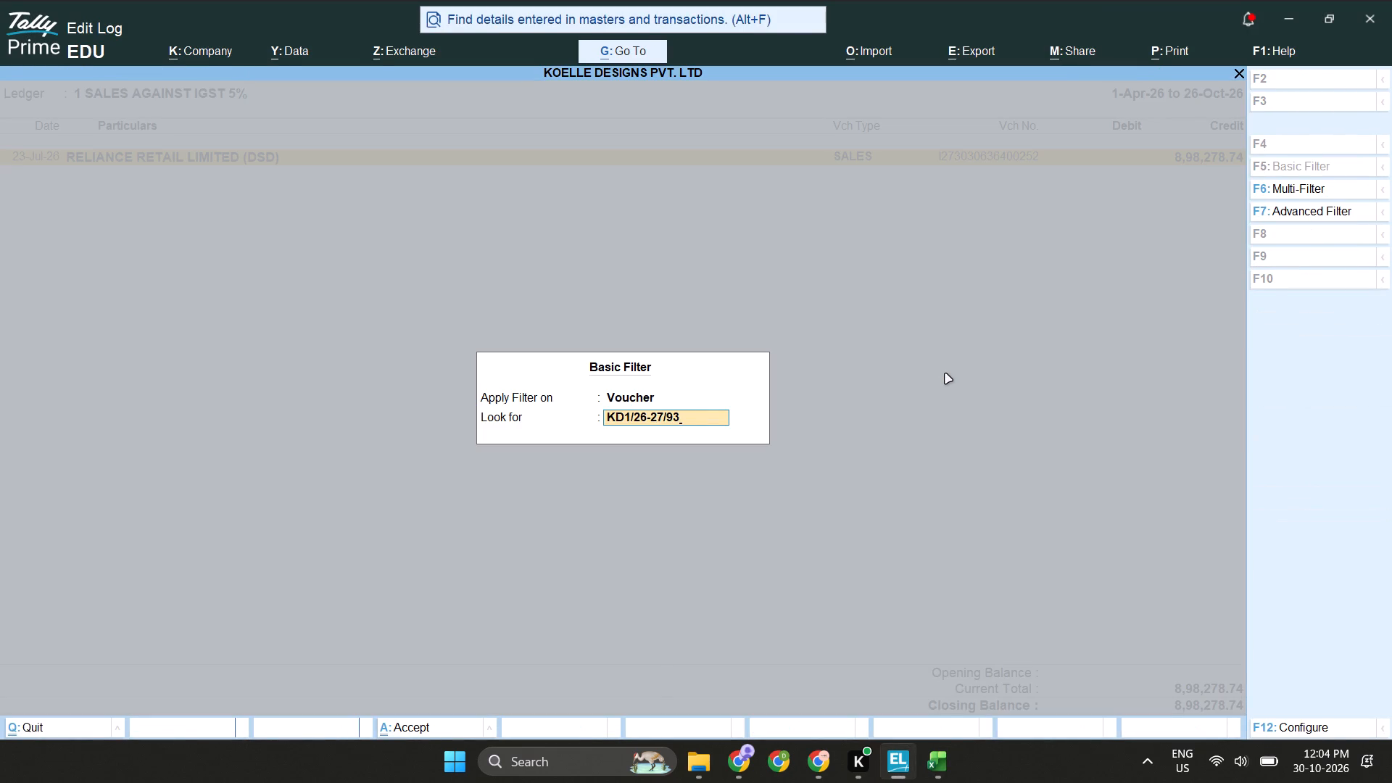
key(Return)
Print the voucher to PDF as TallyKD1-26-27-93 in KOELLE Extracted from Tally and return to the ledger vouchers.
key(ctrl+p)
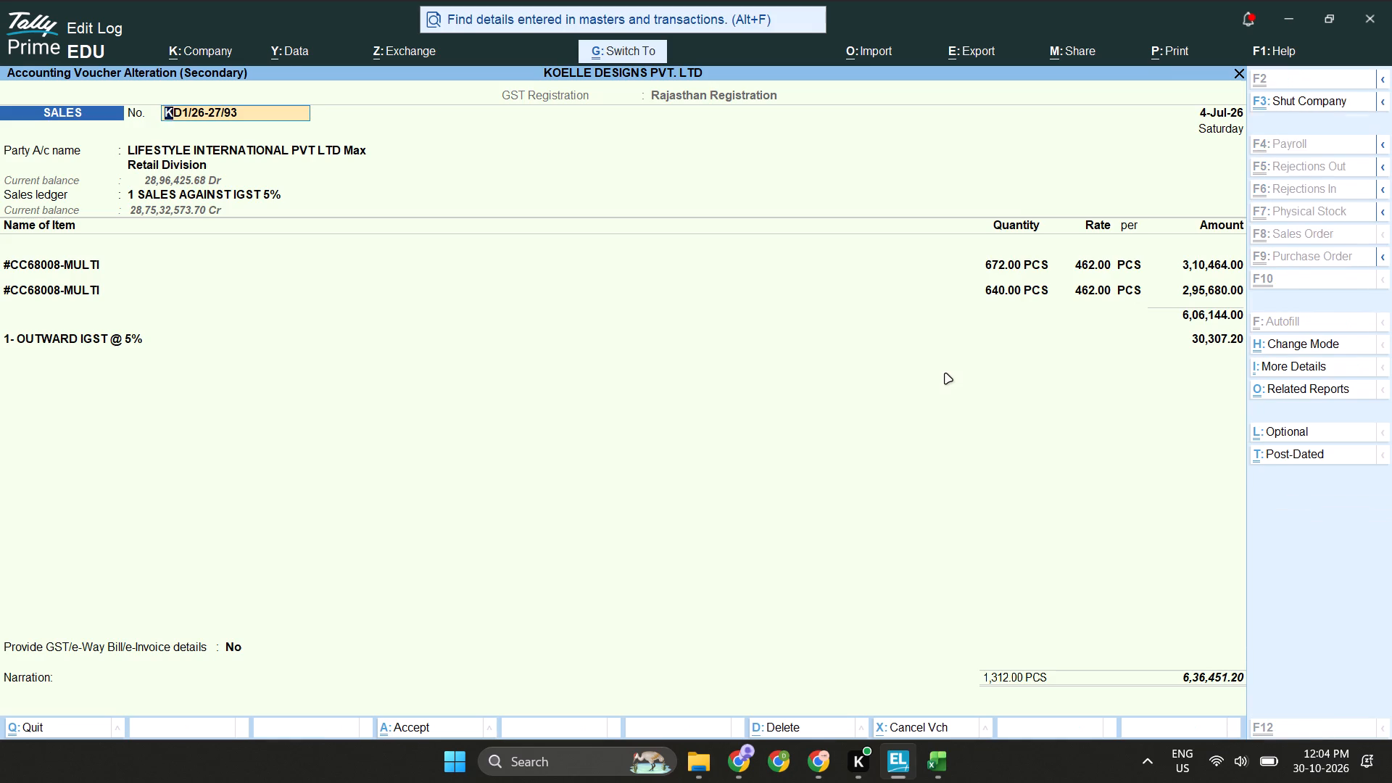
key(p)
text(Tall)
key(ctrl+v)
key(Left)
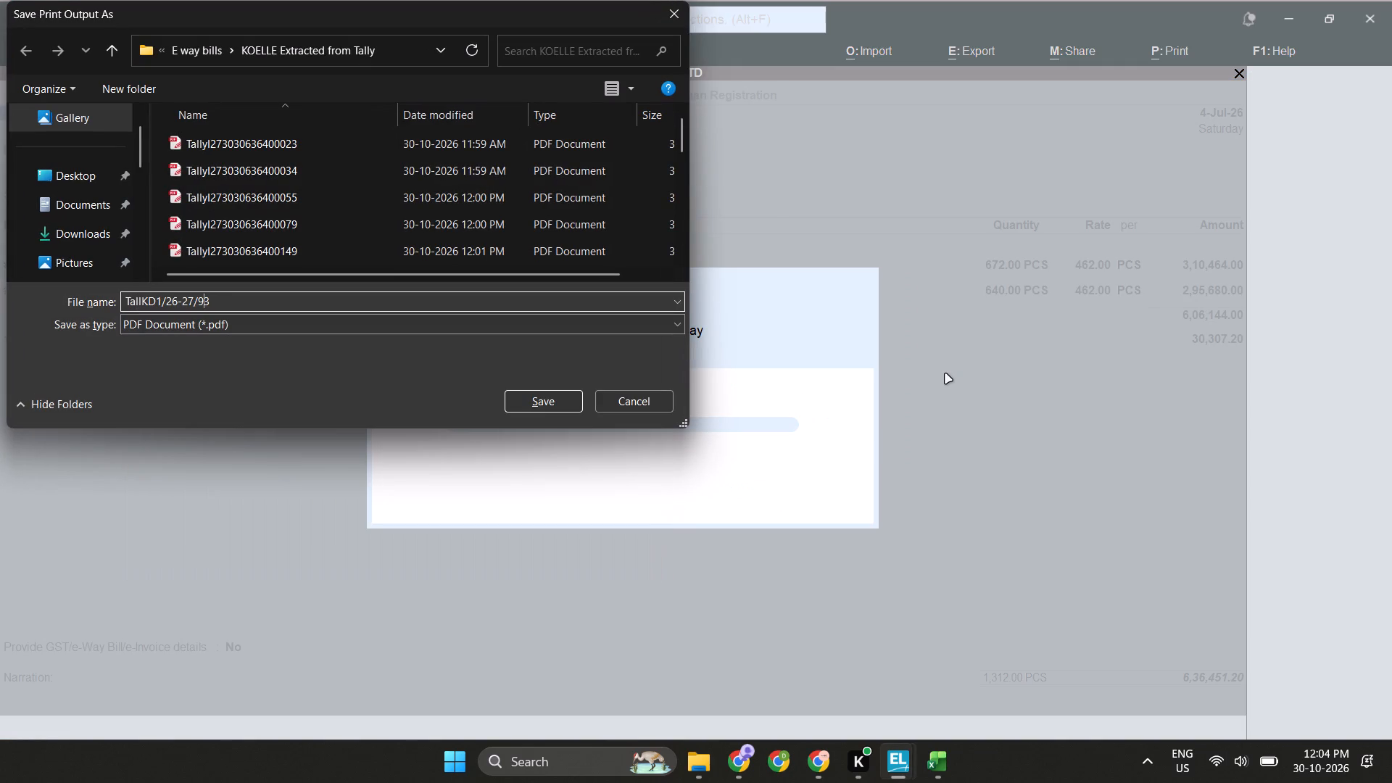
key(Left)
key(shift+Left)
key(minus)
key(Left)
key(Left)
key(Left)
key(Left)
key(Left)
key(Left)
key(shift+Left)
key(asterisk)
key(Left)
key(Left)
key(Right)
key(BackSpace)
key(Right)
key(BackSpace)
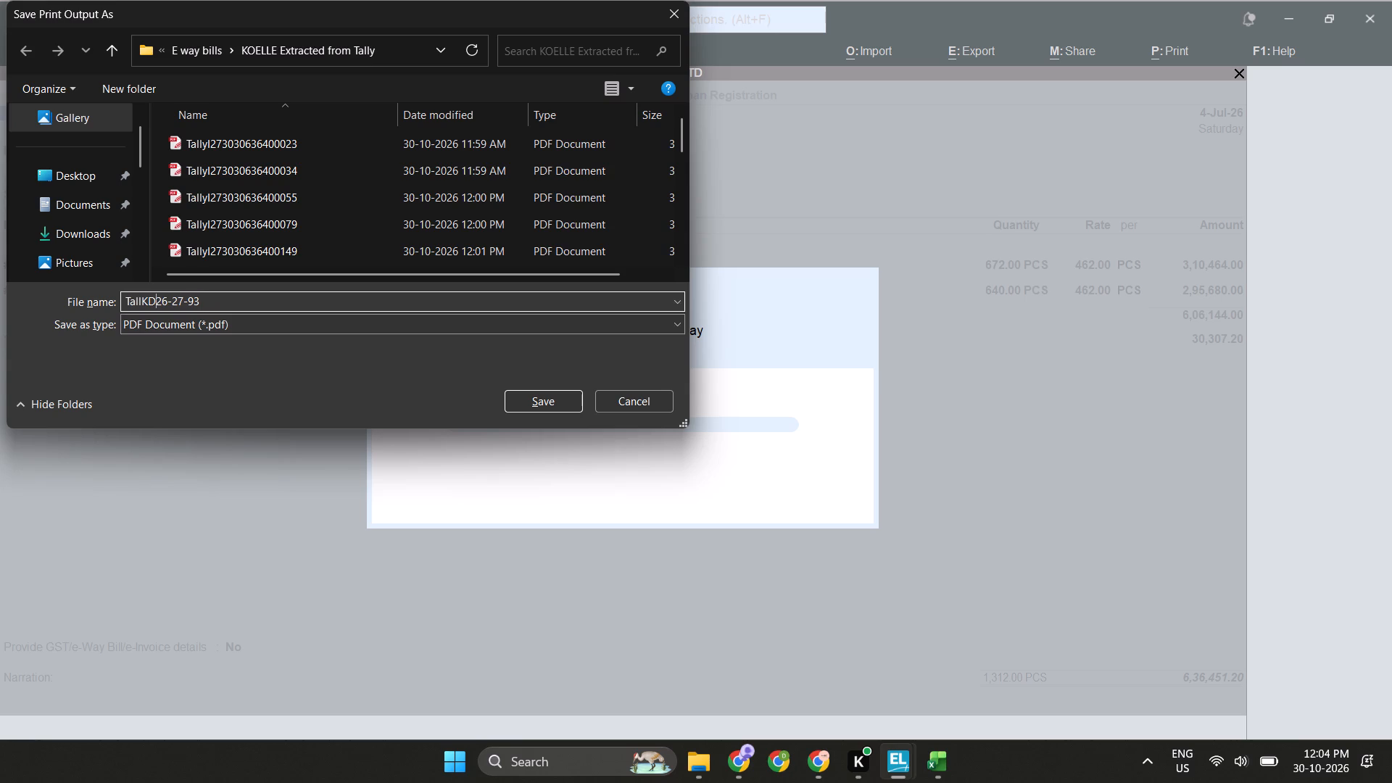
text(1-)
key(Left)
key(Left)
key(Left)
key(Left)
key(y)
key(Return)
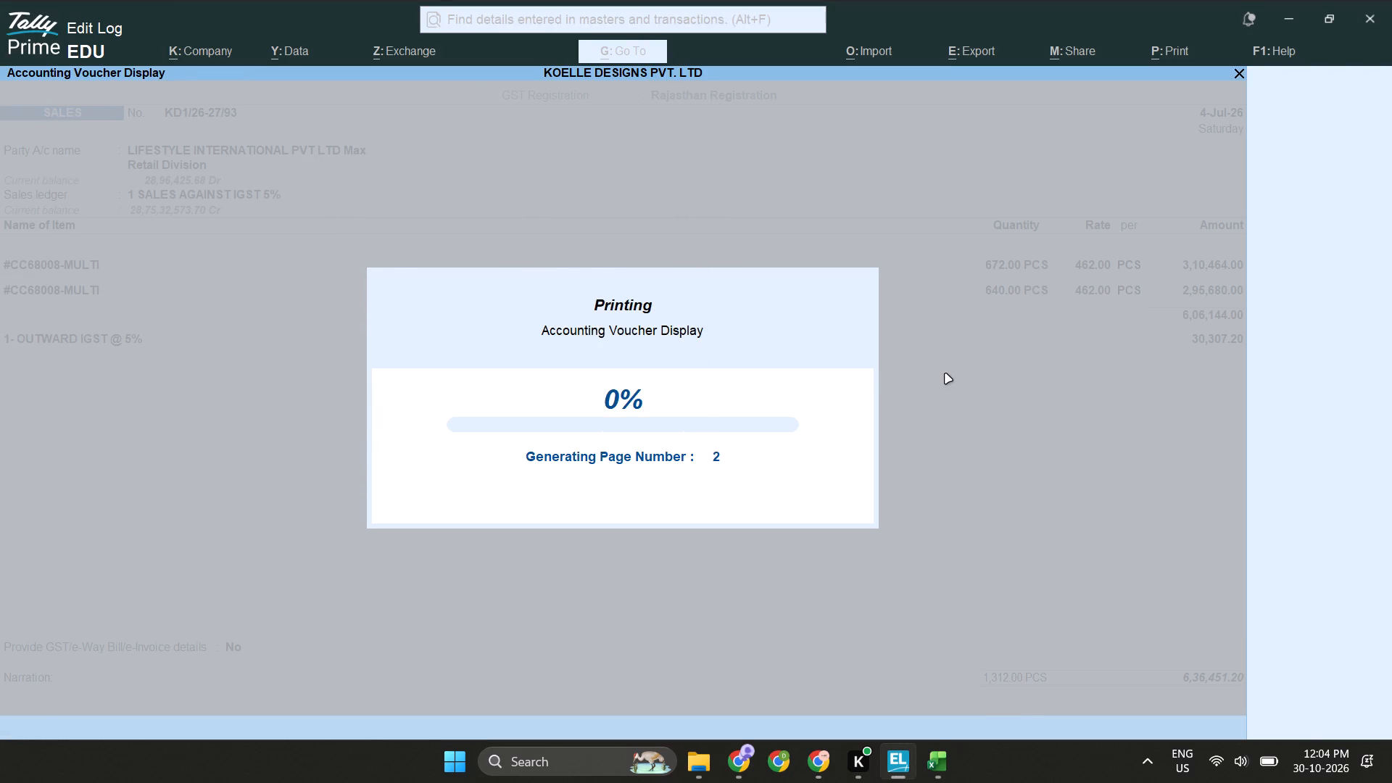
key(Escape)
key(Escape)
key(Escape)
key(Escape)
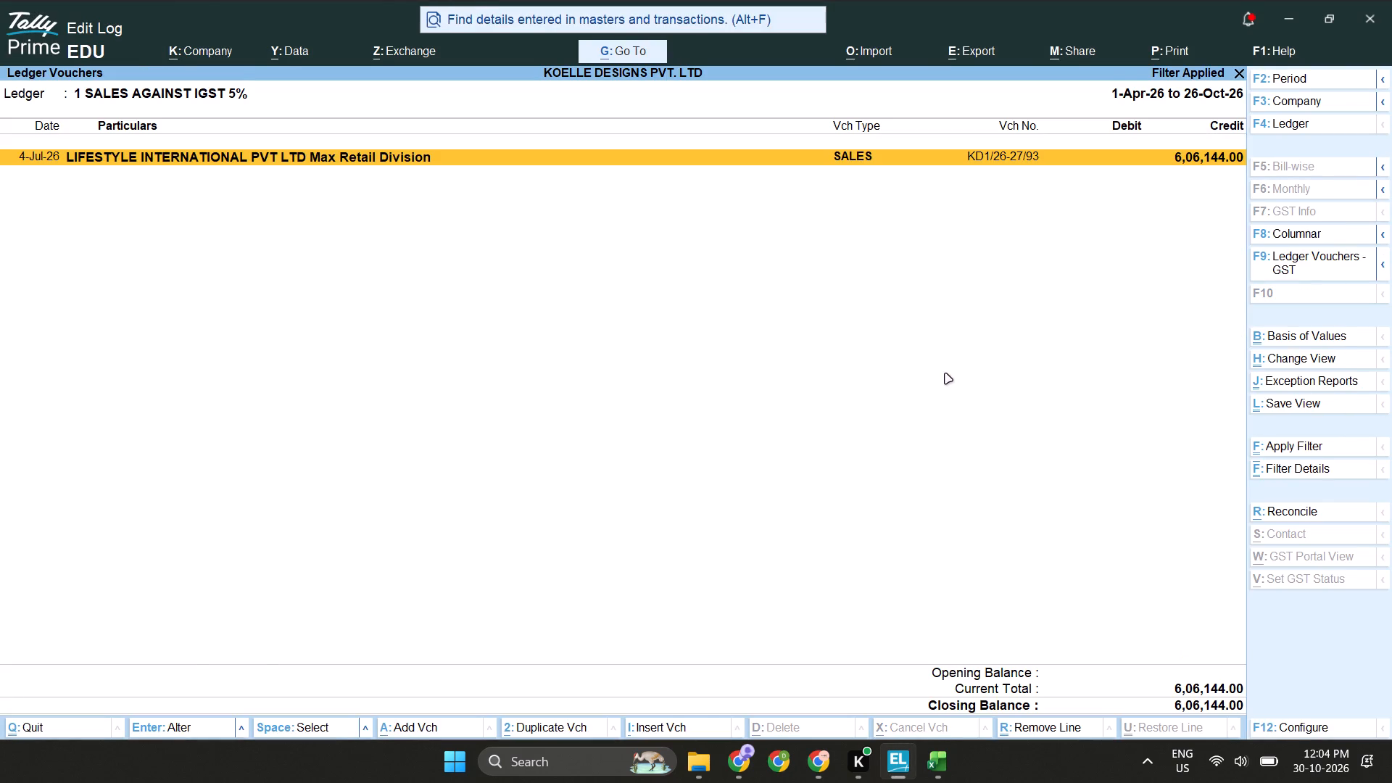
Copy voucher number KD1/26-27/86 from the Koelle workbook, filter TallyPrime's ledger vouchers by it and open the matching voucher.
key(alt+Tab)
key(Down)
key(ctrl+c)
key(alt+Tab)
key(ctrl+f)
key(ctrl+v)
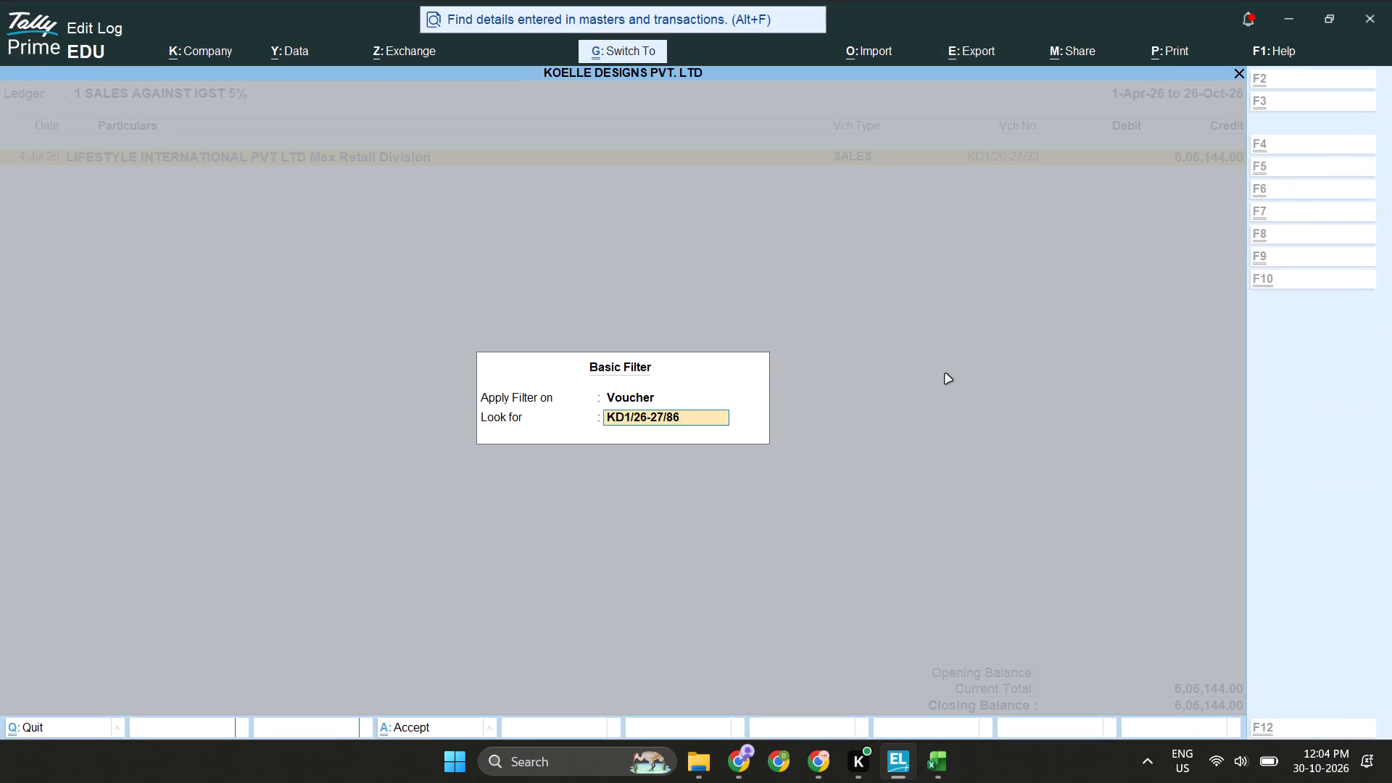
key(Return)
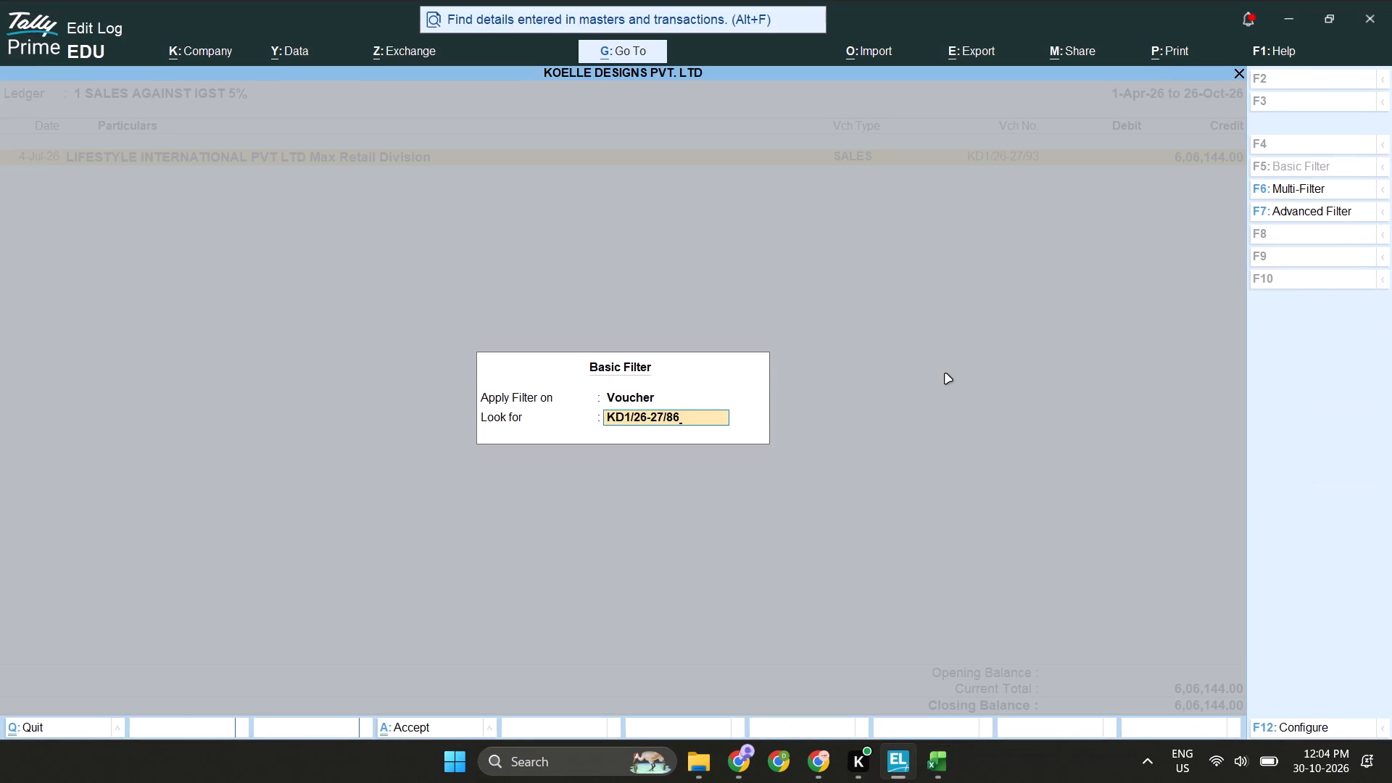
key(Return)
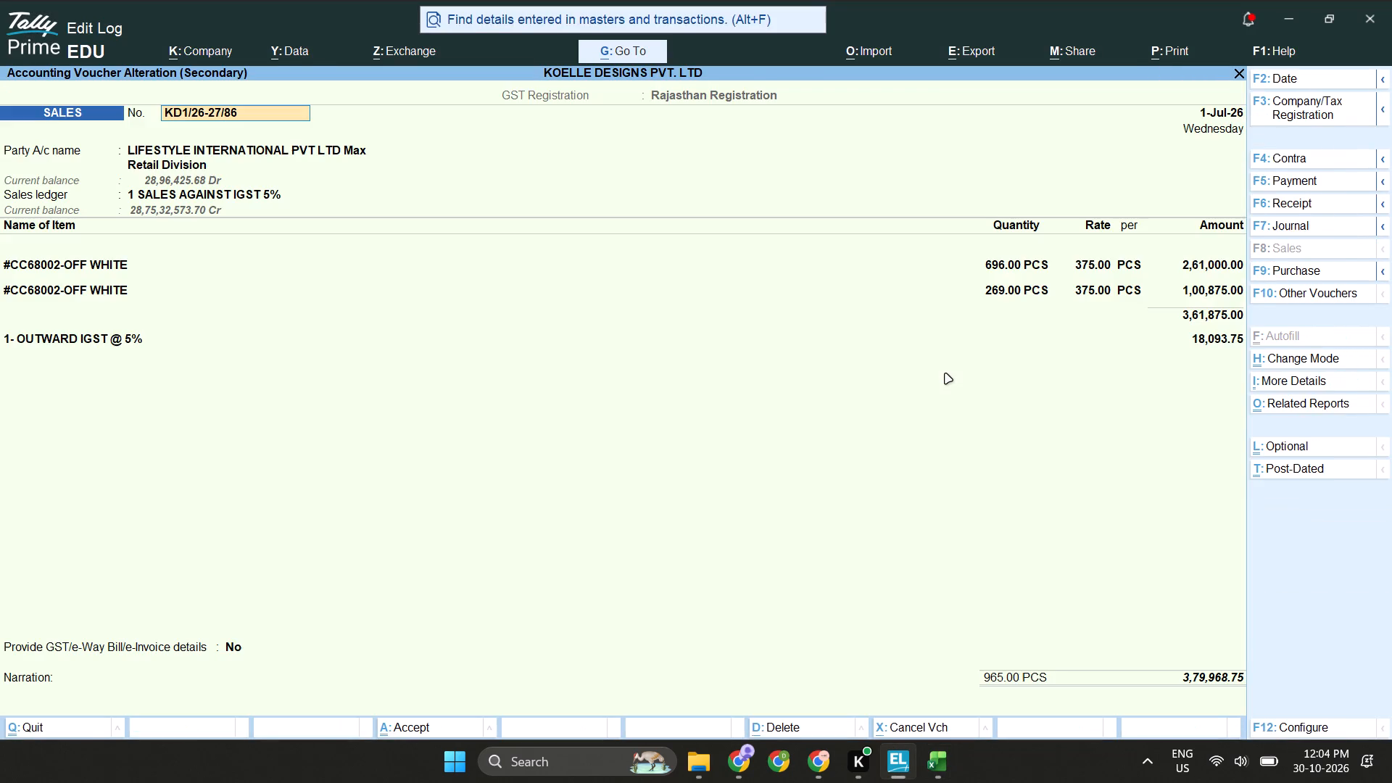
Print the voucher to PDF as TallyKD1-26-27-86 in KOELLE Extracted from Tally and return to the ledger vouchers.
key(ctrl+p)
key(p)
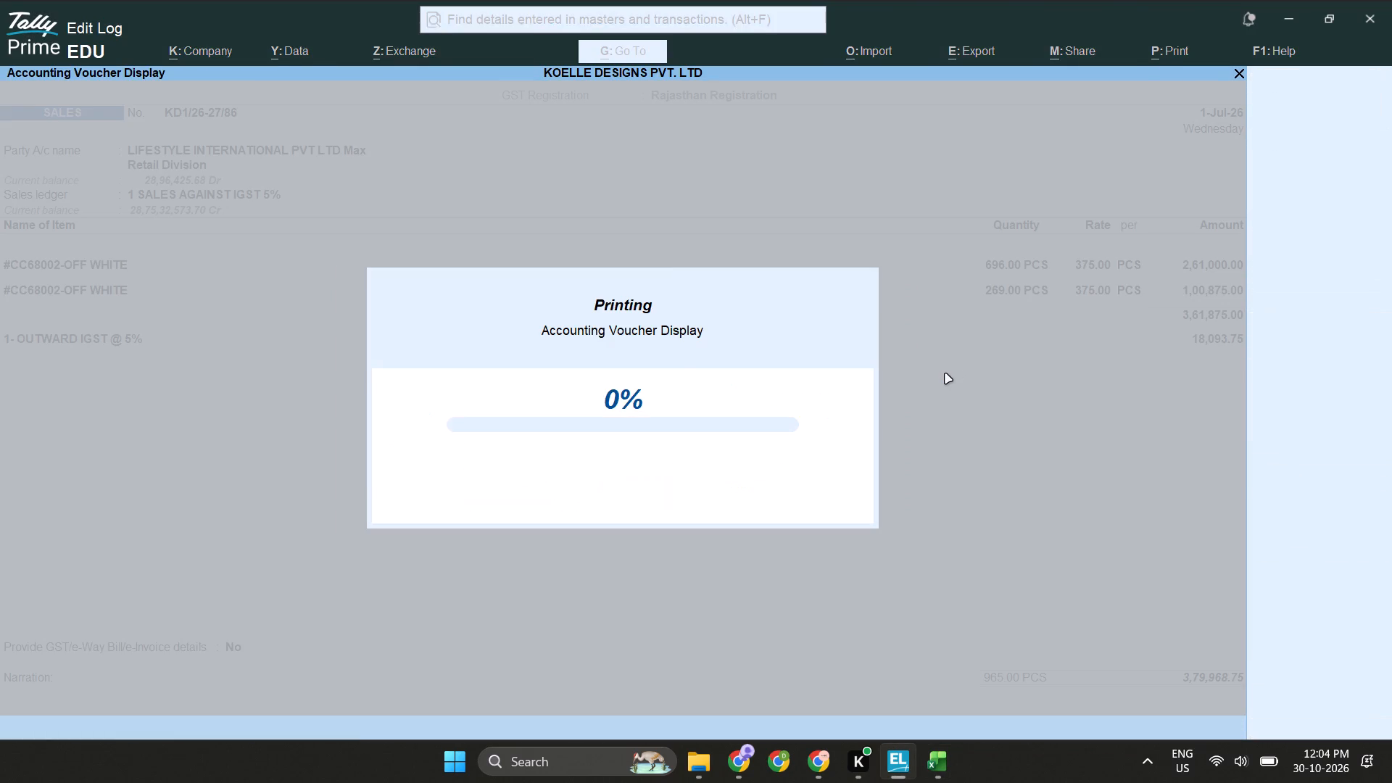
text(Tally)
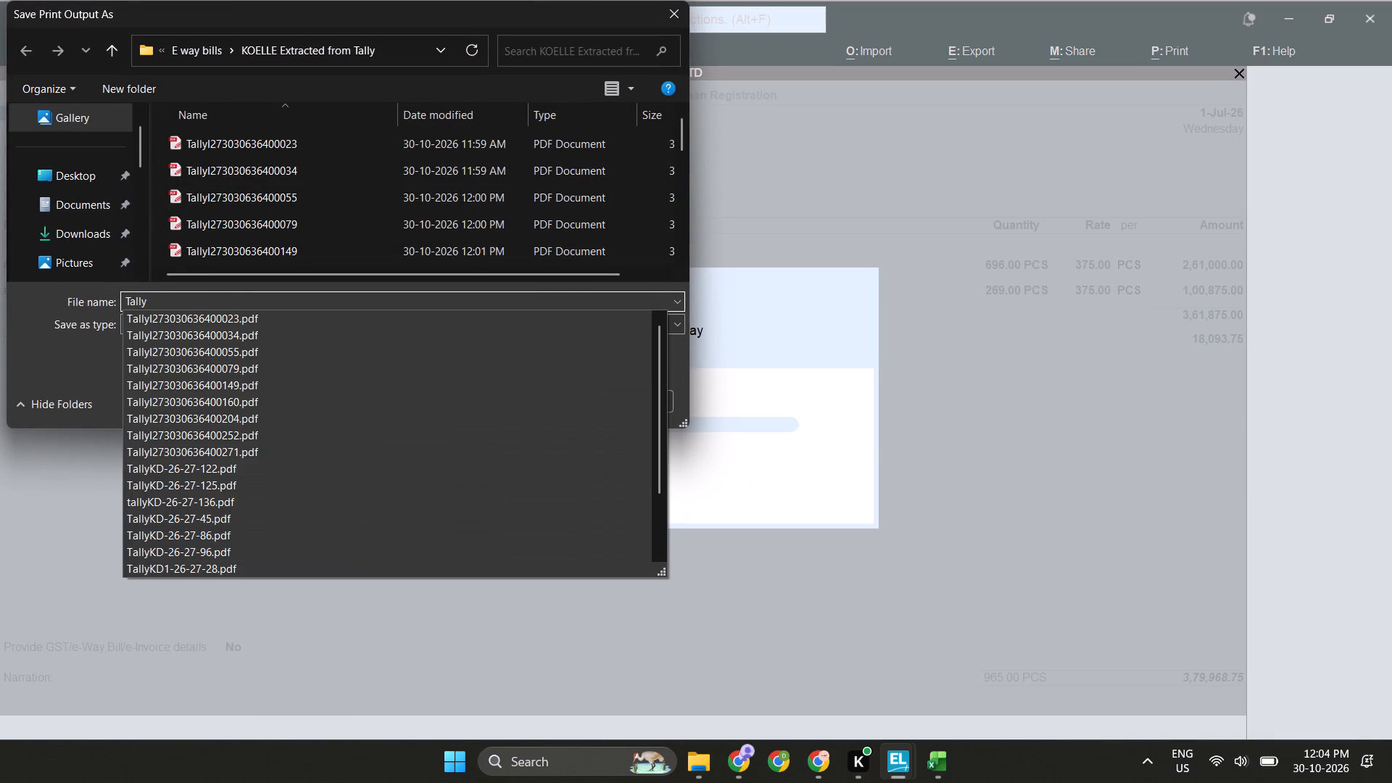
key(ctrl+v)
key(Return)
key(Return)
key(Right)
key(Left)
key(Left)
key(shift+Left)
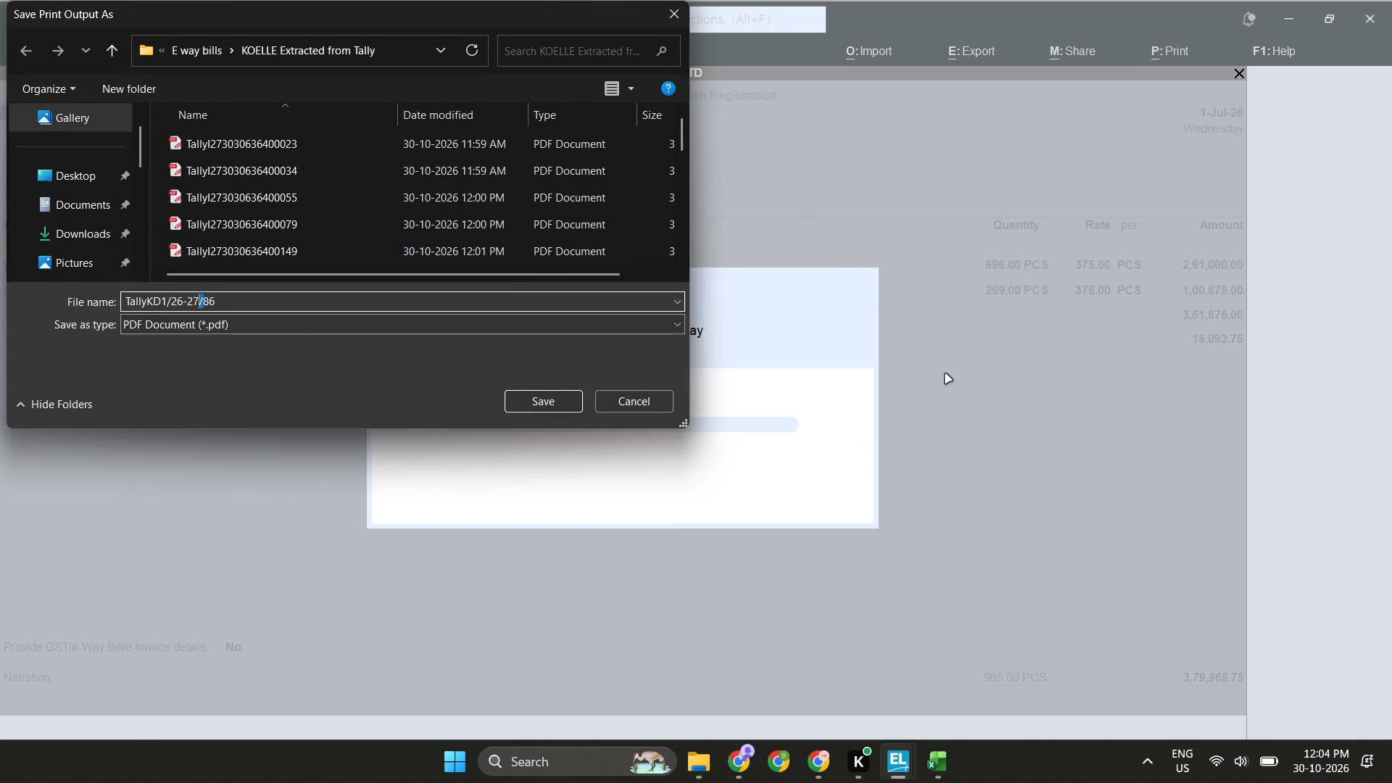
key(minus)
key(Left)
key(Left)
key(Left)
key(Left)
key(Left)
key(Left)
key(shift+Left)
key(minus)
key(Return)
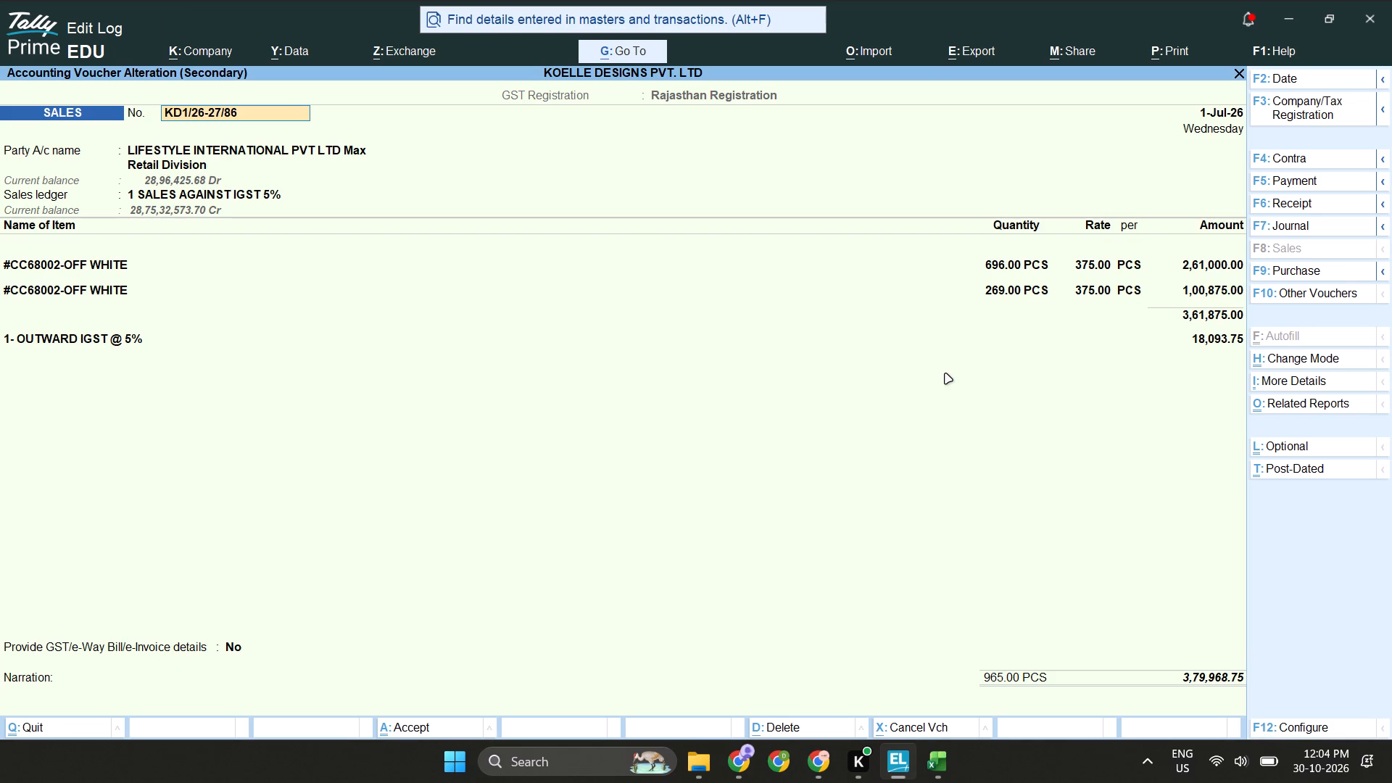
key(Escape)
key(Escape)
key(Escape)
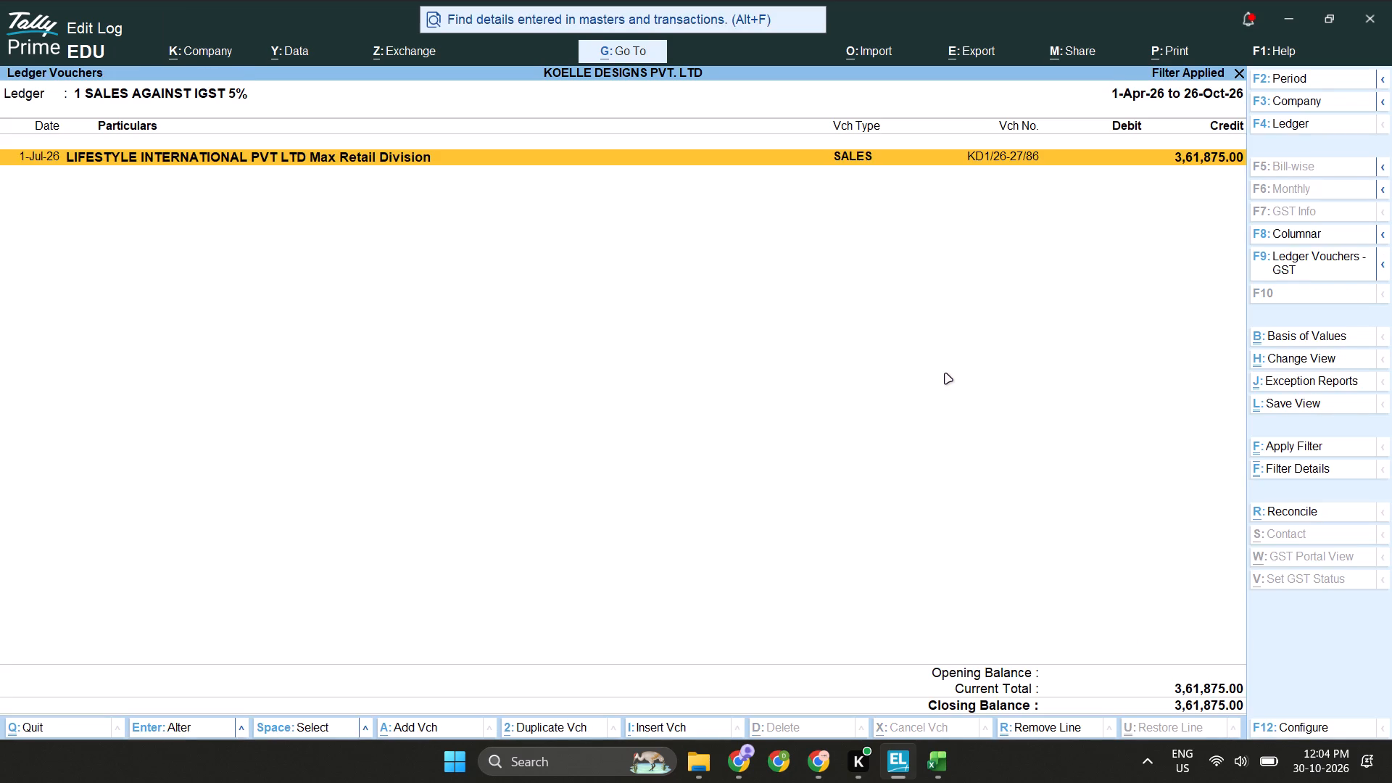
key(alt+Tab)
key(Down)
key(ctrl+c)
key(alt+Tab)
key(ctrl+f)
key(ctrl+v)
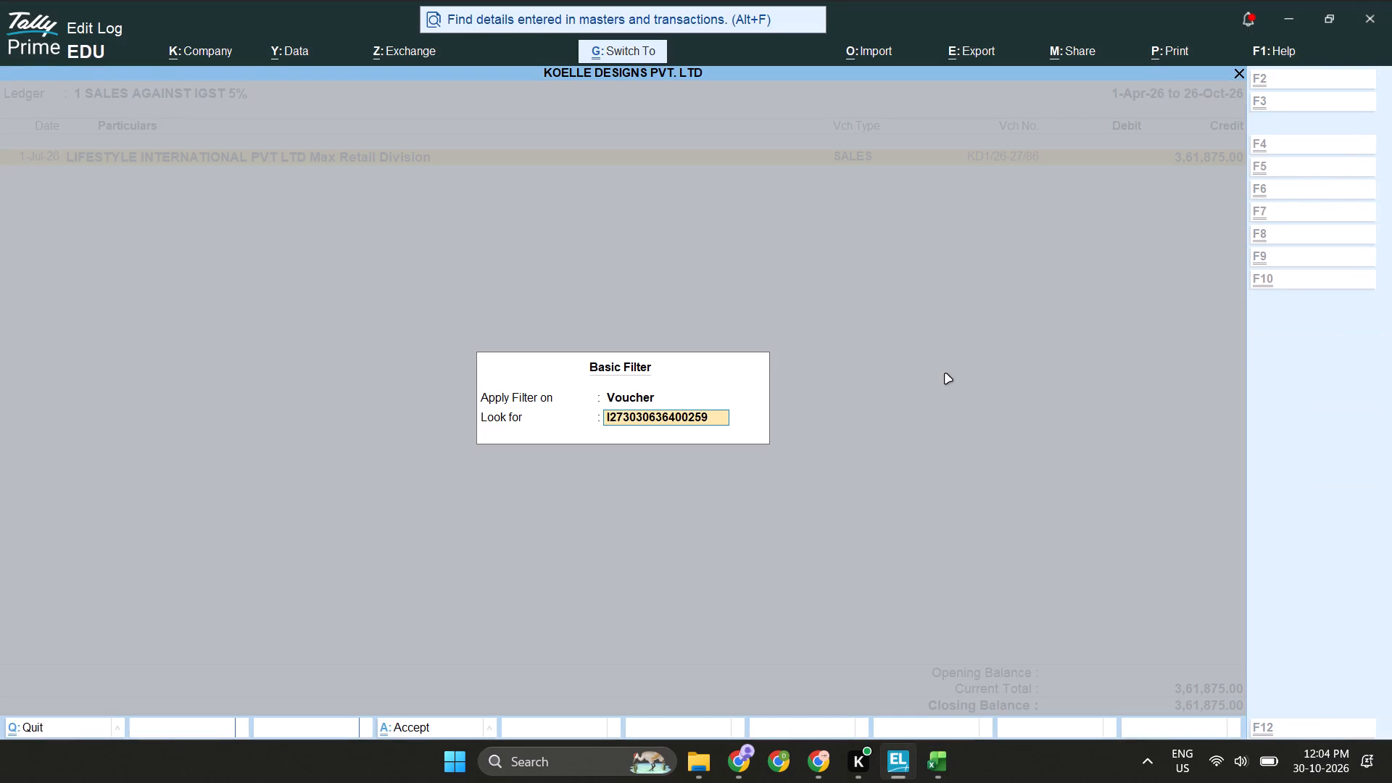
key(Return)
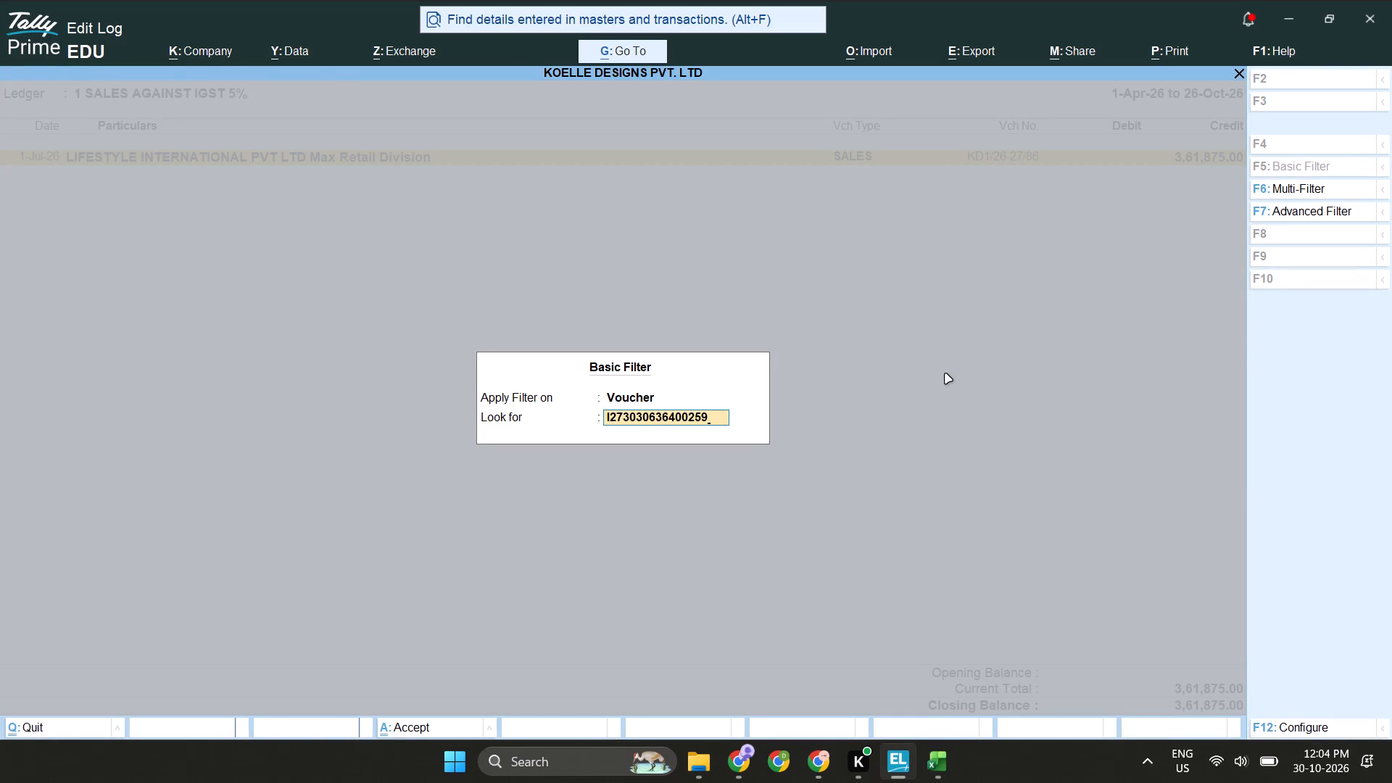
key(Return)
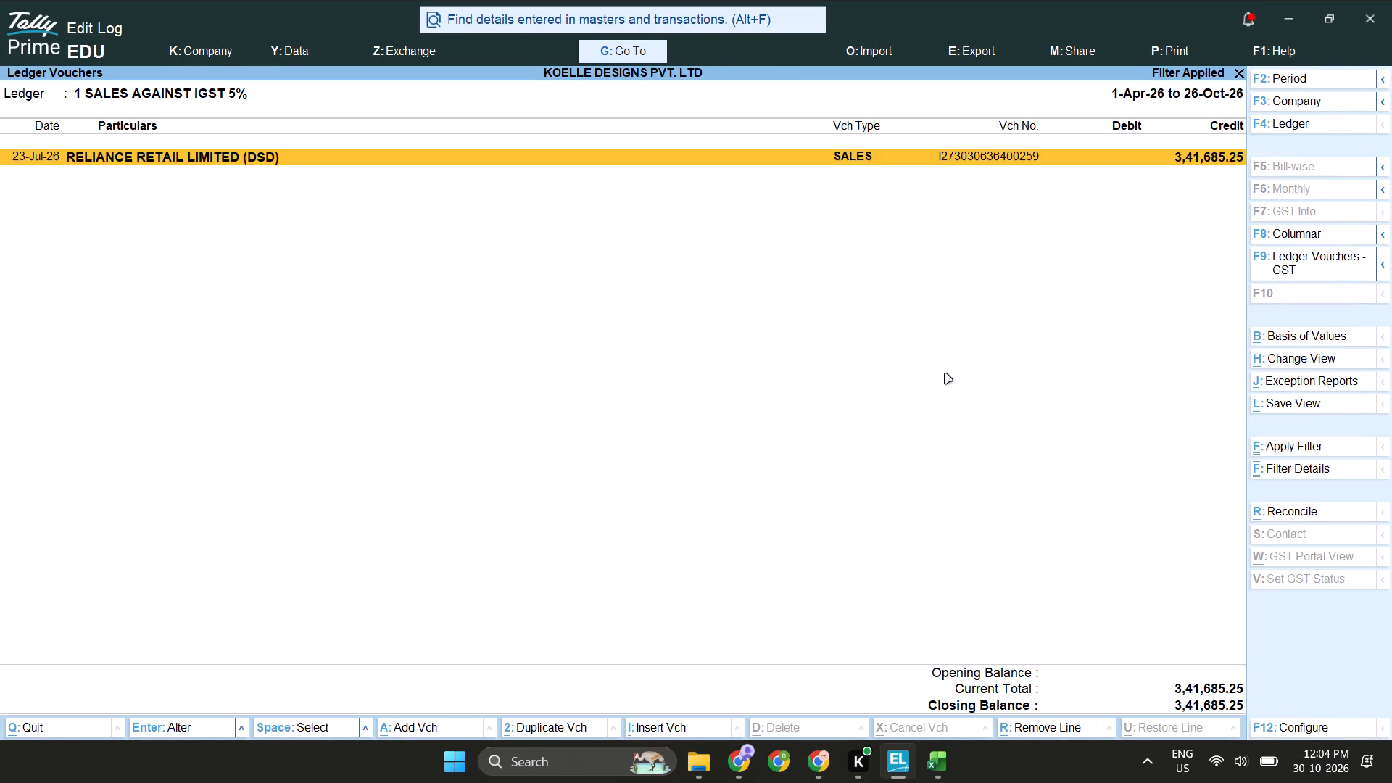
key(ctrl+p)
key(p)
text(Tally)
key(ctrl+v)
key(Return)
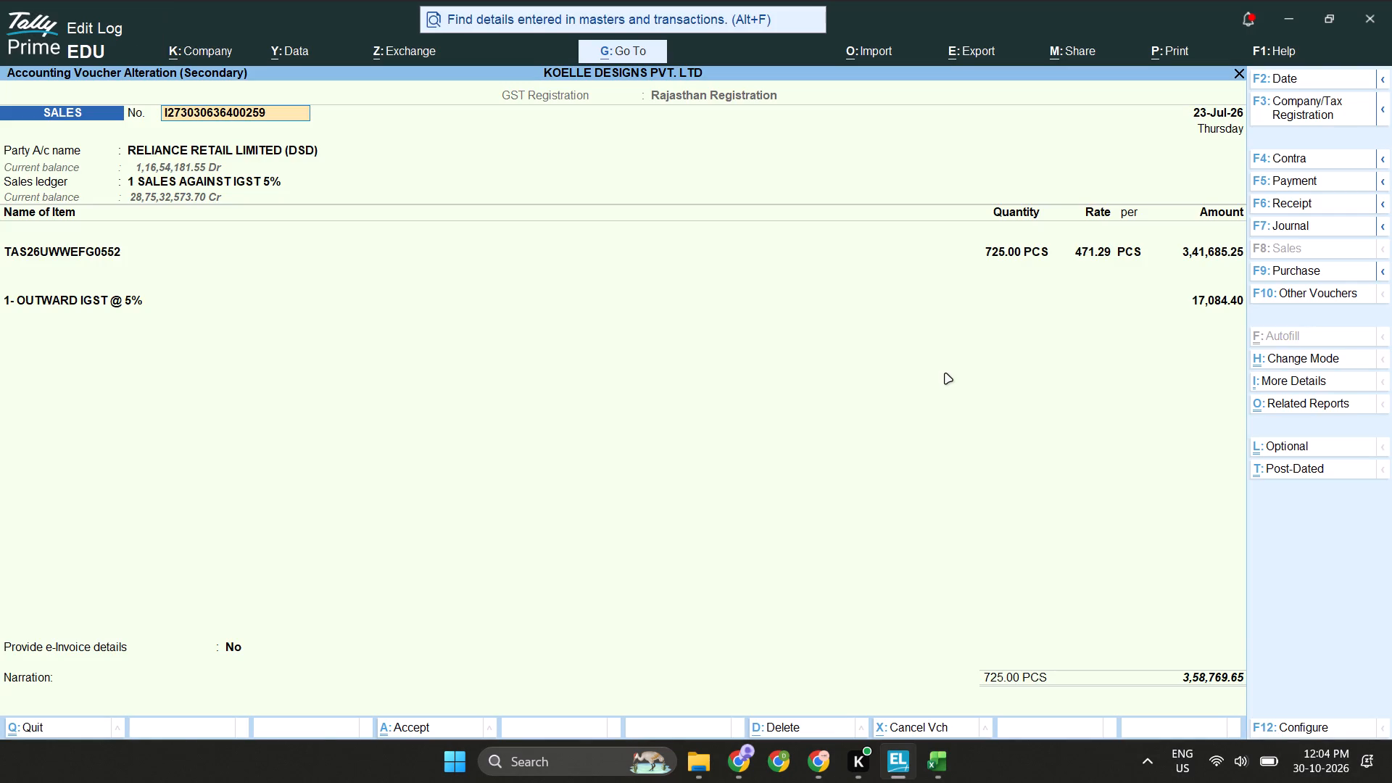
key(Escape)
key(Escape)
key(Escape)
key(alt+Tab)
key(Down)
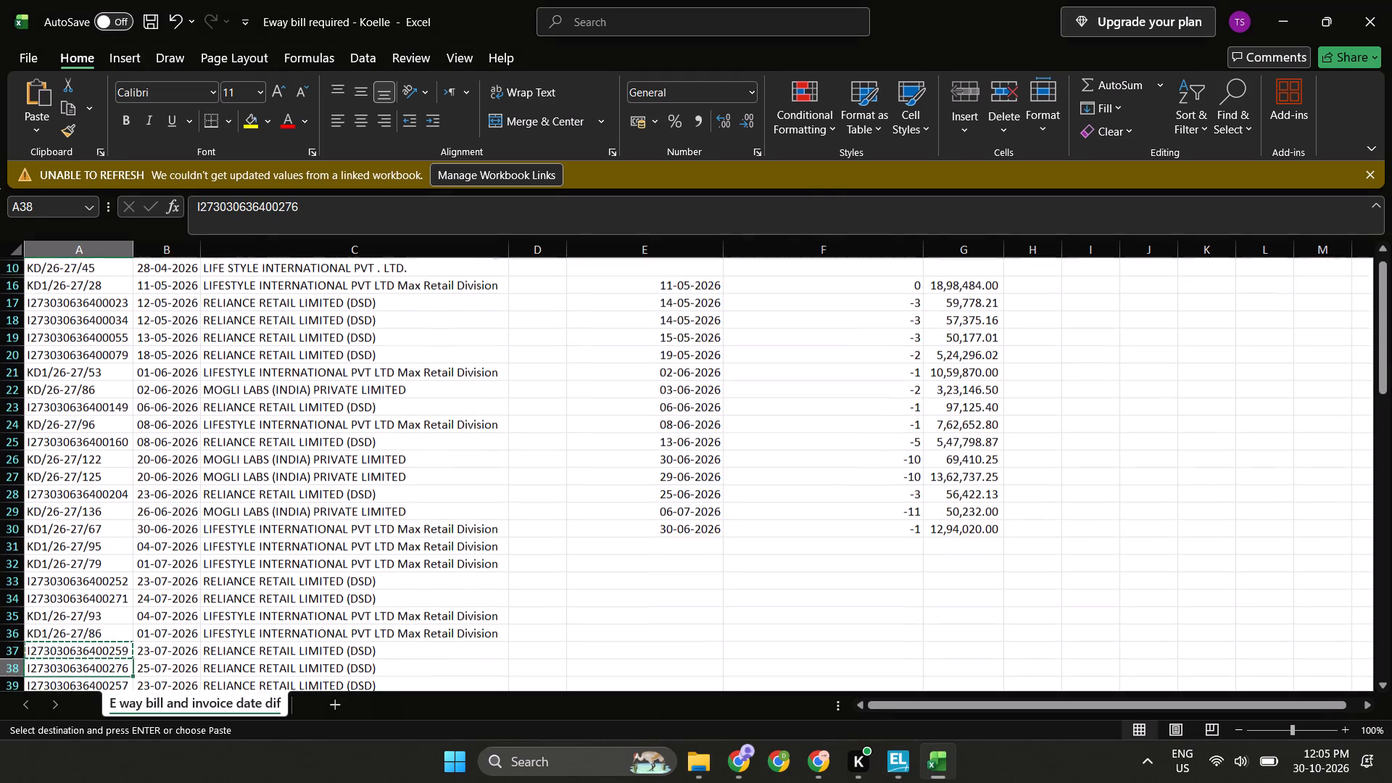
key(ctrl+c)
key(alt+Tab)
key(ctrl+f)
key(ctrl+v)
key(Return)
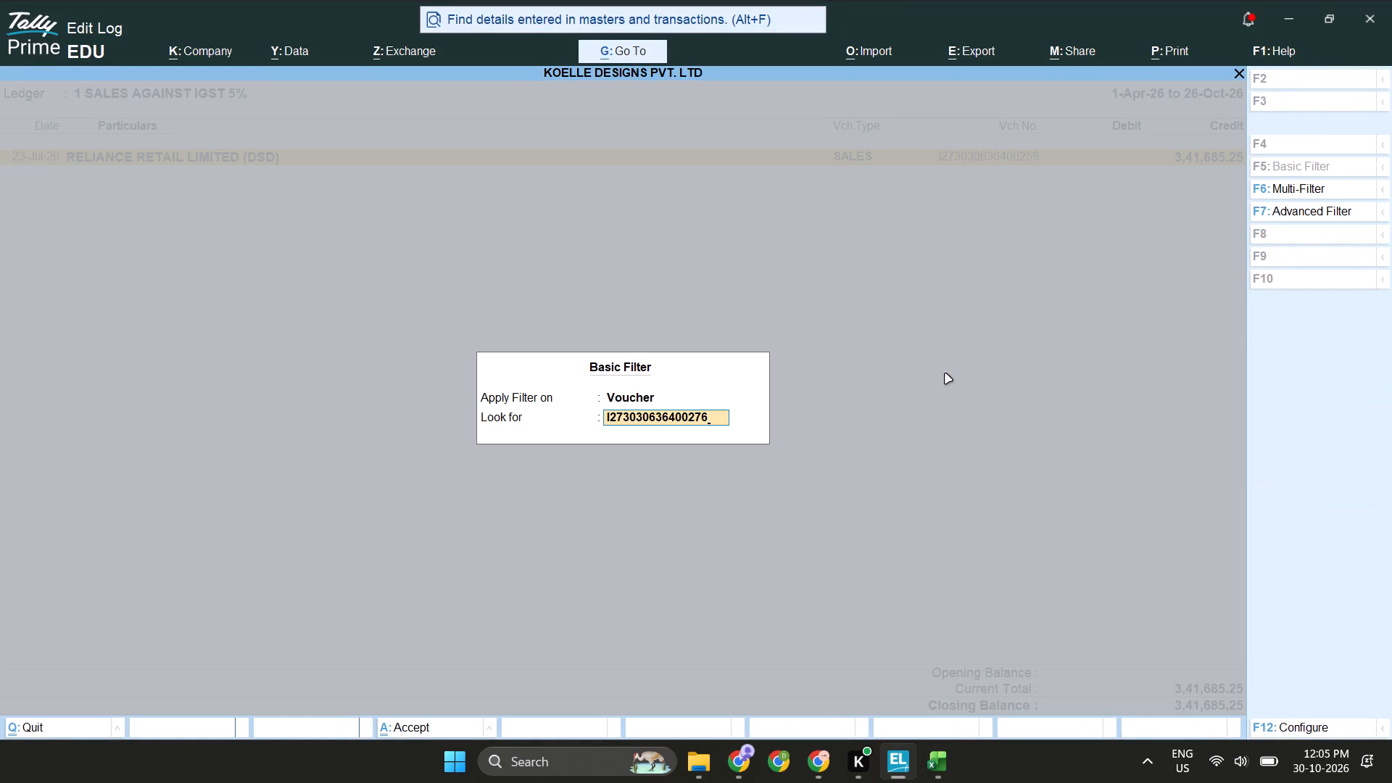
key(Return)
key(ctrl+p)
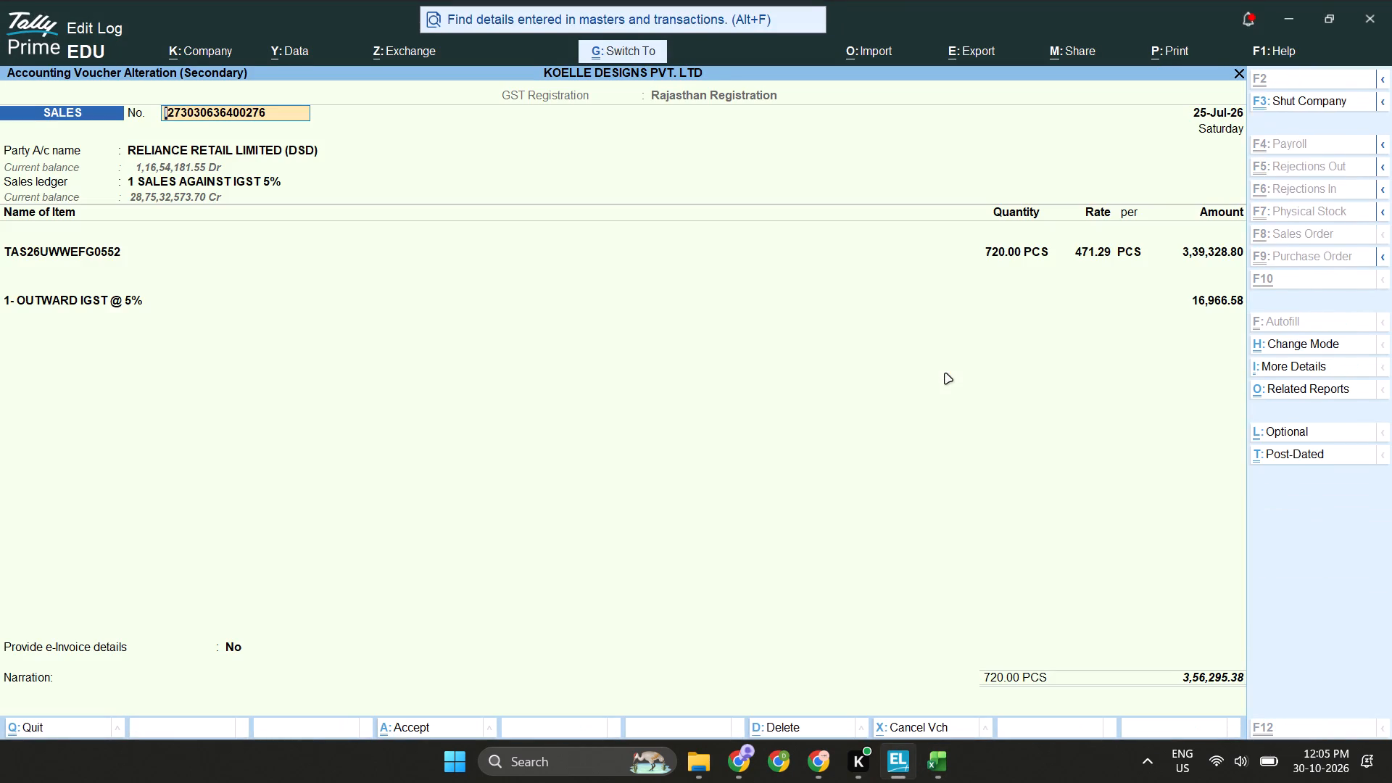
key(p)
text(Tally)
key(ctrl+v)
key(Return)
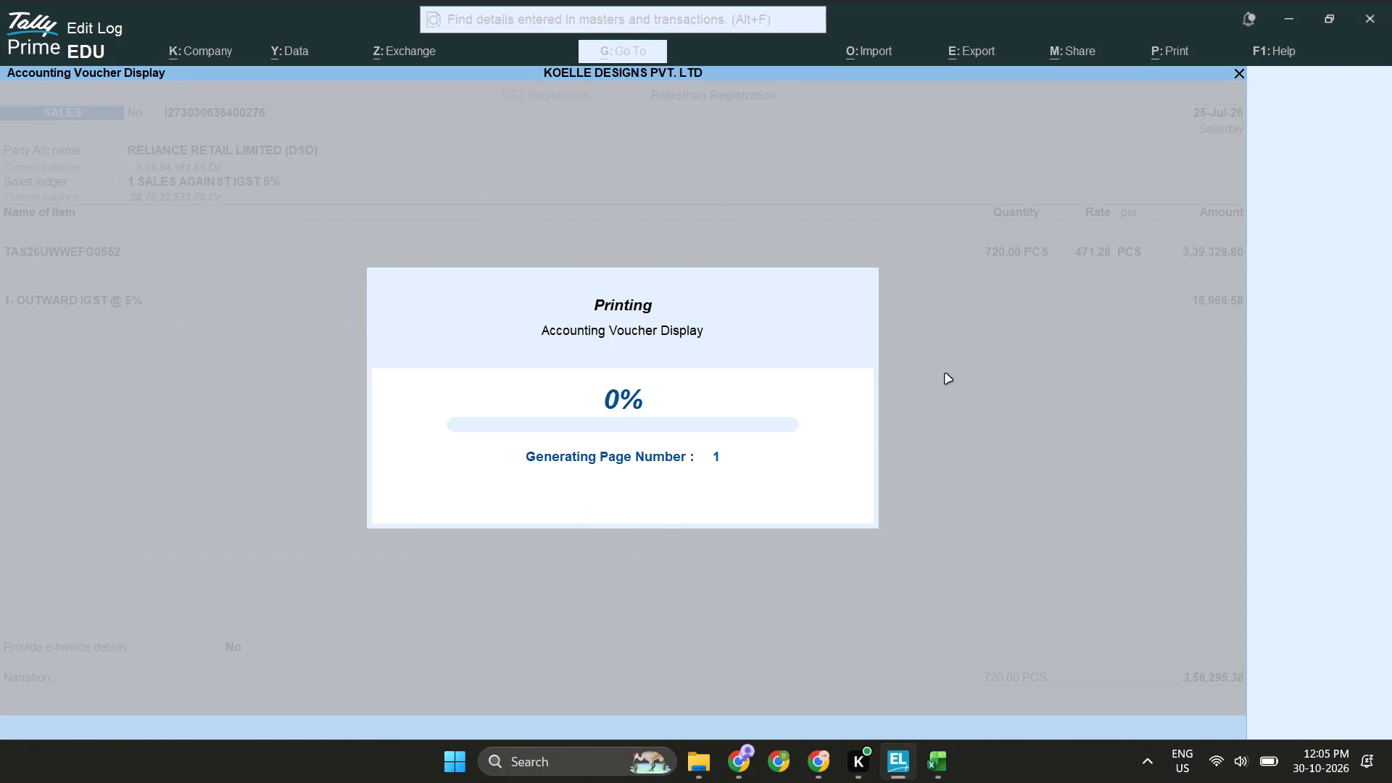
key(alt+Tab)
key(Down)
key(ctrl+c)
key(alt+Tab)
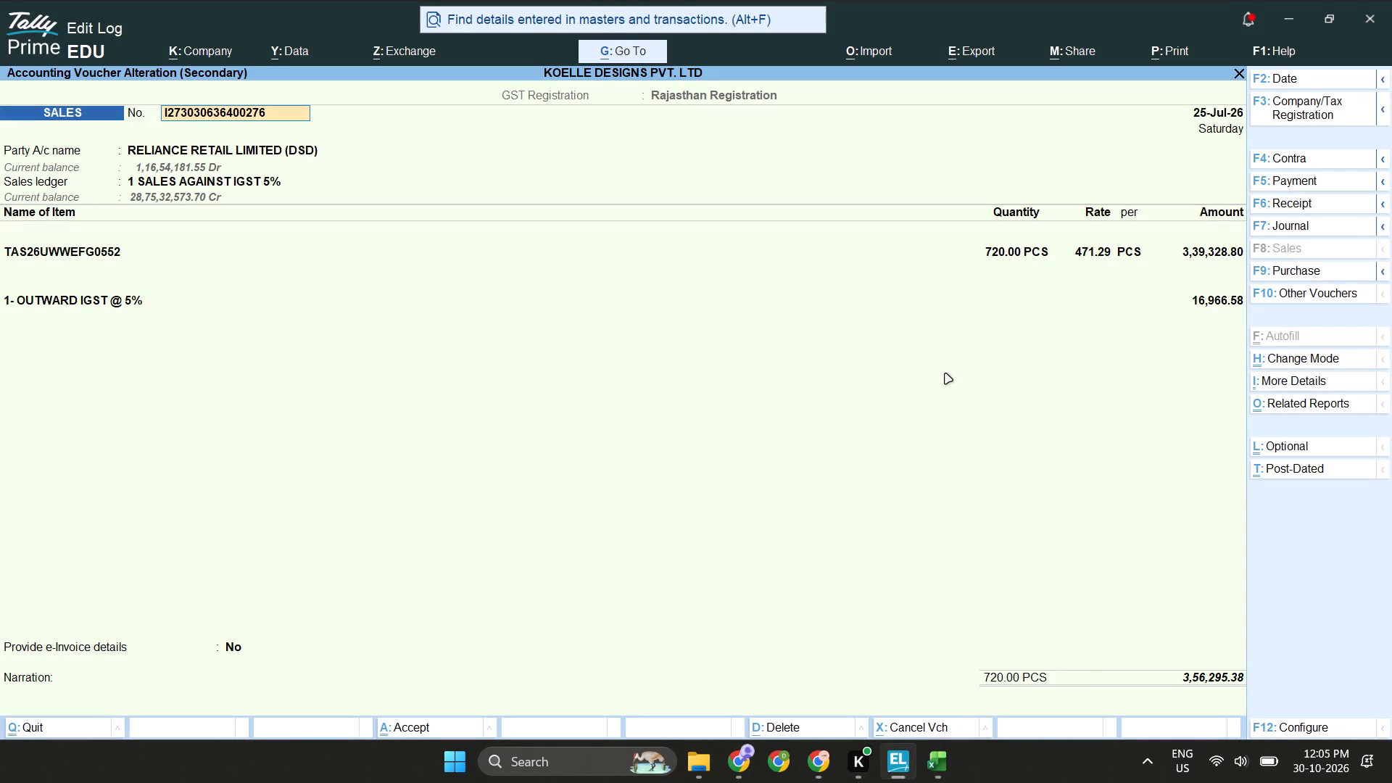
key(Escape)
key(Escape)
key(Escape)
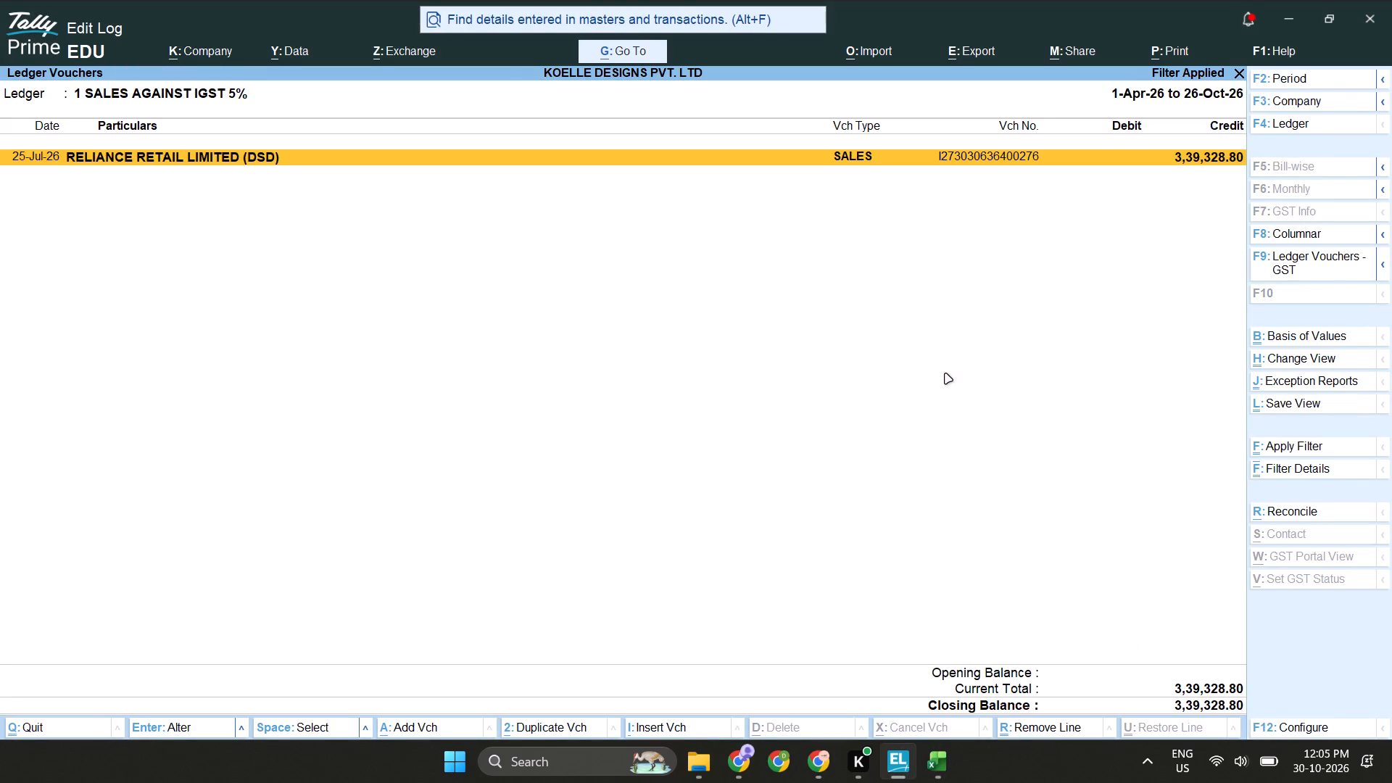
key(ctrl+f)
key(ctrl+v)
key(Return)
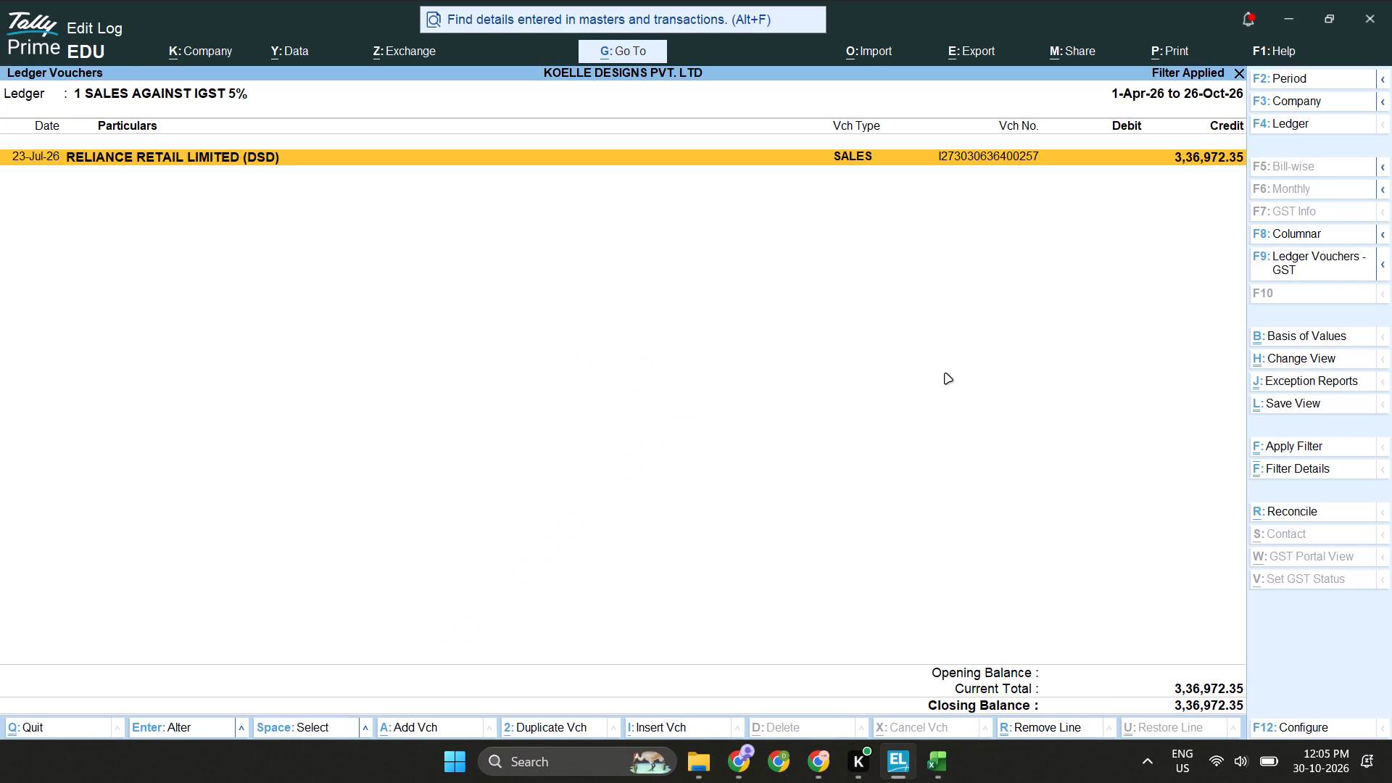
key(Return)
key(ctrl+p)
key(p)
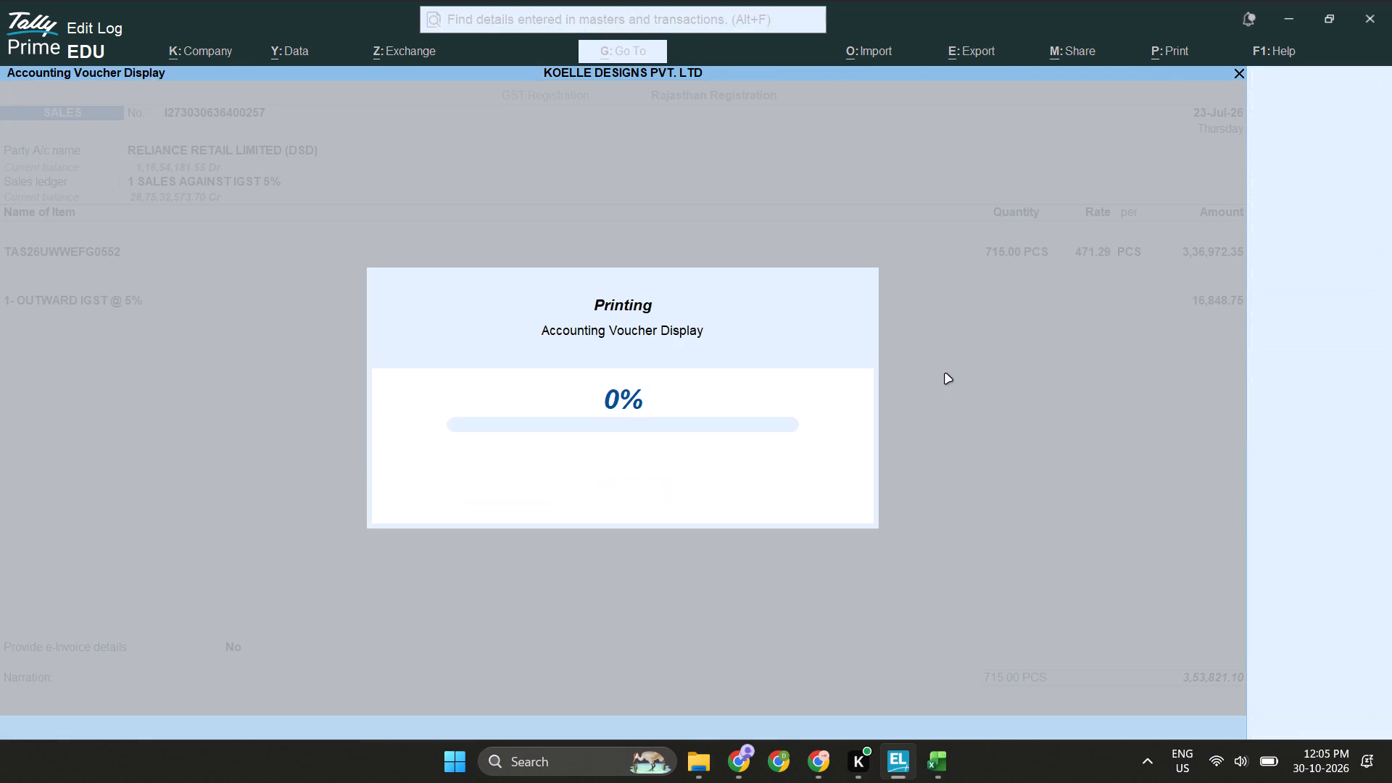
text(Tally)
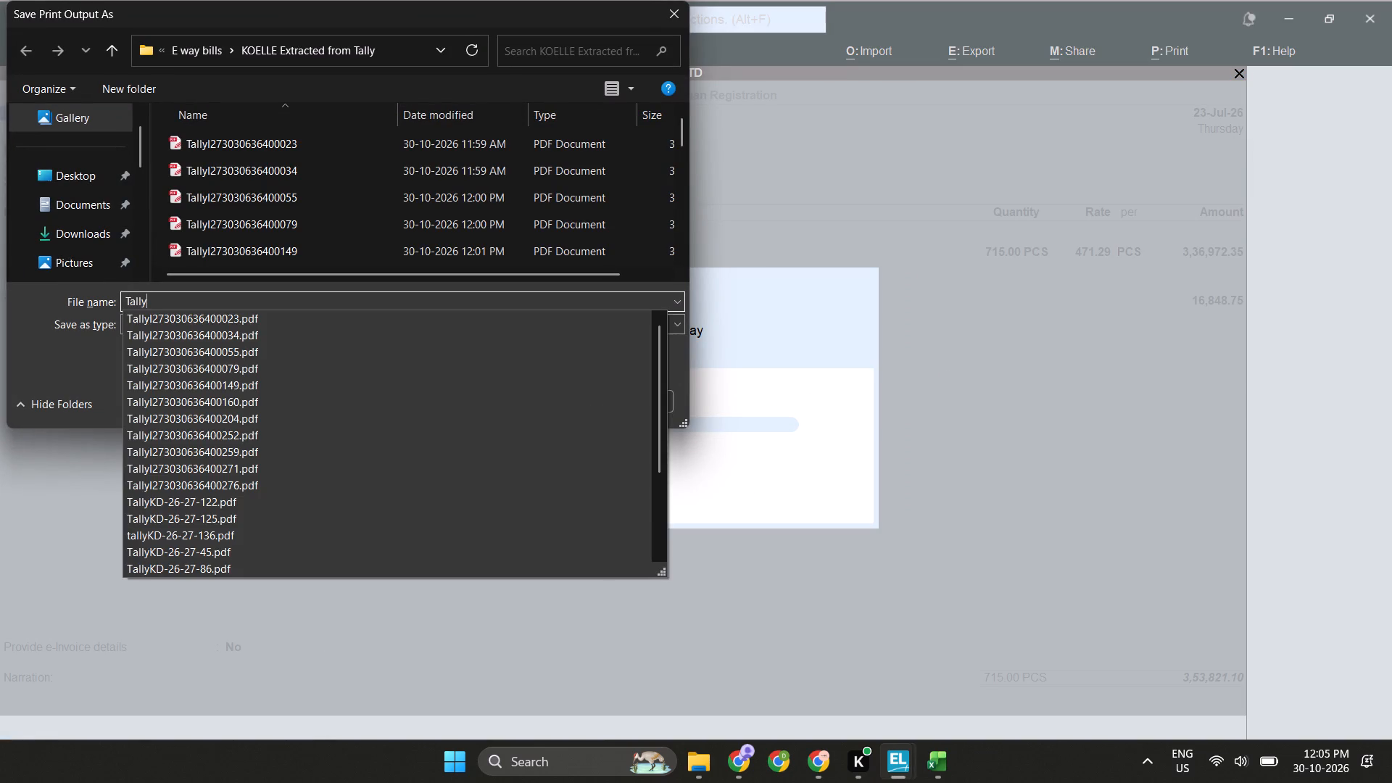
key(ctrl+v)
key(Return)
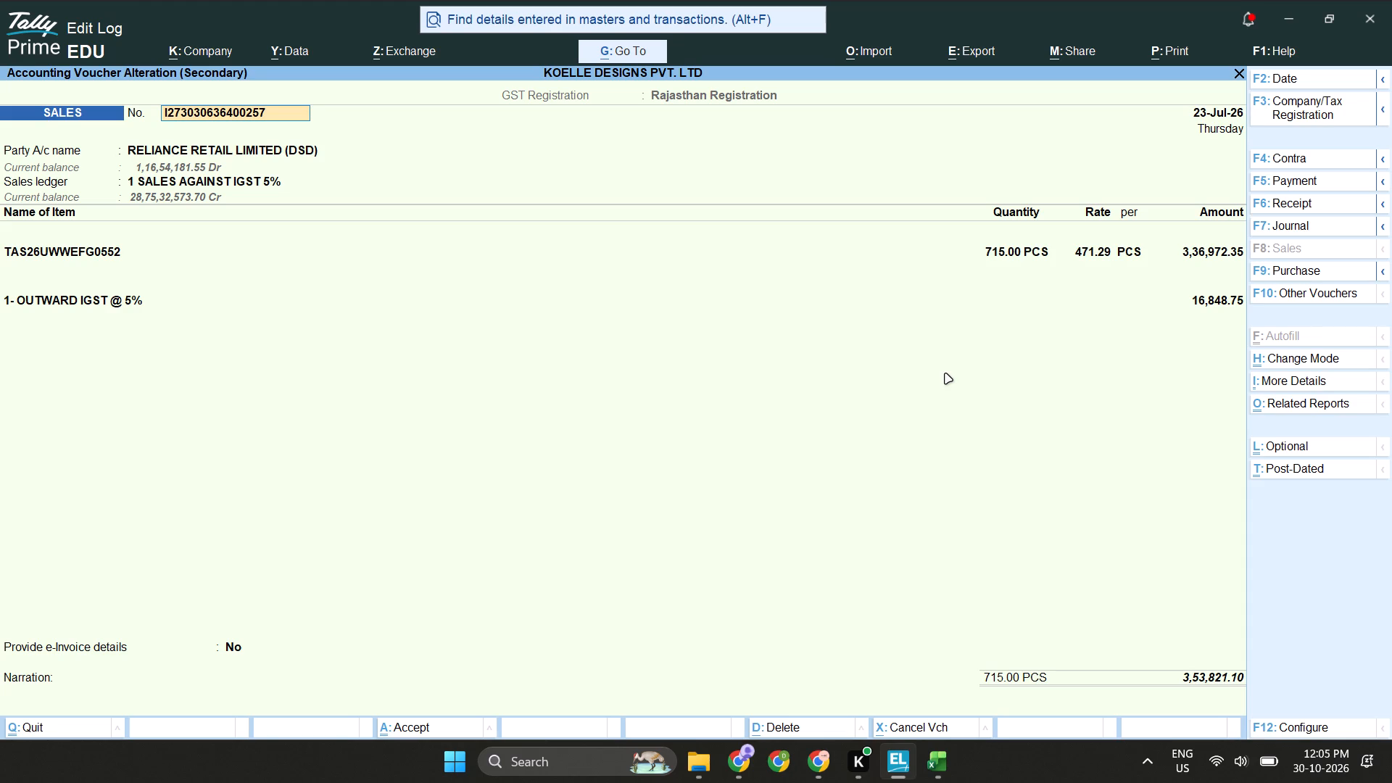
key(alt+Tab)
key(Down)
key(ctrl+c)
key(alt+Tab)
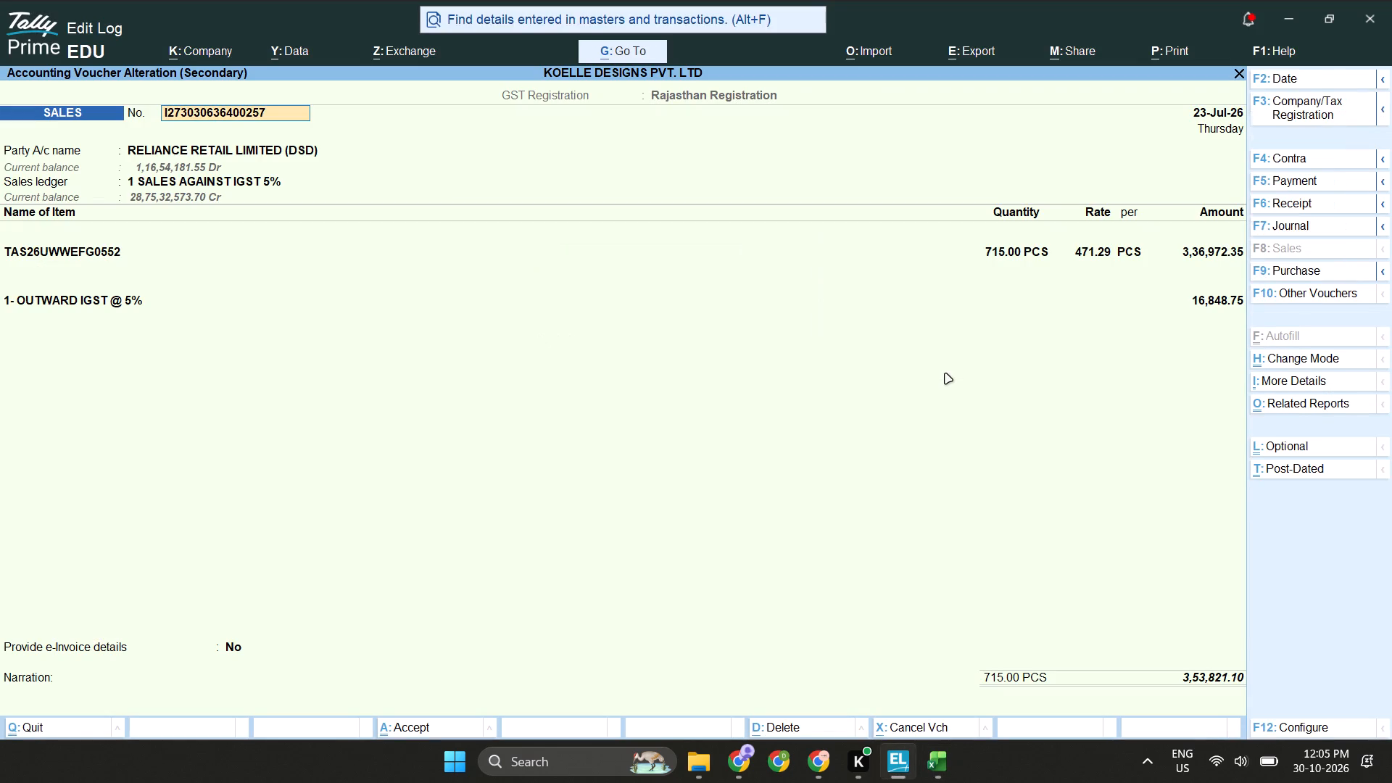
key(Escape)
key(Escape)
key(Escape)
key(Escape)
key(ctrl+f)
key(ctrl+v)
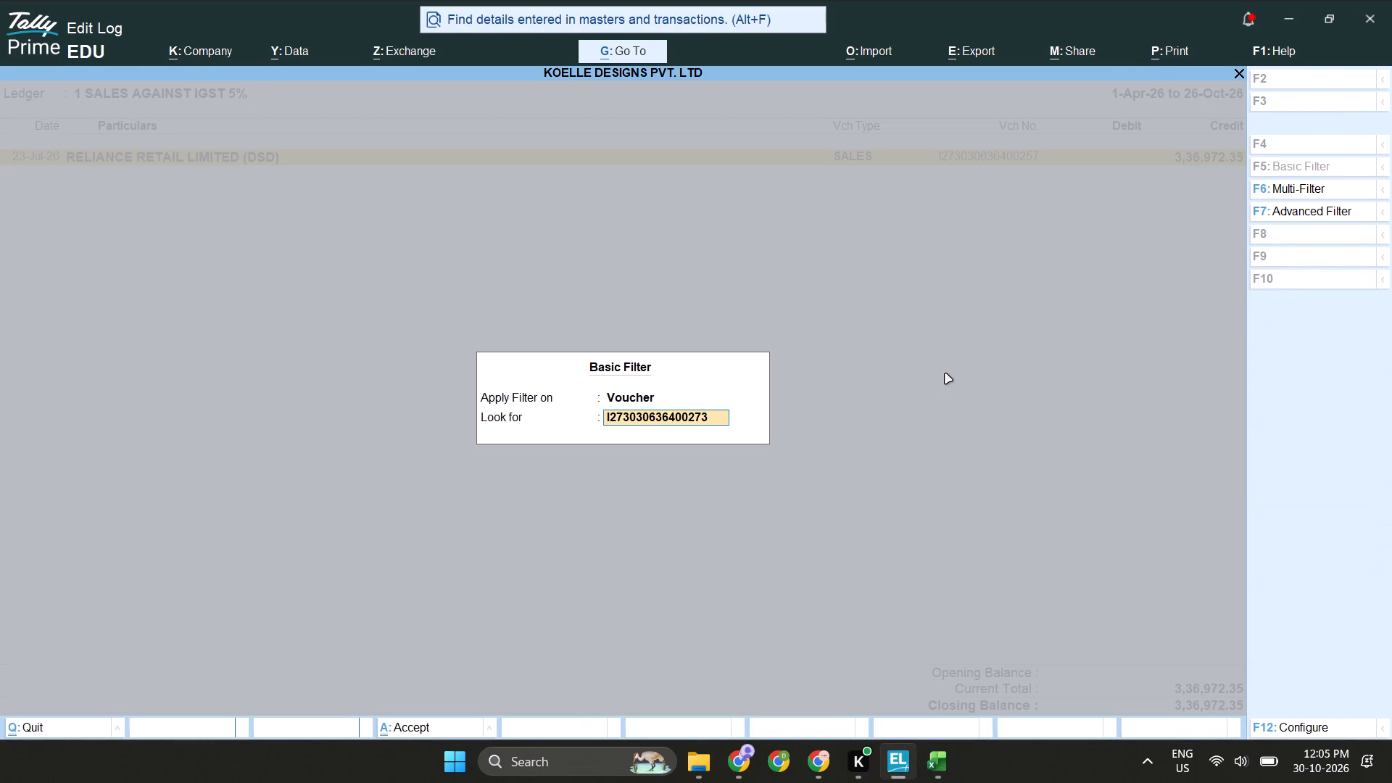
key(Return)
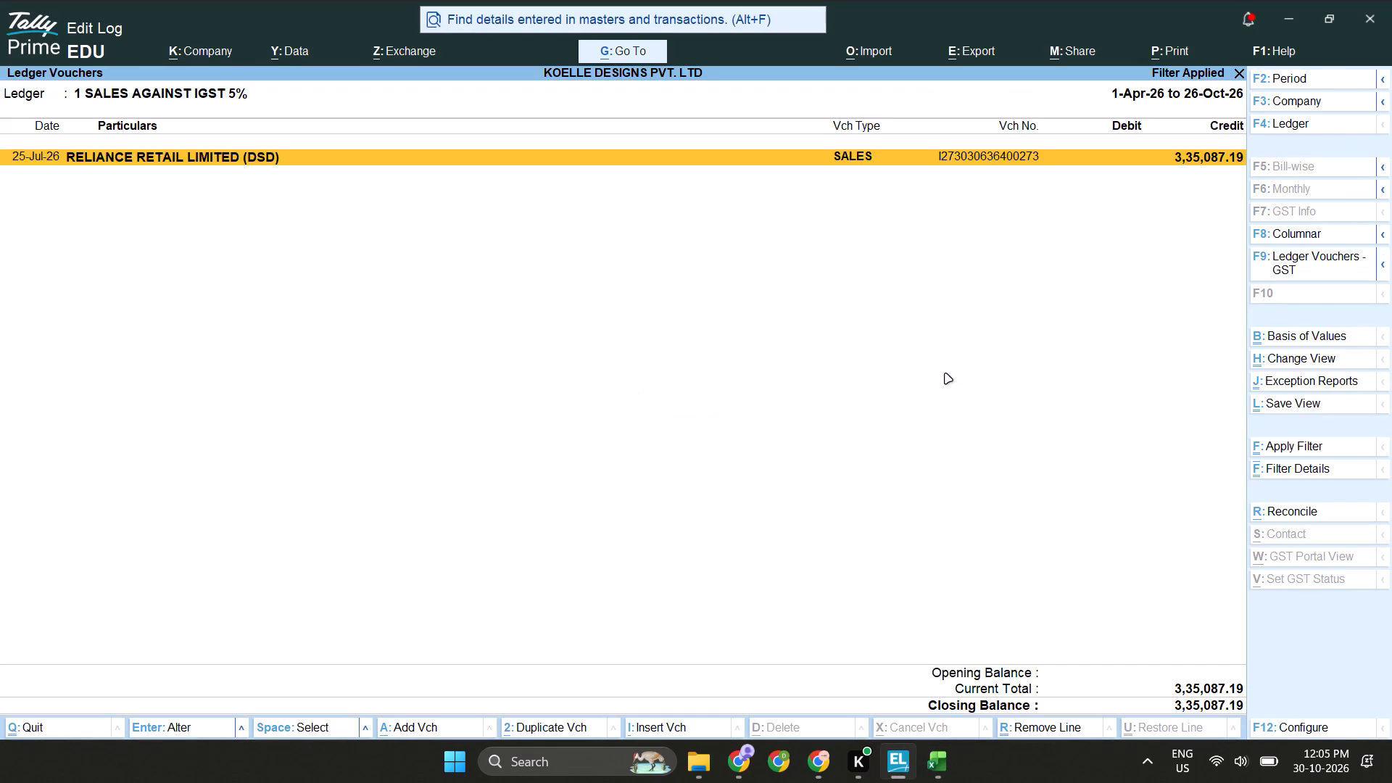
key(Return)
key(ctrl+p)
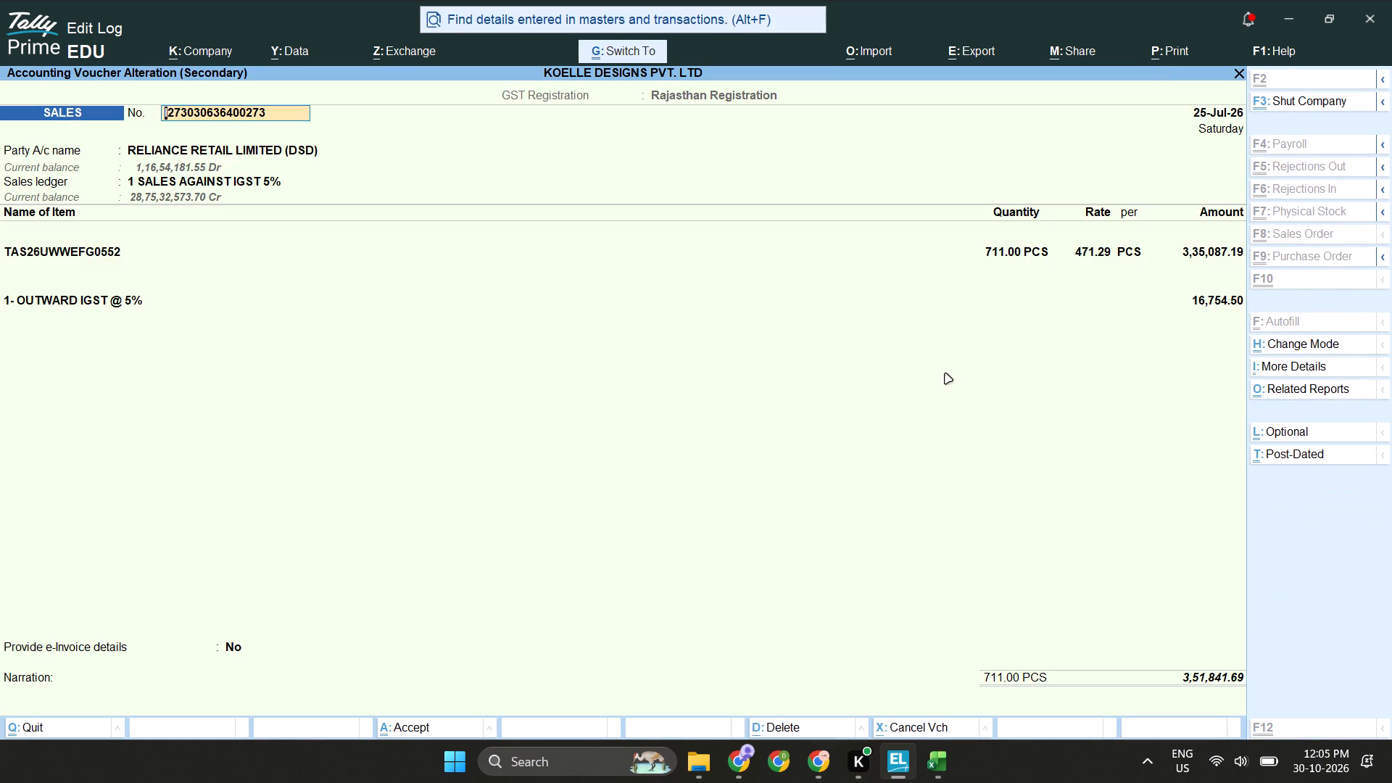
key(Return)
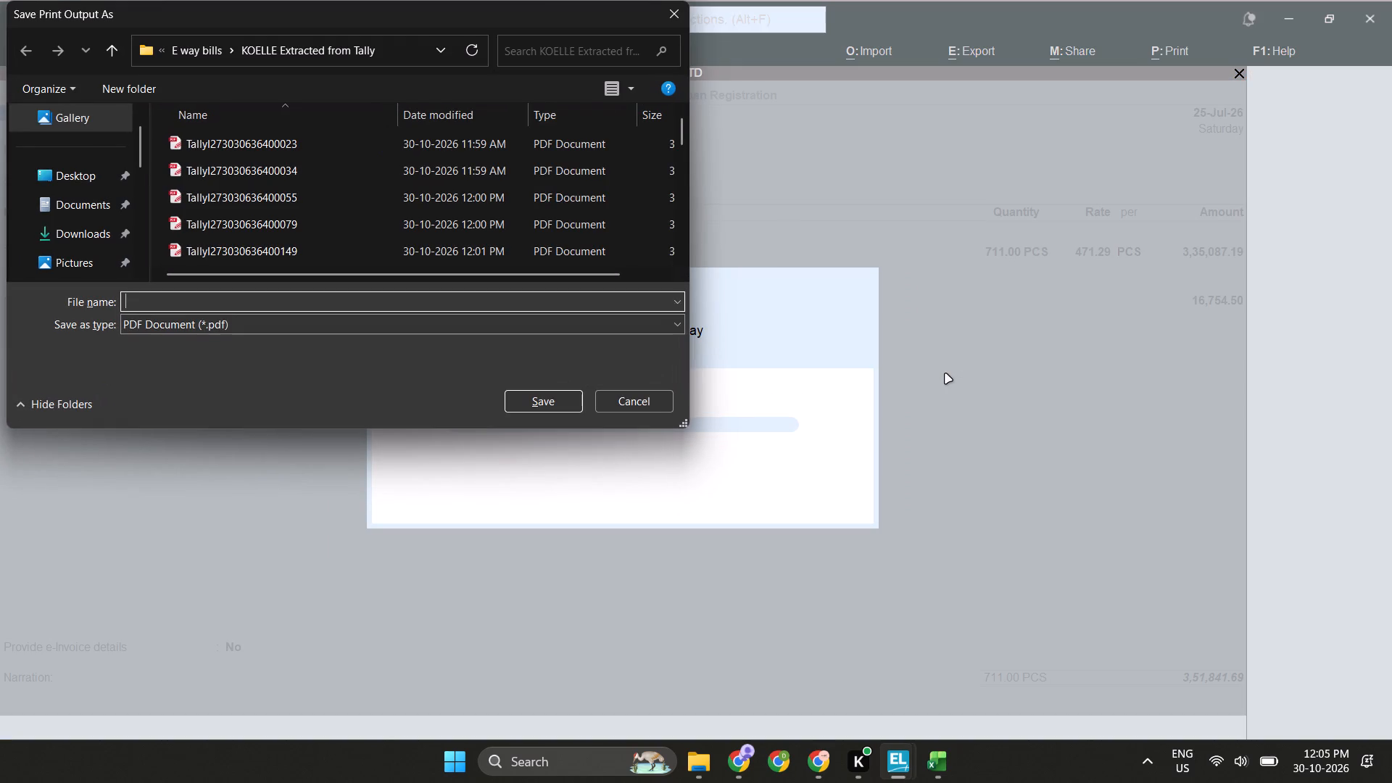
text(Tally)
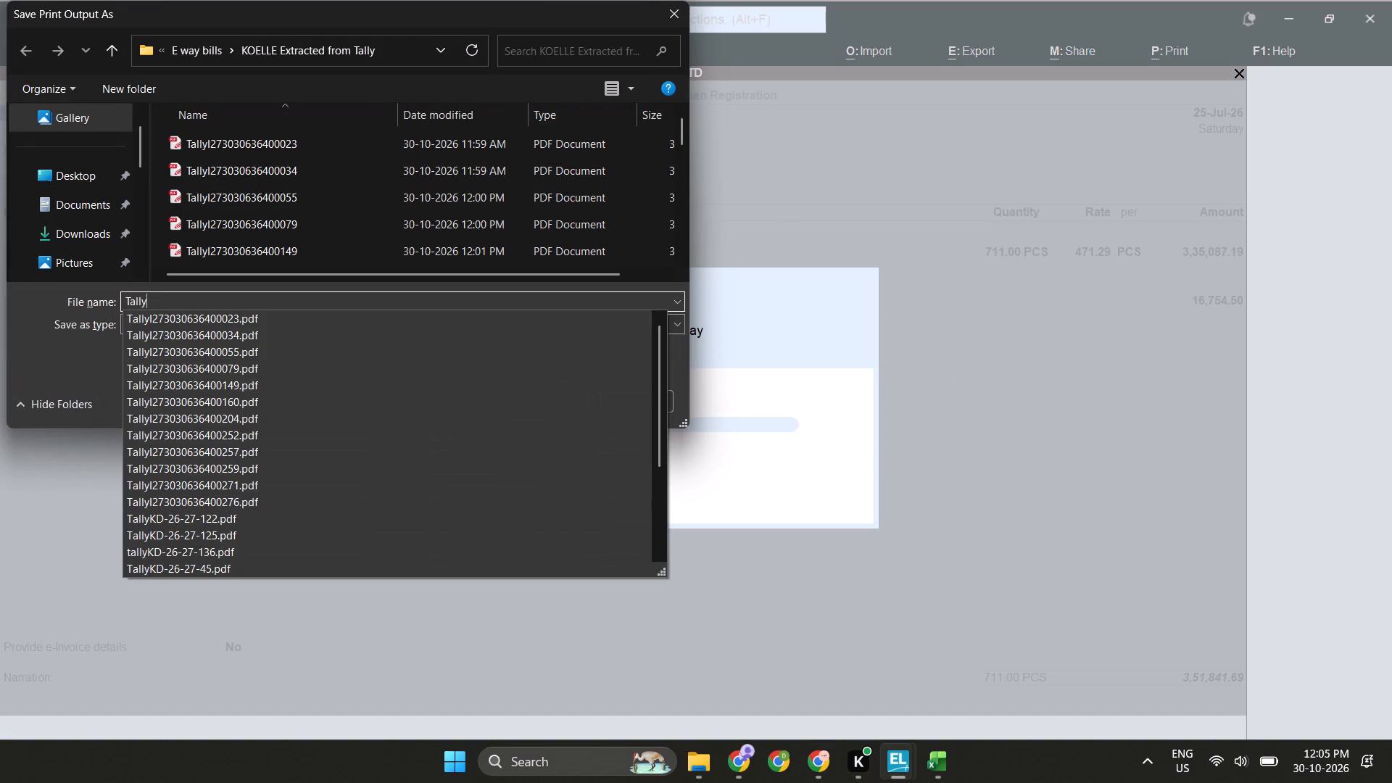
key(ctrl+v)
key(Return)
Copy voucher number KD/26-27/162 from the Koelle workbook, filter TallyPrime's ledger vouchers by it and open the matching voucher.
key(alt+Tab)
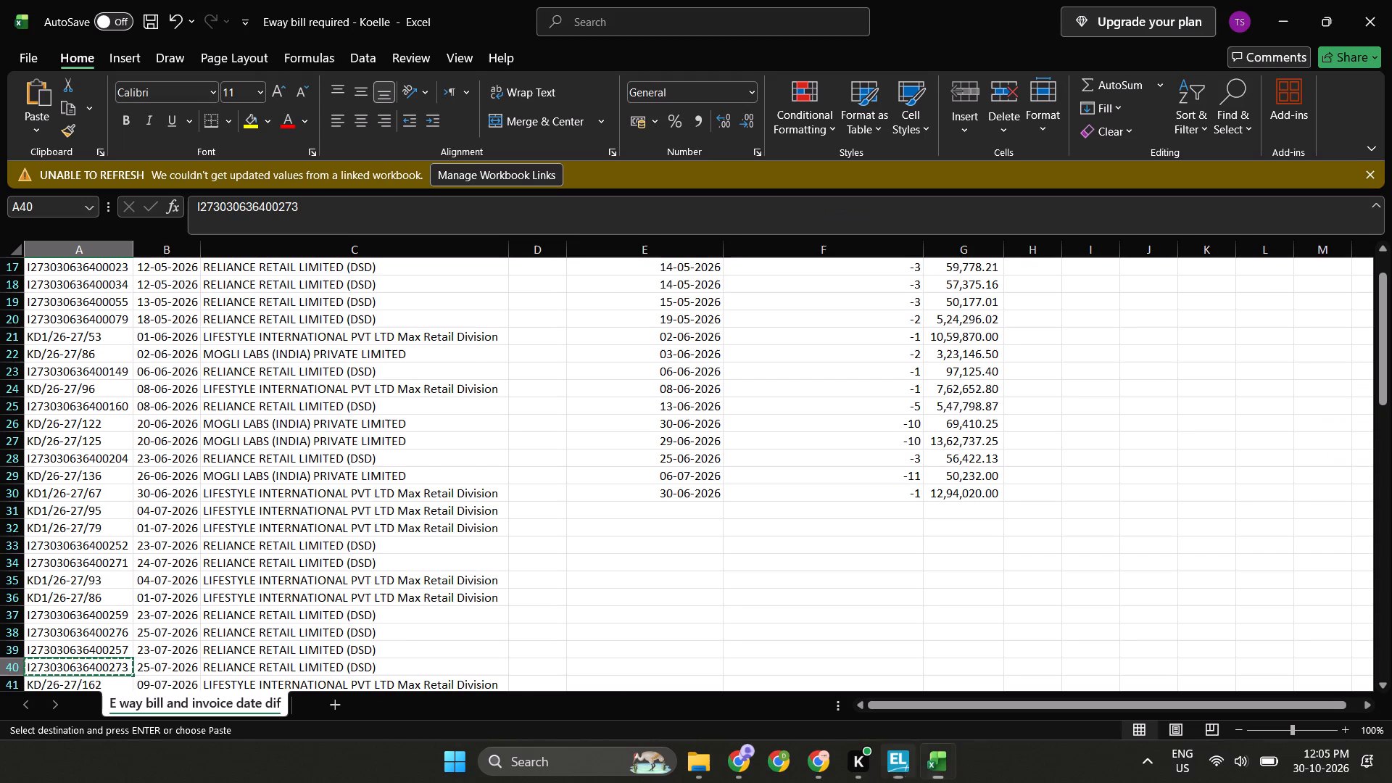
key(Down)
key(ctrl+c)
key(alt+Tab)
key(Escape)
key(Escape)
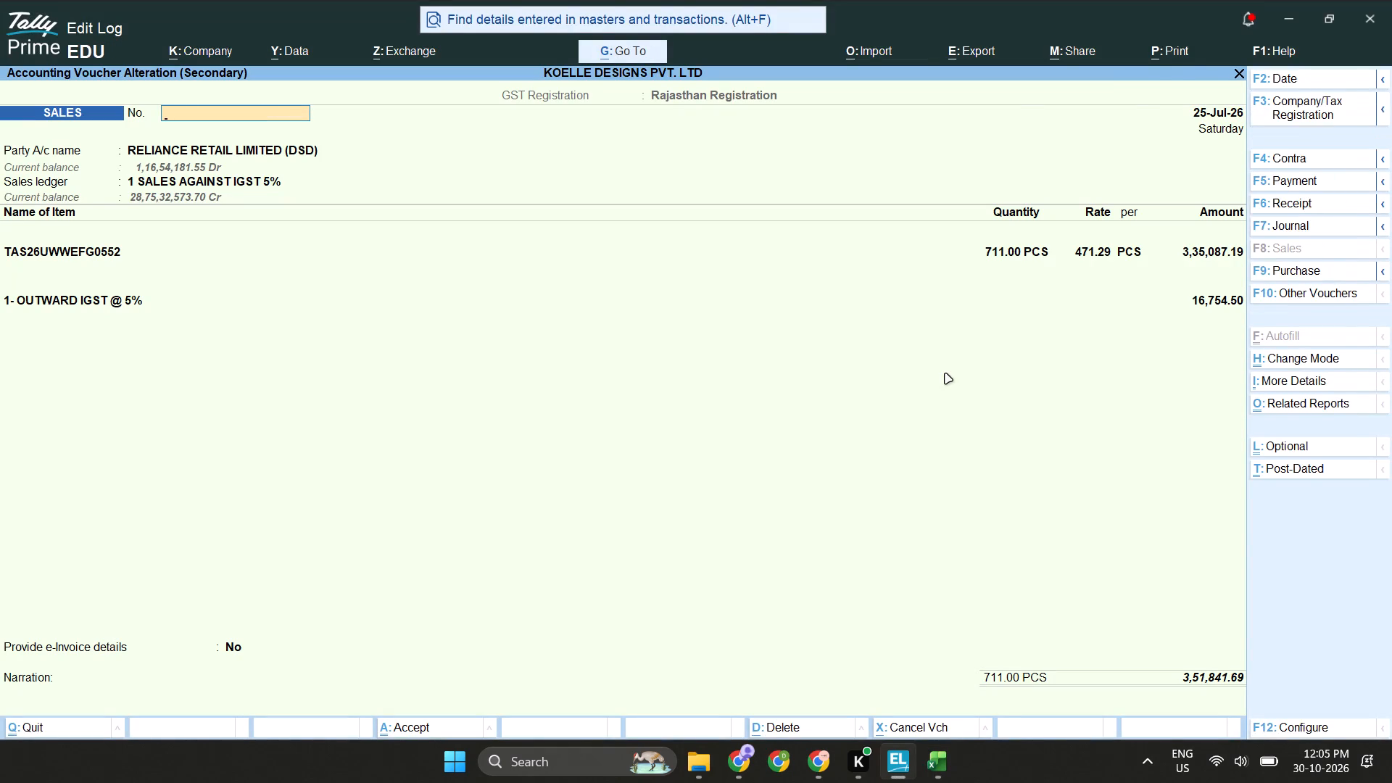
key(Escape)
key(Escape)
key(ctrl+f)
key(ctrl+v)
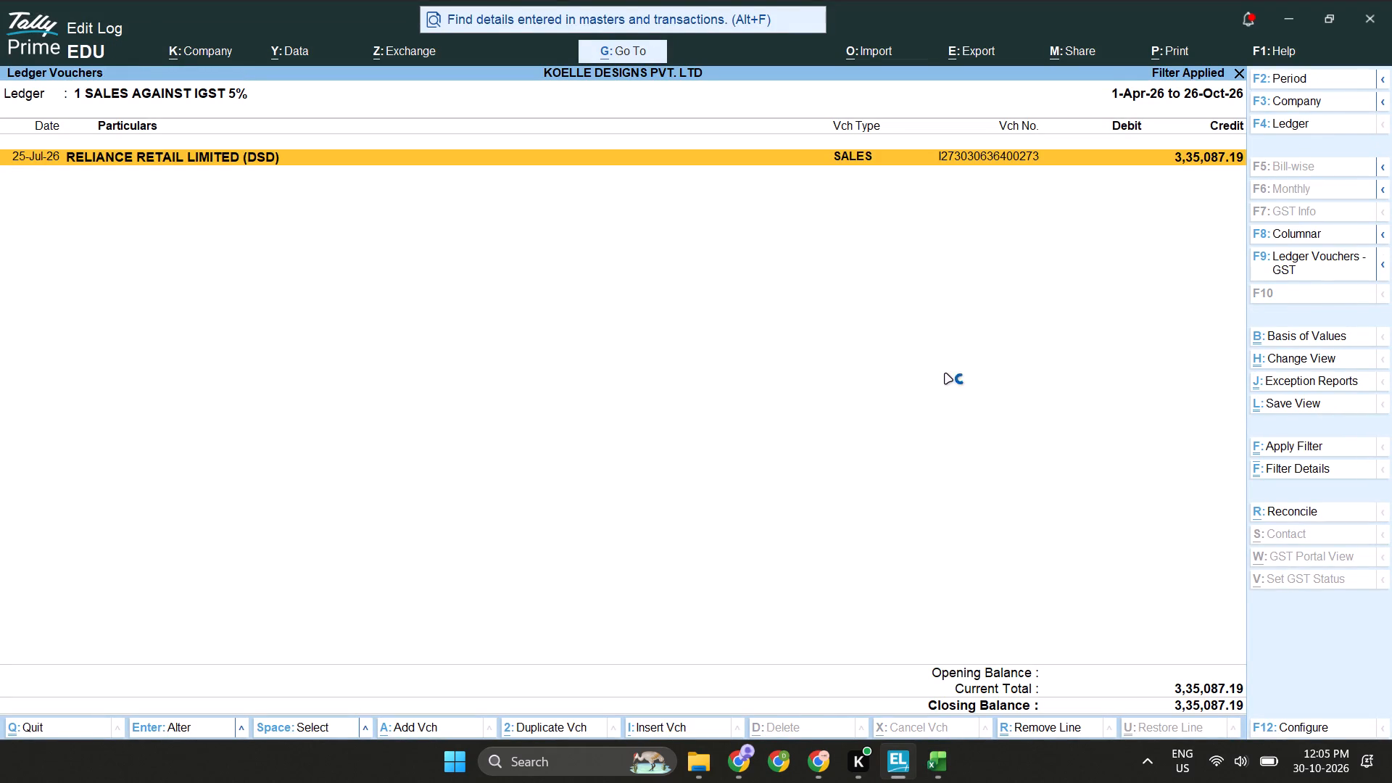
key(alt+Tab)
scroll(945, 374, down, 5)
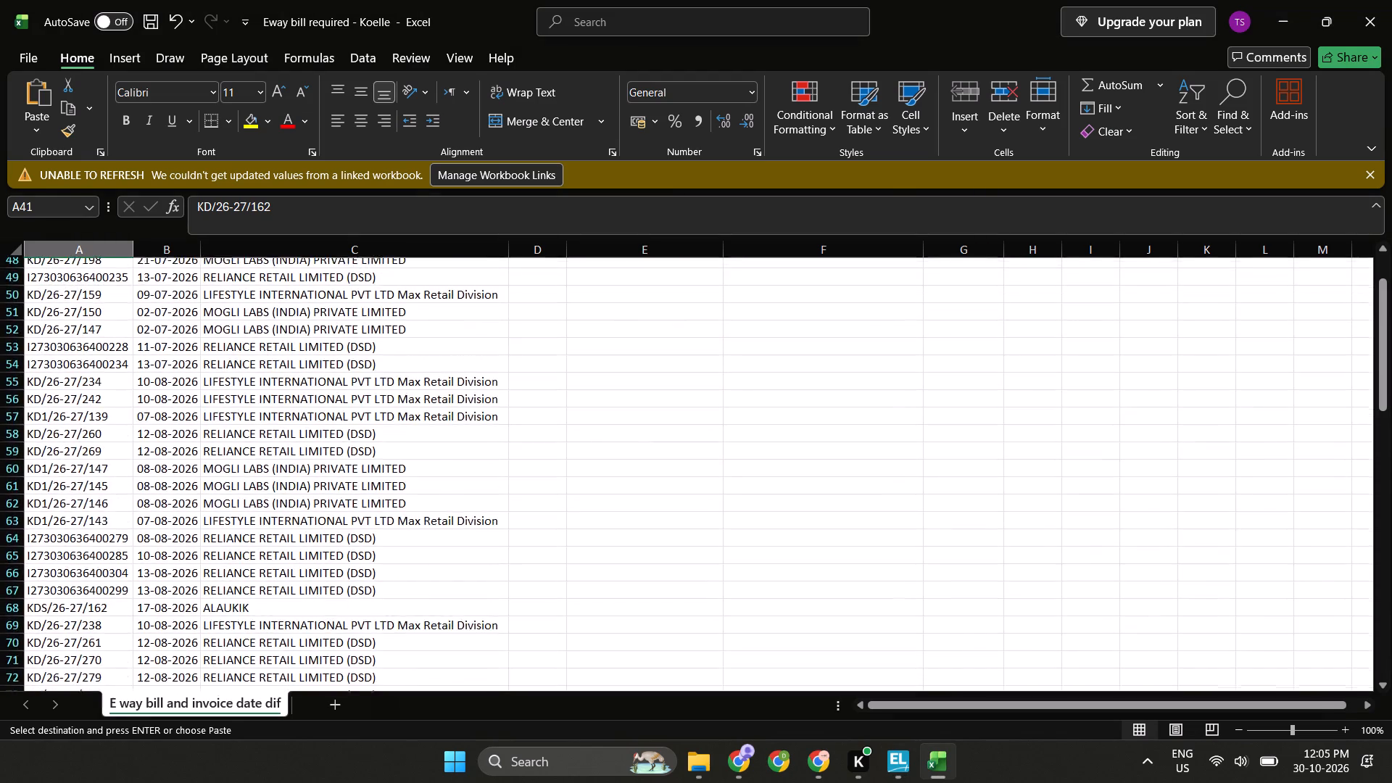
scroll(945, 374, down, 2)
scroll(945, 374, up, 3)
key(alt+Tab)
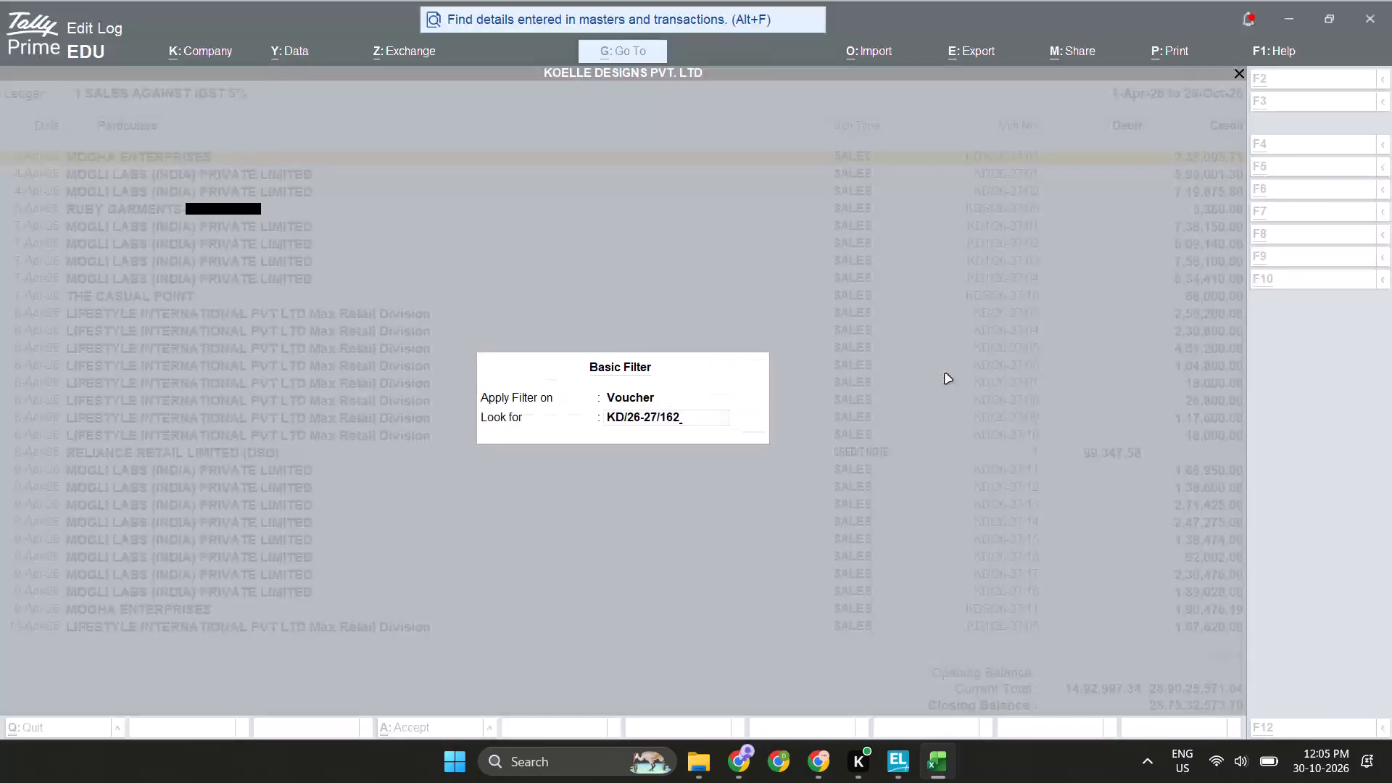
key(Return)
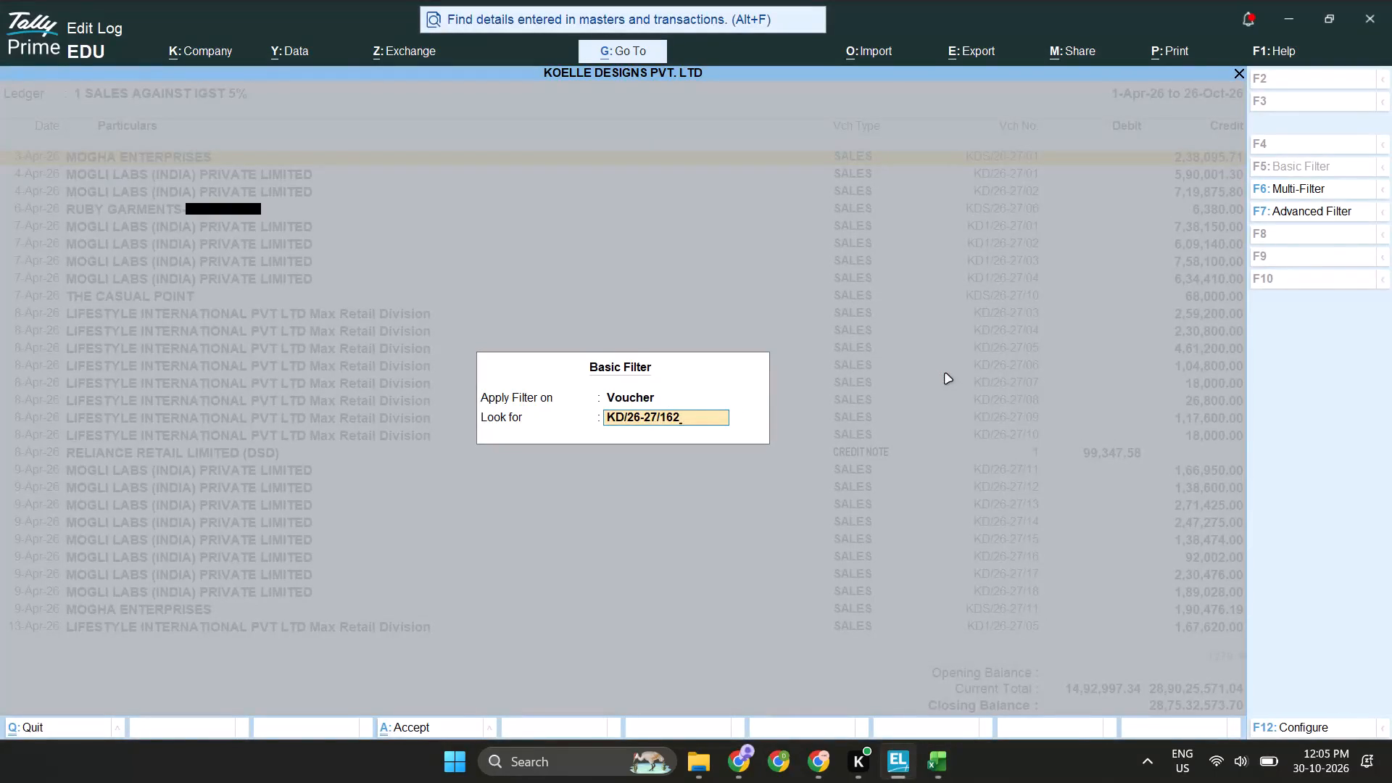
key(Return)
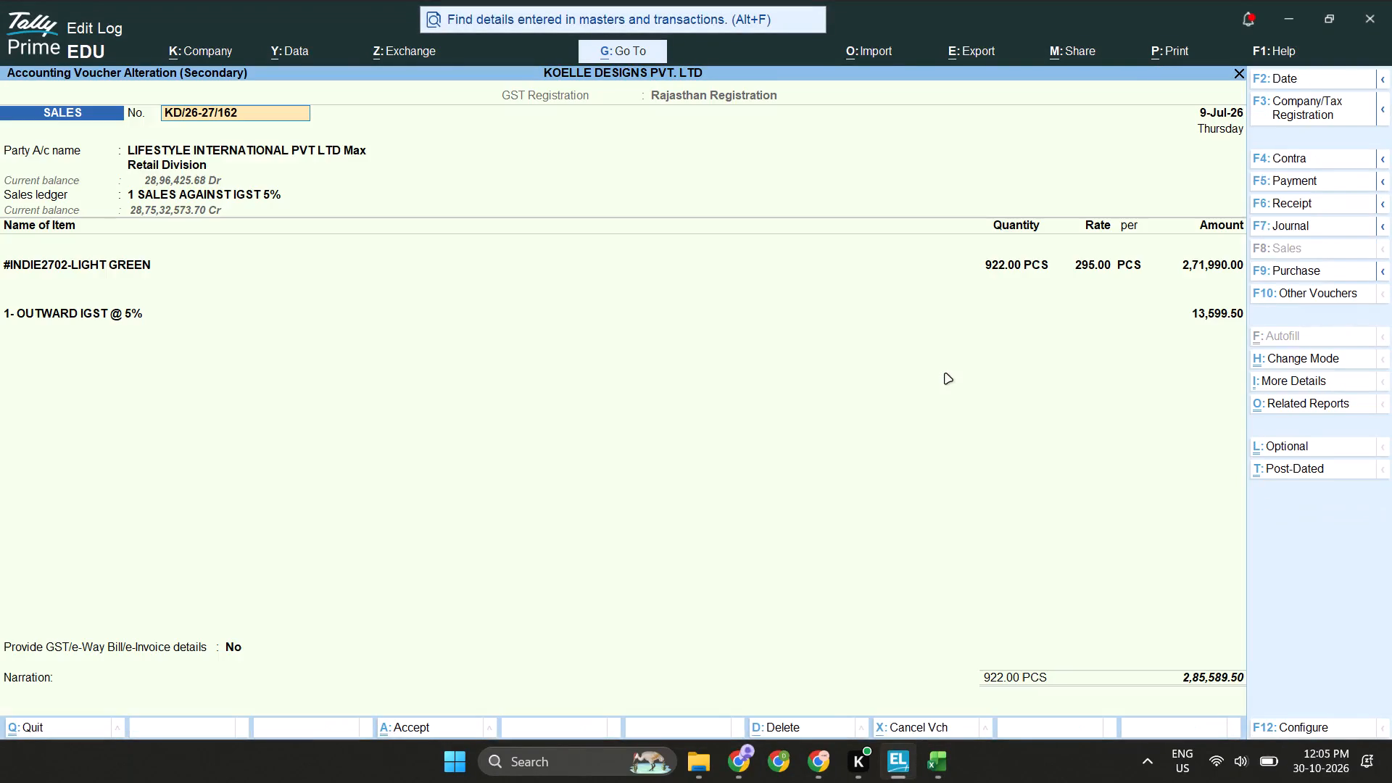
Print the voucher to PDF as TallyKD-26-27-162 in KOELLE Extracted from Tally and return to the ledger vouchers.
key(ctrl+p)
text(pTally)
key(ctrl+v)
key(Return)
key(Escape)
key(Right)
key(Left)
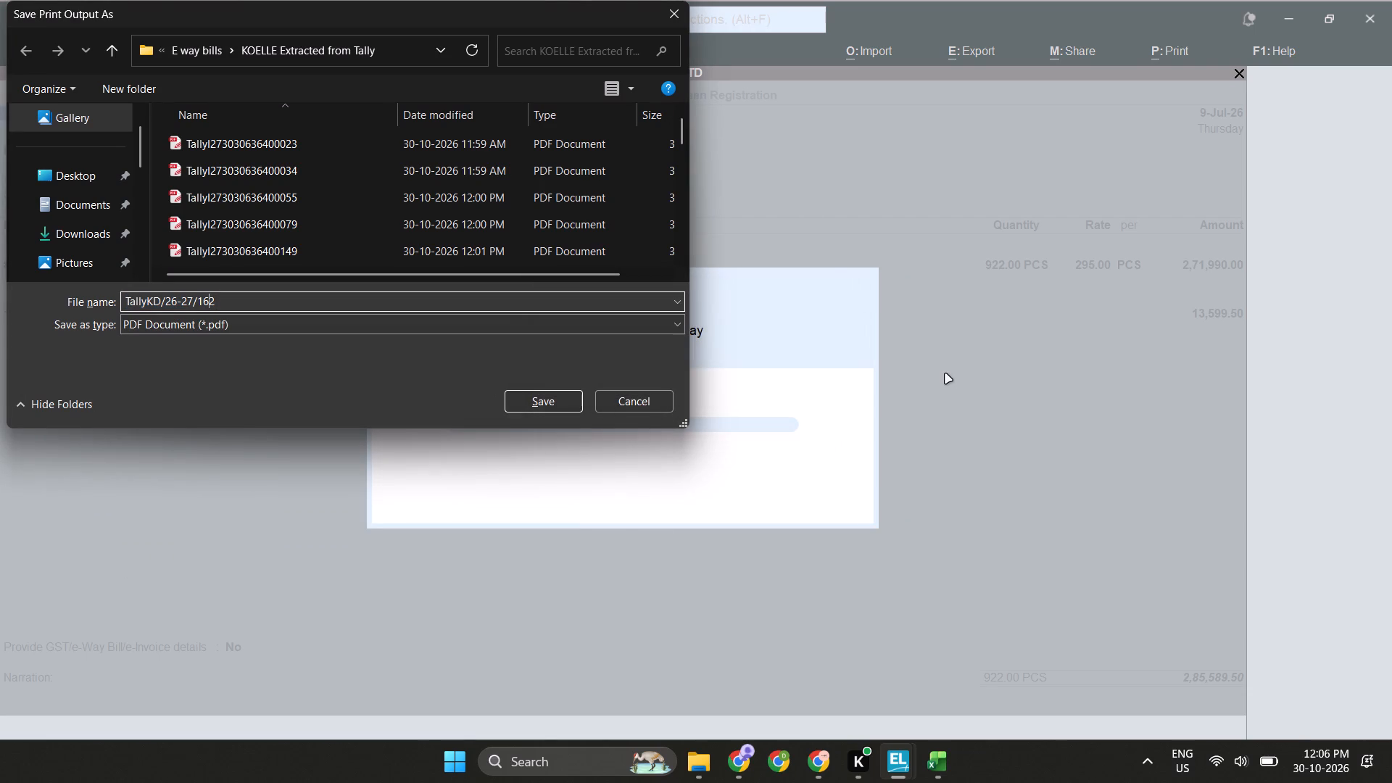
key(Left)
key(Left)
key(shift+Left)
key(minus)
key(Left)
key(Left)
key(Left)
key(Left)
key(Left)
key(Left)
key(shift+Right)
key(shift+Left)
key(shift+Left)
key(minus)
key(Return)
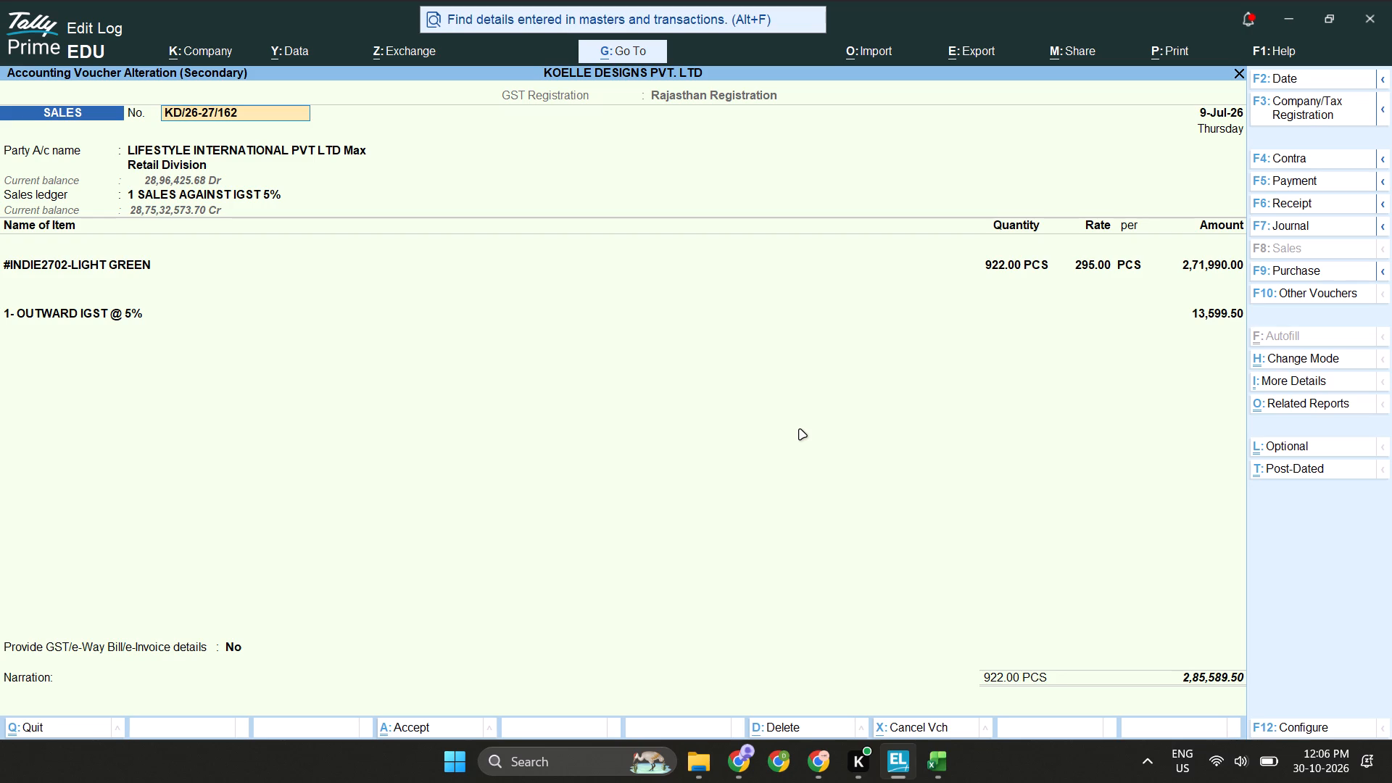
key(Escape)
key(Escape)
key(Escape)
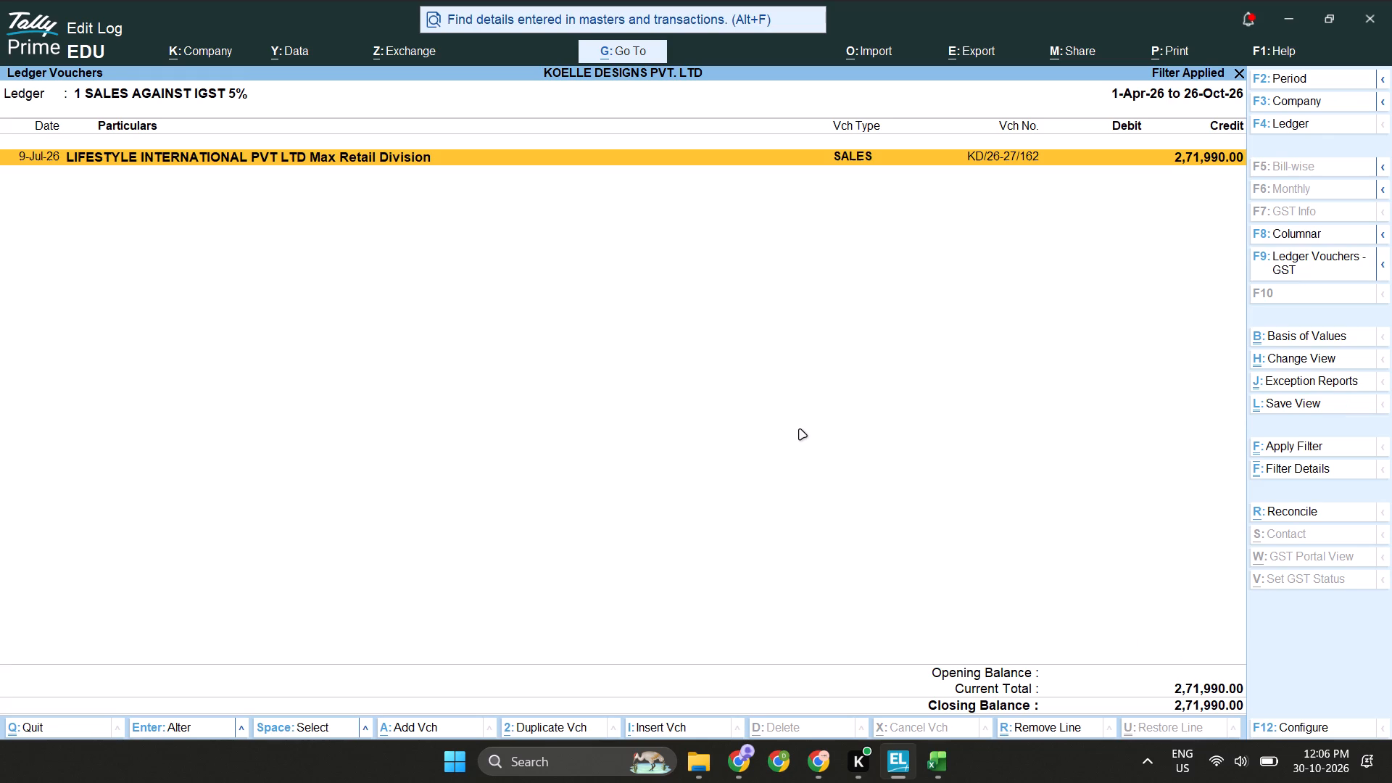
Copy voucher number KD/26-27/168 from the Koelle workbook, filter TallyPrime's ledger vouchers by it and open the matching voucher.
key(alt+Tab)
key(Down)
key(Up)
key(Down)
key(ctrl+c)
key(alt+Tab)
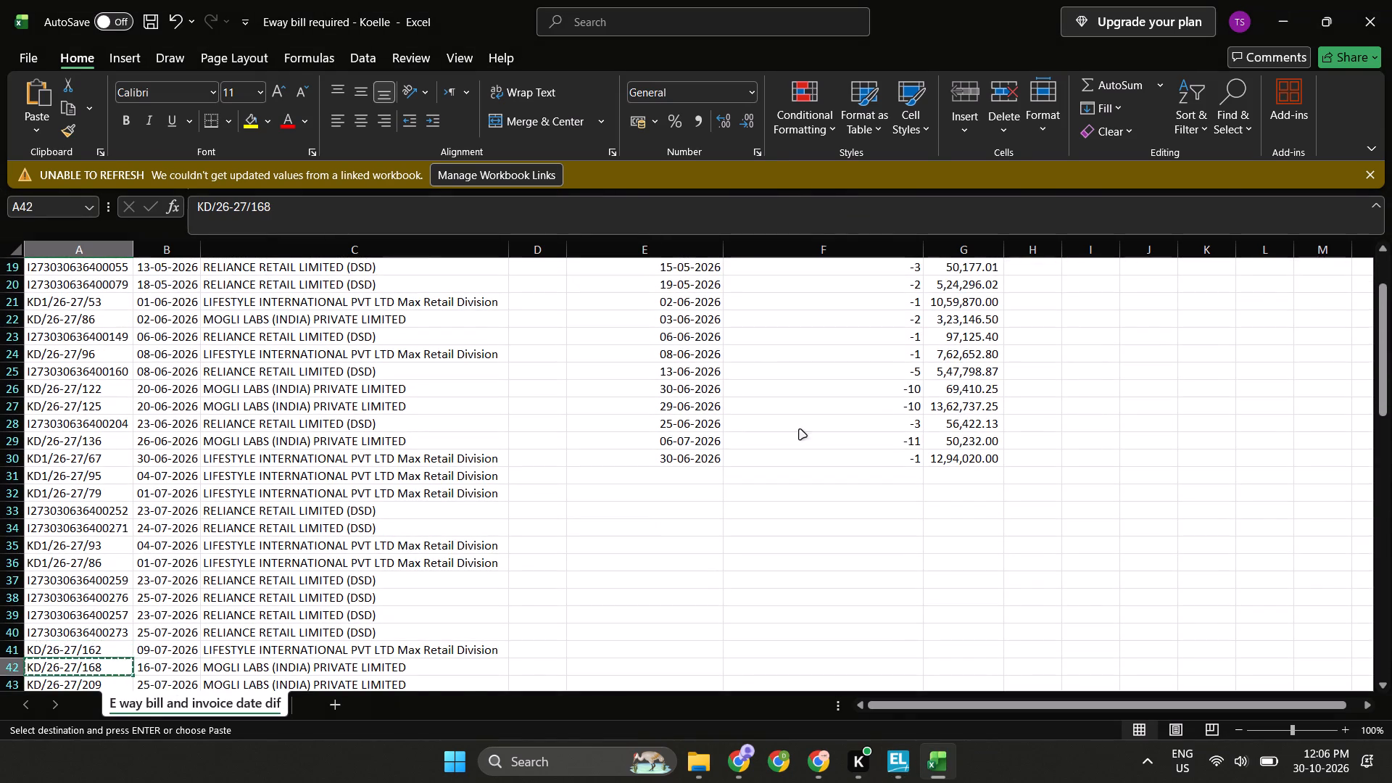
key(ctrl+f)
key(ctrl+v)
key(Return)
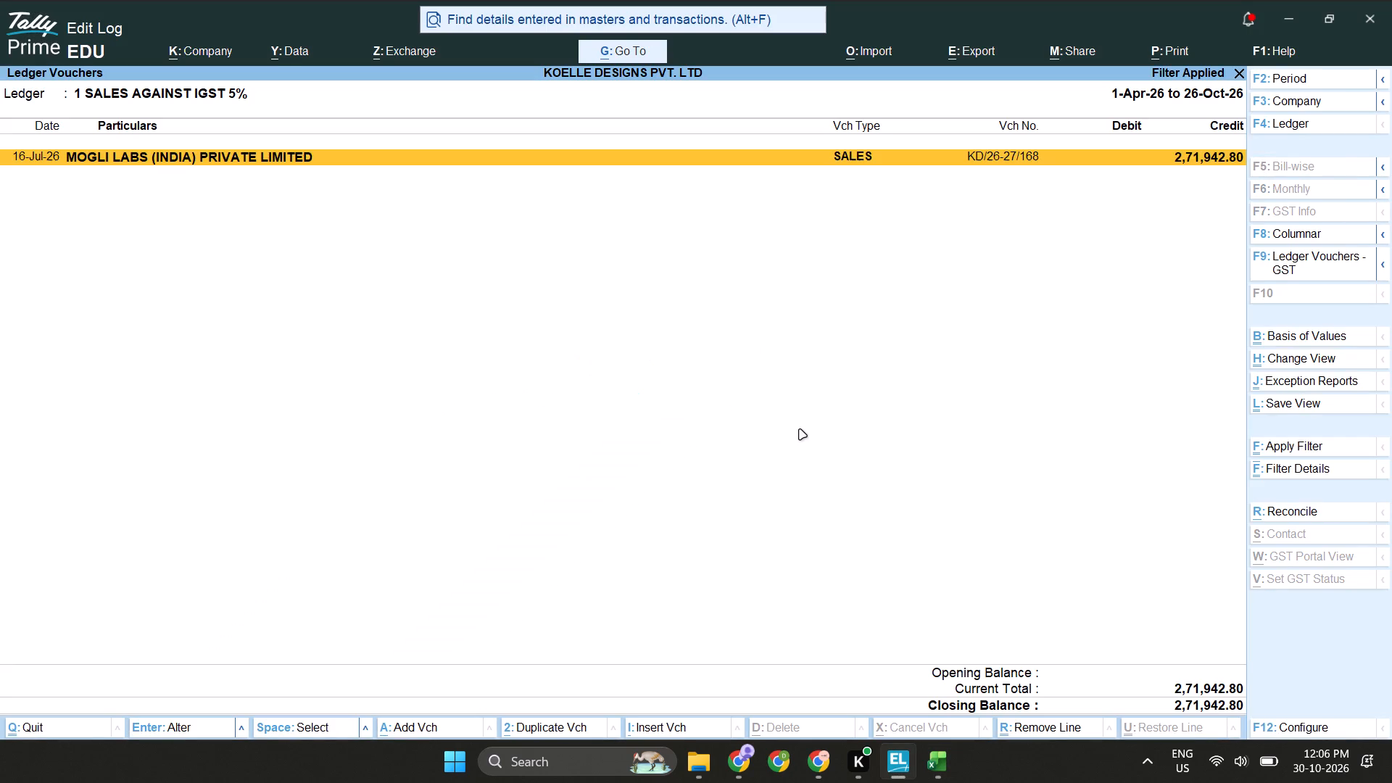
key(Return)
Print the voucher to PDF as TallyKD-26-27-168 in KOELLE Extracted from Tally.
key(ctrl+p)
key(p)
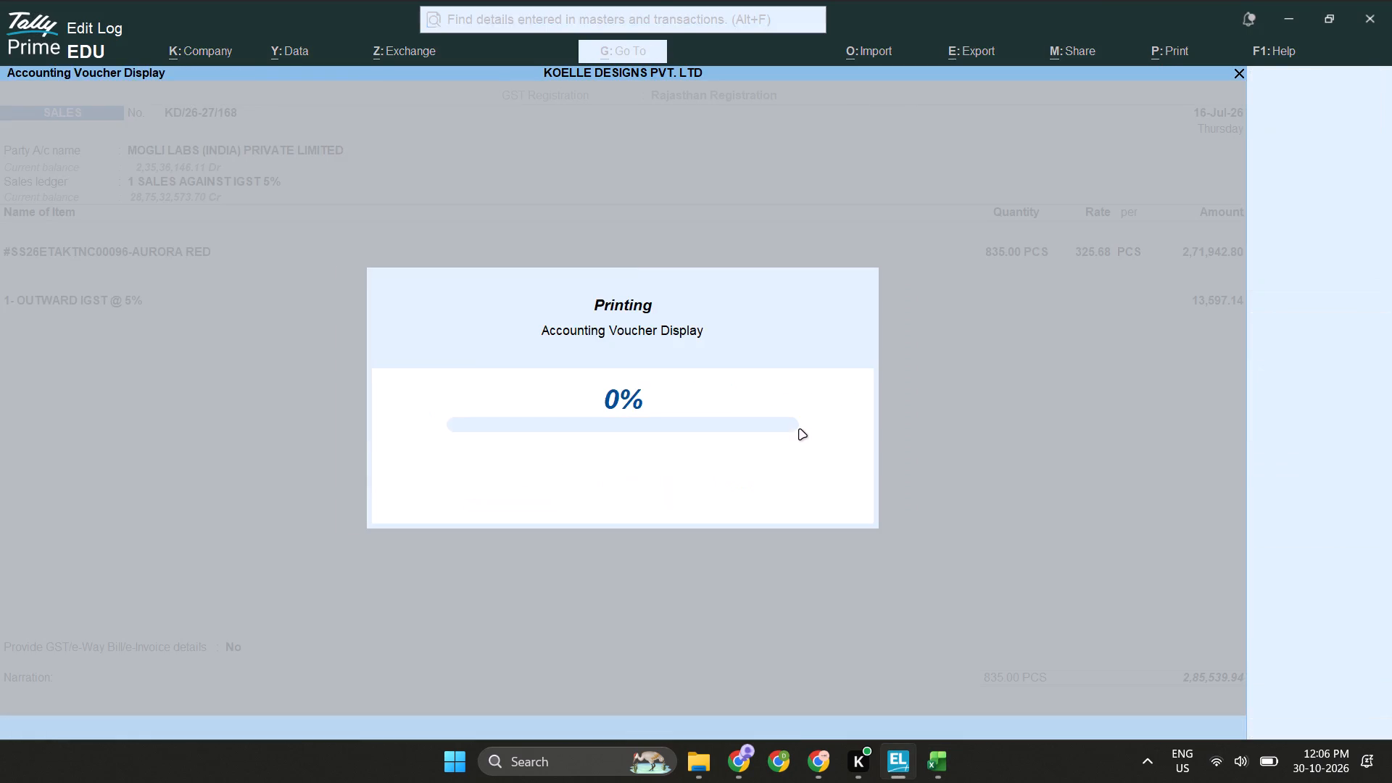
text(Tally)
key(ctrl+v)
key(Return)
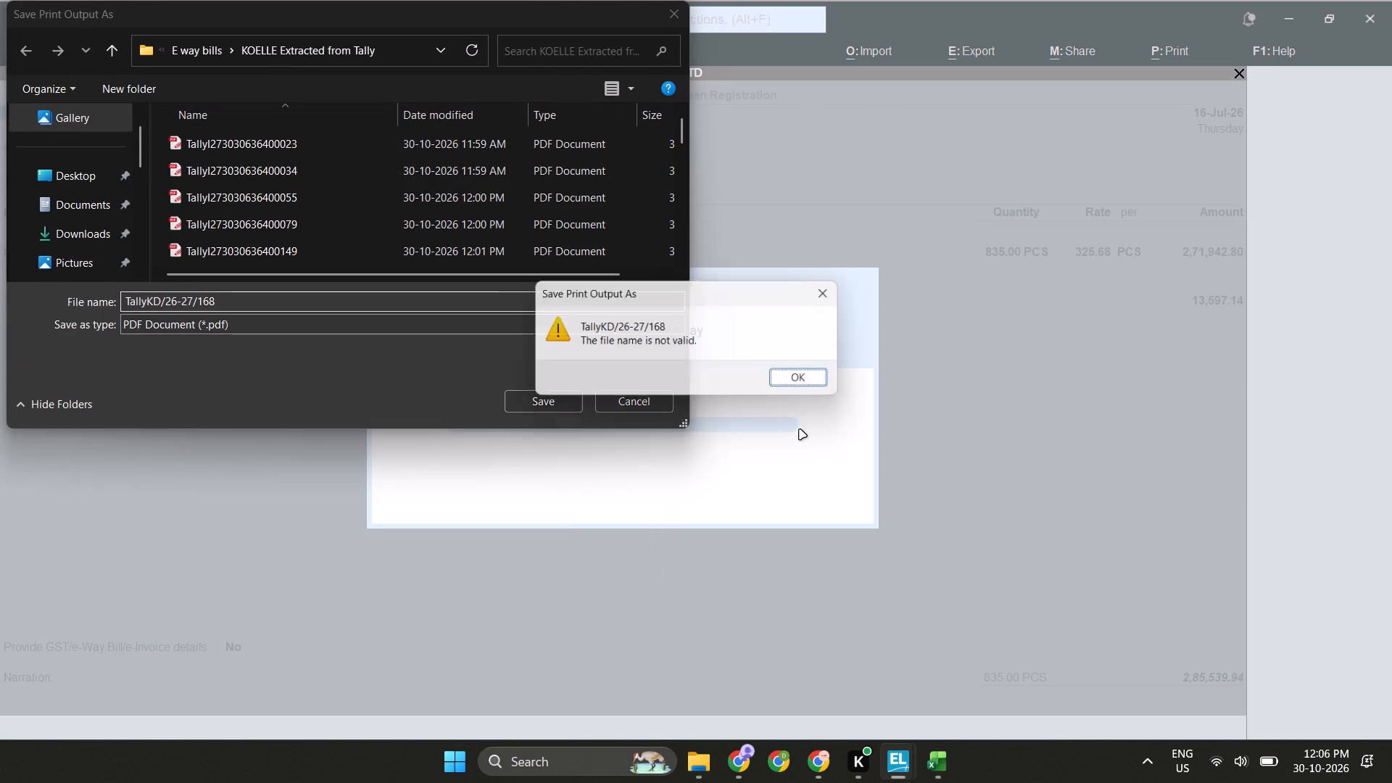
key(Return)
key(Right)
key(Left)
key(Left)
key(Left)
key(shift+Left)
key(minus)
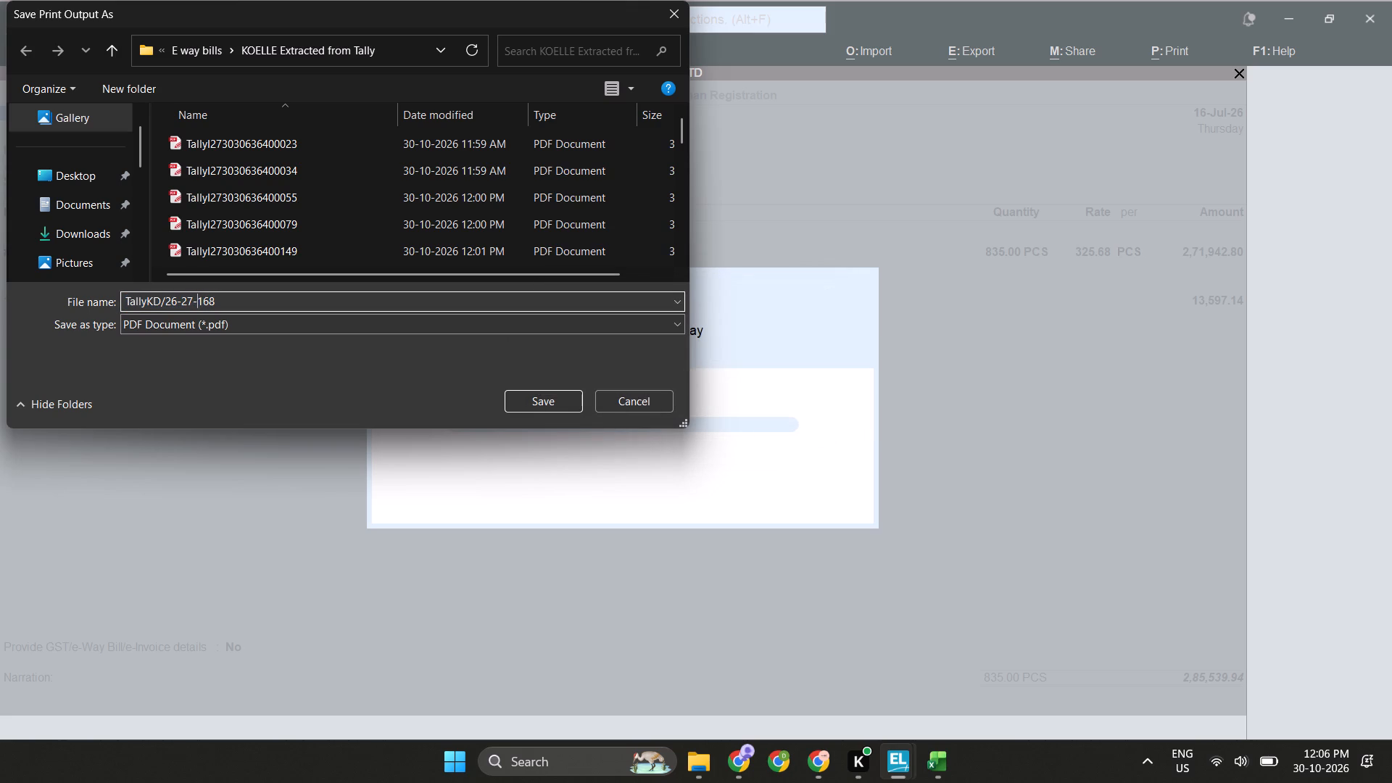
key(Up)
key(Left)
key(Left)
key(Left)
key(Left)
key(Left)
key(Left)
key(shift+Left)
key(shift+Left)
key(shift+Right)
key(minus)
key(Return)
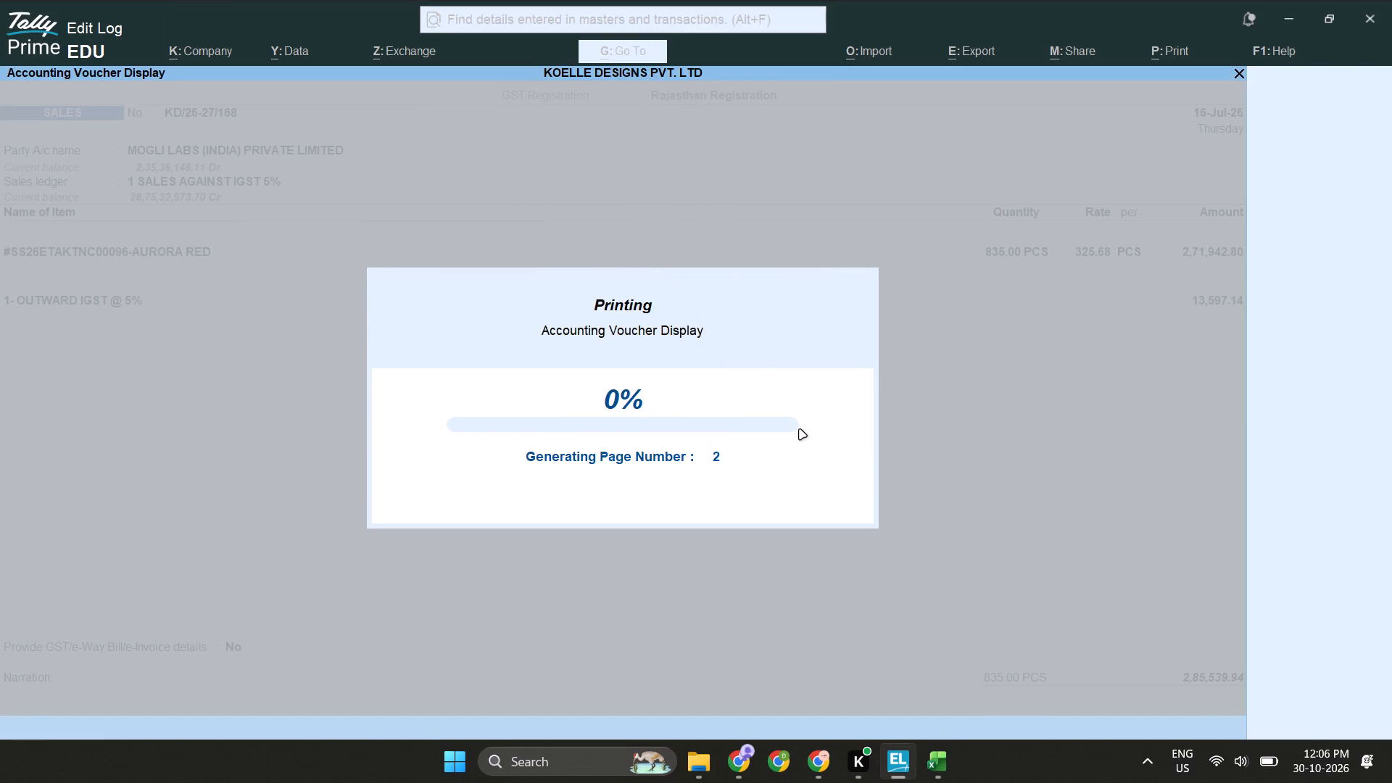
Copy voucher number KD/26-27/209 from the Koelle workbook, filter TallyPrime's ledger vouchers by it and open the matching voucher.
key(alt+Tab)
key(Down)
key(ctrl+c)
key(alt+Tab)
key(Escape)
key(Escape)
key(Escape)
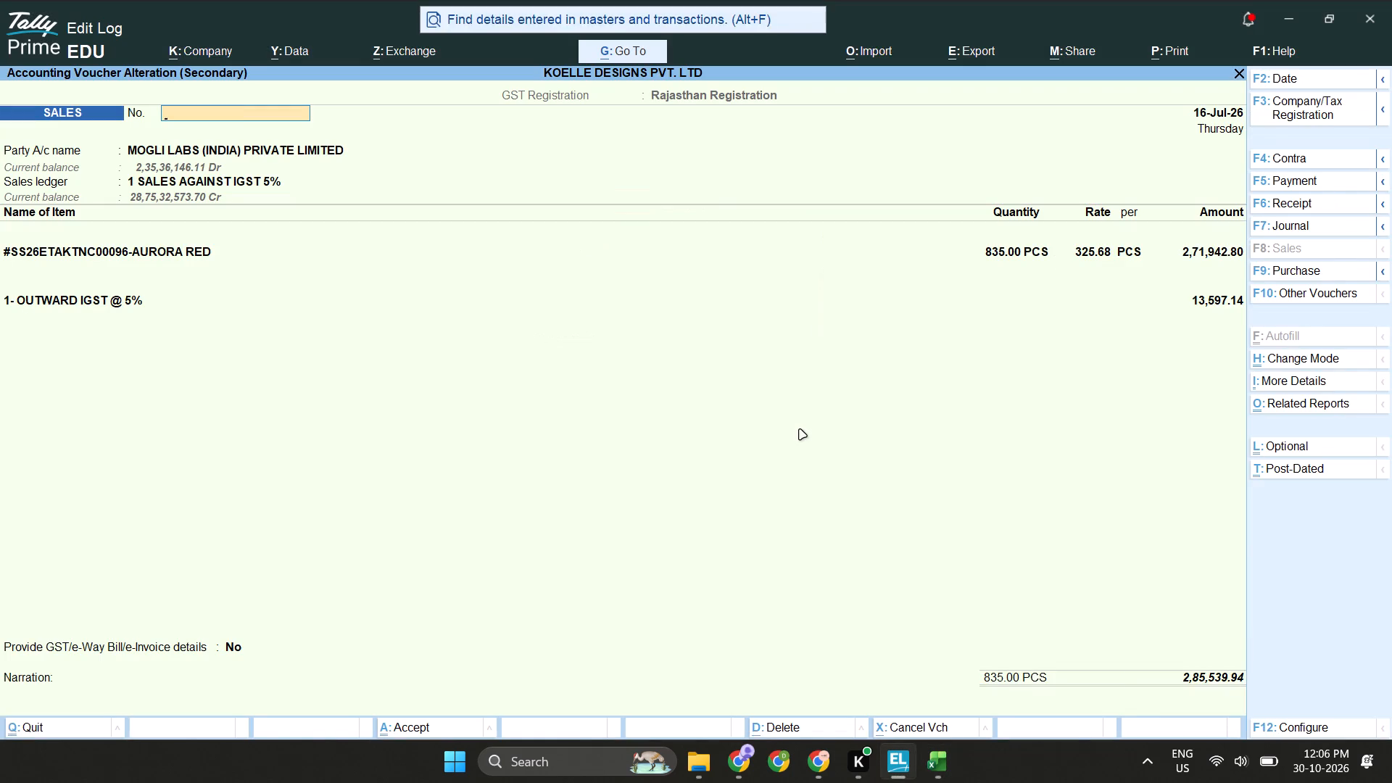
key(Escape)
key(ctrl+f)
key(ctrl+v)
key(Return)
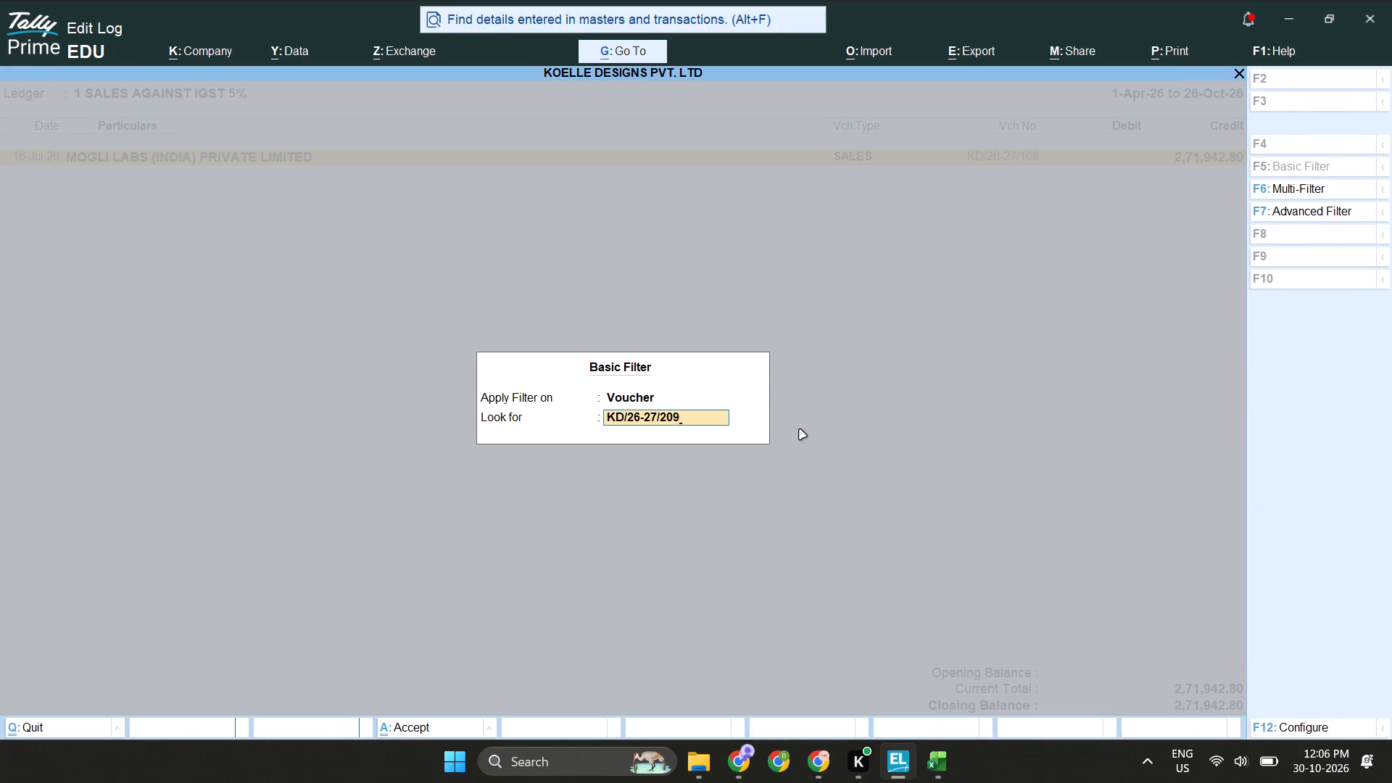
key(Return)
Print the voucher to PDF as TallyKD-26-27-209 in KOELLE Extracted from Tally.
key(ctrl+p)
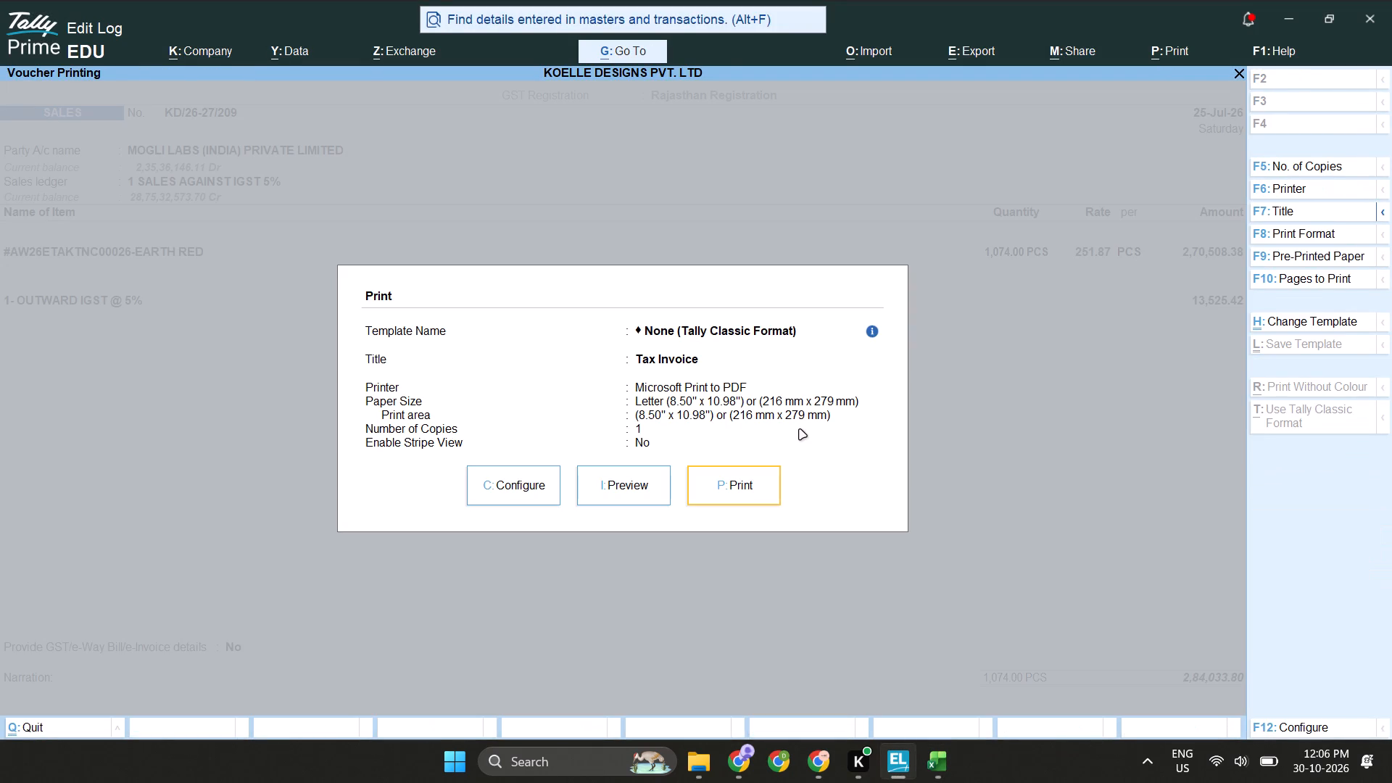
text(pTally)
key(ctrl+v)
key(Left)
key(Left)
key(Left)
key(shift+Left)
key(minus)
key(Left)
key(Left)
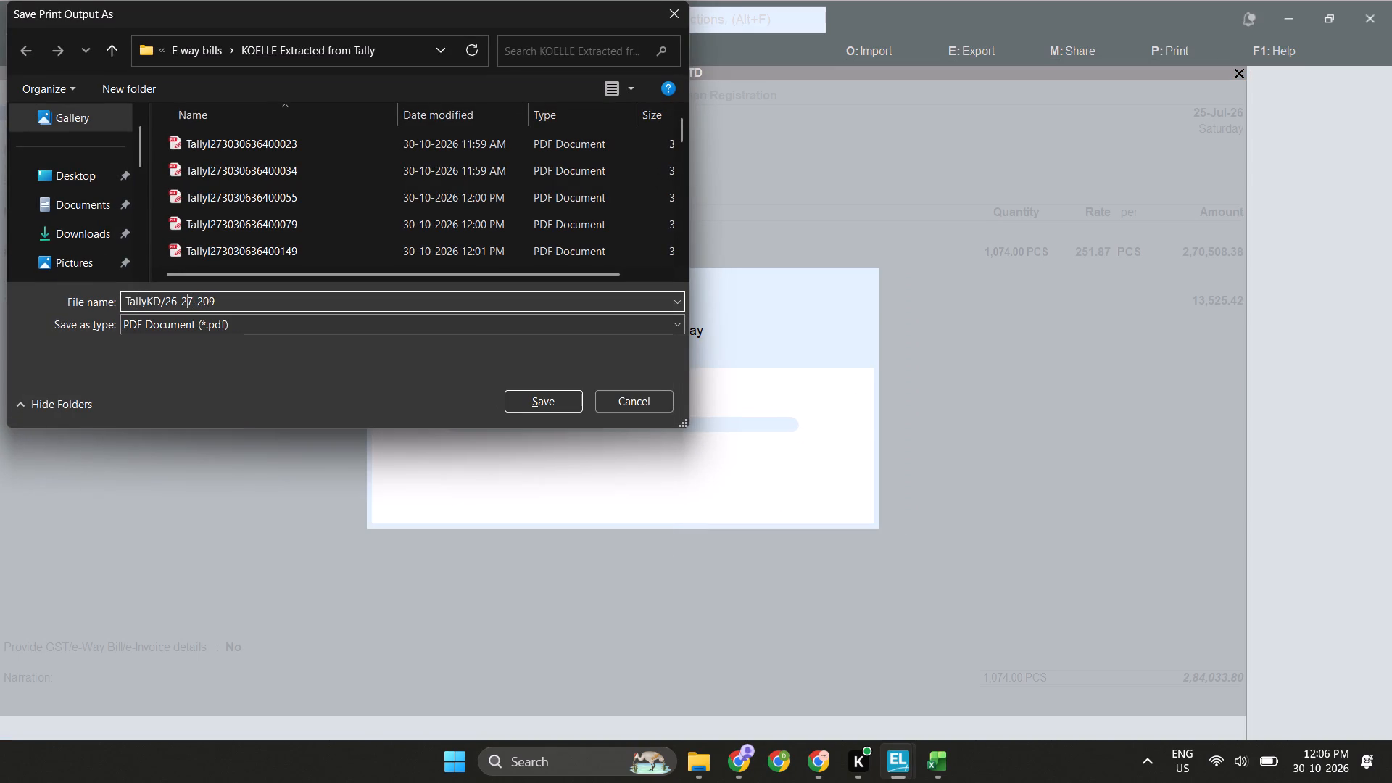
key(Left)
key(Left)
key(Left)
key(Left)
key(shift+Left)
text(-*-)
key(shift+Return)
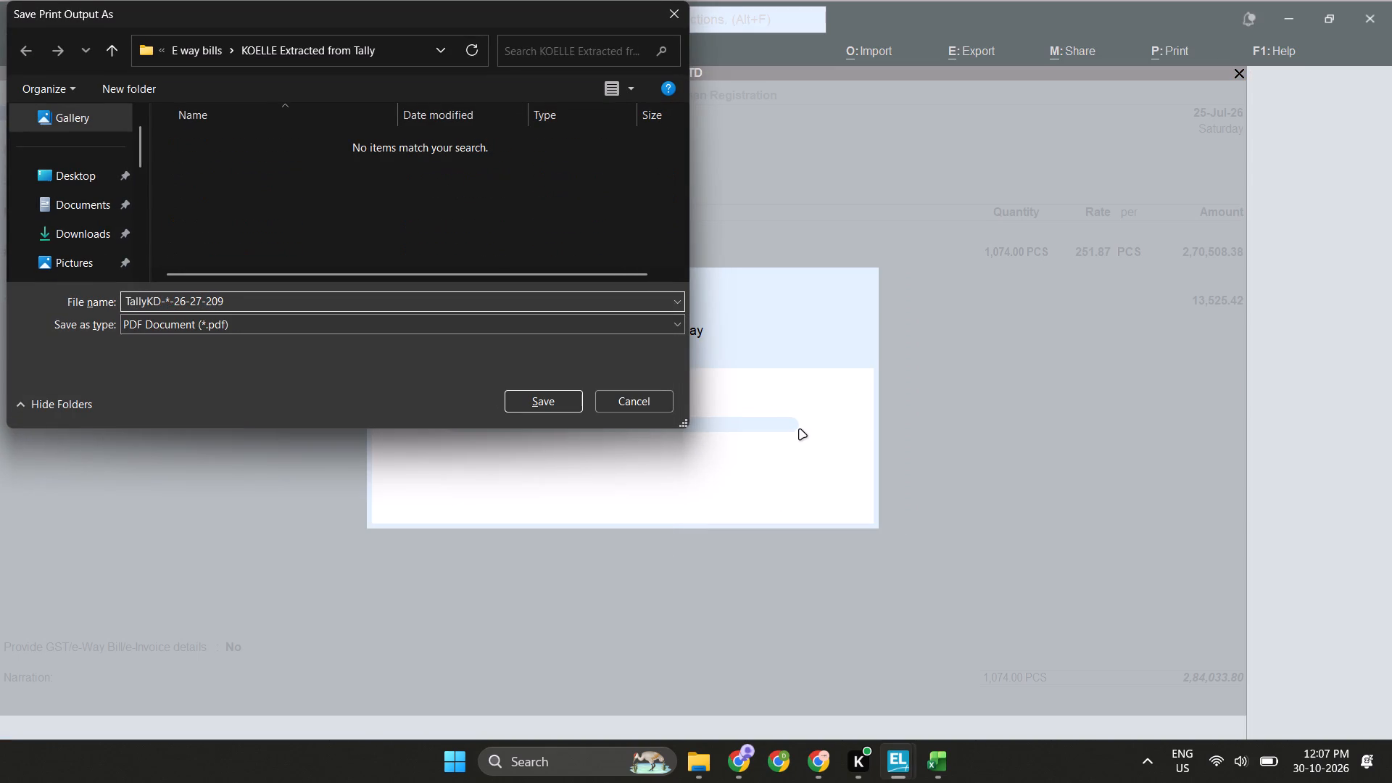
key(Left)
key(BackSpace)
key(BackSpace)
key(Return)
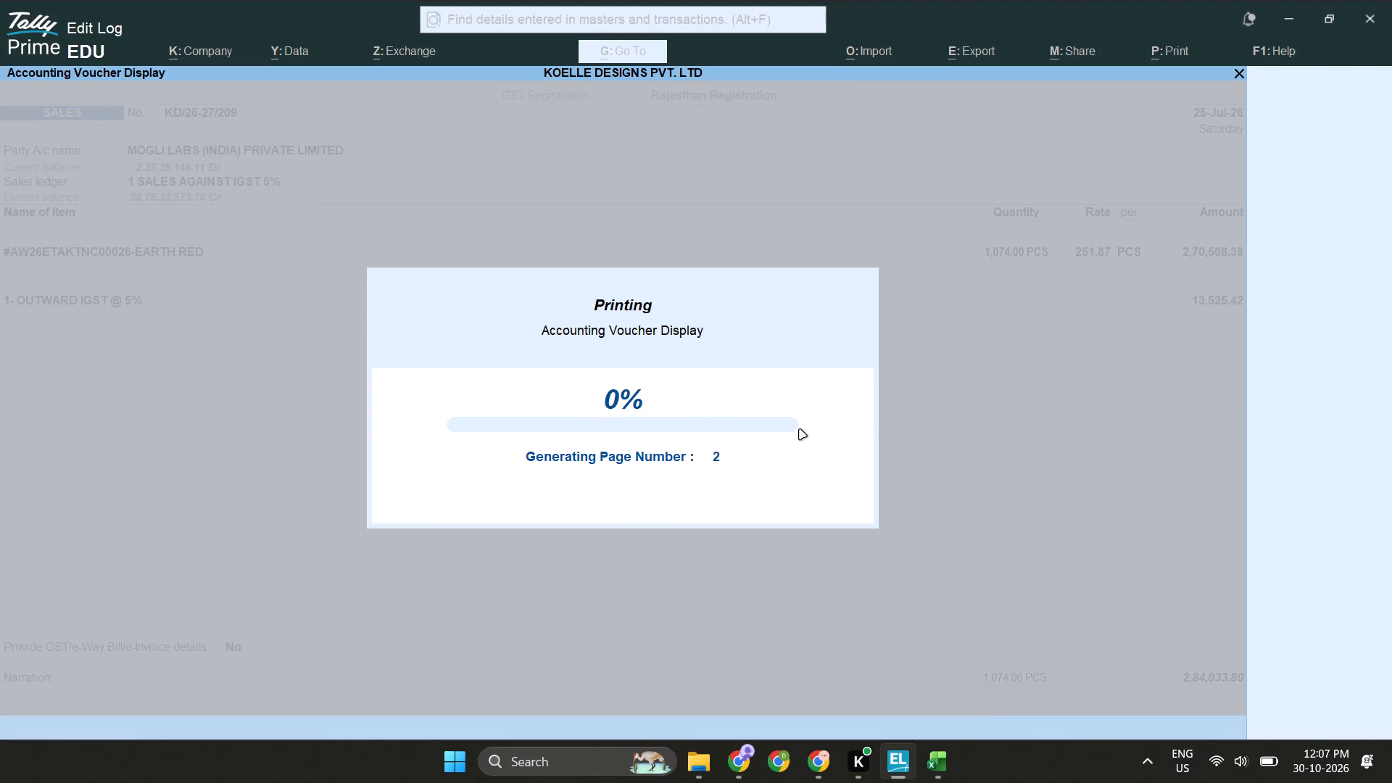
Copy voucher number KD/26-27/206 from the Koelle workbook, filter TallyPrime's ledger vouchers by it and open the matching voucher.
key(alt+Tab)
key(Down)
key(ctrl+c)
key(alt+Tab)
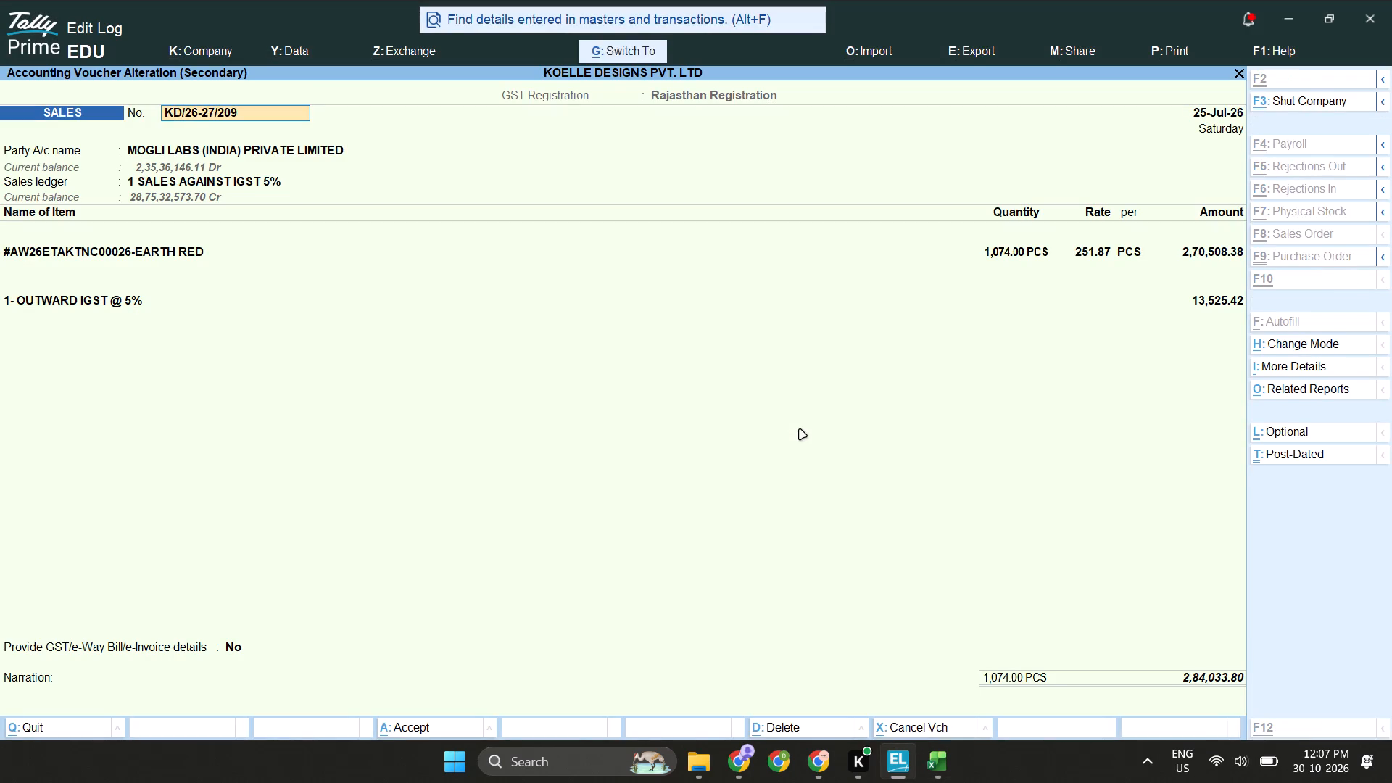
key(Escape)
key(Escape)
key(Escape)
key(Escape)
key(ctrl+f)
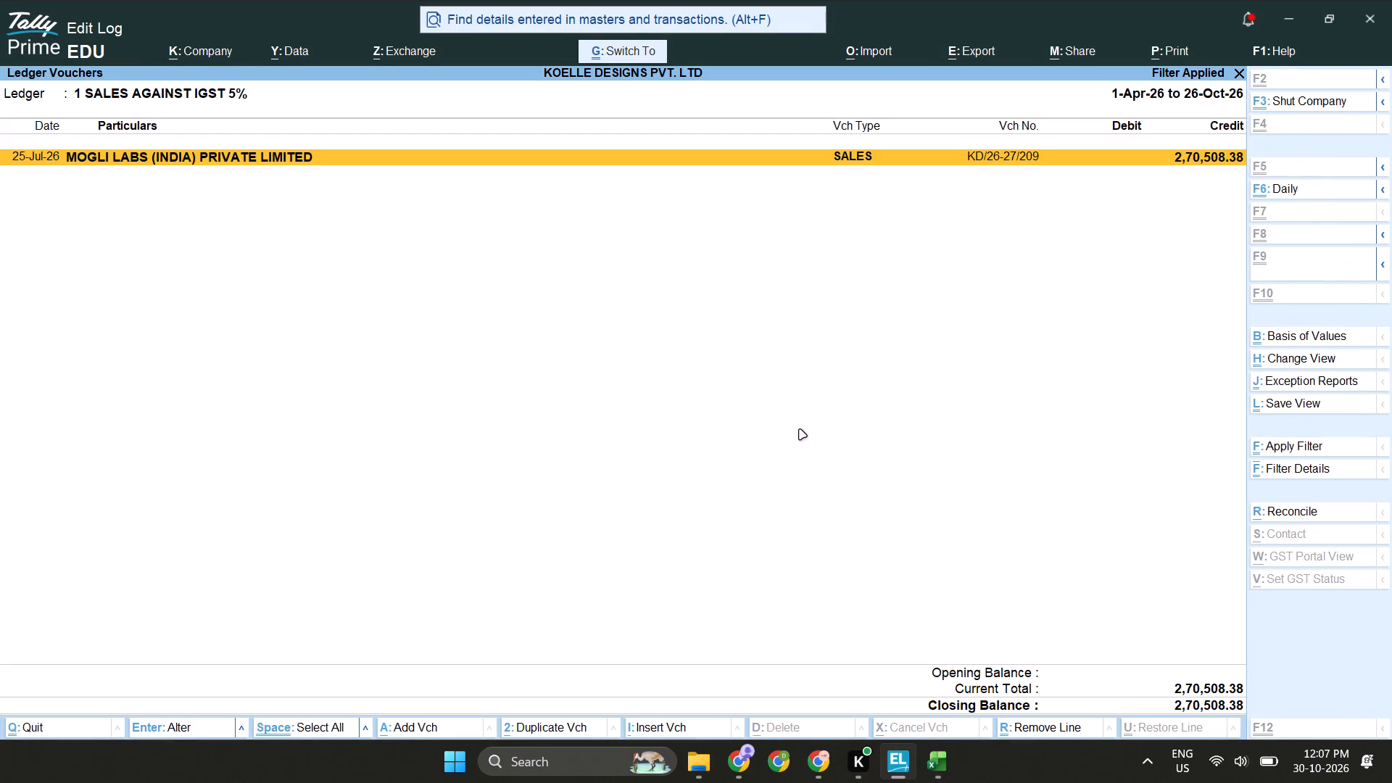
key(ctrl+v)
key(Return)
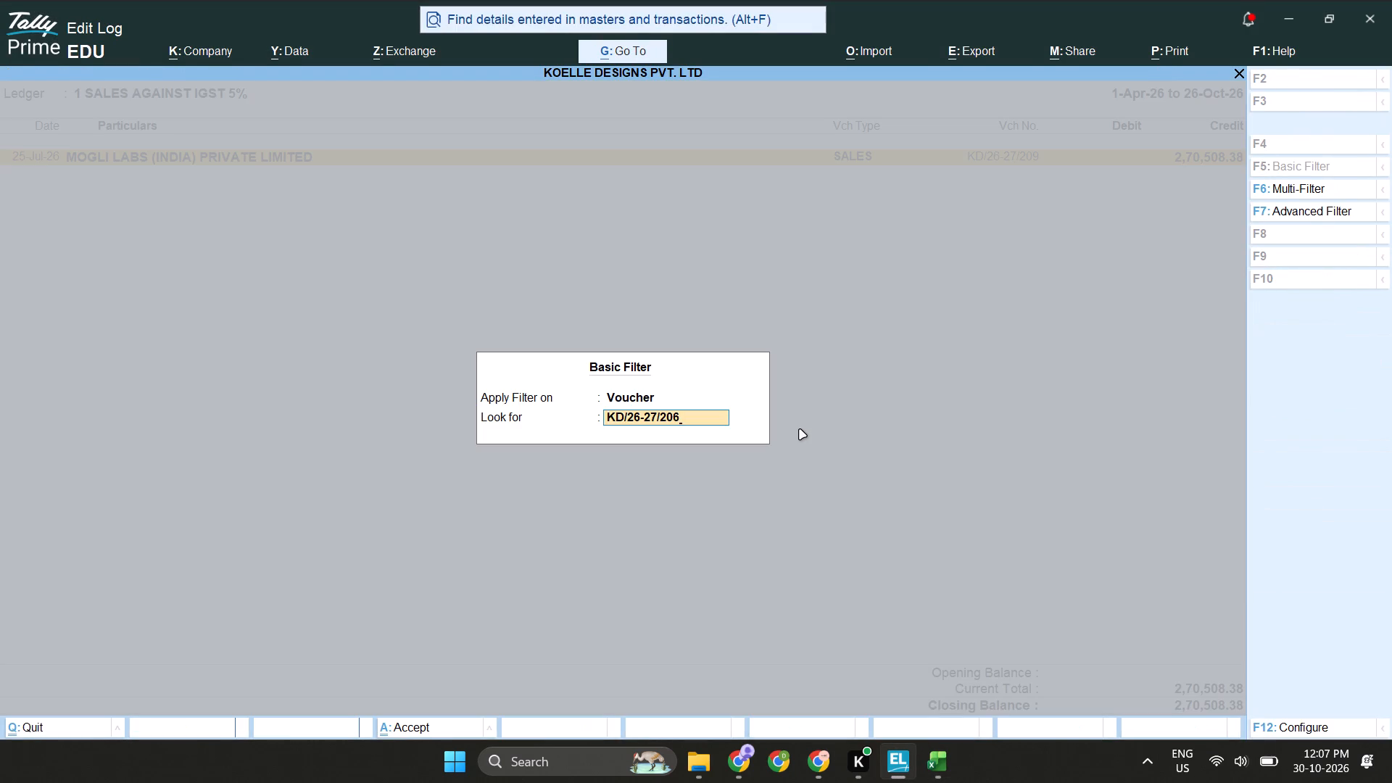
key(Return)
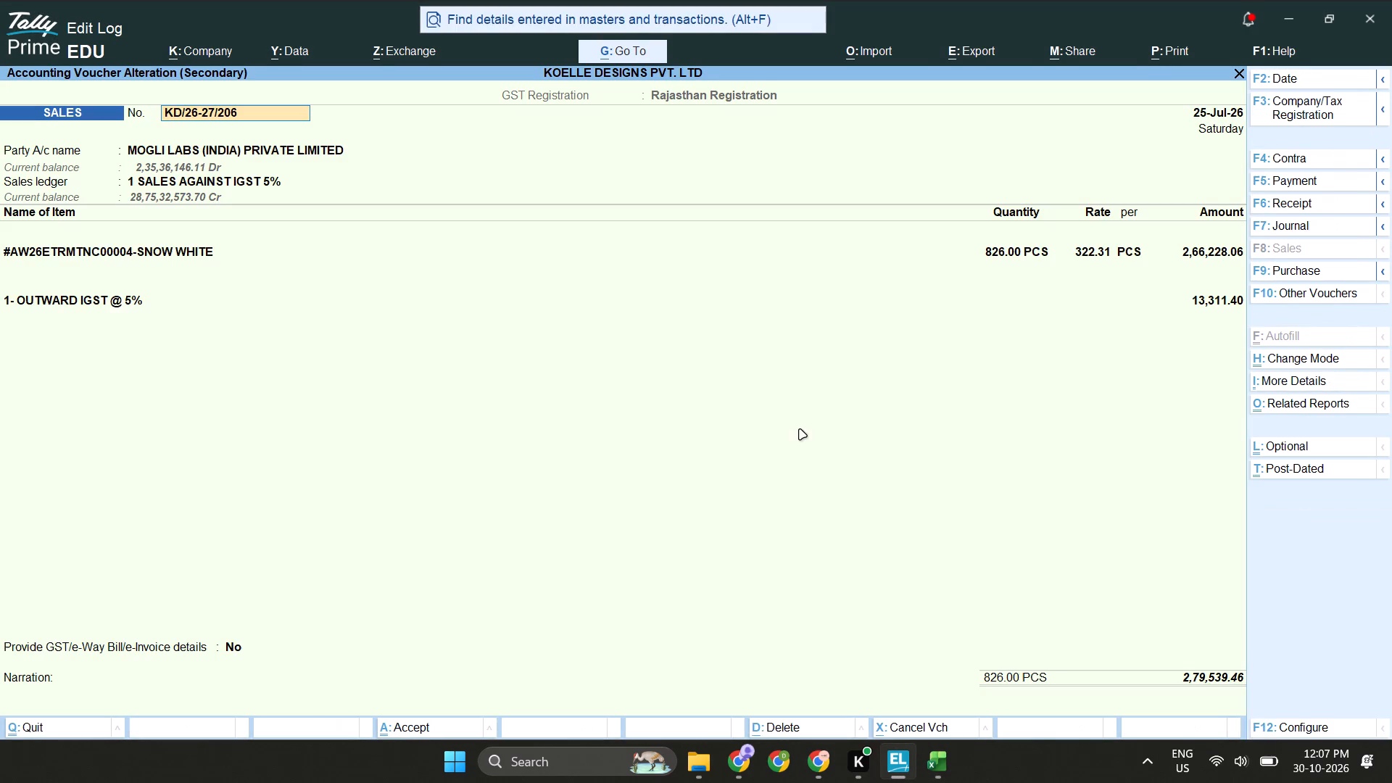
Print the voucher to PDF as TallyKD-26-27-206 in KOELLE Extracted from Tally and return to the ledger vouchers.
key(ctrl+p)
key(p)
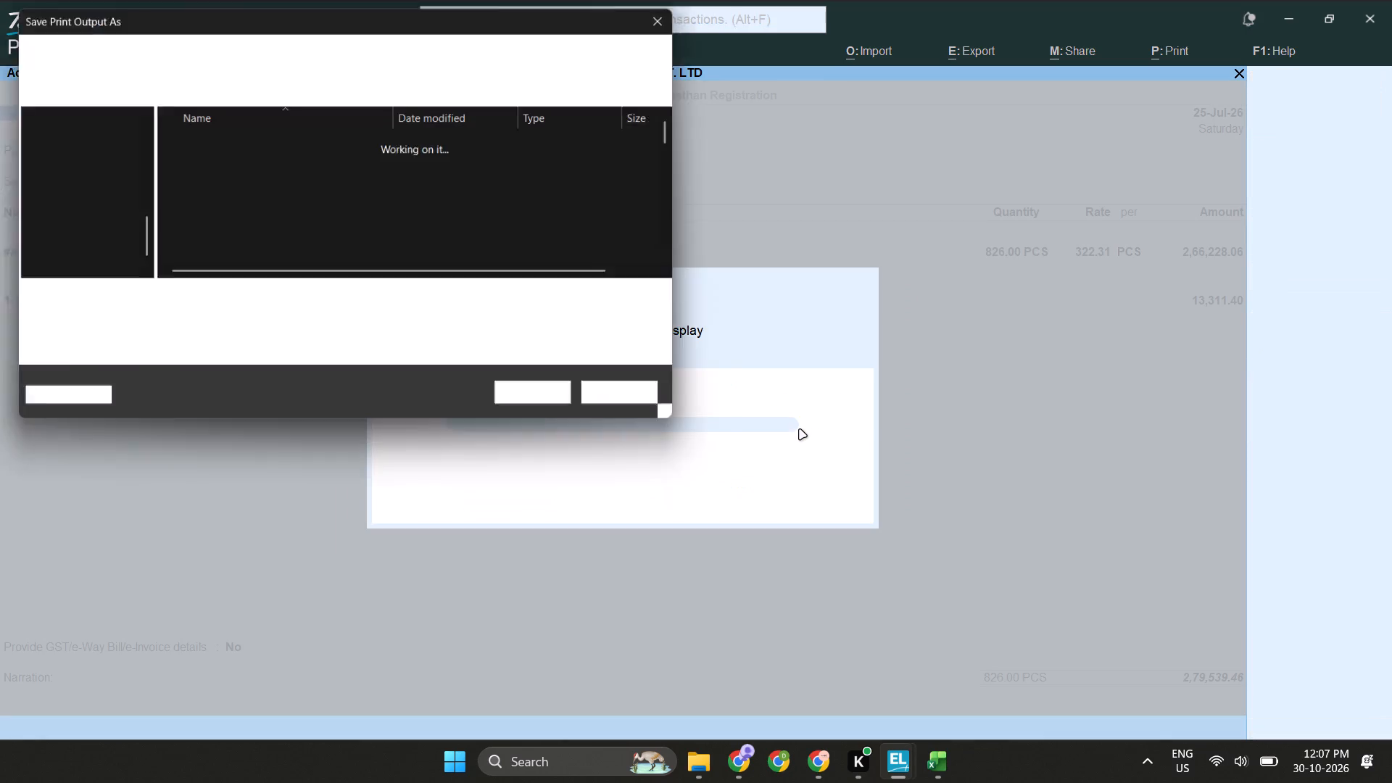
text(Tally)
key(ctrl+v)
key(Left)
key(Left)
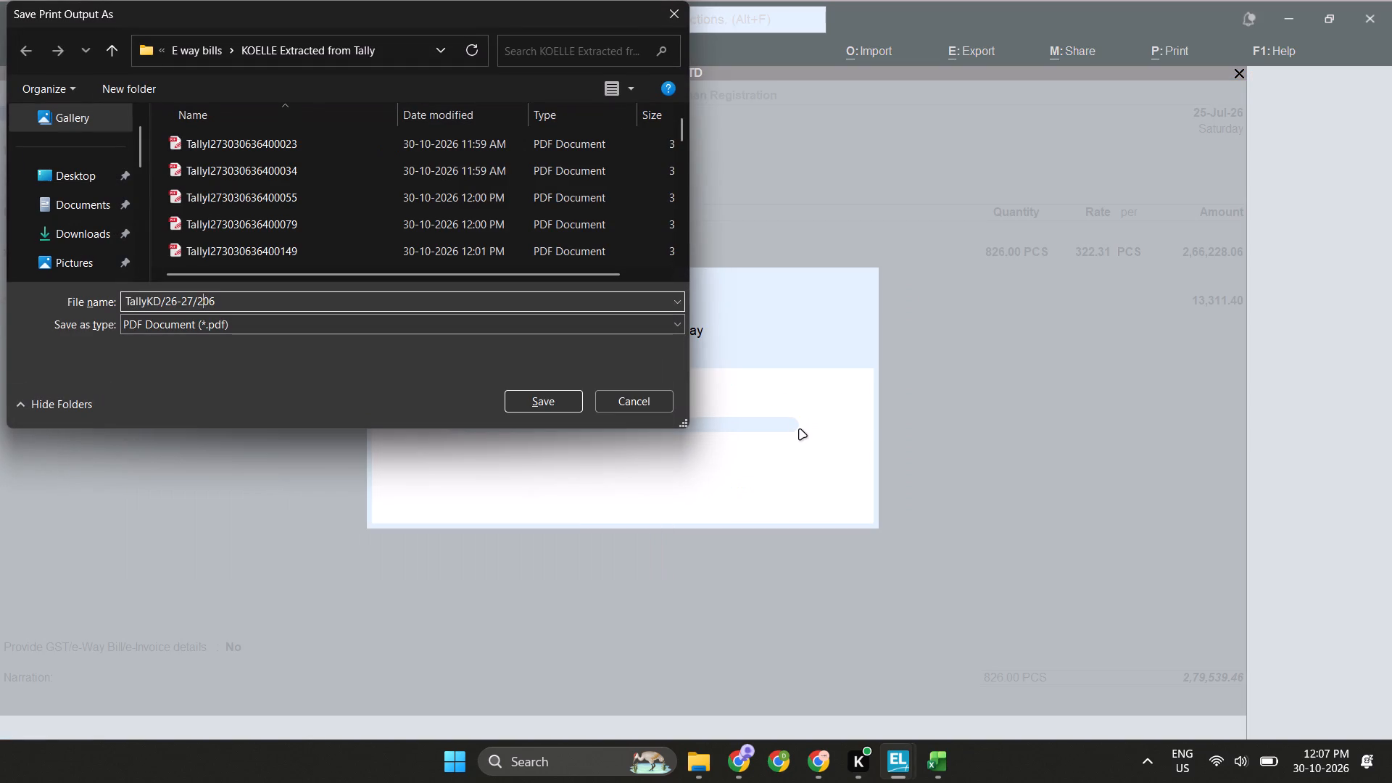
key(Left)
key(Left)
key(shift+Left)
key(shift+Right)
key(shift+Right)
key(minus)
key(Left)
key(Left)
key(Left)
key(Left)
key(Left)
key(Left)
key(shift+Left)
key(minus)
key(Return)
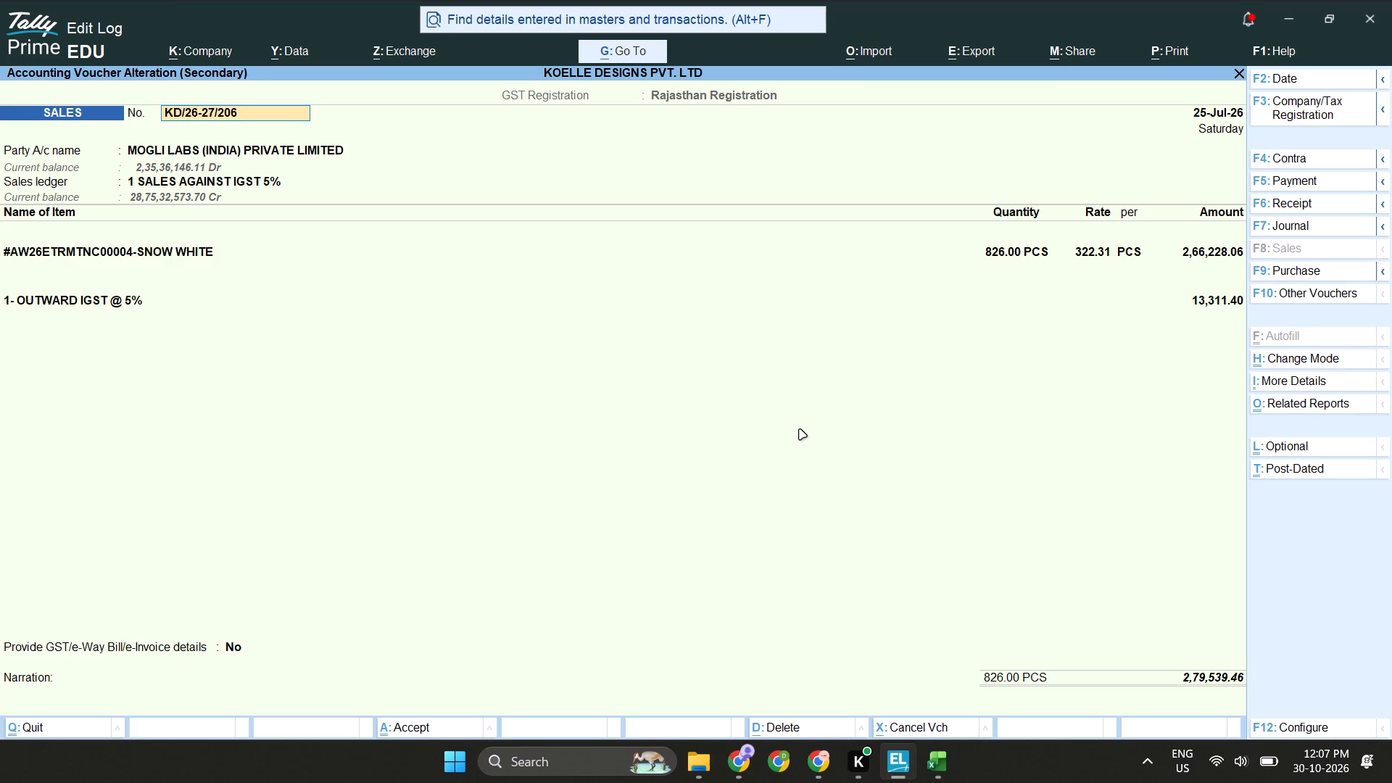
key(Escape)
key(Escape)
key(Escape)
key(Escape)
Copy voucher number KD1/26-27/78 from the Koelle workbook, filter TallyPrime's ledger vouchers by it and open the matching voucher.
key(alt+Tab)
key(Down)
key(ctrl+c)
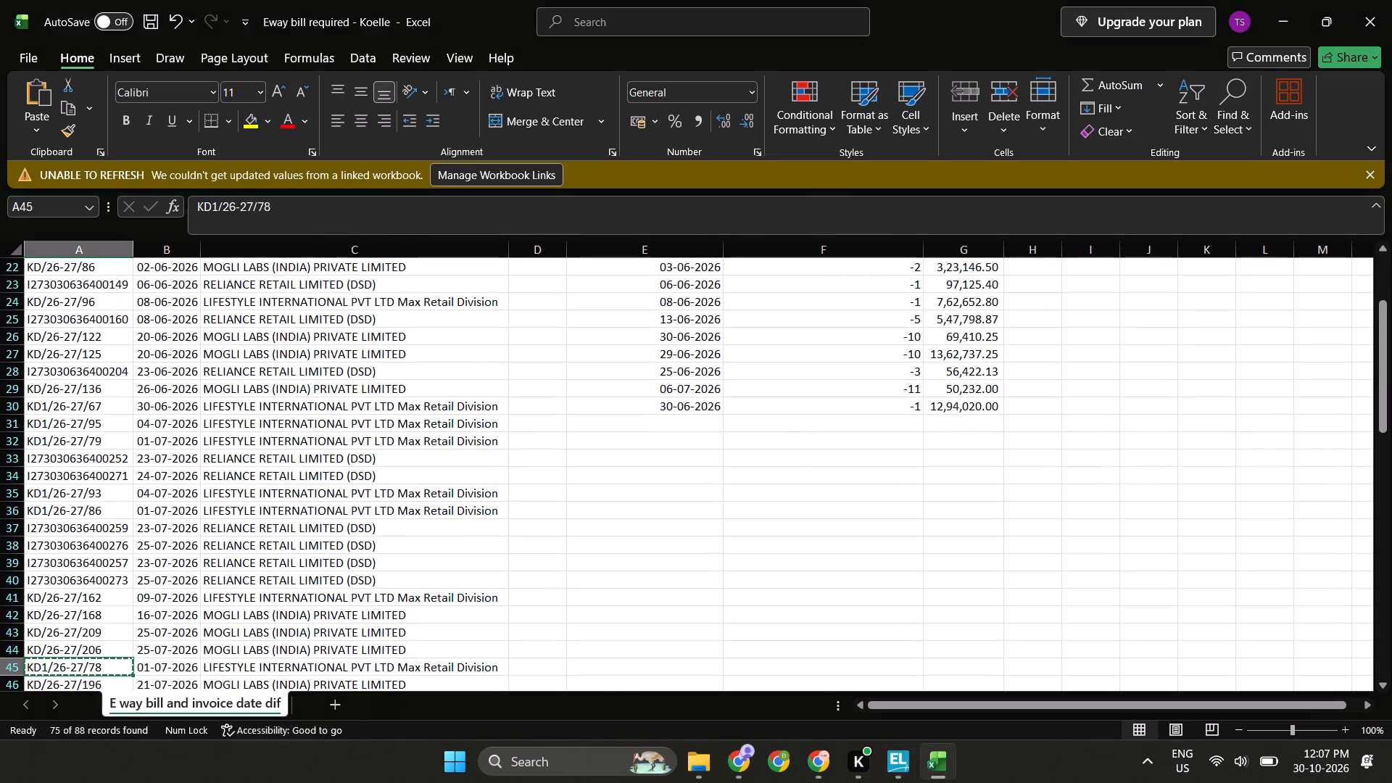
key(alt+Tab)
key(alt+Tab)
key(alt+Tab)
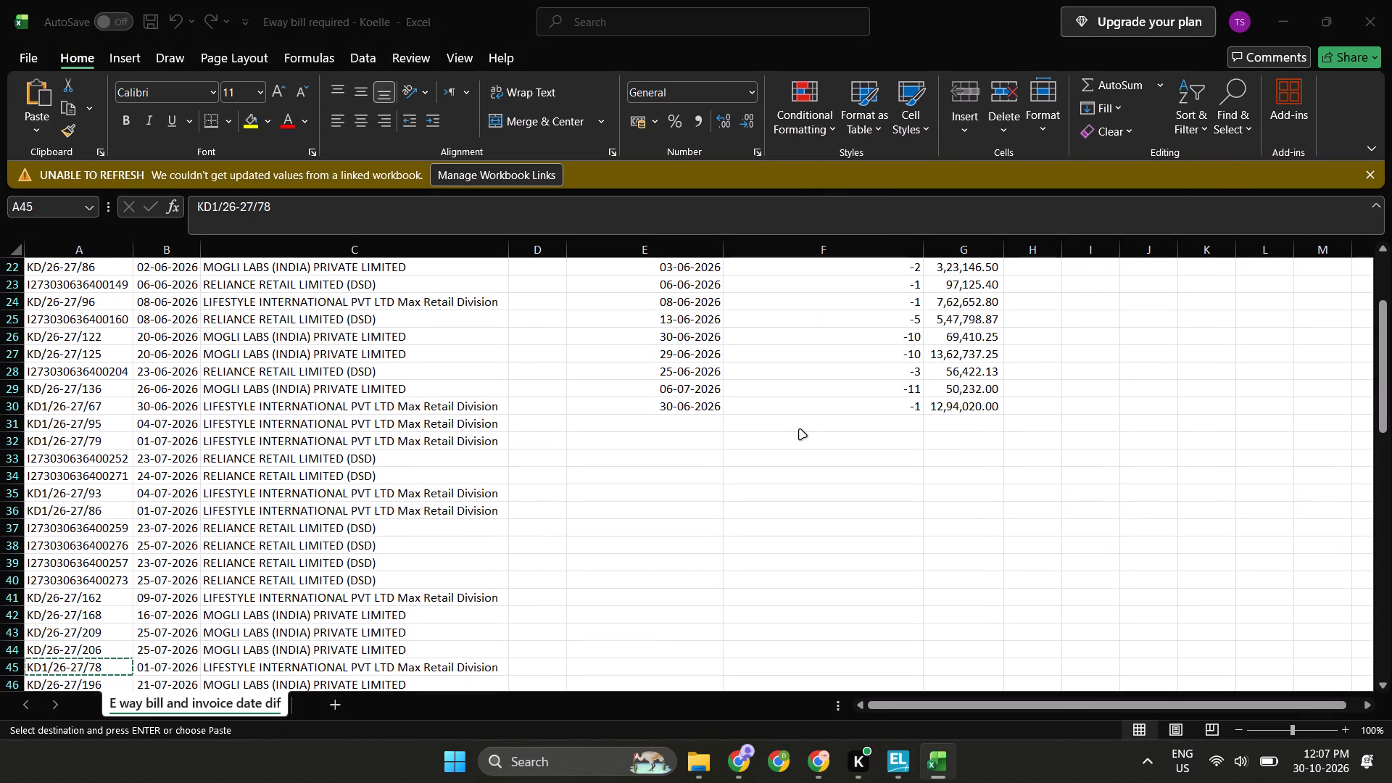
key(alt+Tab)
key(ctrl+f)
key(ctrl+v)
key(Return)
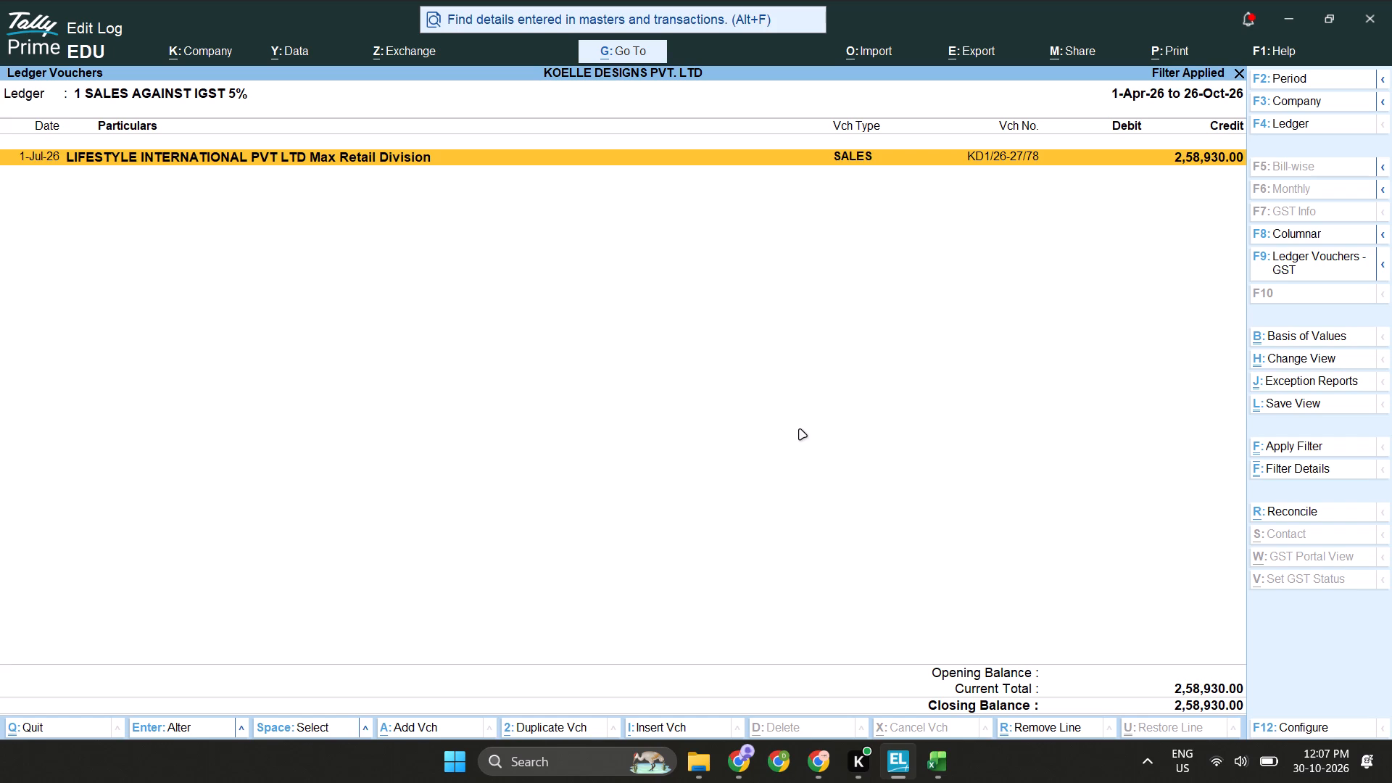
key(alt+Tab)
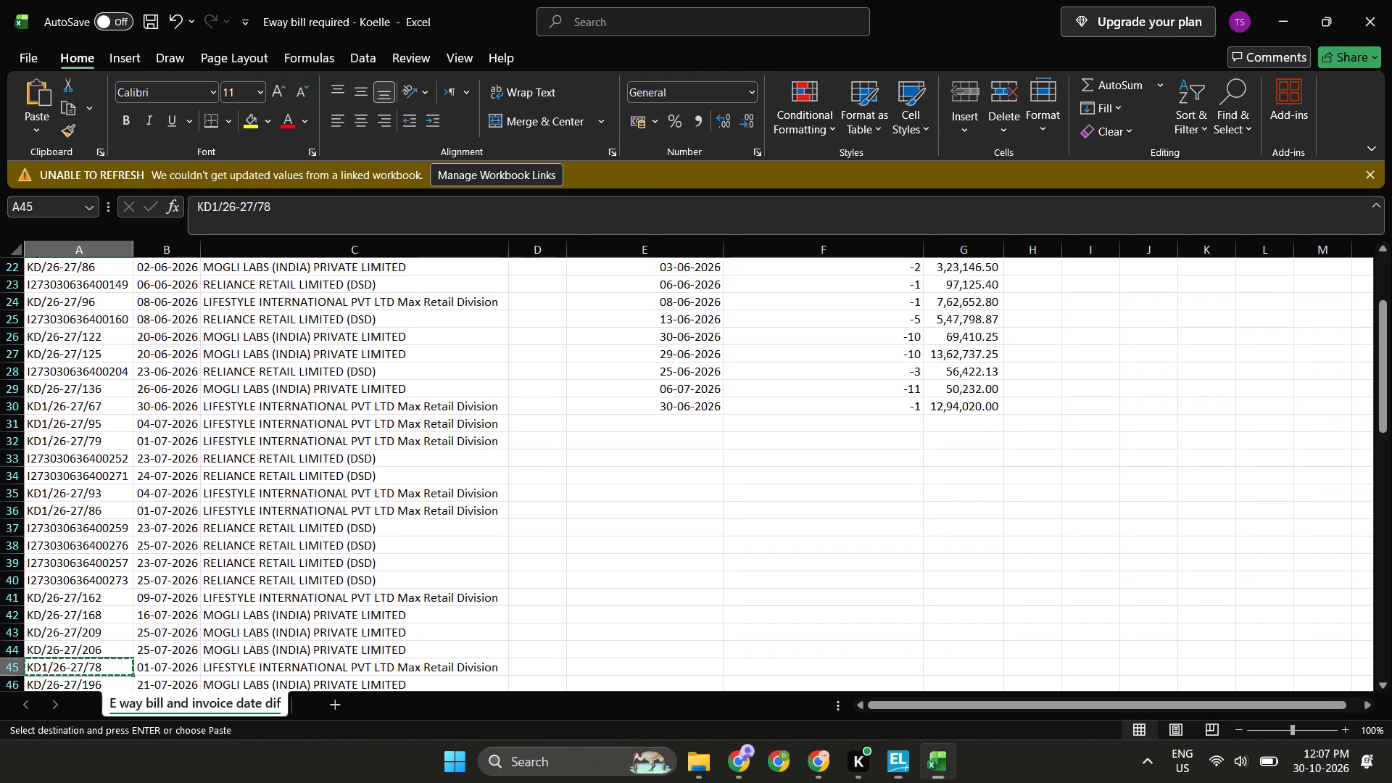
key(alt+Tab)
key(Return)
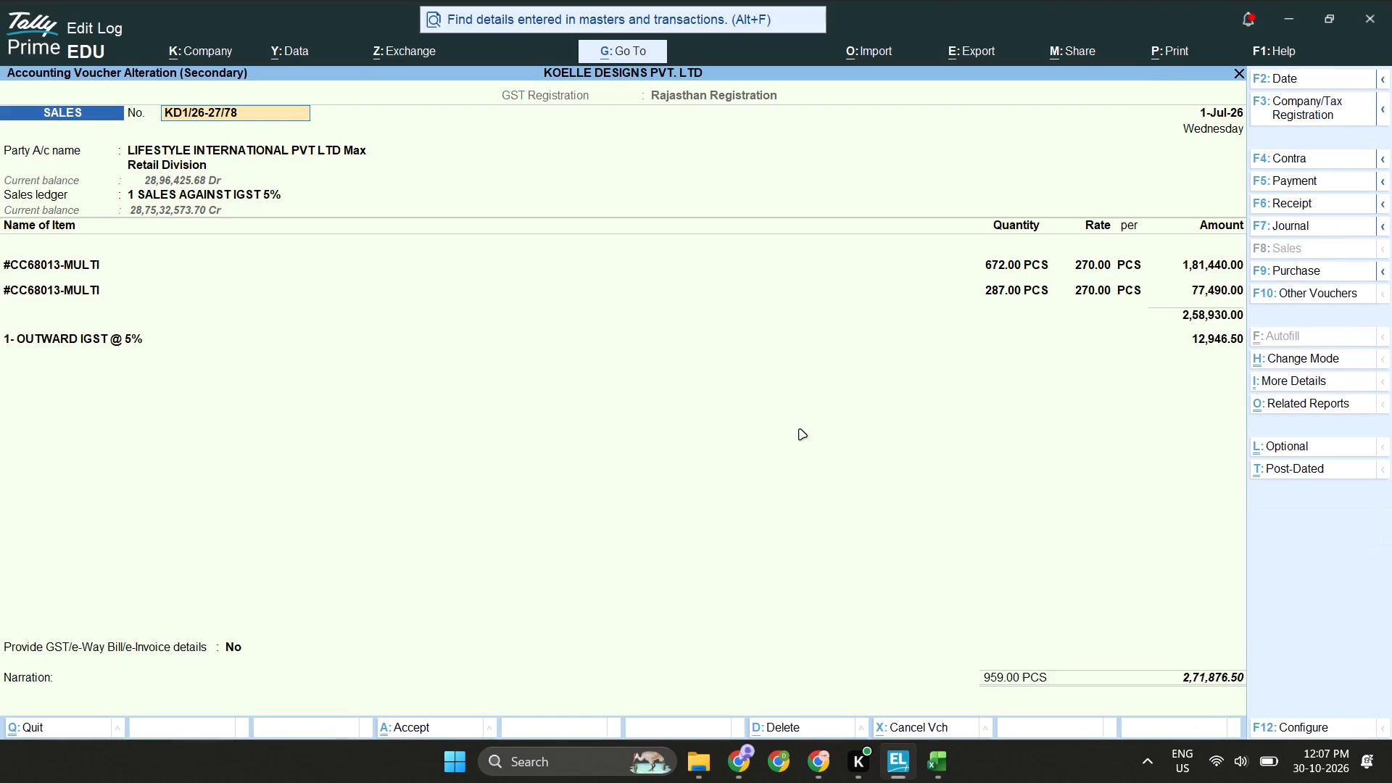
Print the voucher to PDF as TallyKD1-26-27-78 in KOELLE Extracted from Tally and return to the ledger vouchers.
key(ctrl+p)
key(p)
text(Tally)
key(ctrl+v)
key(Left)
key(Left)
key(shift+Left)
key(shift+Left)
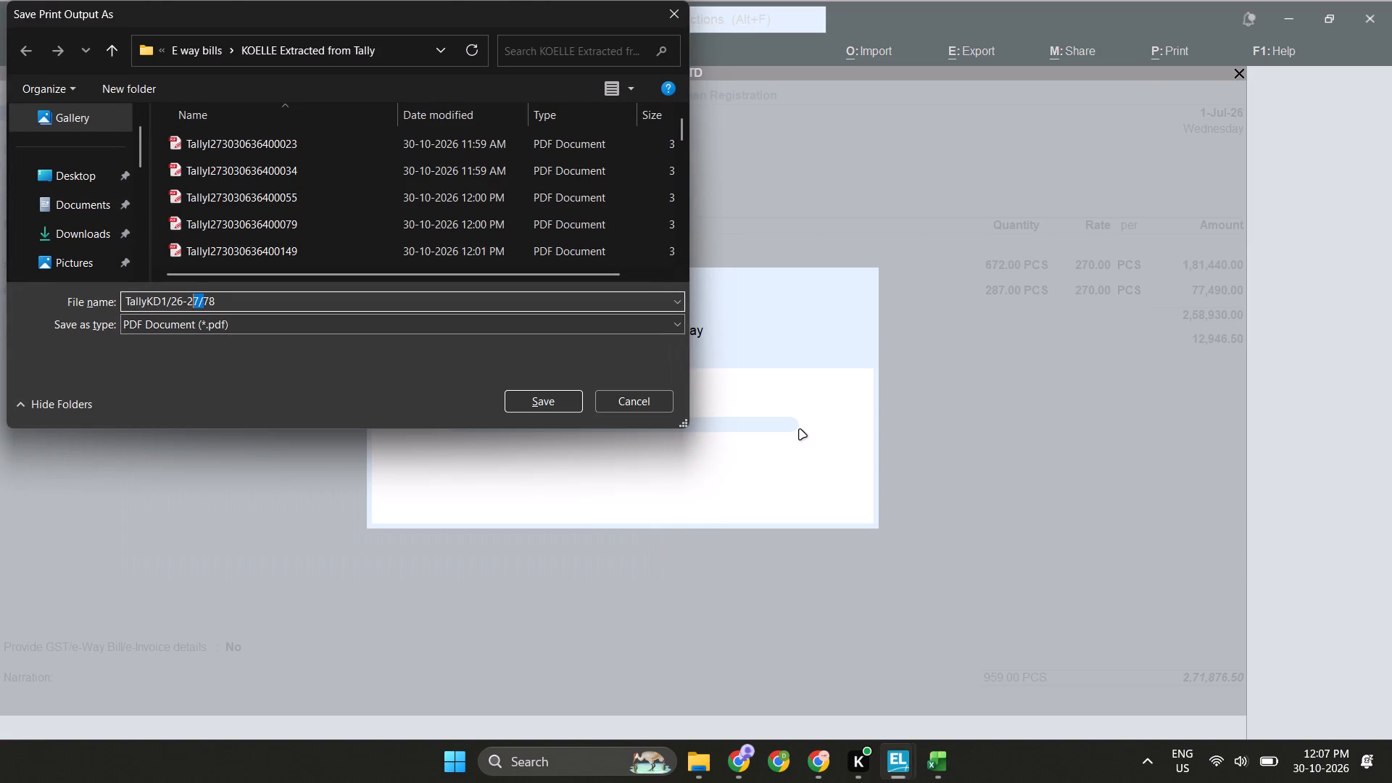
key(shift+Right)
key(minus)
key(Left)
key(Left)
key(Left)
key(Left)
key(Left)
key(Left)
key(shift+Left)
key(minus)
key(Return)
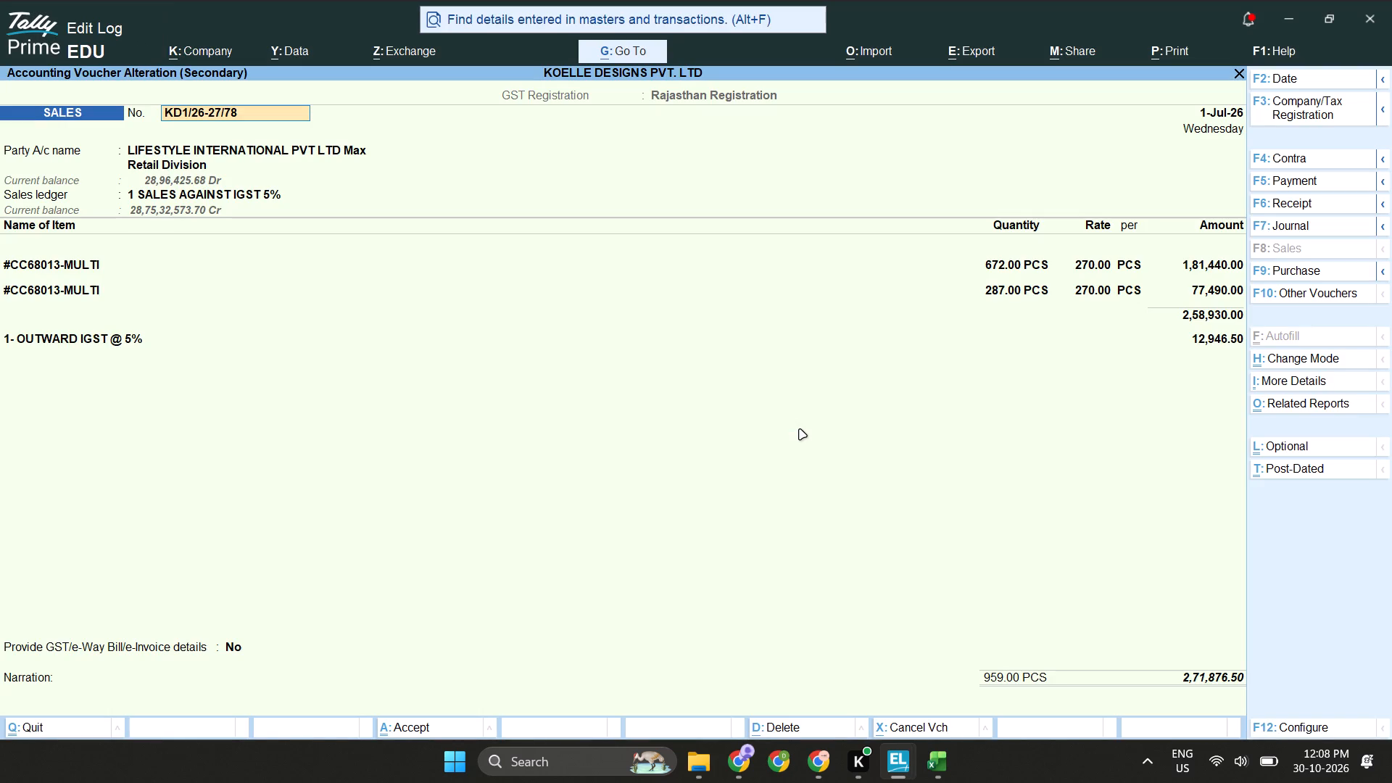
key(Escape)
key(Escape)
key(Escape)
Copy voucher number KD/26-27/196 from the Koelle workbook, filter TallyPrime's ledger vouchers by it and open the matching voucher.
key(alt+Tab)
key(Down)
key(ctrl+c)
key(alt+Tab)
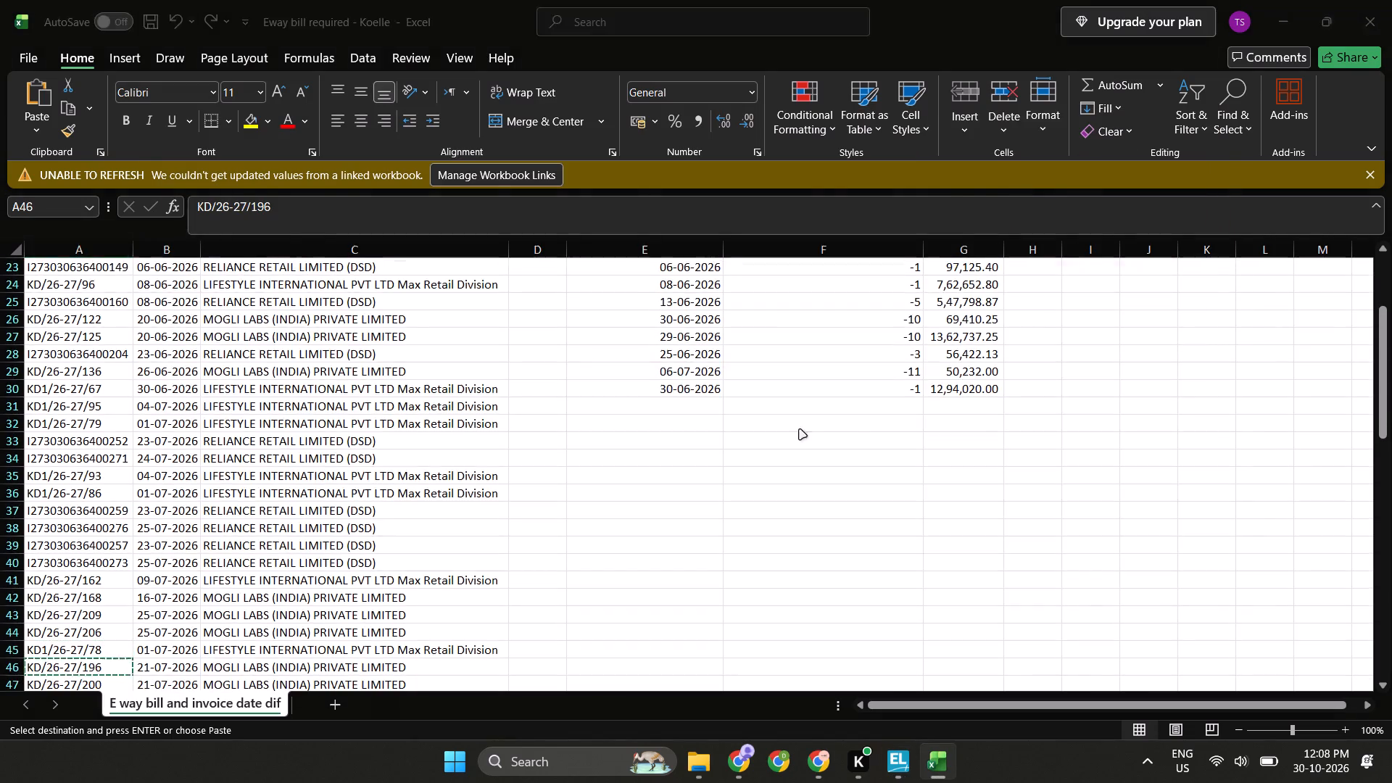
key(ctrl+f)
key(ctrl+v)
key(Return)
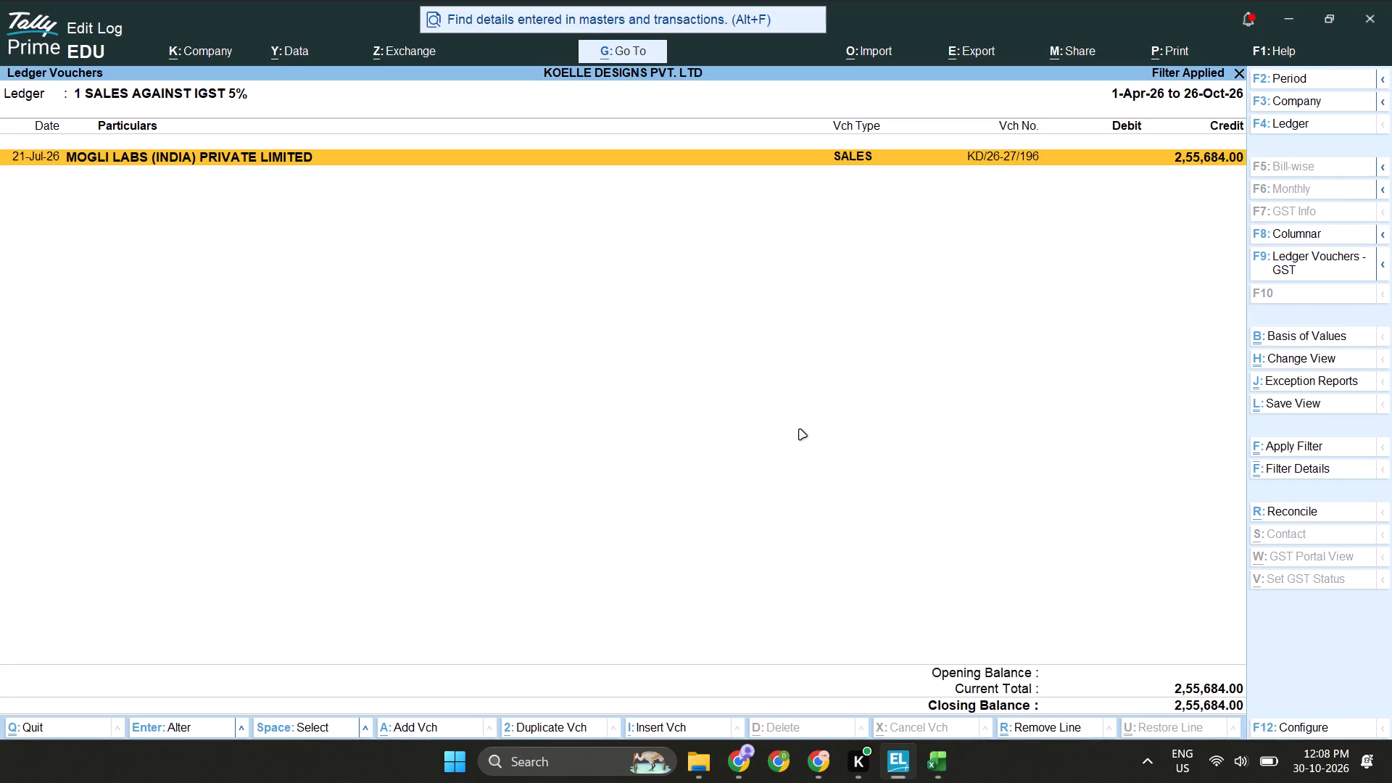
key(Return)
Print the voucher to PDF as TallyKD-26-27-196 in KOELLE Extracted from Tally.
key(ctrl+p)
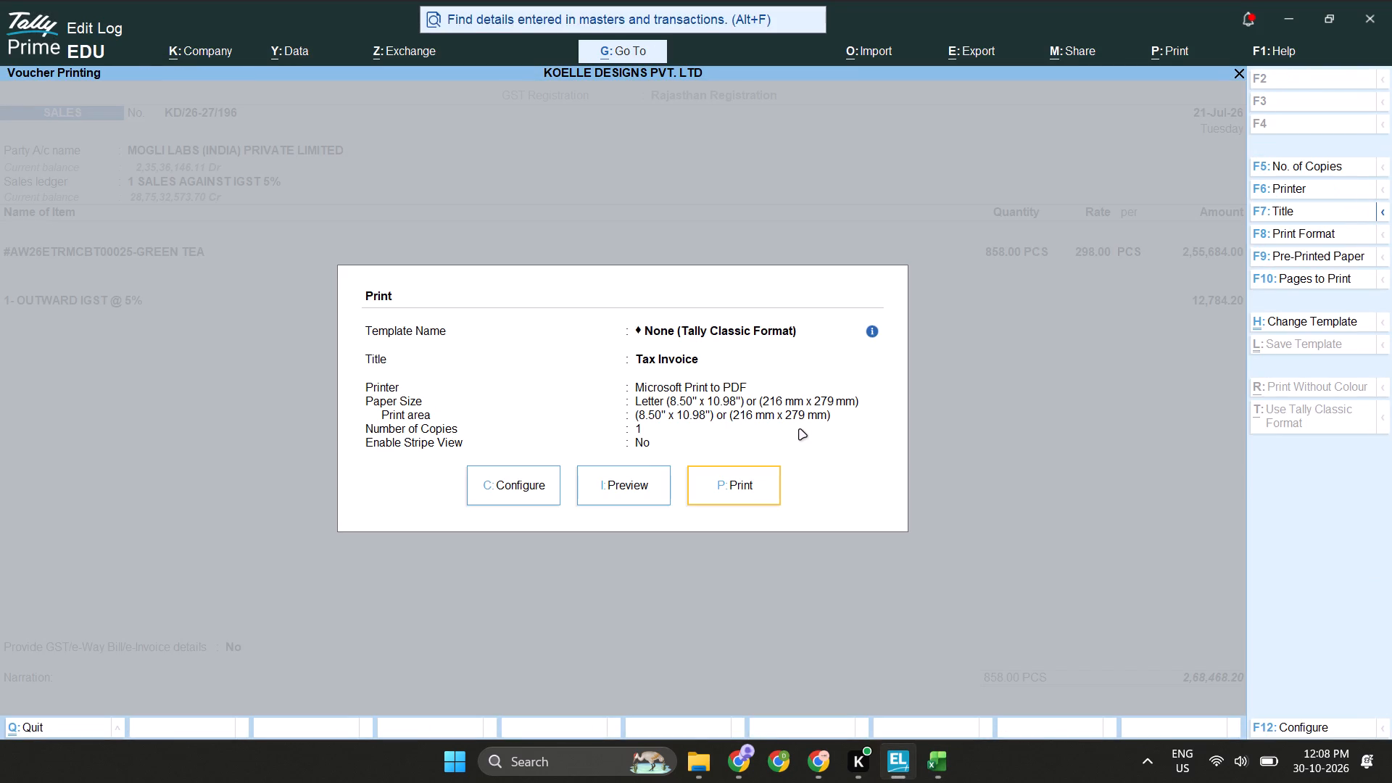
text(pTa)
text(lly)
key(ctrl+v)
key(Left)
key(Left)
key(Left)
key(Left)
key(shift+Left)
key(shift+Right)
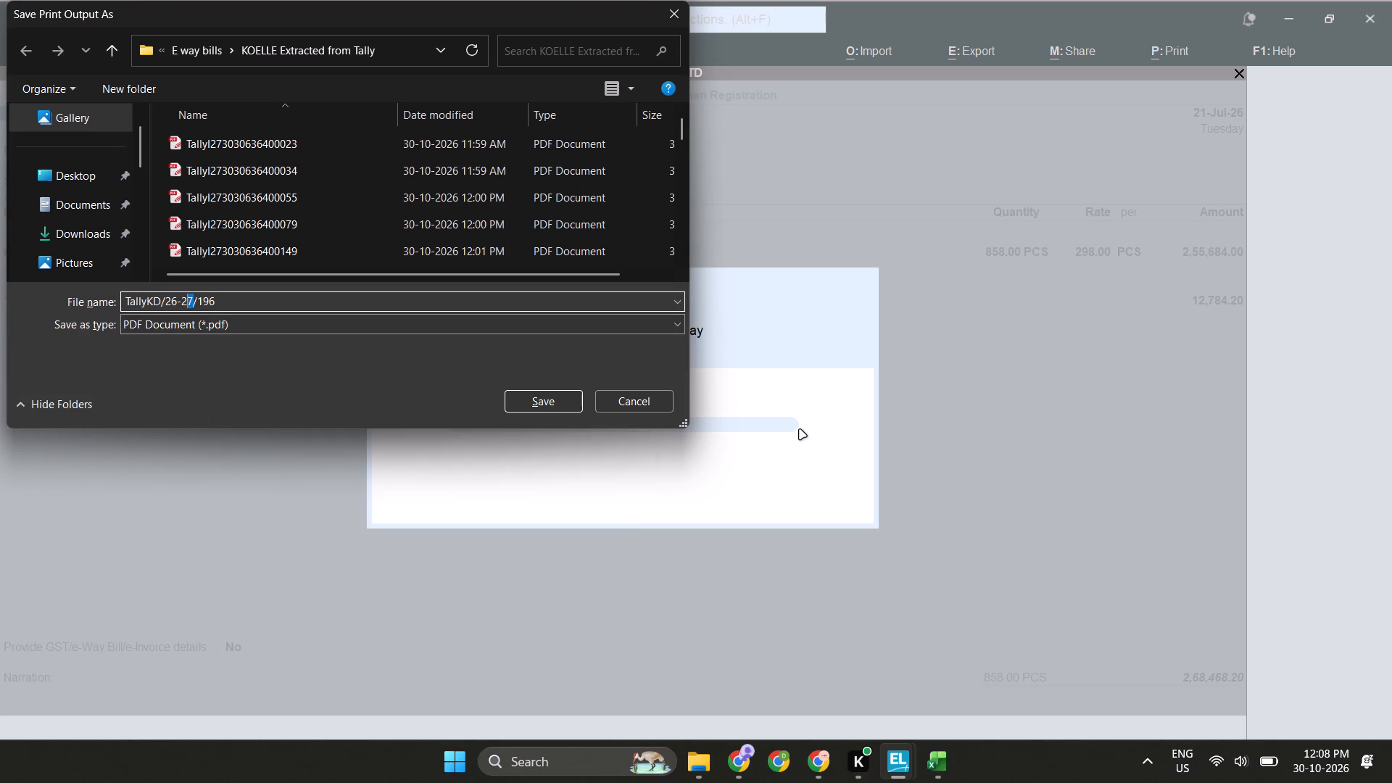
key(shift+Right)
key(minus)
key(Left)
key(Left)
key(Left)
key(Left)
key(Left)
key(Left)
key(shift+Left)
key(minus)
key(Return)
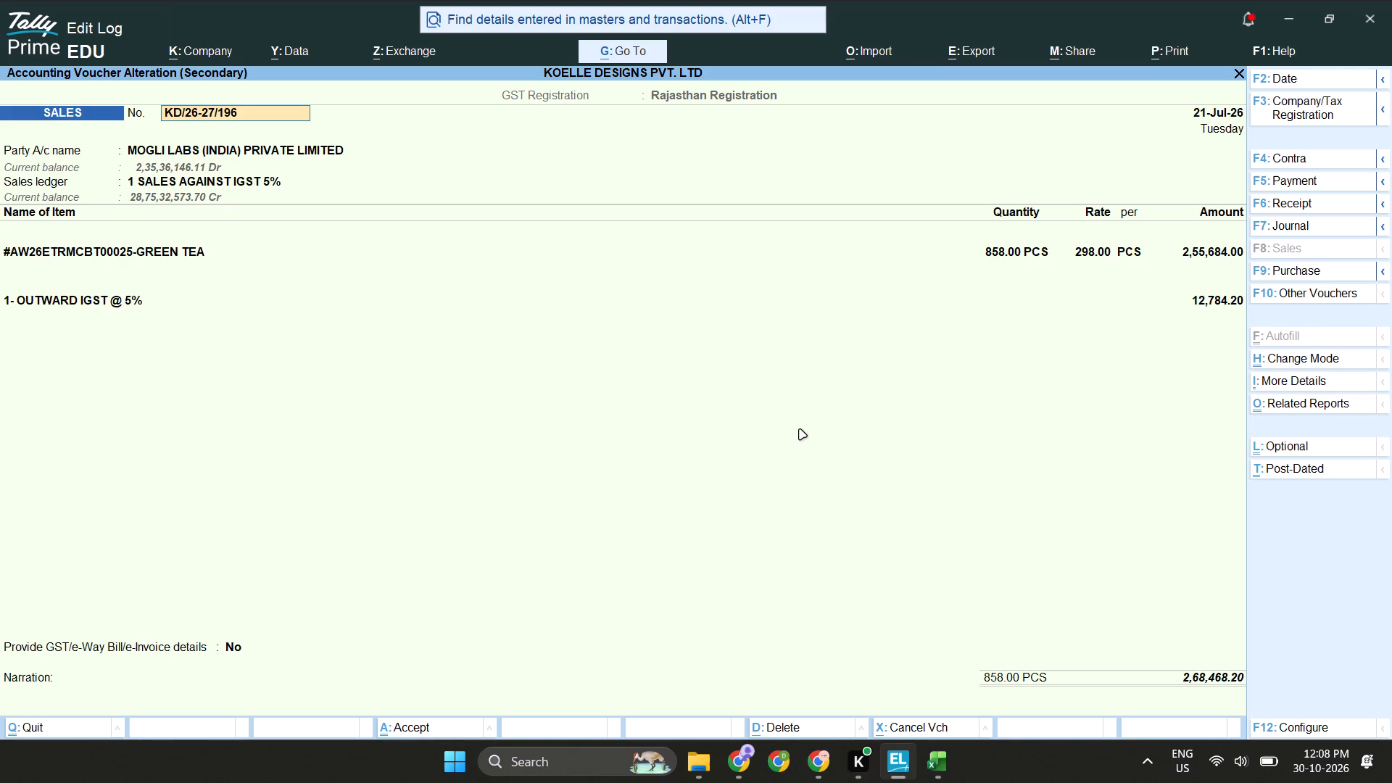
Copy voucher number KD/26-27/200 from the Koelle workbook, filter TallyPrime's ledger vouchers by it and open the matching voucher.
key(alt+Tab)
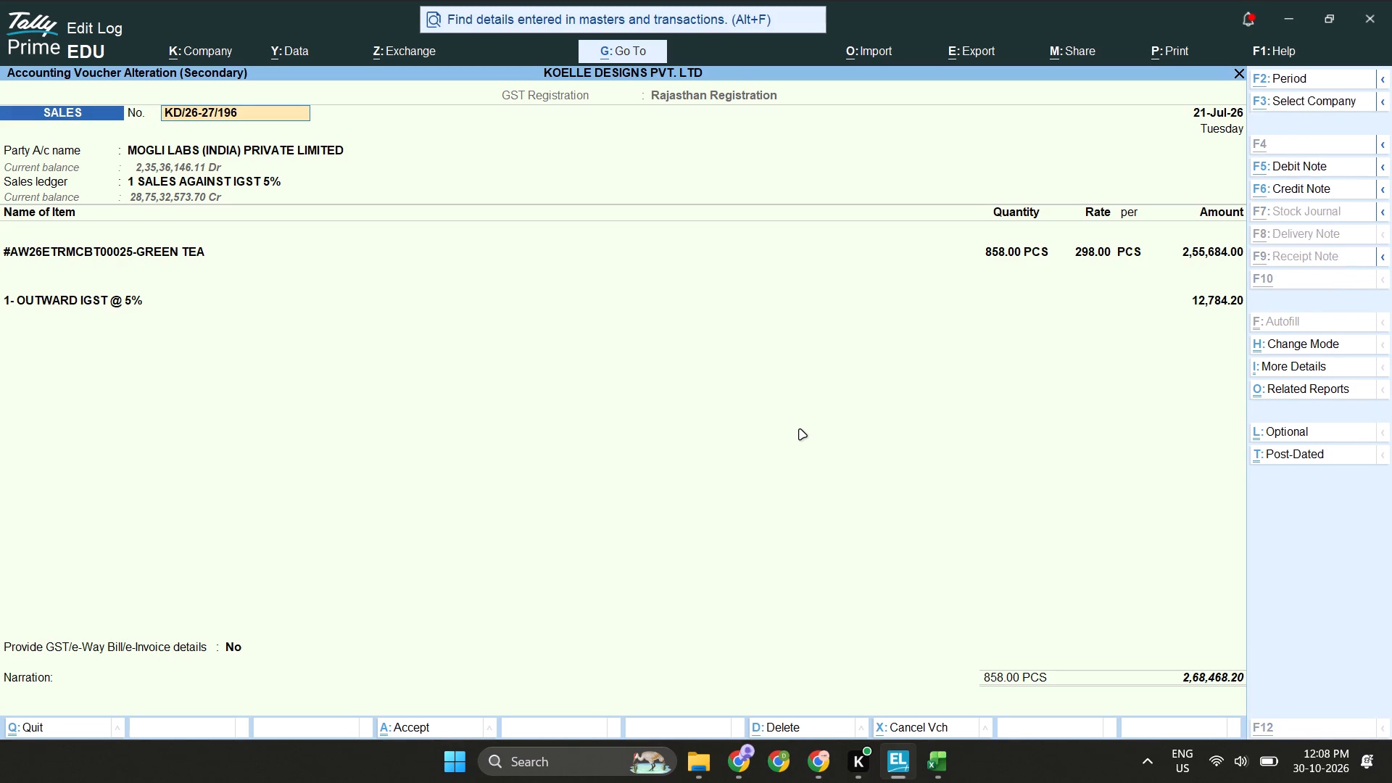
key(Down)
key(ctrl+c)
key(alt+Tab)
key(Escape)
key(Escape)
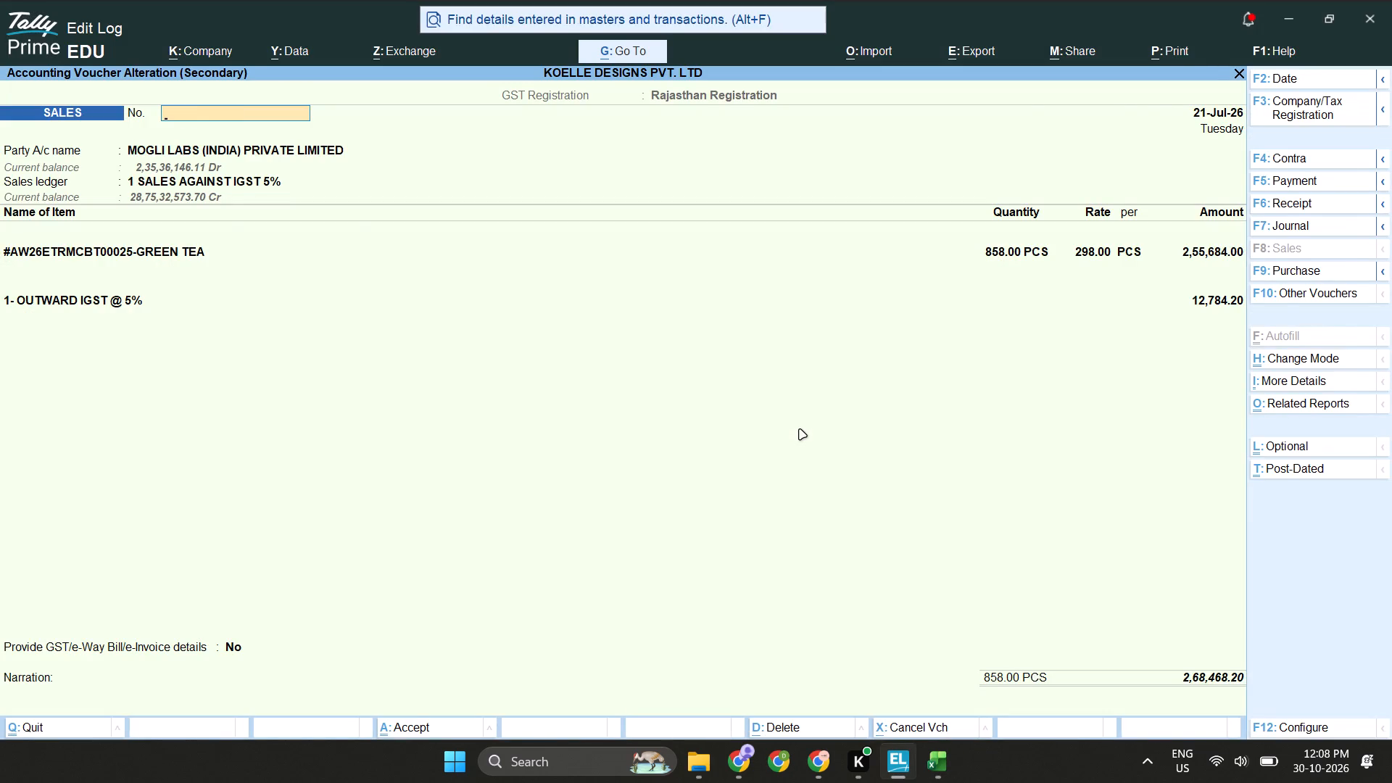
key(Escape)
key(ctrl+f)
key(ctrl+v)
key(Return)
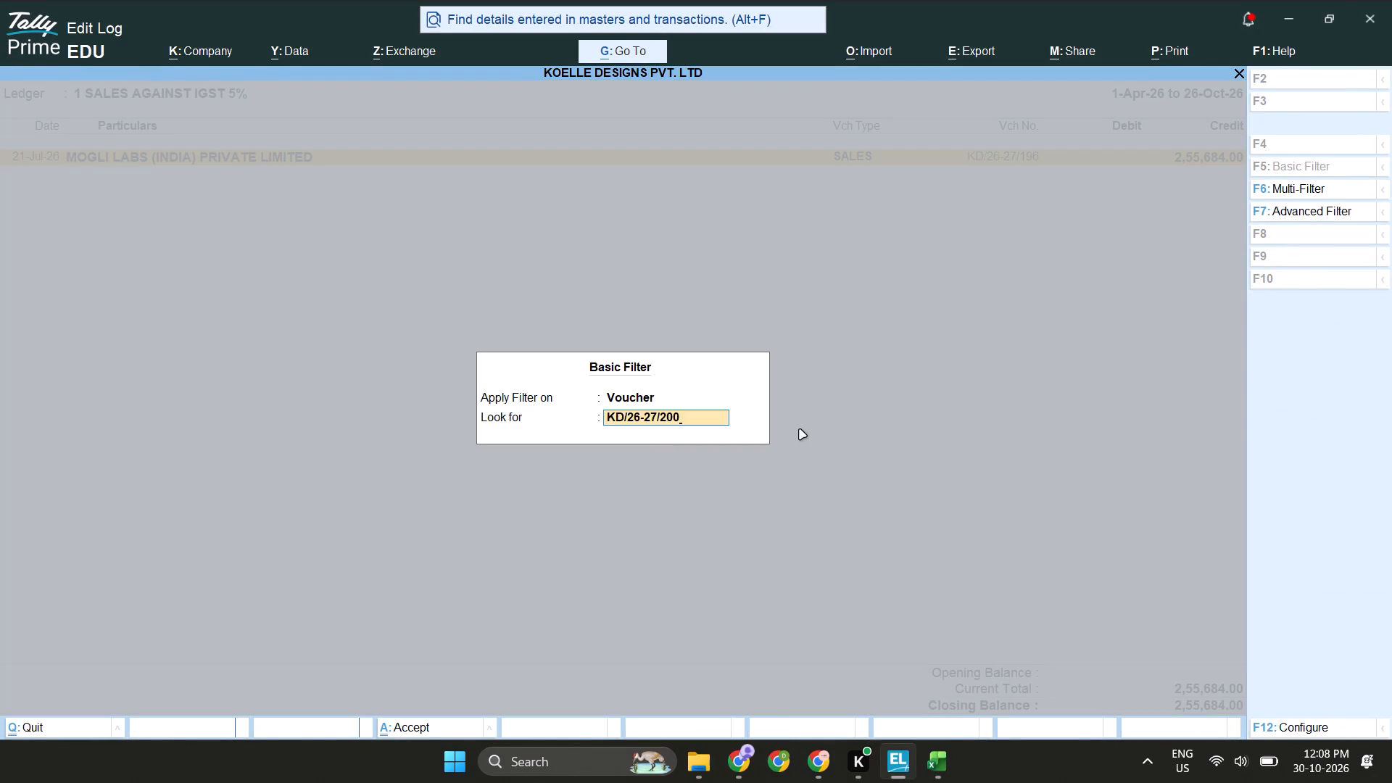
key(Return)
Print the voucher to PDF as TallyKD-26-27-200 in KOELLE Extracted from Tally and return to the ledger vouchers.
key(ctrl+p)
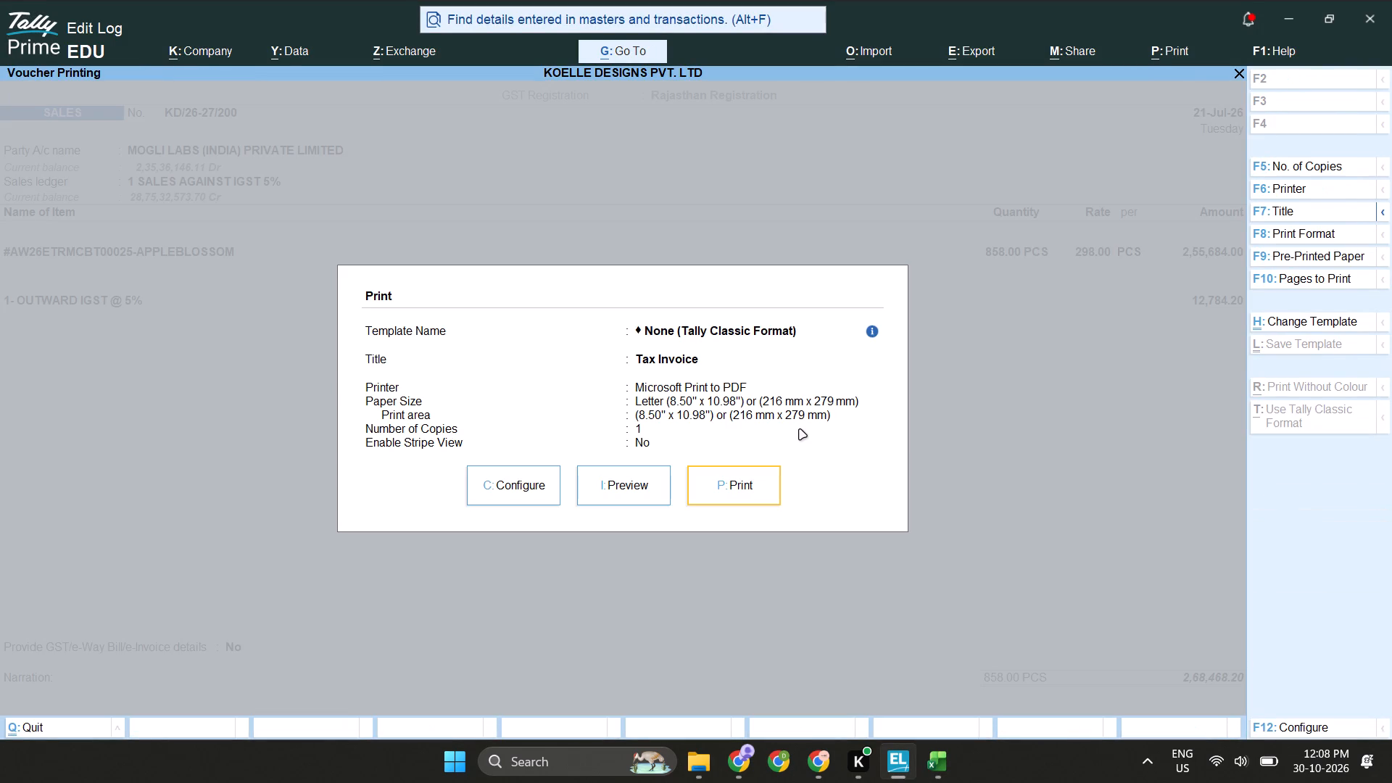
key(Return)
text(Tally)
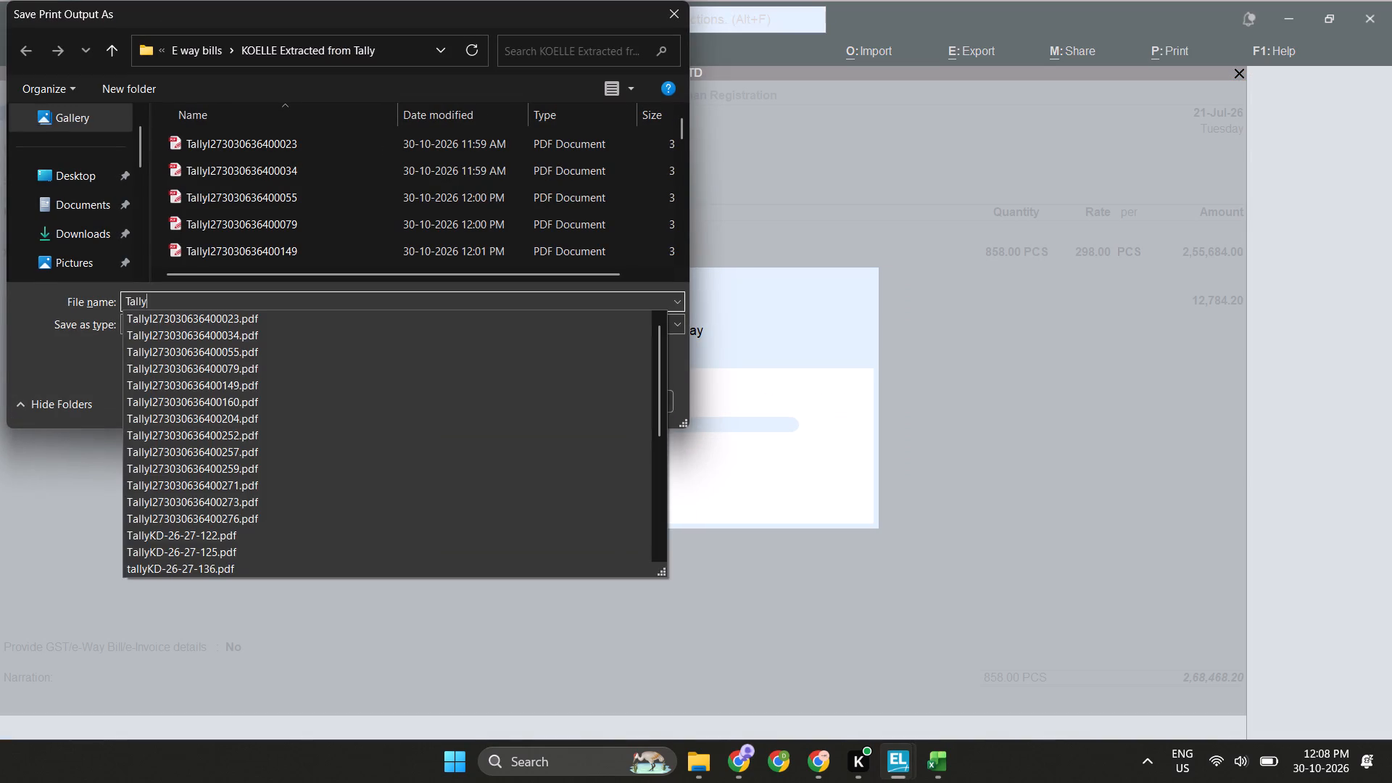
key(ctrl+v)
key(Left)
key(Left)
key(Left)
key(shift+Left)
key(minus)
key(Left)
key(Left)
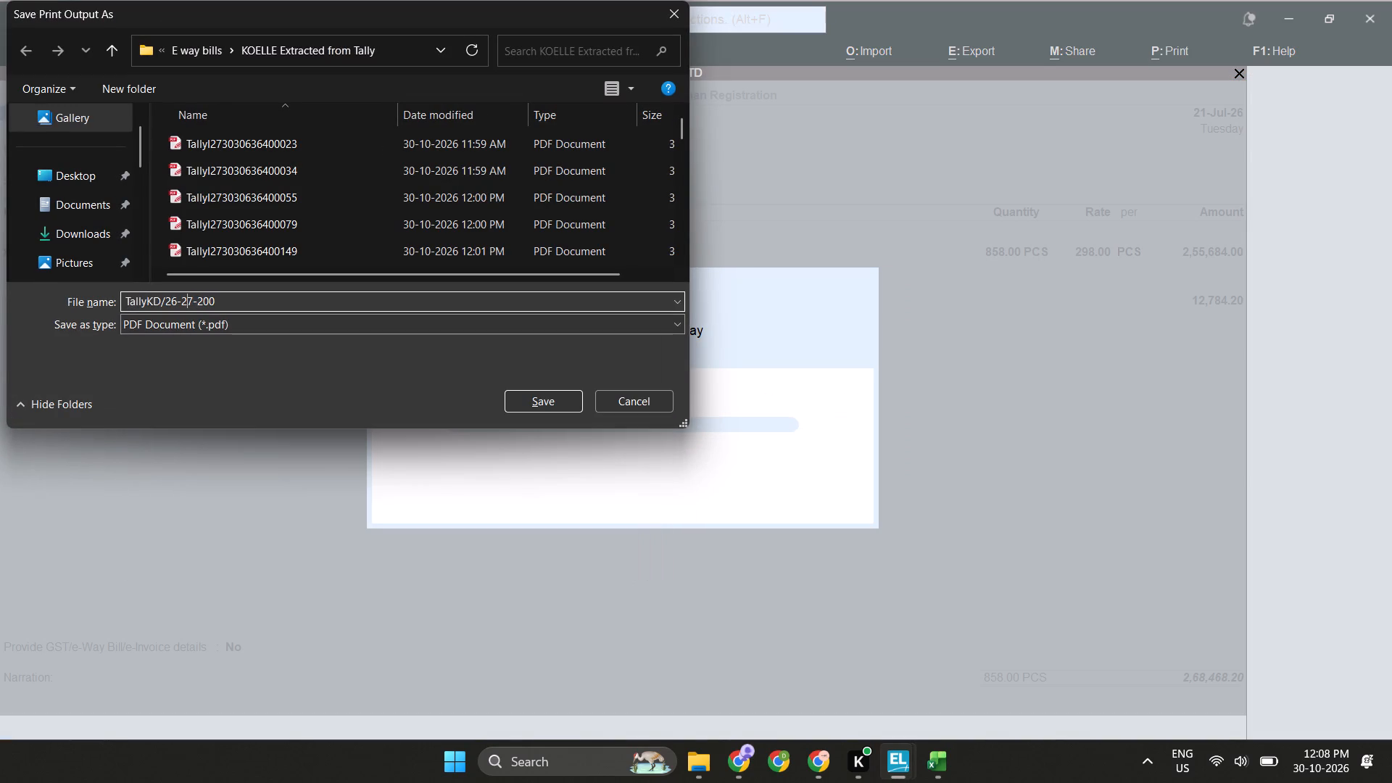
key(Left)
key(Left)
key(Left)
key(Left)
key(shift+Left)
key(minus)
key(Return)
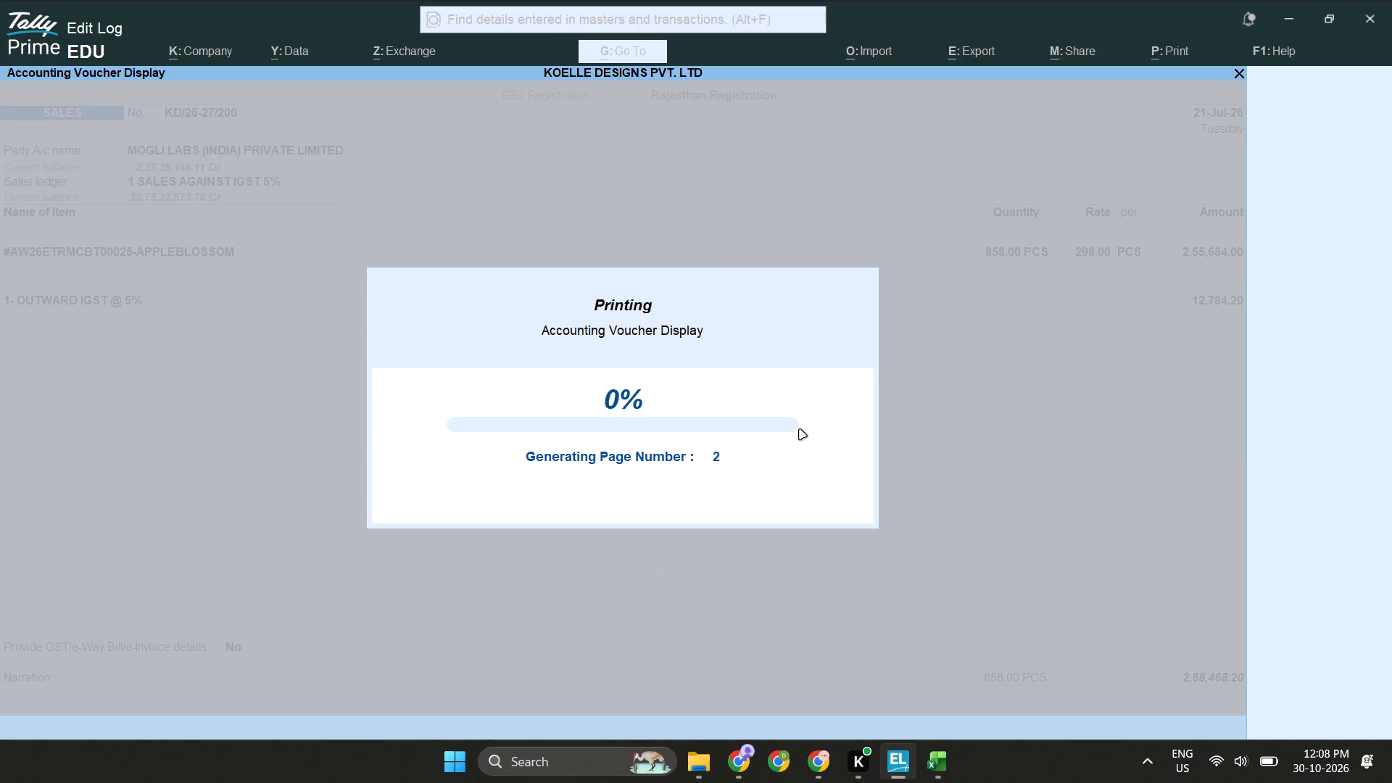
key(Escape)
key(Escape)
key(Escape)
key(Escape)
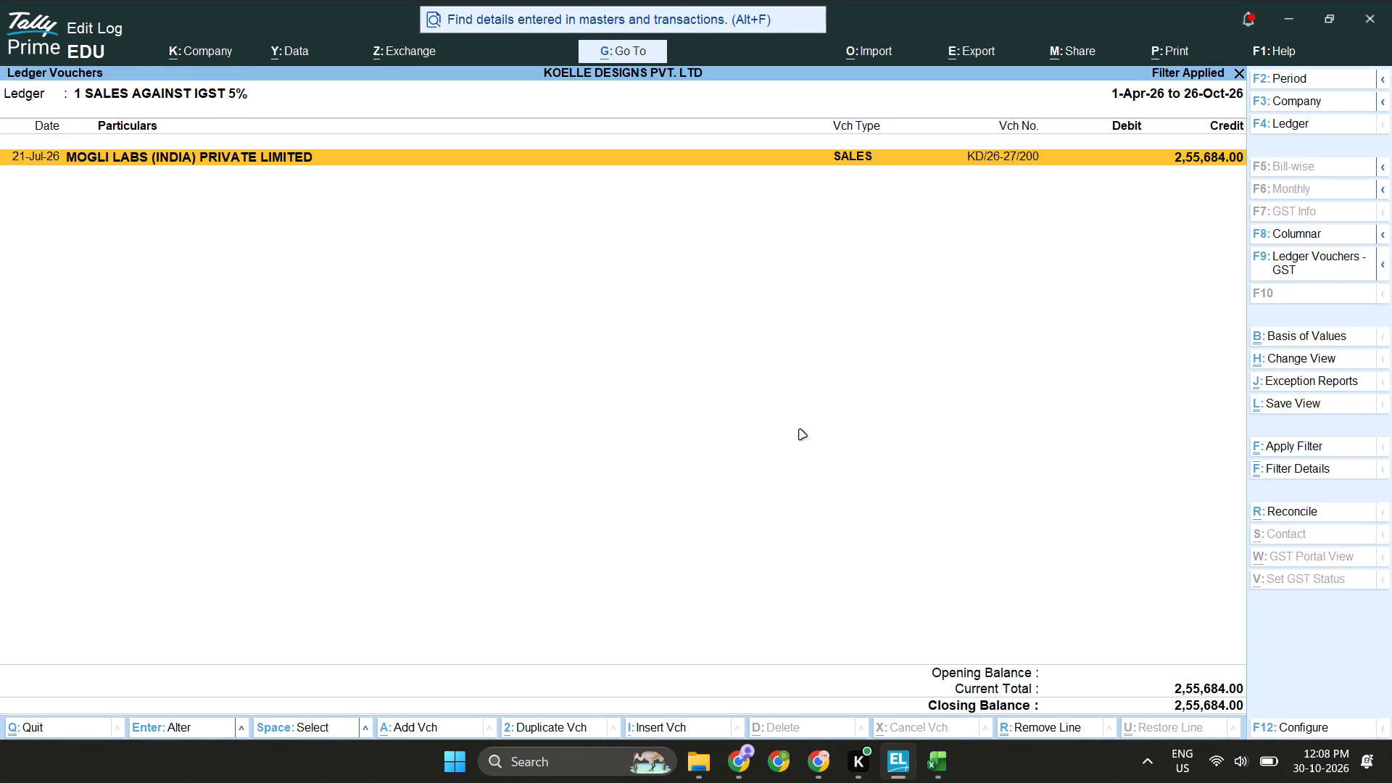
Copy voucher number KD/26-27/198 from the Koelle workbook, filter TallyPrime's ledger vouchers by it and open the matching voucher.
key(alt+Tab)
key(Down)
key(ctrl+c)
key(alt+Tab)
key(ctrl+f)
key(ctrl+v)
key(Return)
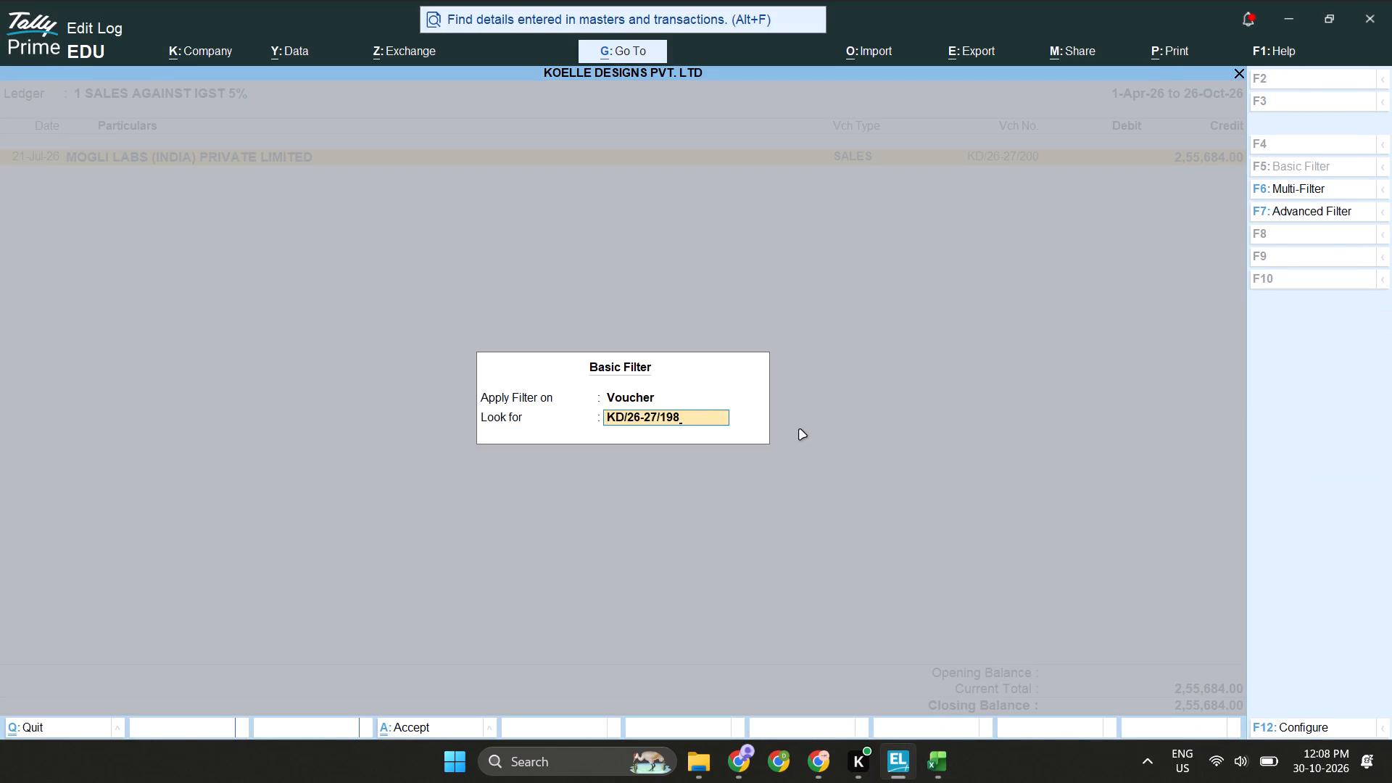
key(Return)
Print the voucher to PDF as TallyKD-26-27-198 in KOELLE Extracted from Tally and return to the ledger vouchers.
key(ctrl+p)
text(pTally)
key(ctrl+v)
key(Left)
key(Left)
key(Left)
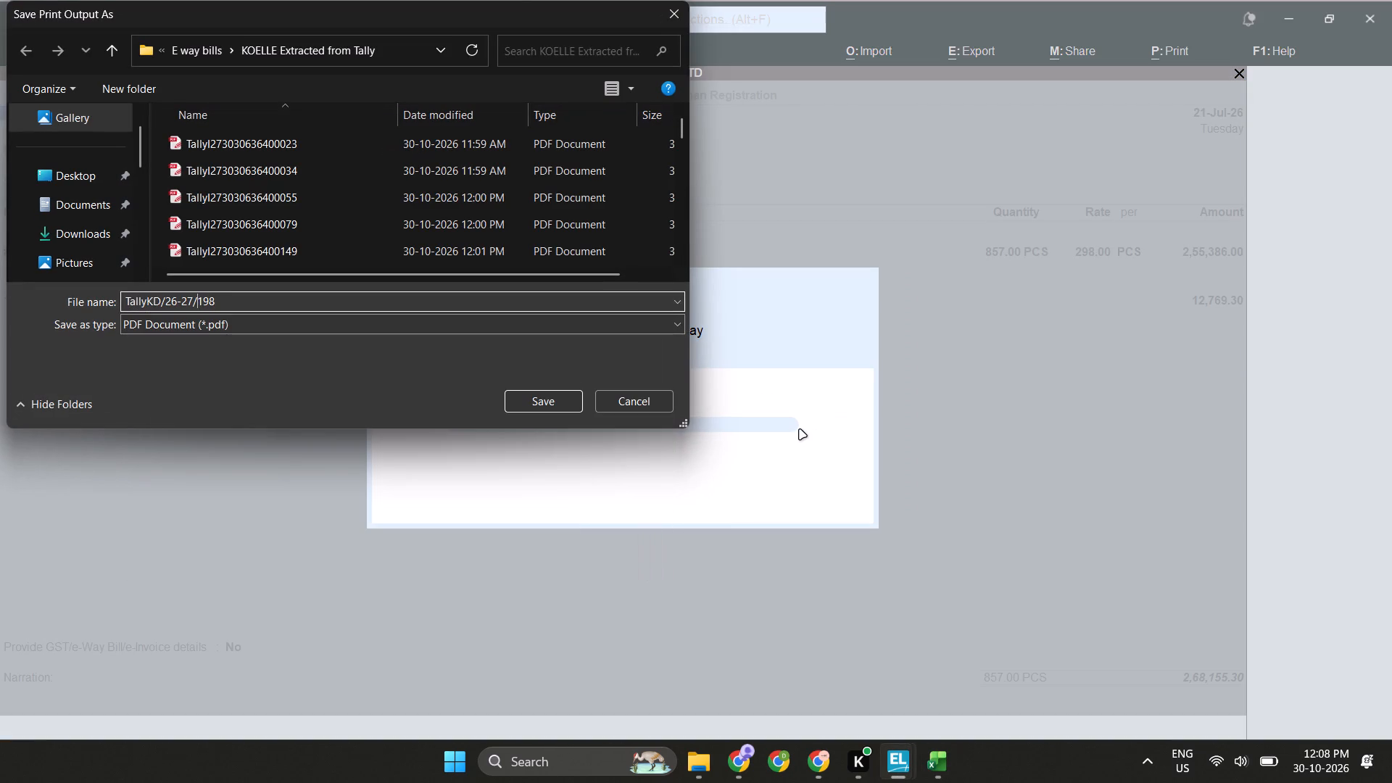
key(shift+Left)
key(minus)
key(Left)
key(Left)
key(Left)
key(Left)
key(Left)
key(Left)
key(shift+Left)
key(minus)
key(Return)
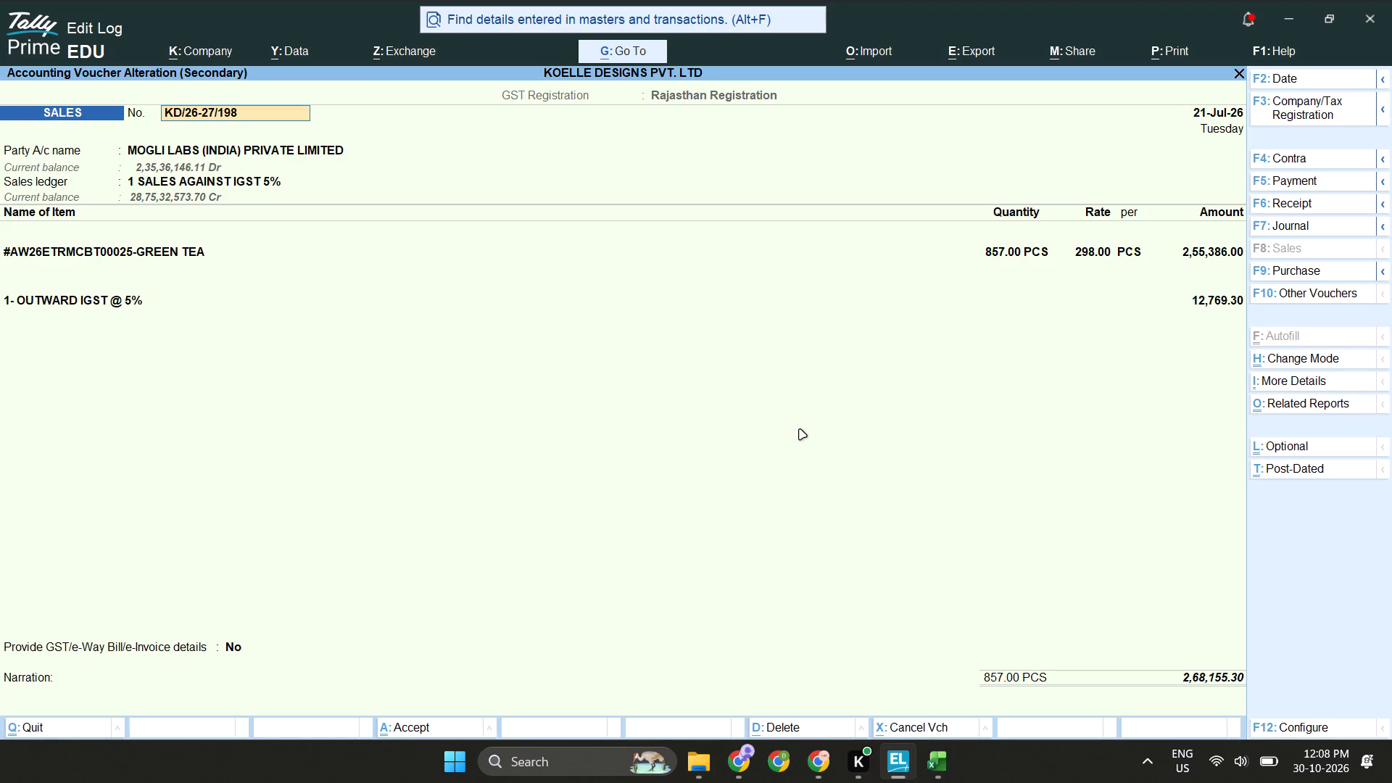
key(Escape)
key(Escape)
key(Escape)
key(alt+Tab)
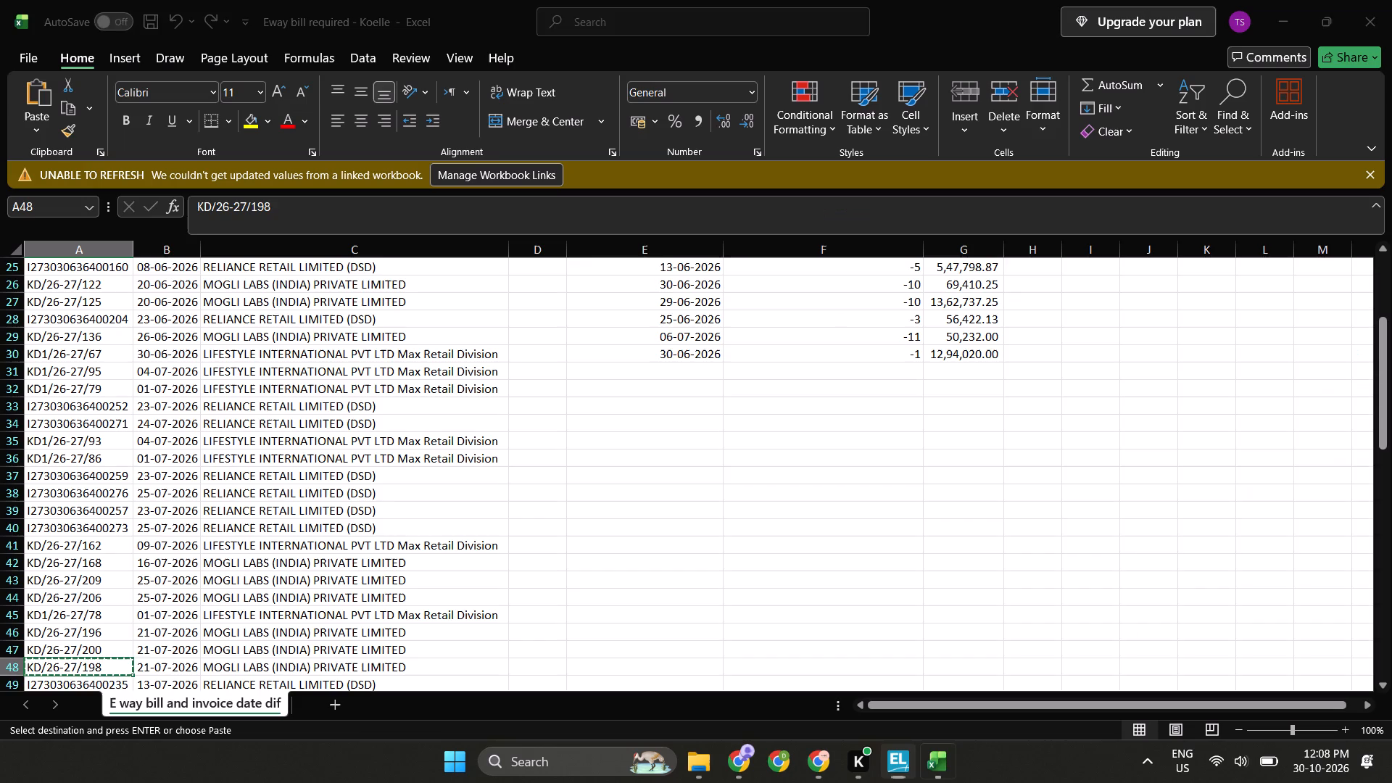
key(Down)
key(ctrl+c)
key(alt+Tab)
key(ctrl+f)
key(ctrl+v)
key(Return)
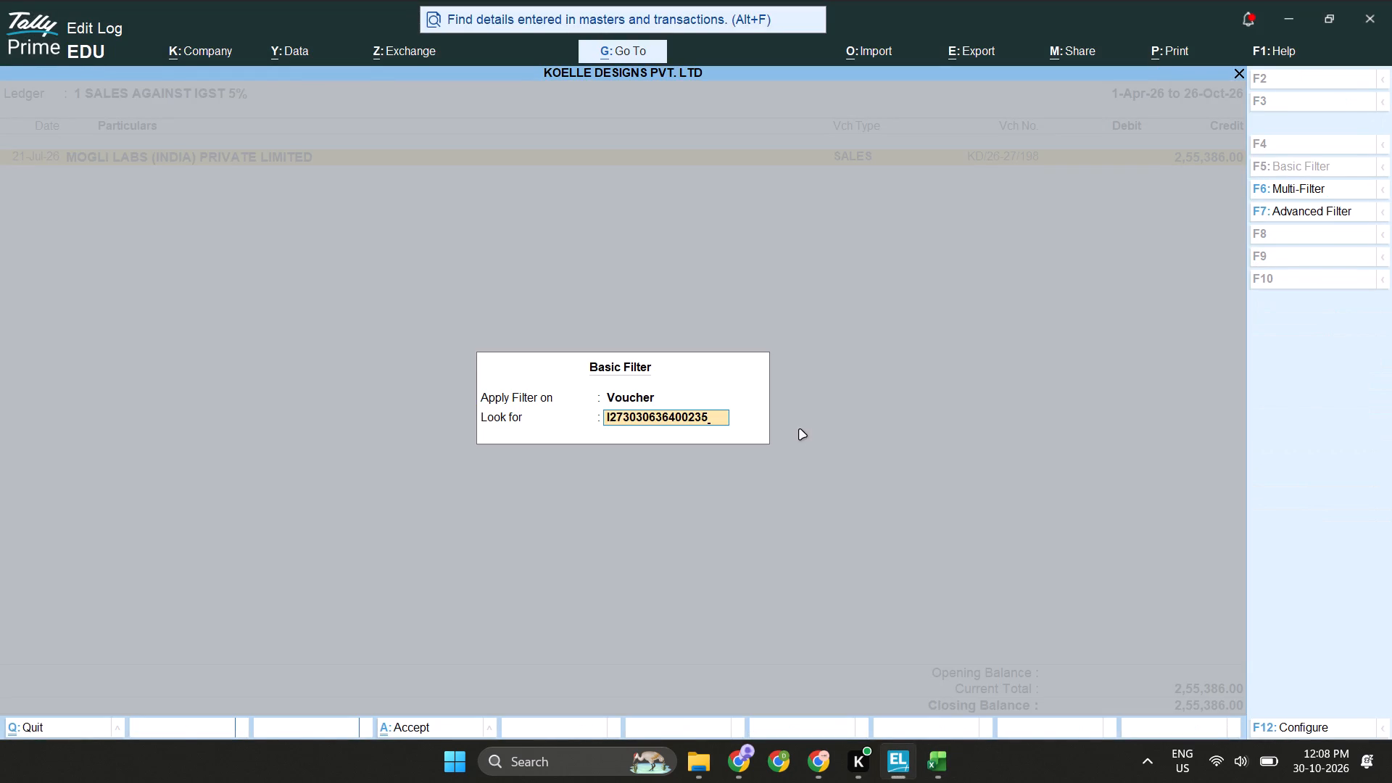
key(Return)
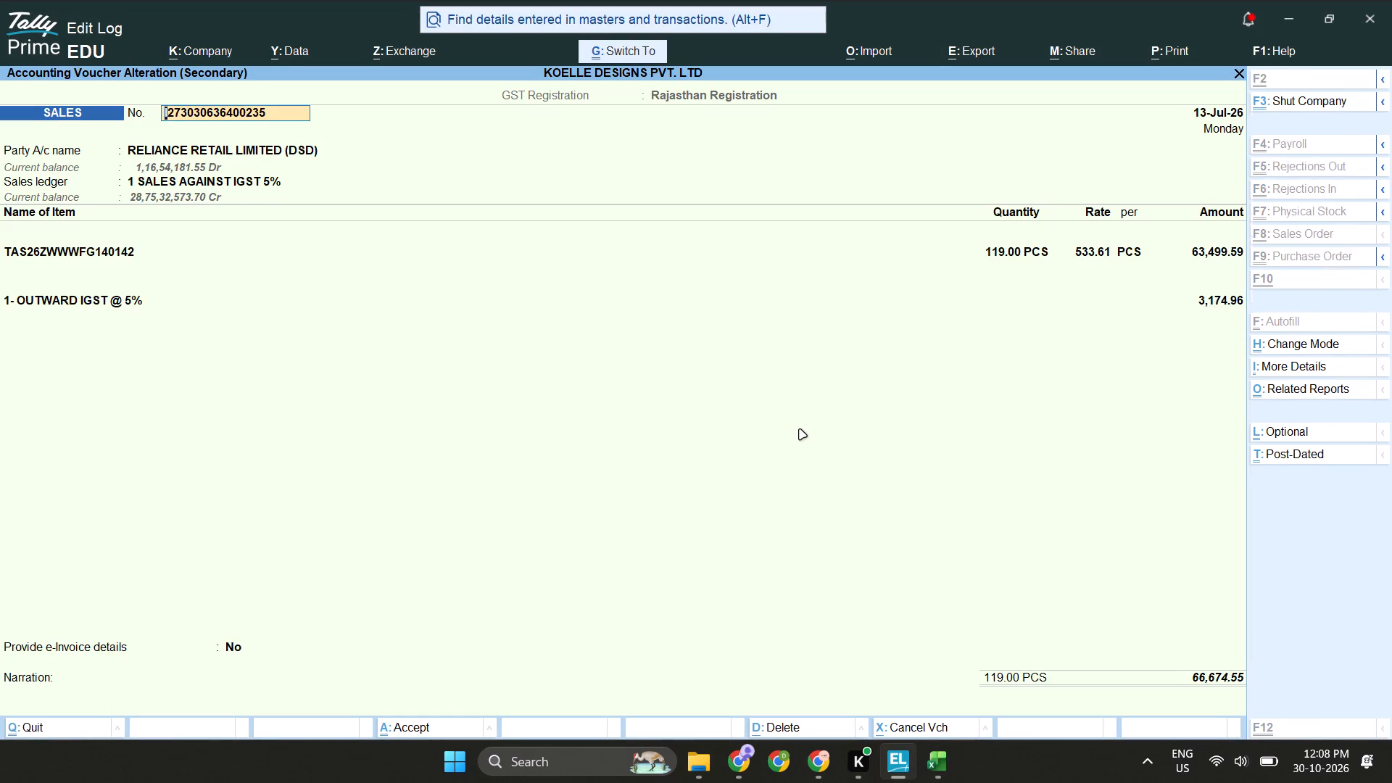
key(ctrl+p)
text(pTally)
key(ctrl+v)
key(Return)
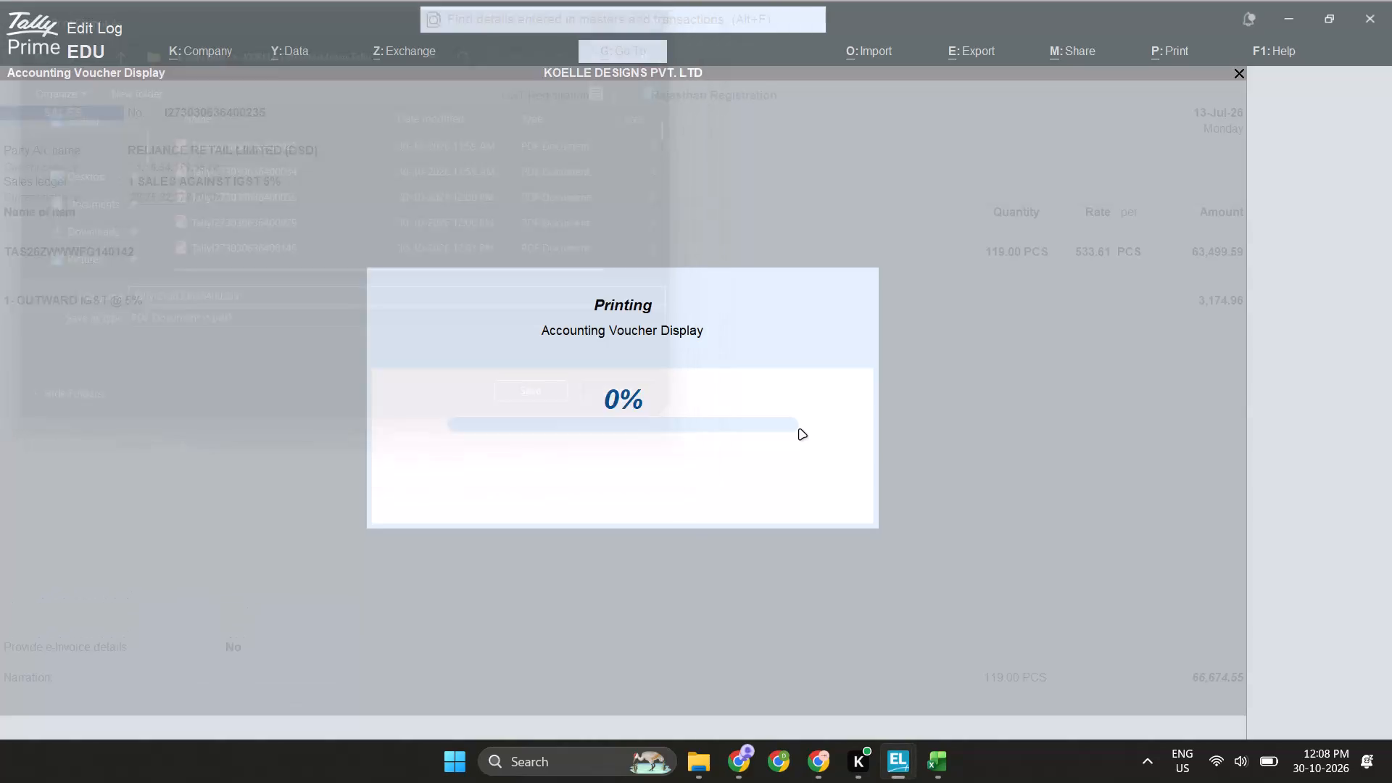
key(Escape)
key(Escape)
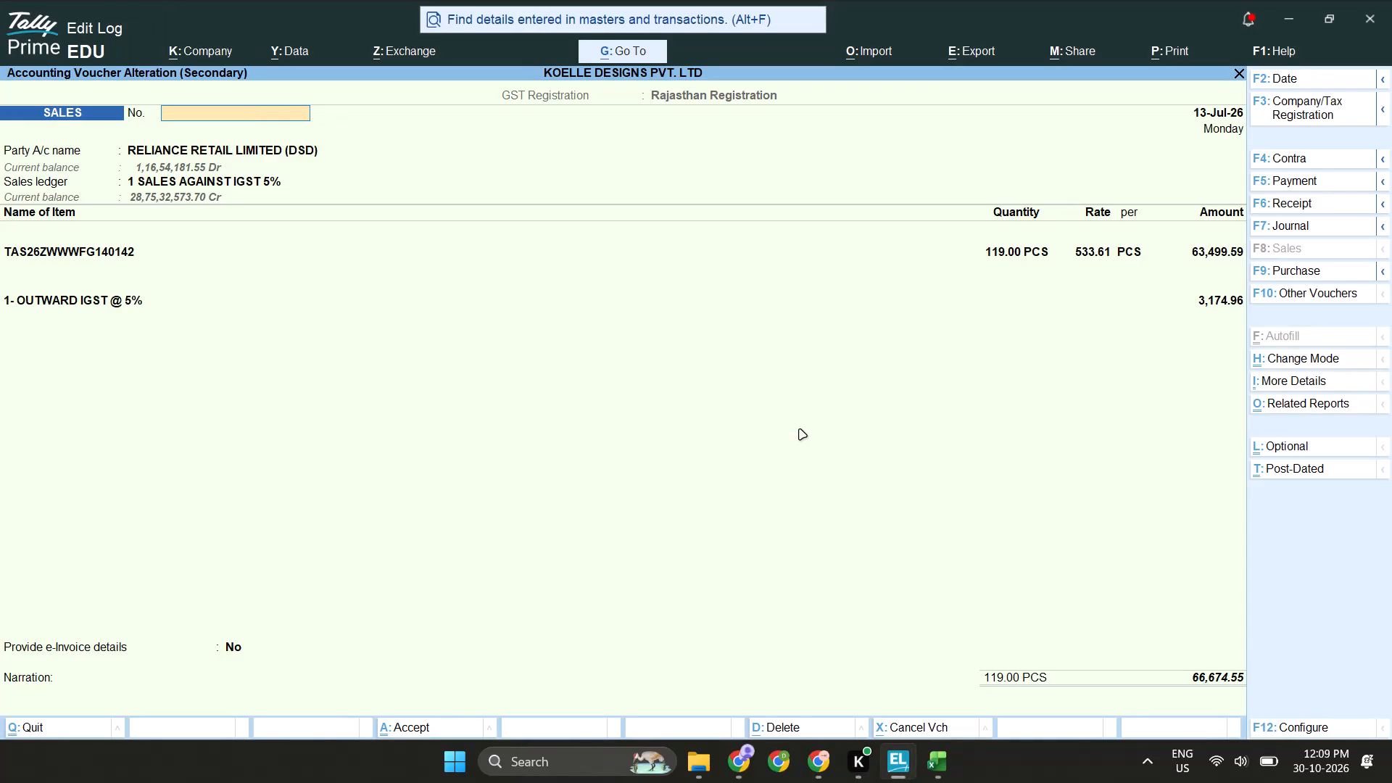
key(Escape)
Copy voucher number KD/26-27/159 from the Koelle workbook, filter TallyPrime's ledger vouchers by it and open the matching voucher.
key(alt+Tab)
key(Down)
key(ctrl+c)
key(alt+Tab)
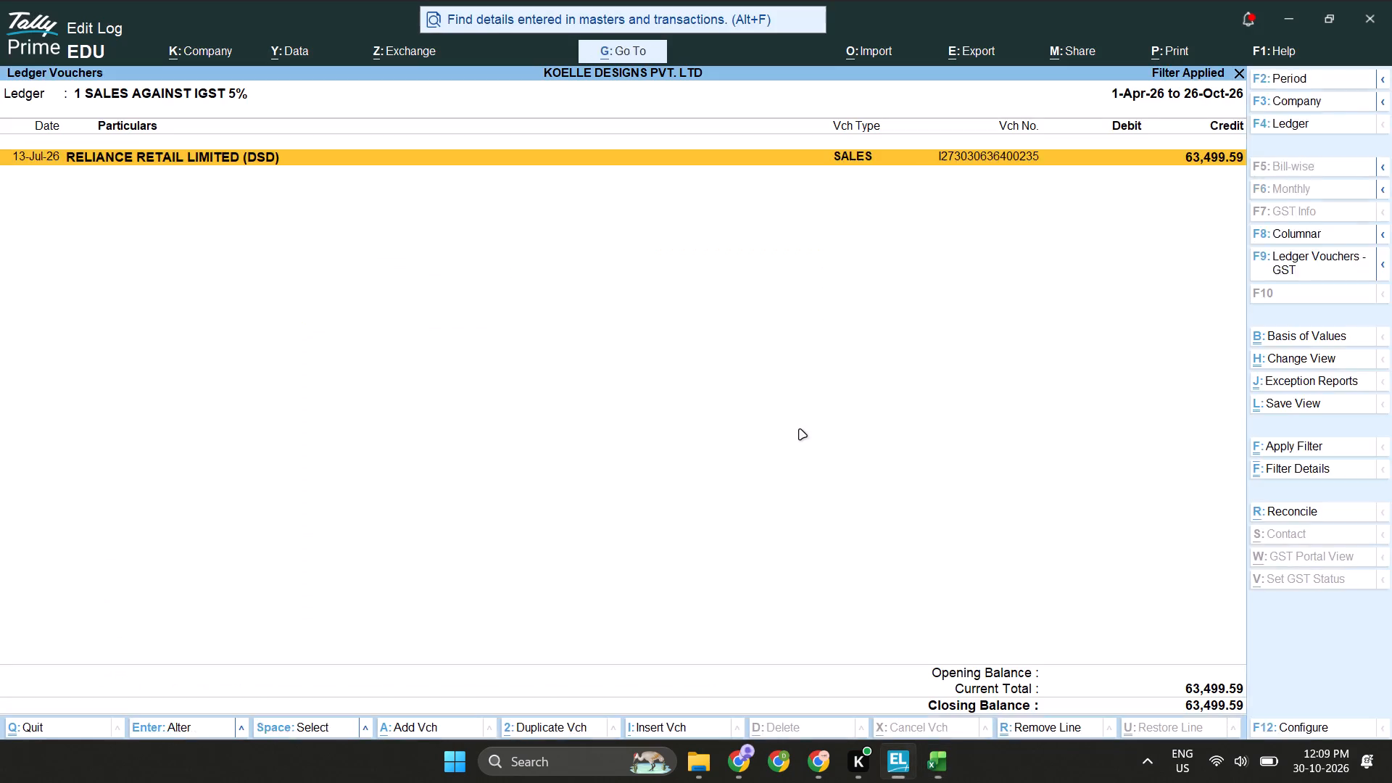
key(ctrl+f)
key(ctrl+v)
key(Return)
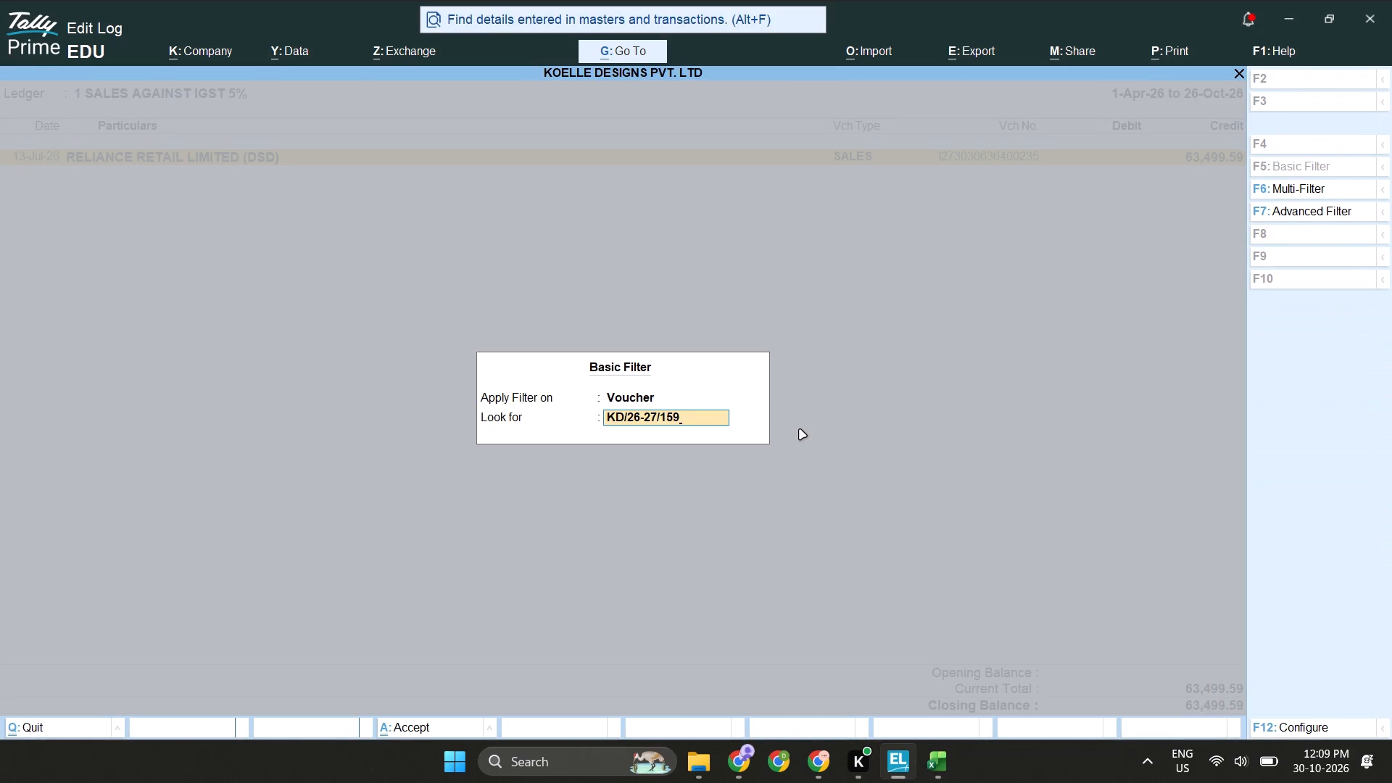
key(Return)
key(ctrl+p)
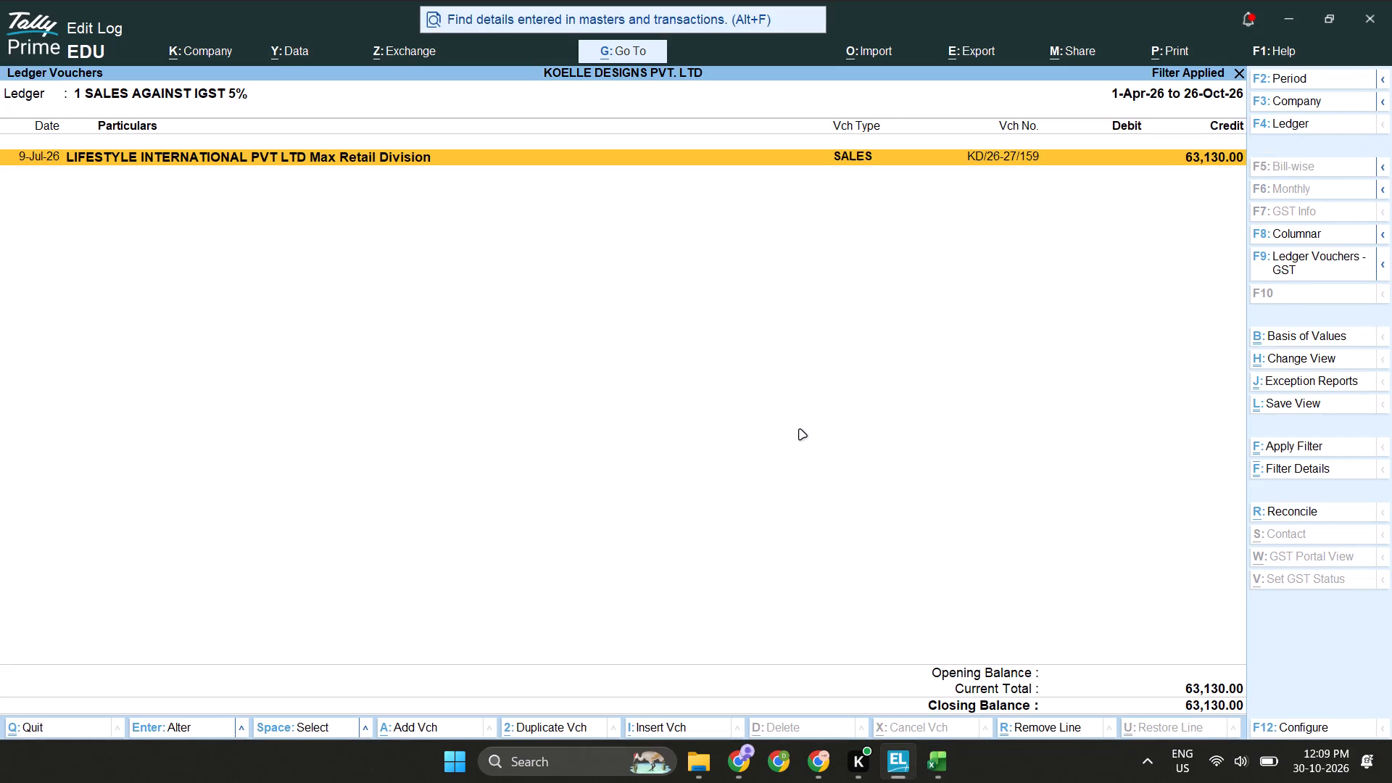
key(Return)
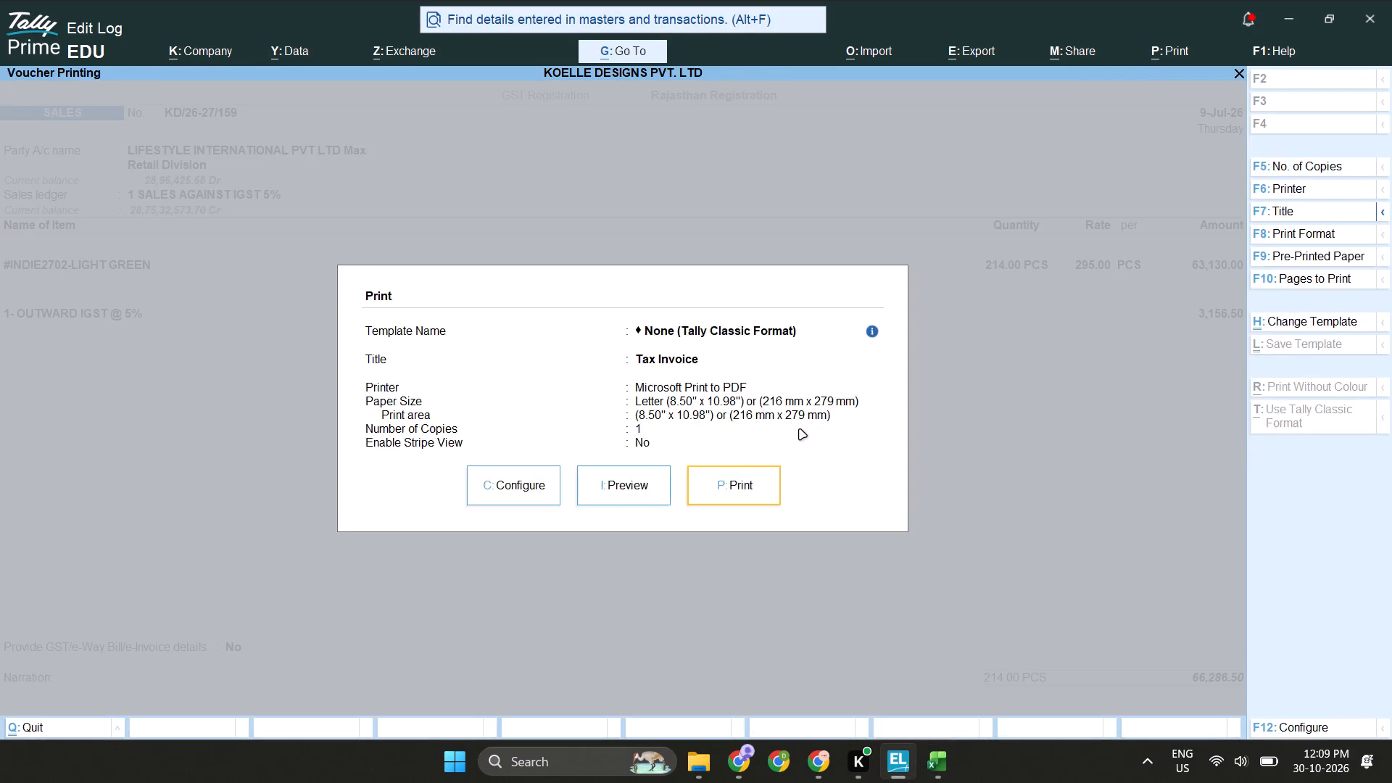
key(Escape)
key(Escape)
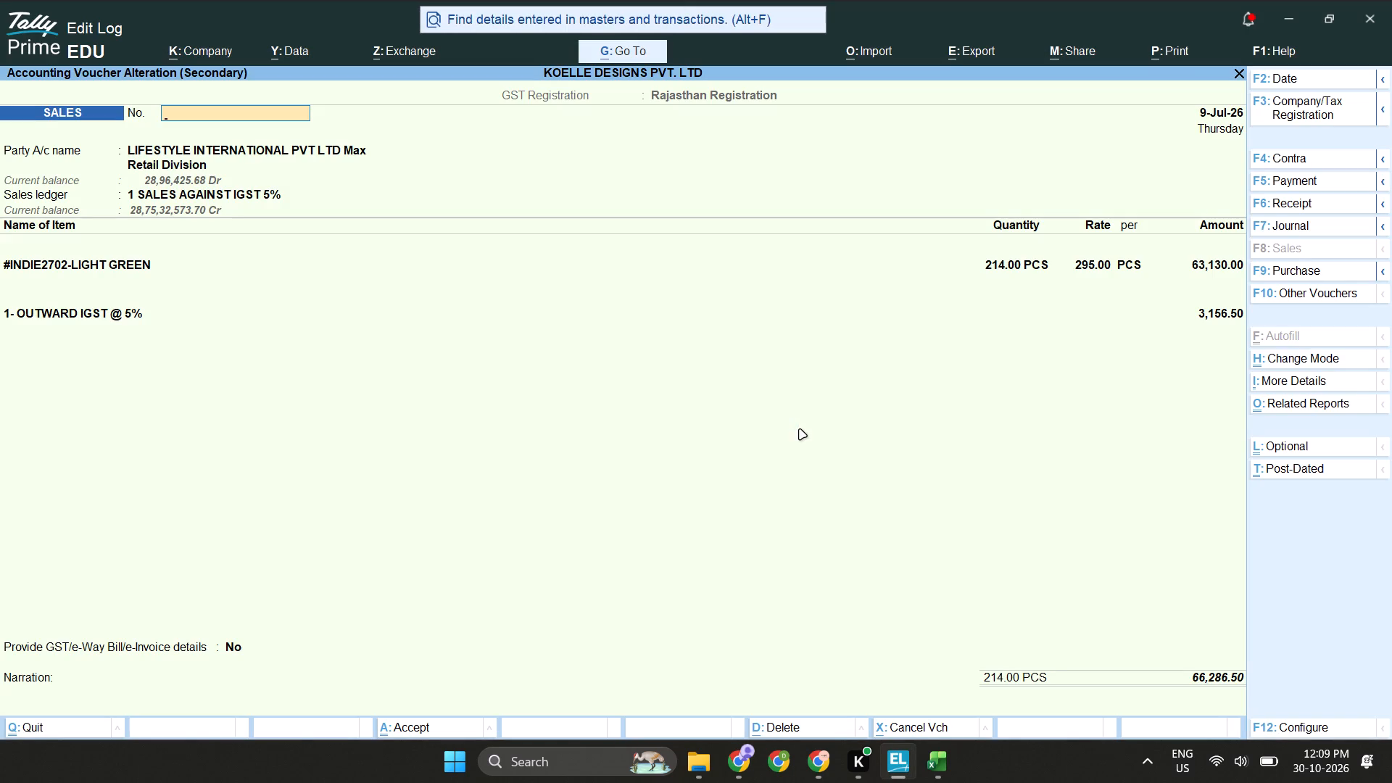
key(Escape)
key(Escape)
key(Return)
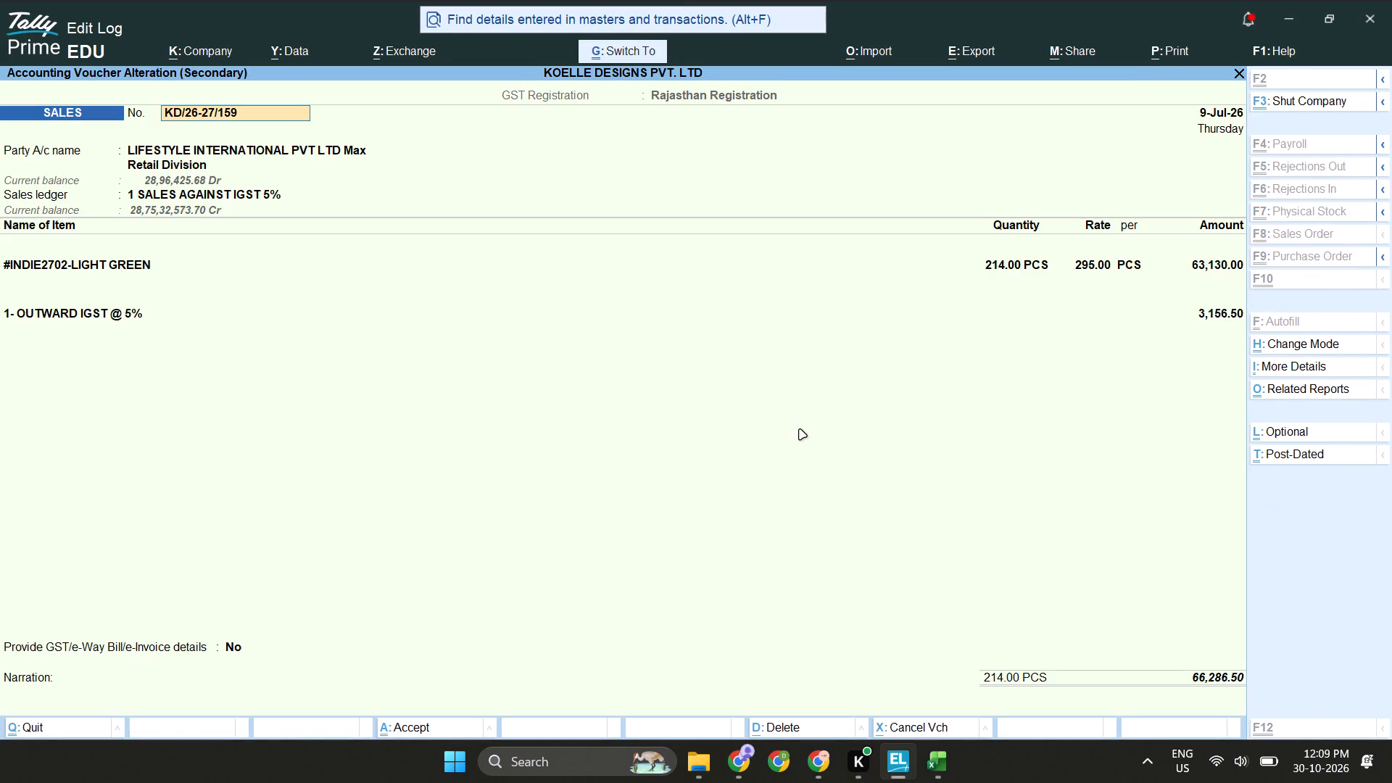
Print the voucher to PDF as TallyKD-26-27-159 in KOELLE Extracted from Tally and return to the ledger vouchers.
key(ctrl+p)
key(p)
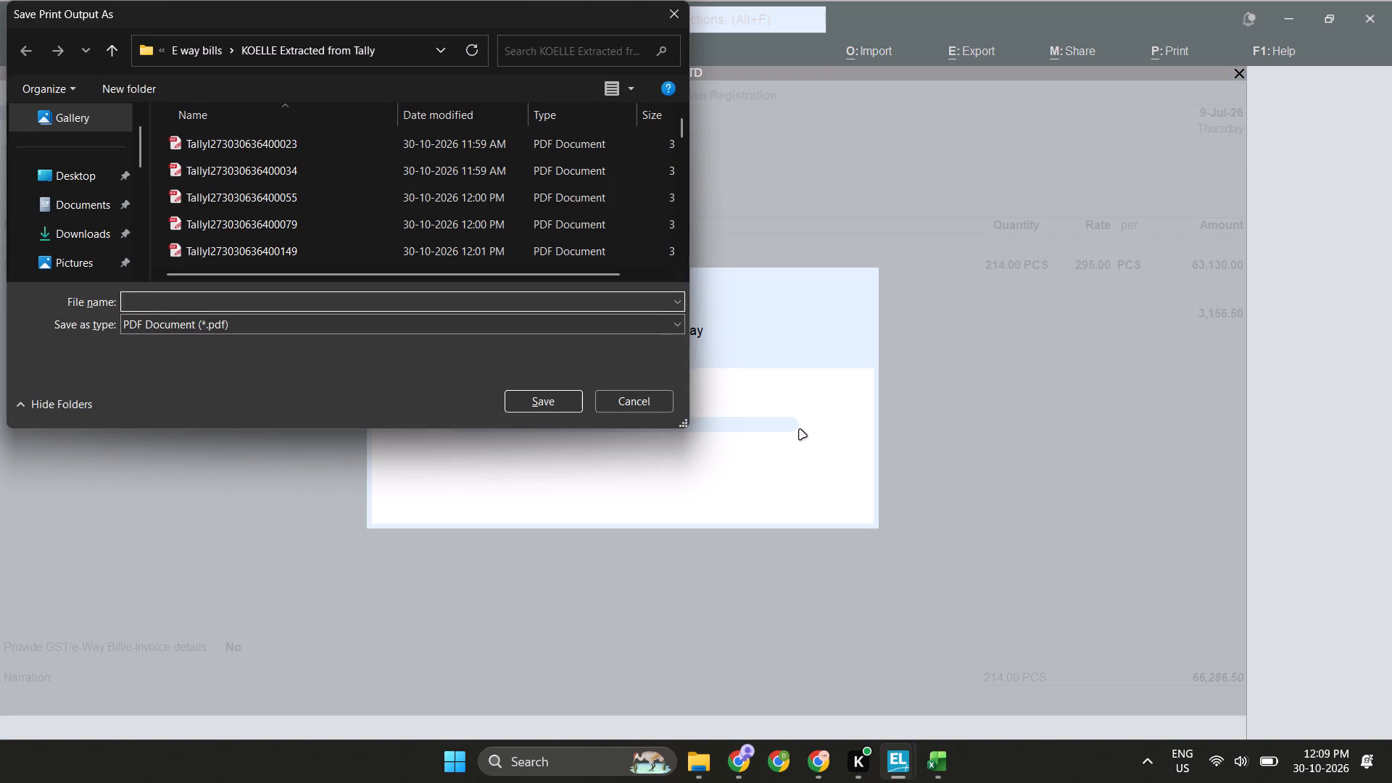
key(ctrl+v)
key(Home)
text(Tally)
key(Right)
key(Right)
key(shift+Right)
text(-0000\)
key(BackSpace)
key(BackSpace)
key(BackSpace)
key(BackSpace)
key(BackSpace)
key(Right)
key(Right)
key(Right)
key(Right)
key(Right)
key(shift+Right)
key(minus)
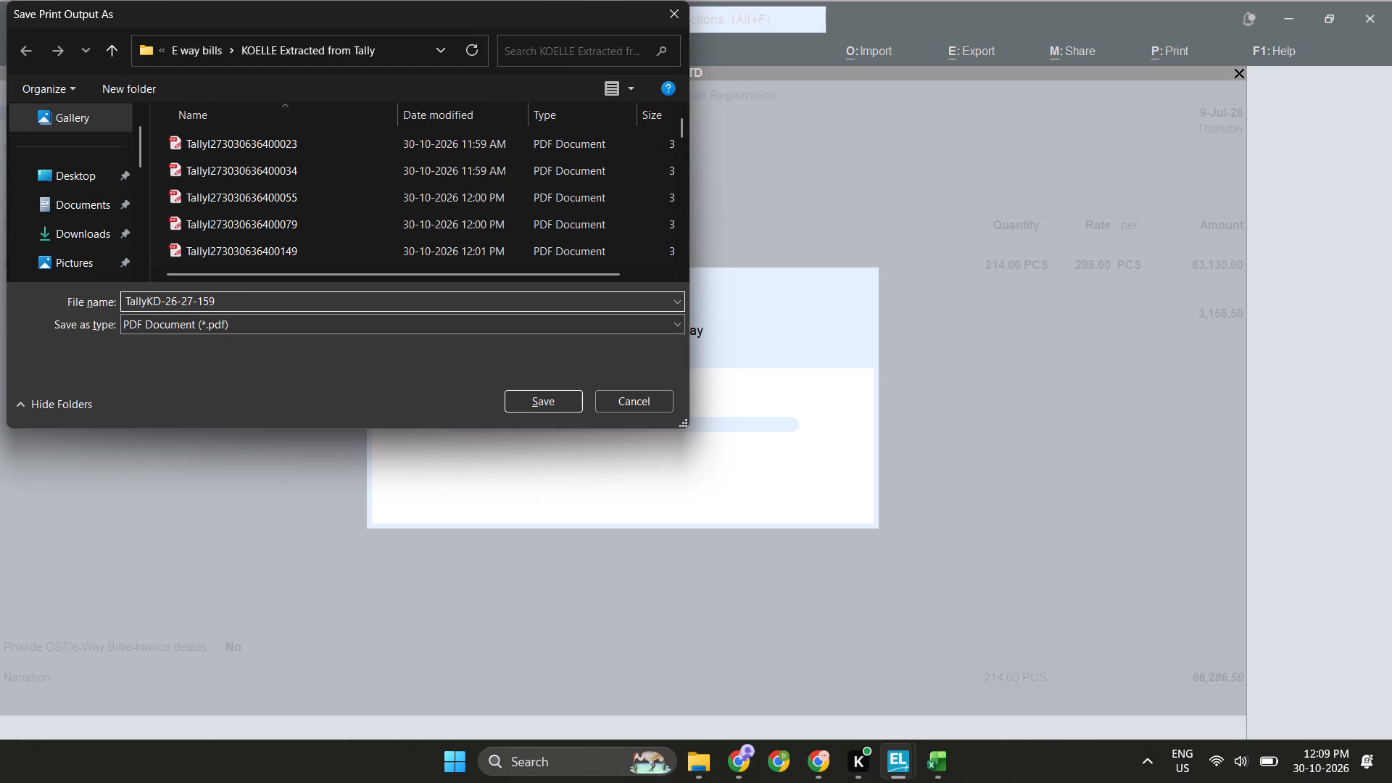
key(Return)
key(Escape)
key(Escape)
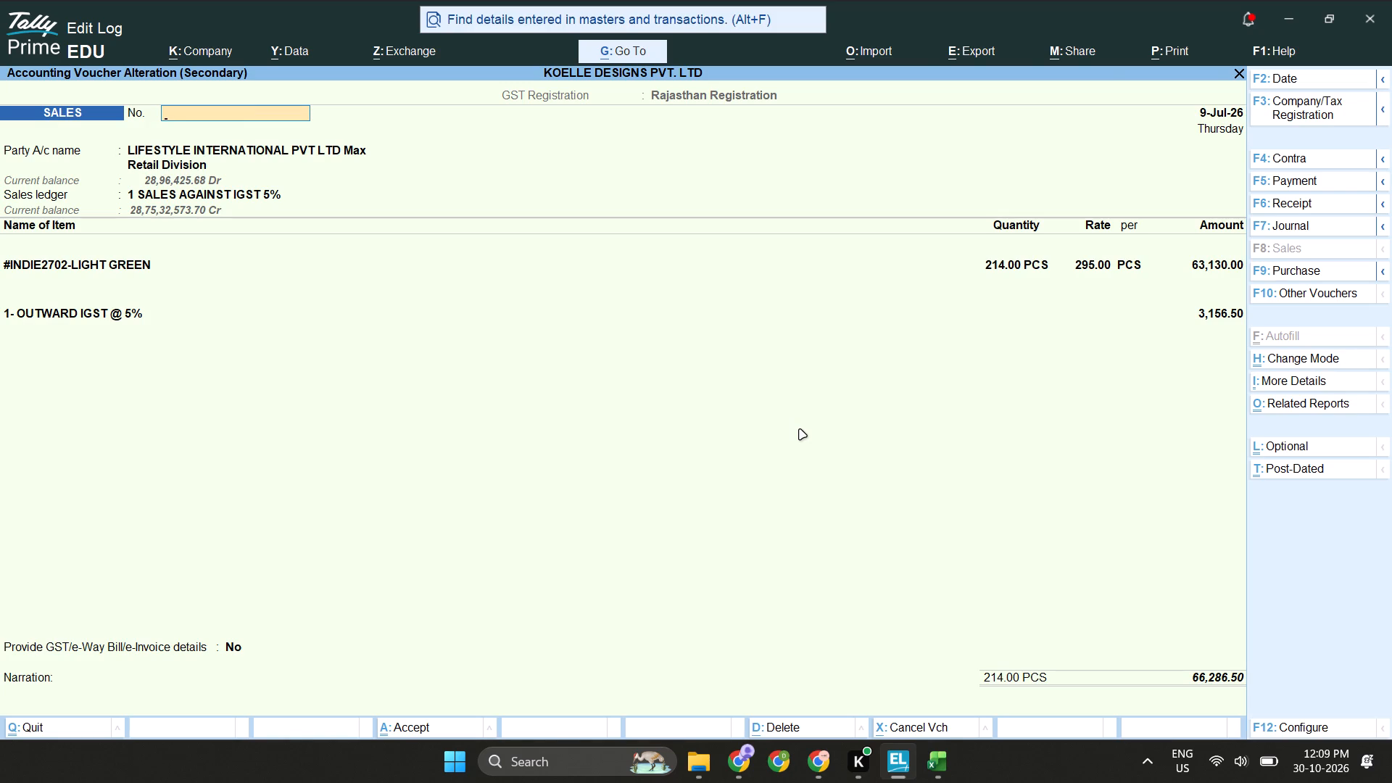
key(Escape)
Copy voucher number KD/26-27/150 from the Koelle workbook and filter TallyPrime's ledger vouchers by it.
key(alt+Tab)
key(Down)
key(ctrl+c)
key(alt+Tab)
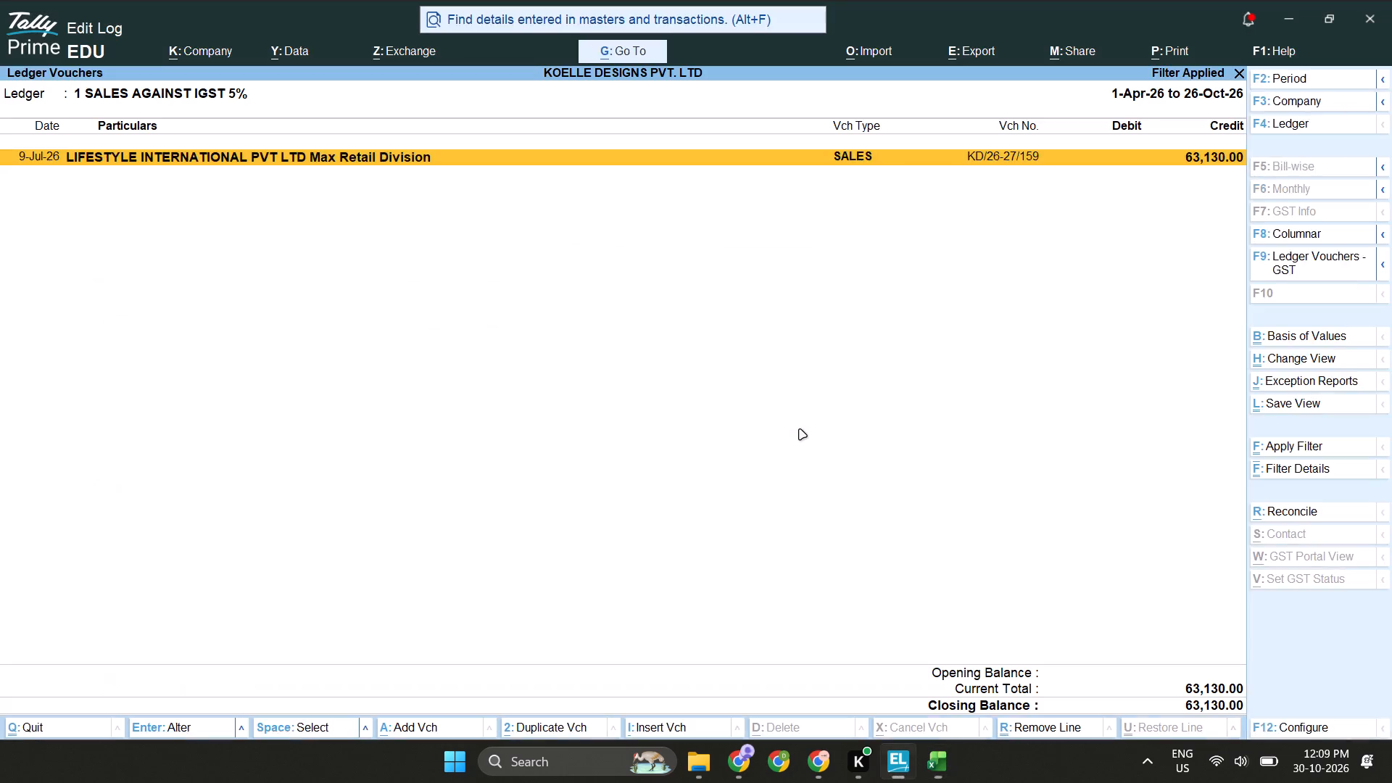
key(ctrl+f)
key(ctrl+v)
key(Return)
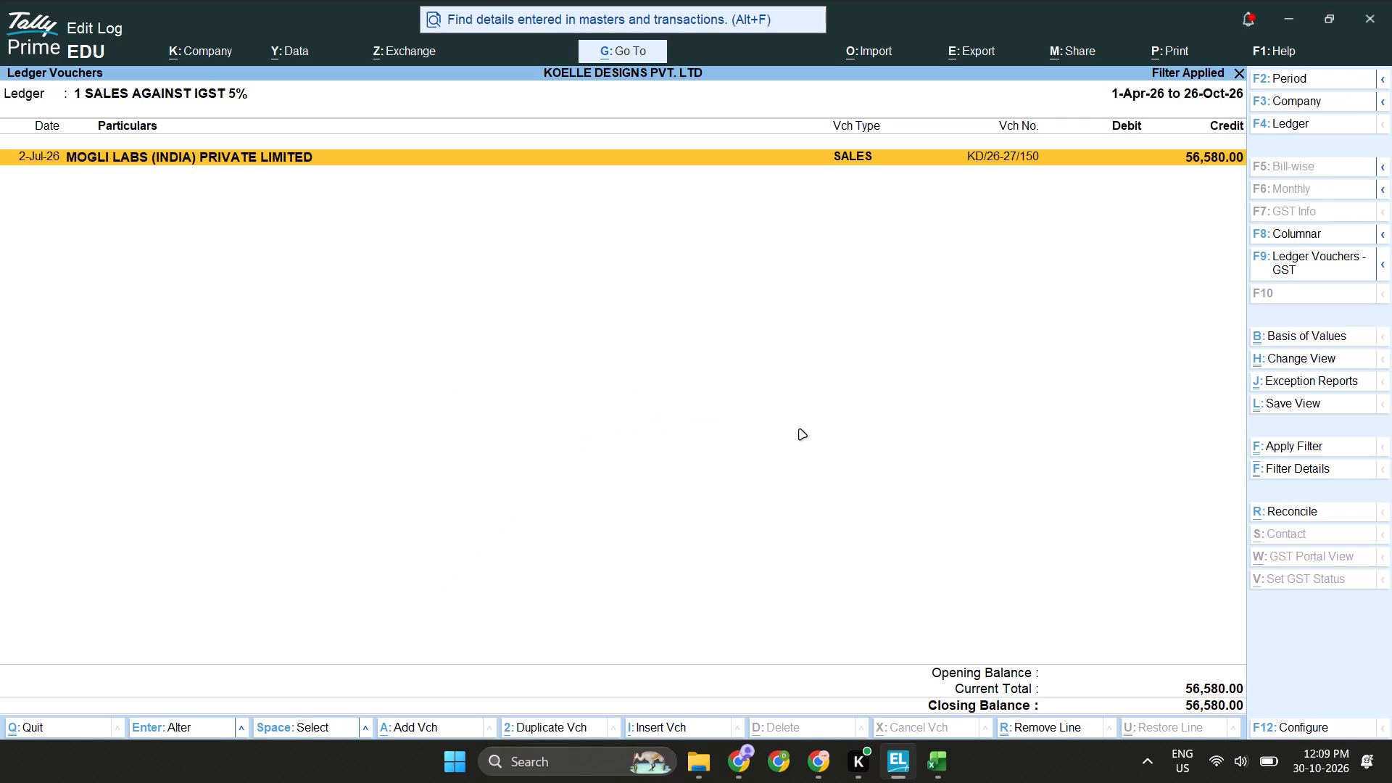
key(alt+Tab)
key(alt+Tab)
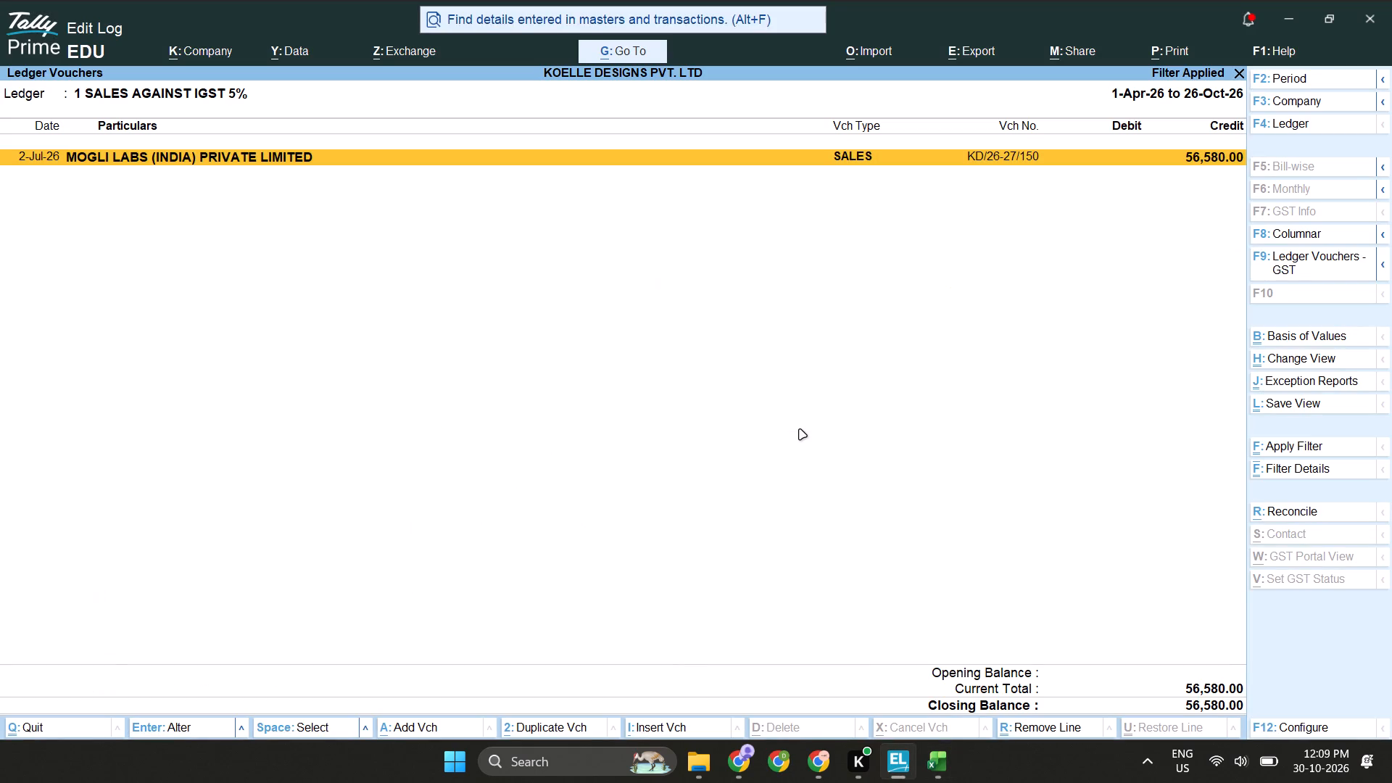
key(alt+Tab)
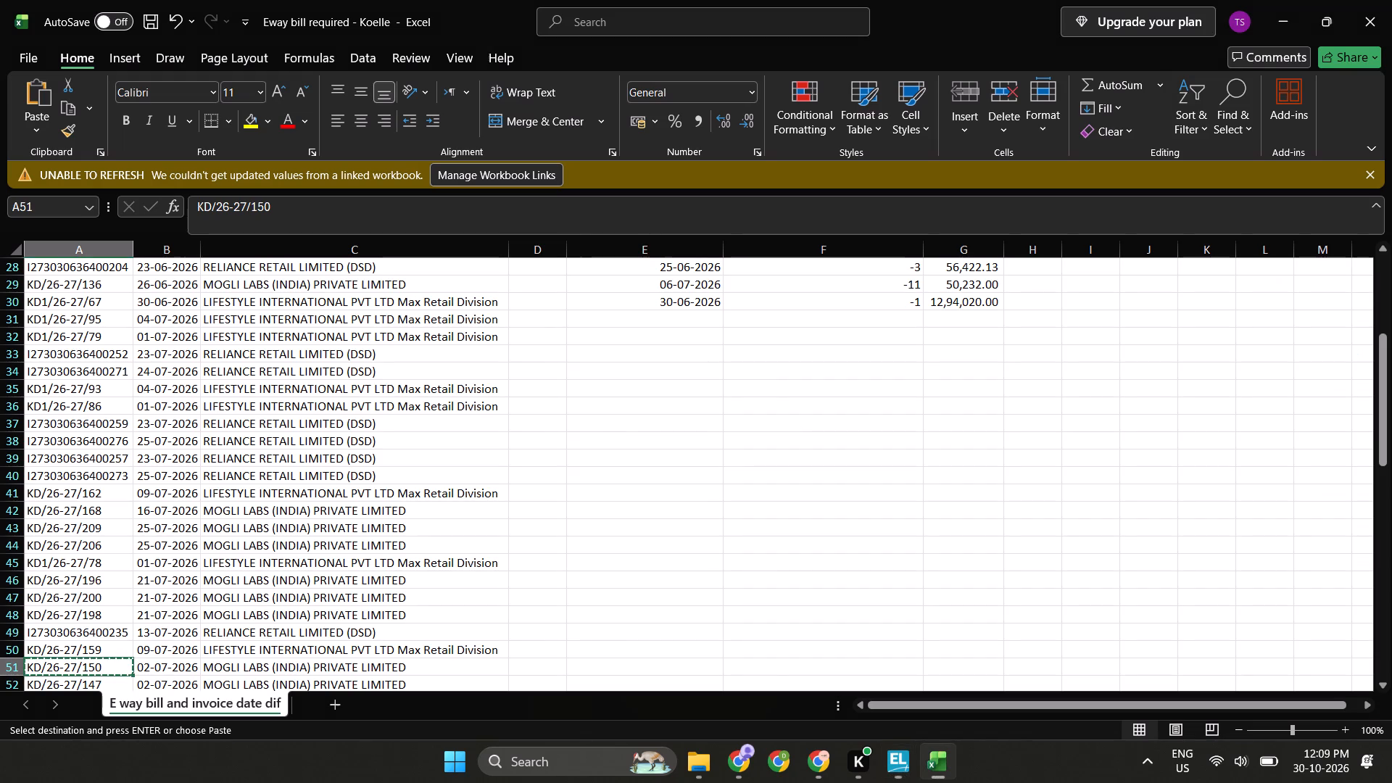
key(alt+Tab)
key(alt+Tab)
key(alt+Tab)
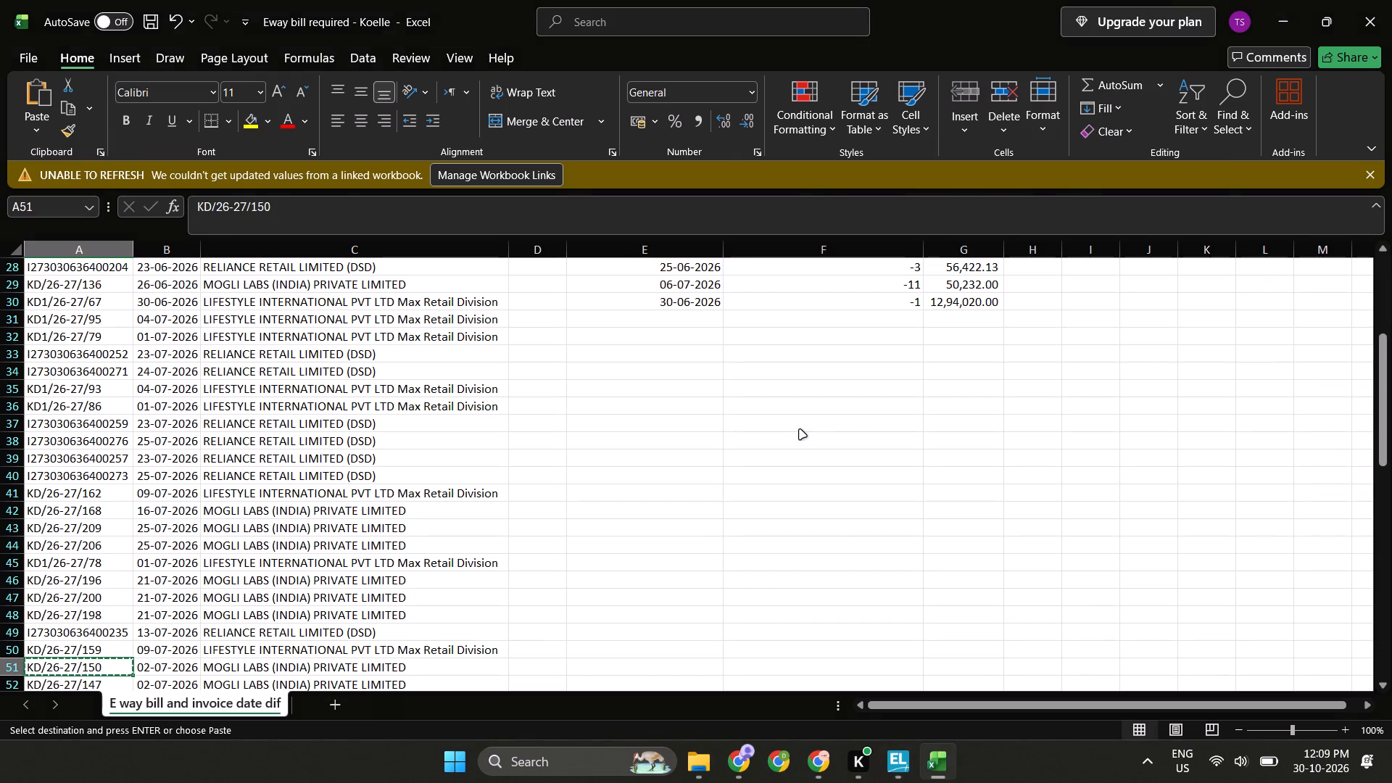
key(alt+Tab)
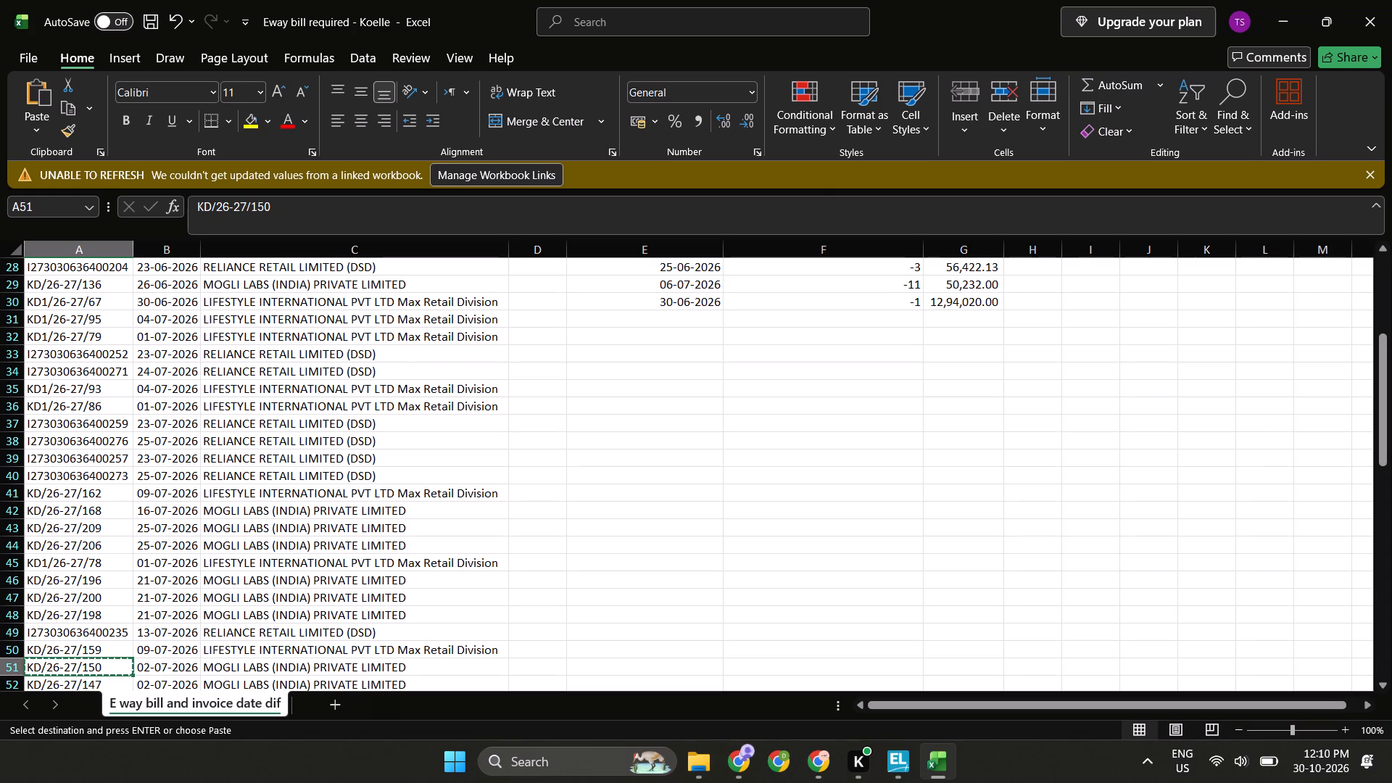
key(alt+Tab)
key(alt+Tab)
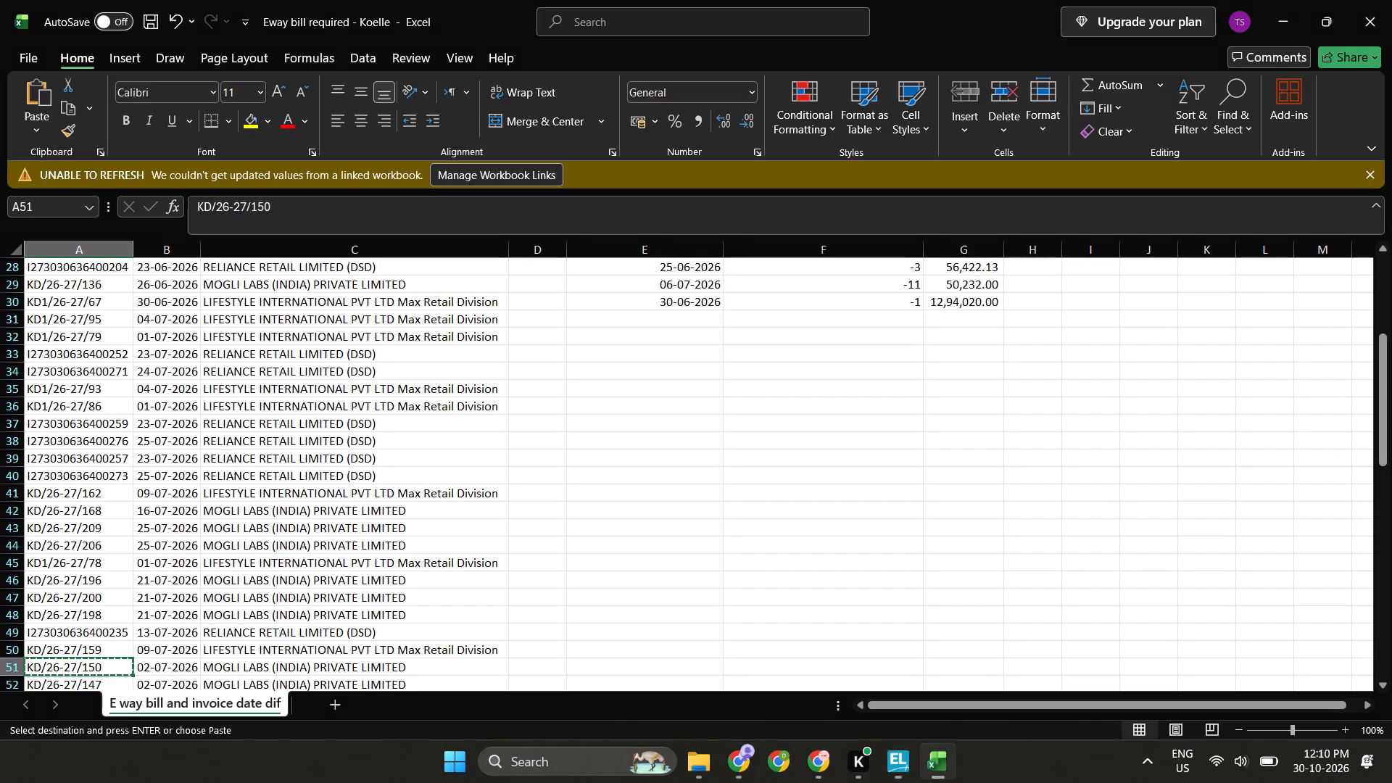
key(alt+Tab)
Open voucher KD/26-27/150, print it to PDF as tallyKD-26-27-150 in KOELLE Extracted from Tally and return to the ledger vouchers.
key(Return)
key(ctrl+p)
key(ctrl+o)
key(ctrl+p)
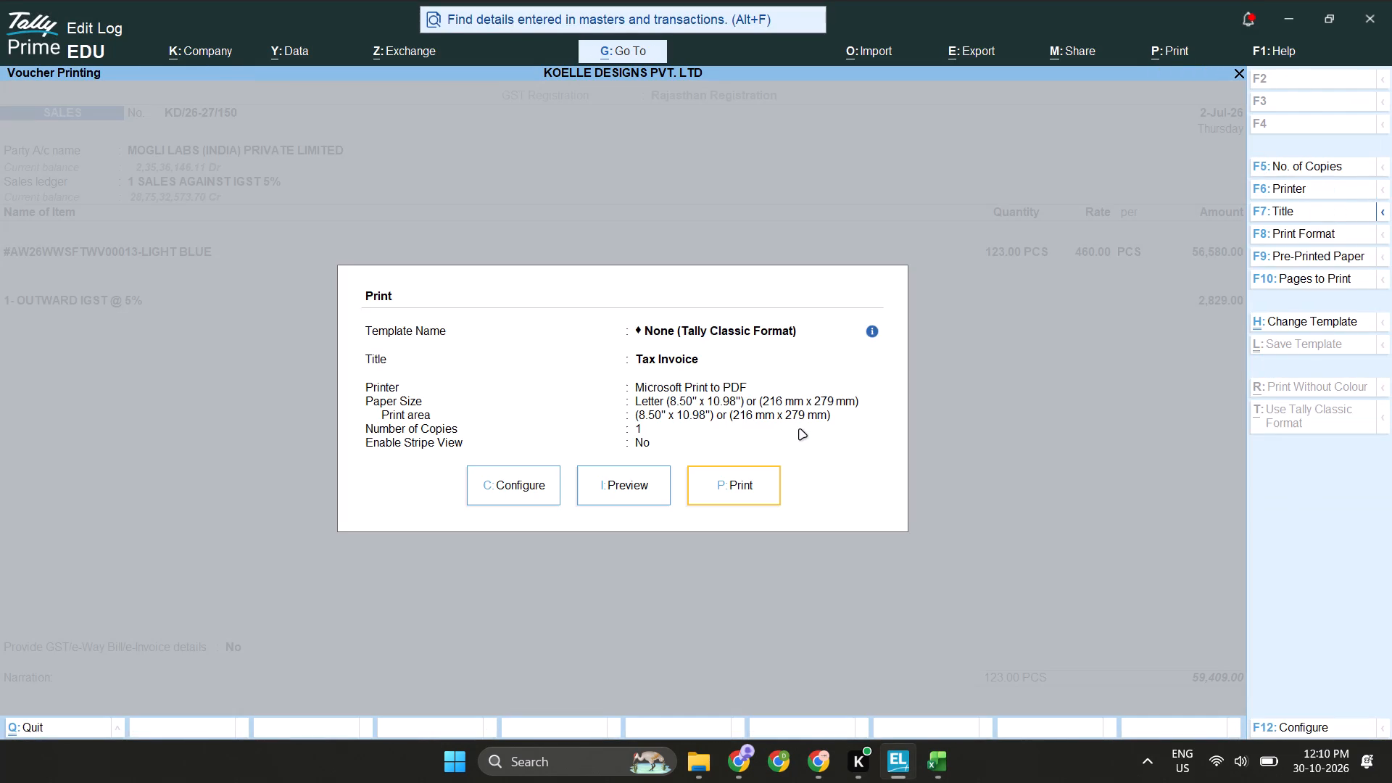
key(p)
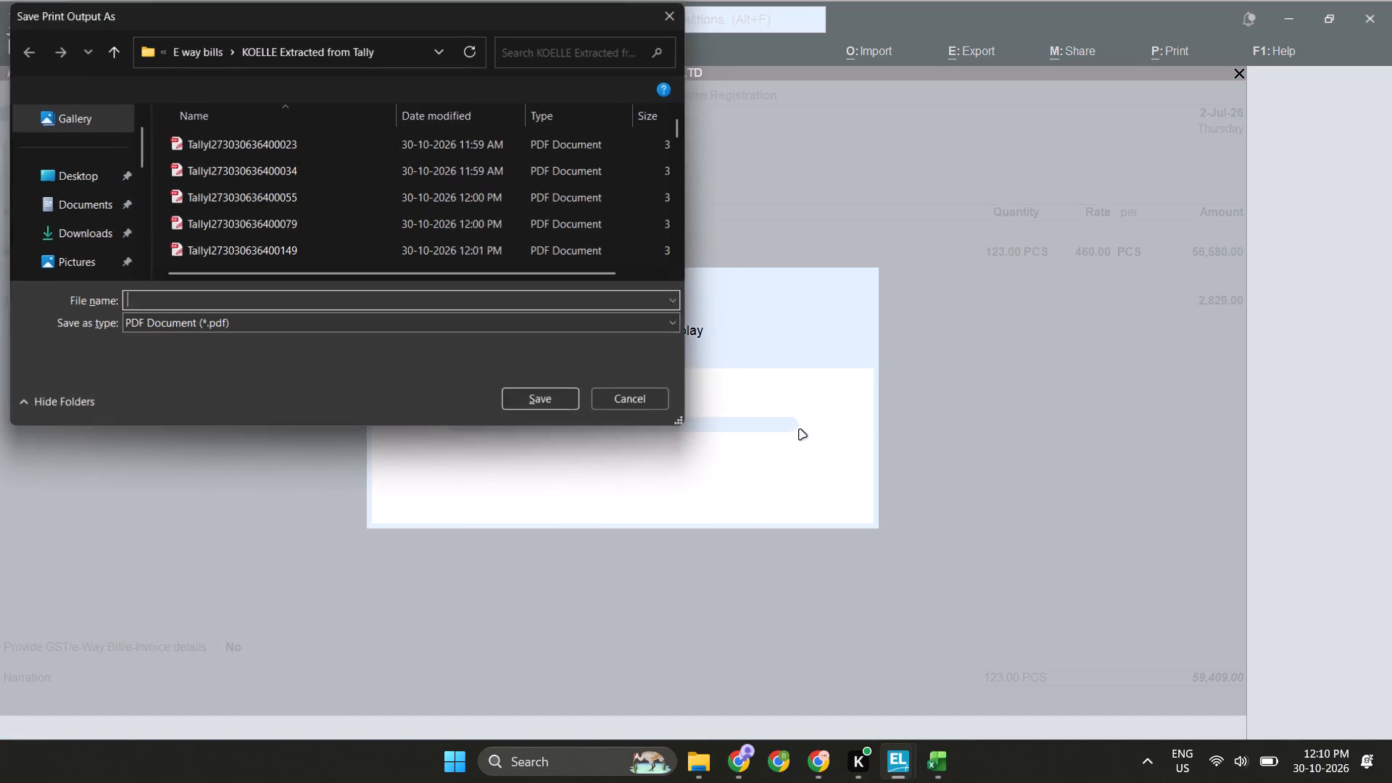
text(tallu)
key(ctrl+c)
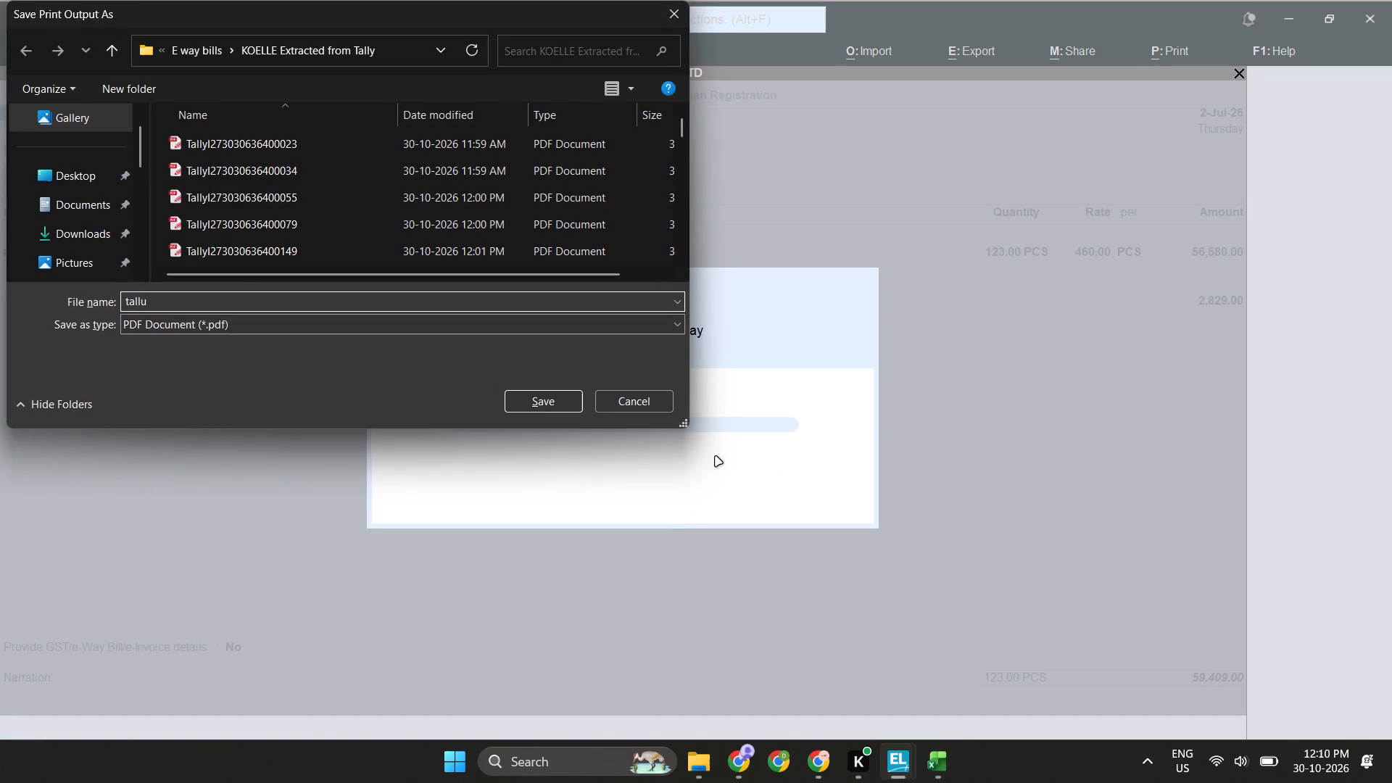
key(BackSpace)
key(y)
key(ctrl+v)
key(Left)
key(Left)
key(Left)
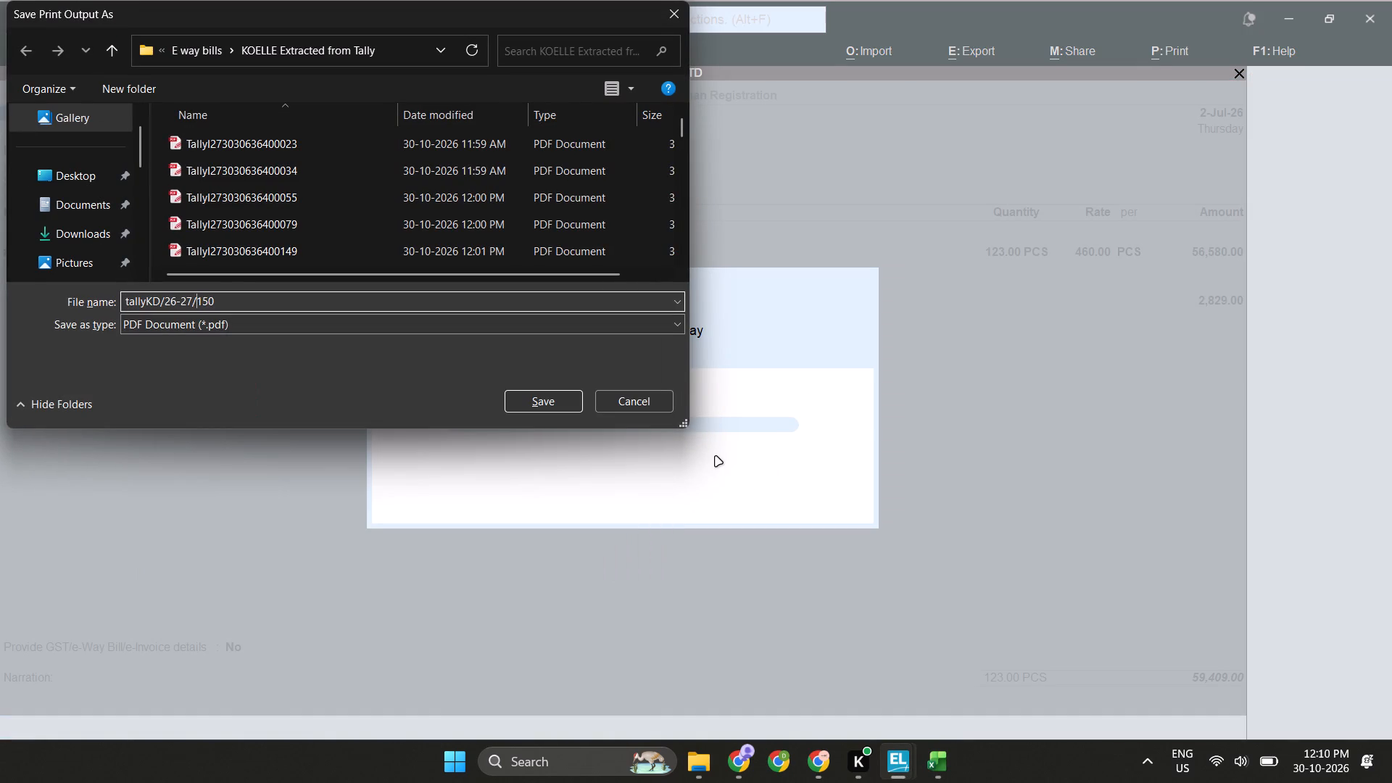
key(BackSpace)
key(minus)
key(Left)
key(Left)
key(Left)
key(Left)
key(Left)
key(Left)
key(shift+Left)
key(minus)
key(Return)
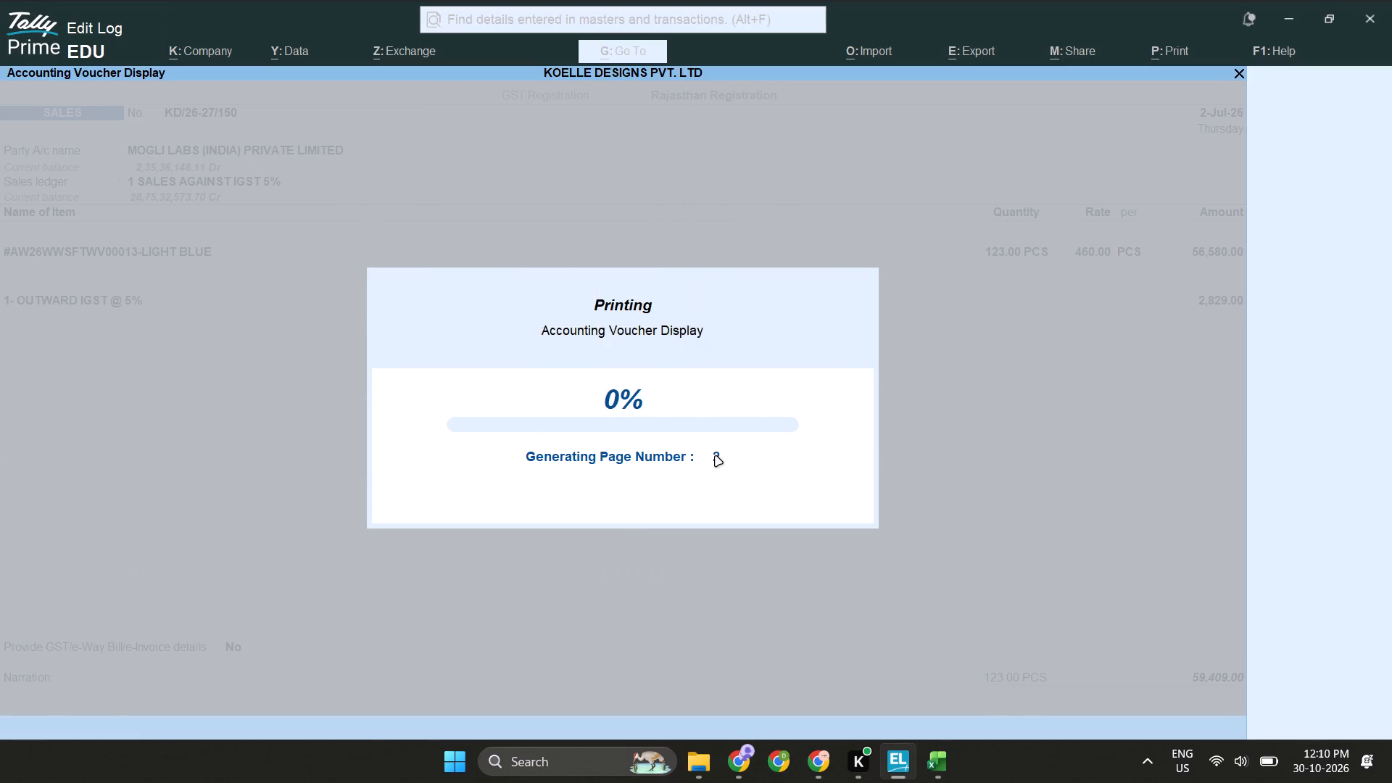
key(Escape)
key(Escape)
key(Escape)
Copy voucher number KD/26-27/147 from the Koelle workbook, filter TallyPrime's ledger vouchers by it and open the matching voucher.
key(alt+Tab)
key(Down)
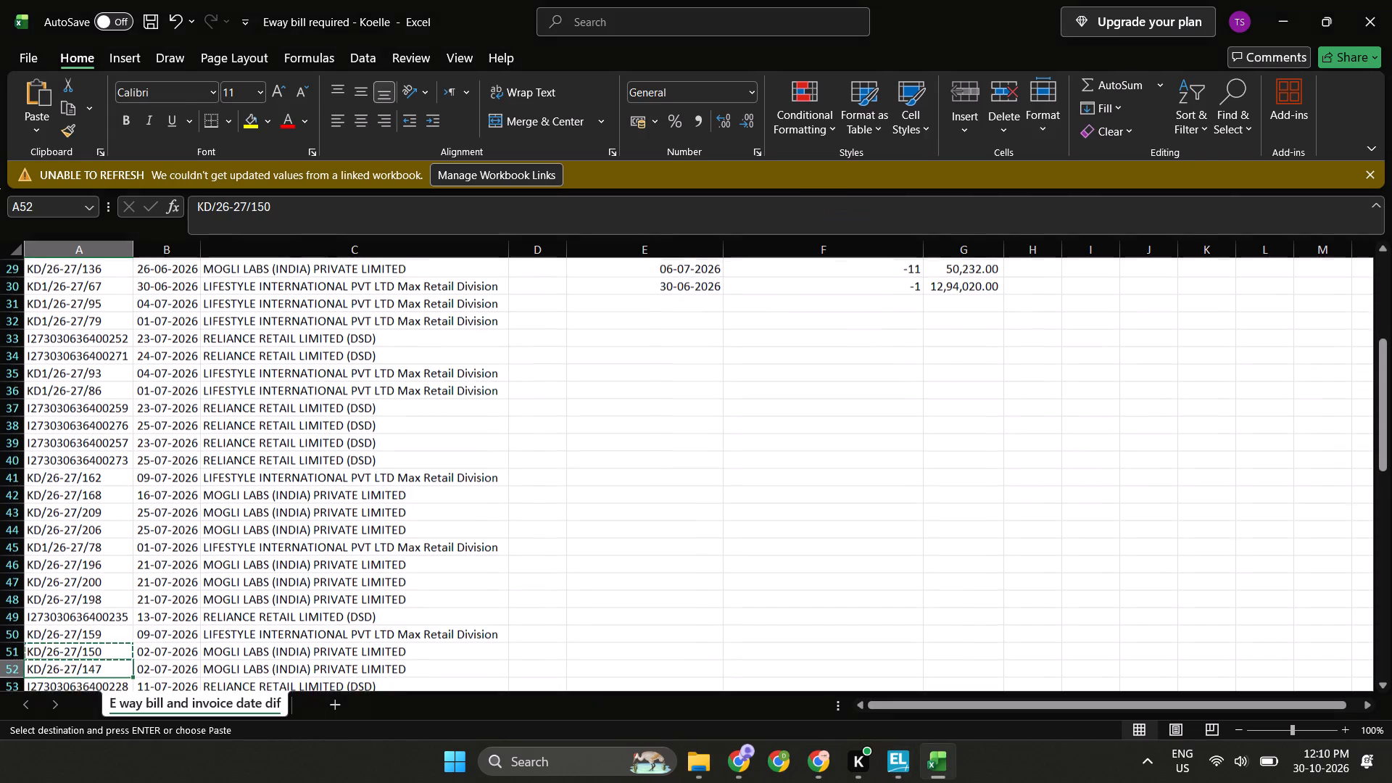
key(ctrl+c)
key(alt+Tab)
key(ctrl+f)
key(ctrl+v)
key(Return)
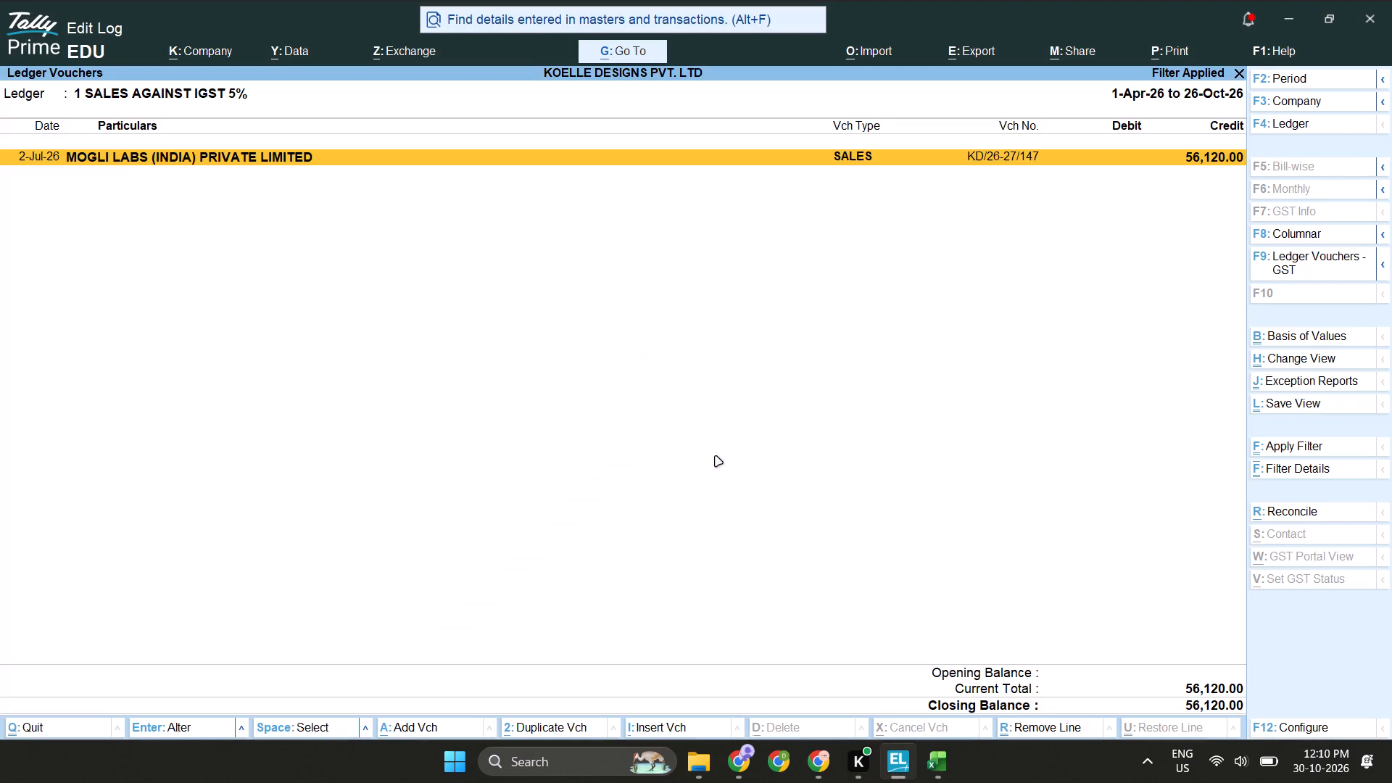
key(Return)
Print the voucher to PDF as tallyKD-26-27-147 in the KOELLE Extracted from Tally folder.
key(ctrl+p)
text(ptally)
key(ctrl+v)
key(Left)
key(Left)
key(Left)
key(shift+Left)
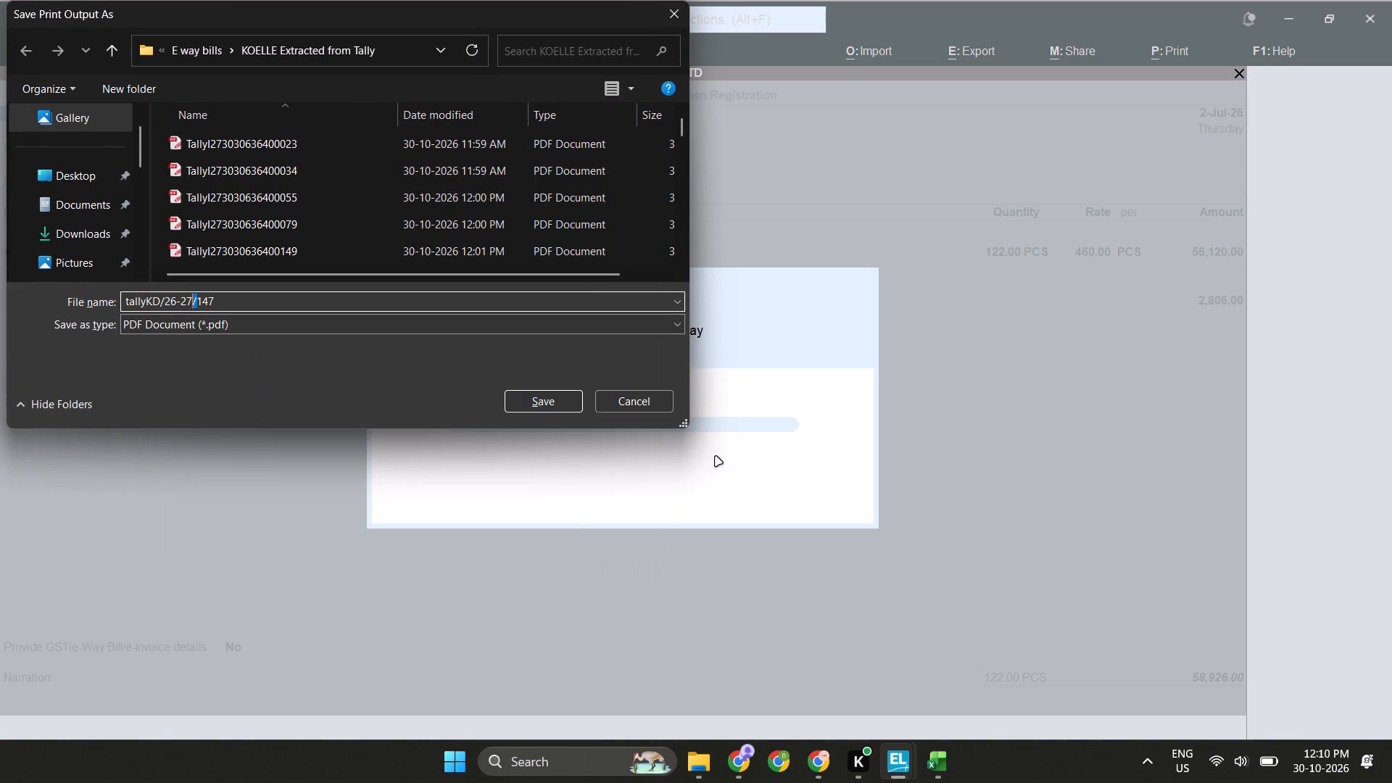
text(--)
key(Left)
key(Left)
key(Left)
key(Left)
key(Left)
key(Left)
key(Left)
key(BackSpace)
key(minus)
key(Right)
key(Right)
key(Right)
key(Right)
key(Right)
key(Right)
key(BackSpace)
key(Return)
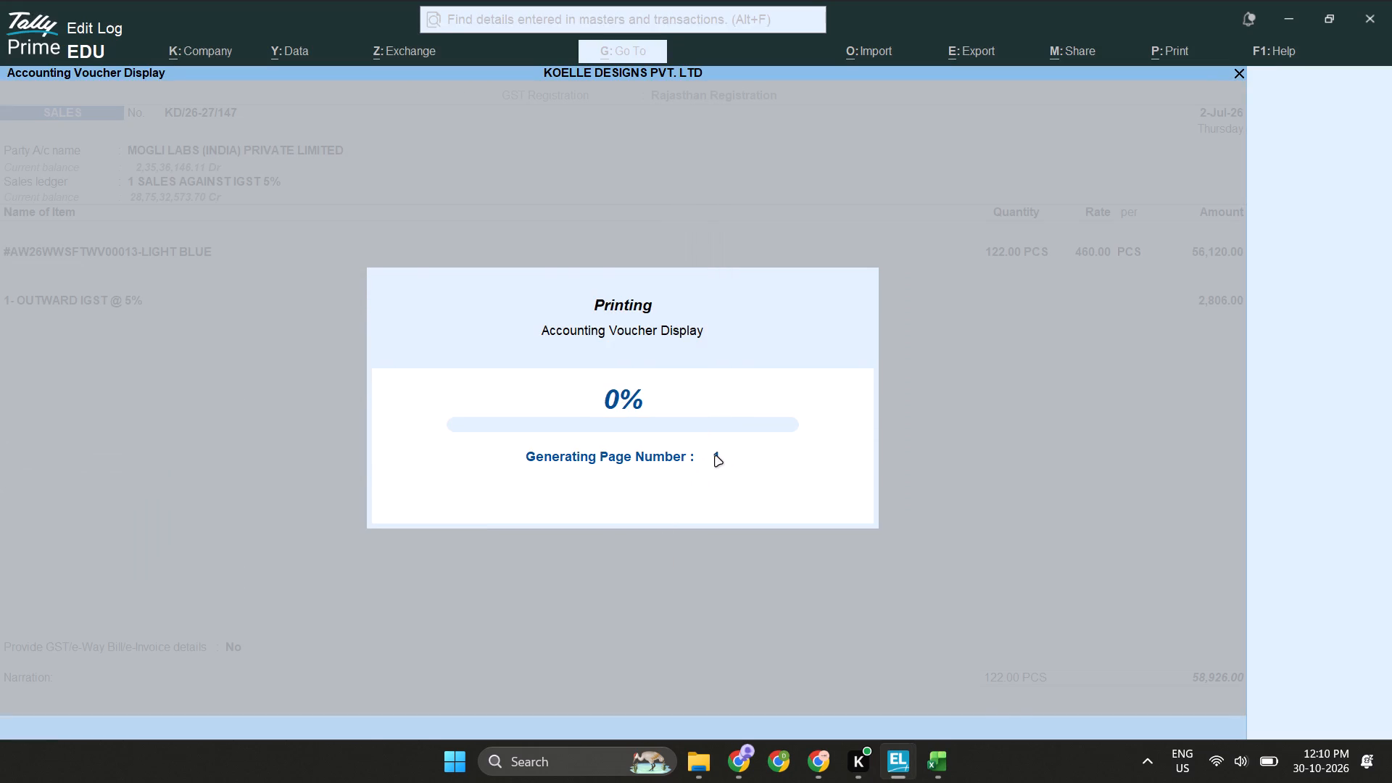
key(alt+Tab)
key(Down)
key(ctrl+c)
key(alt+Tab)
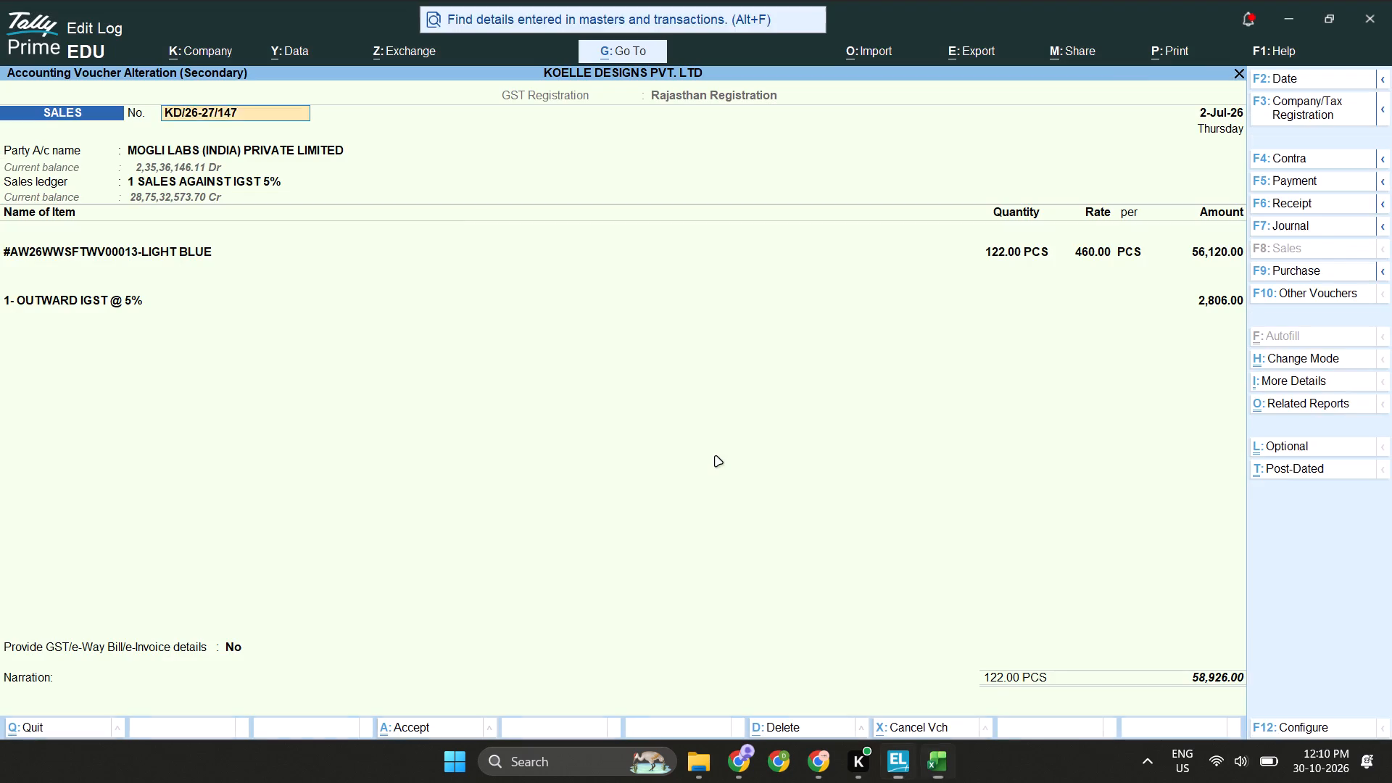
key(Escape)
key(Escape)
key(Escape)
key(ctrl+f)
key(ctrl+v)
key(Return)
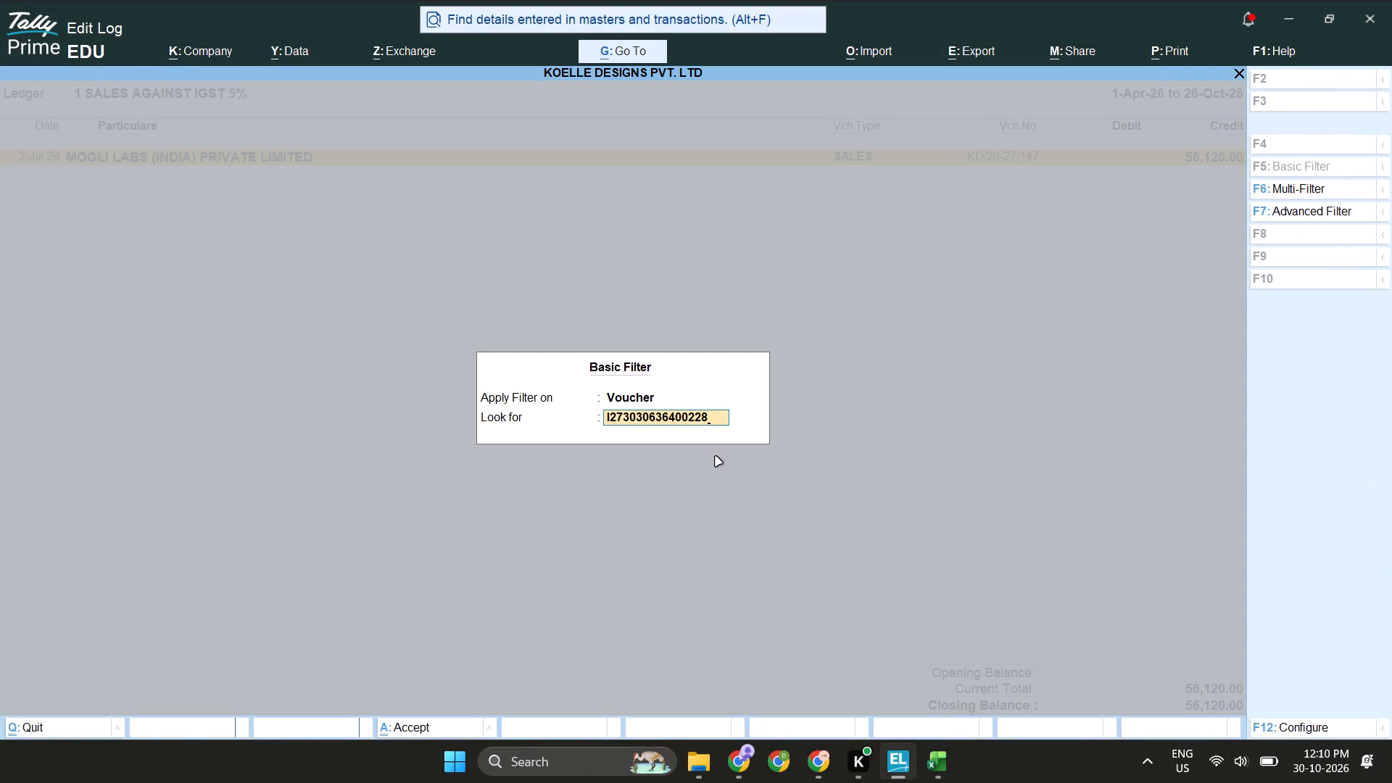
key(Return)
key(ctrl+p)
text(optally)
key(ctrl+v)
key(Return)
key(Escape)
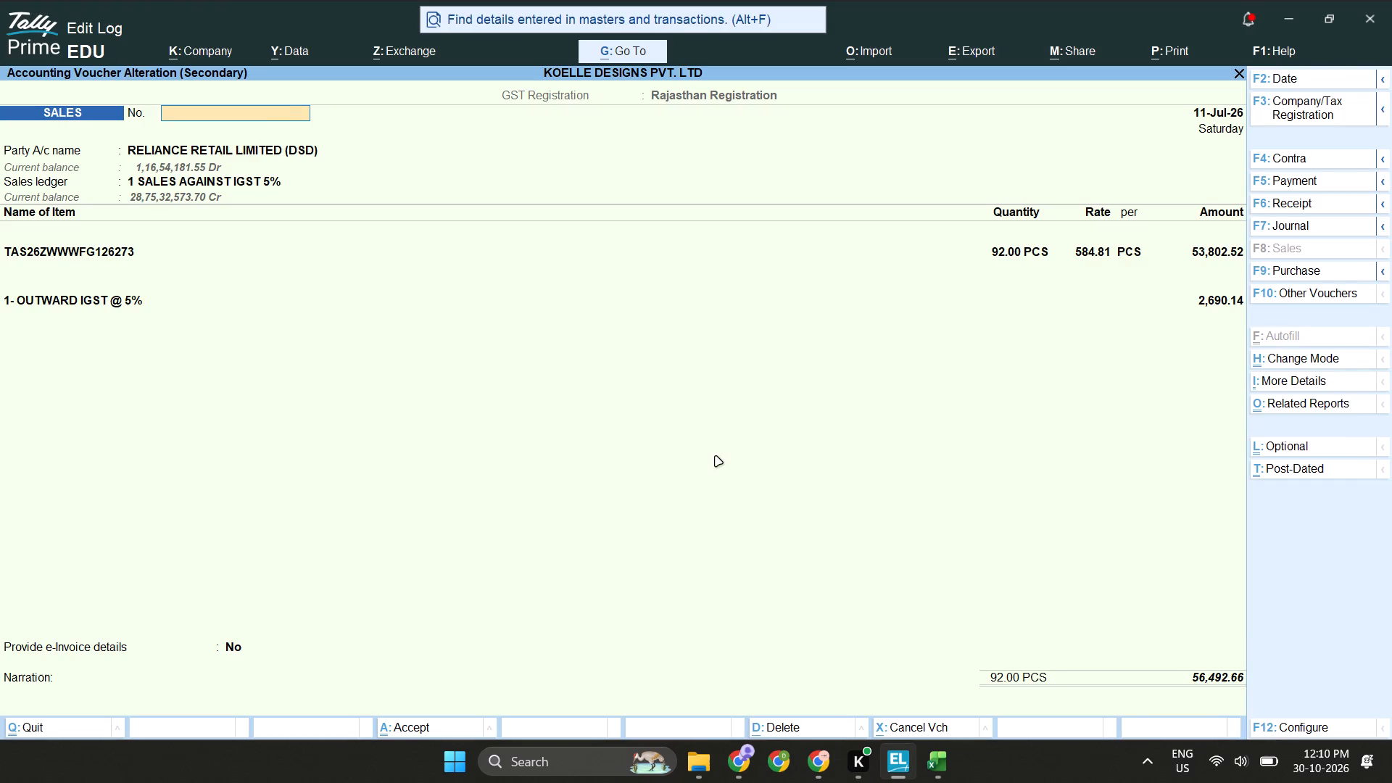
key(Escape)
key(Escape)
key(Escape)
key(alt+Tab)
key(Down)
key(ctrl+c)
key(alt+Tab)
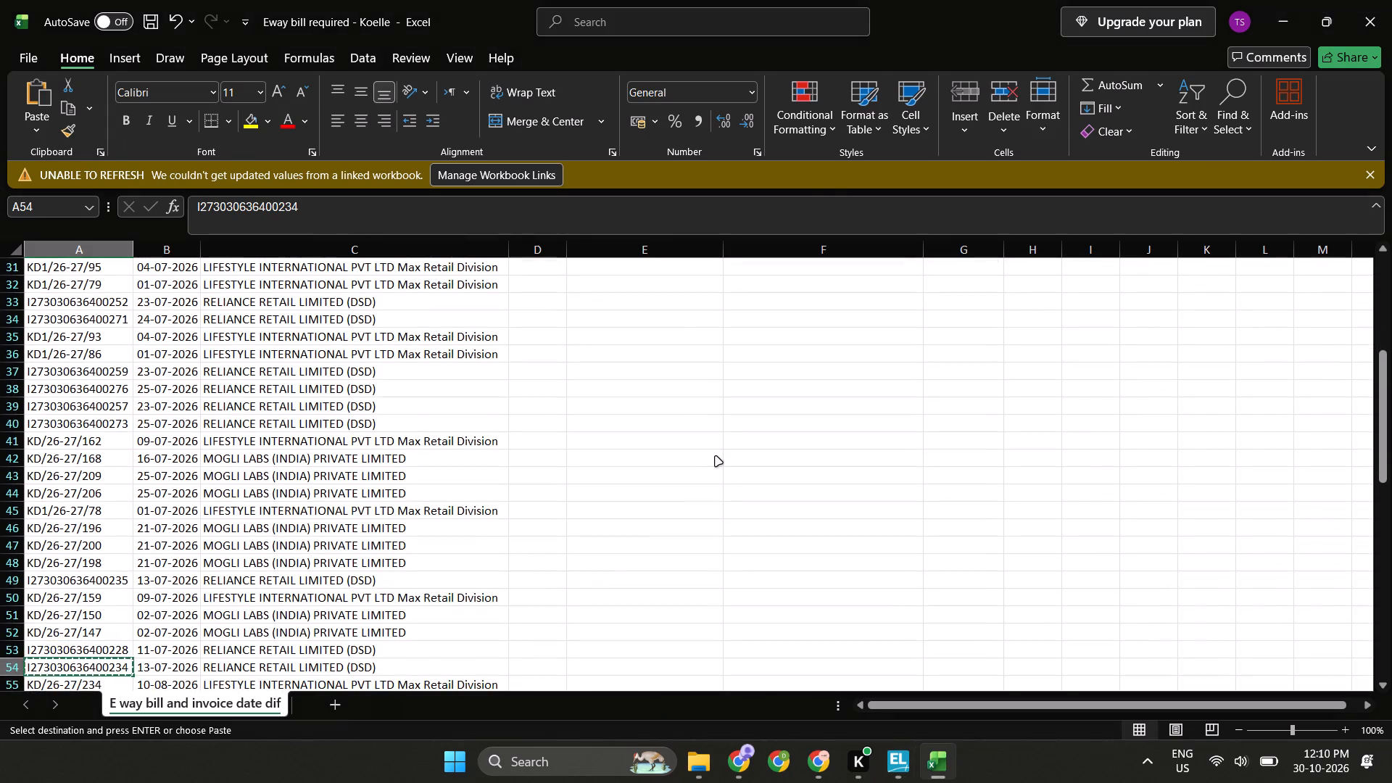
key(ctrl+f)
key(ctrl+v)
key(Return)
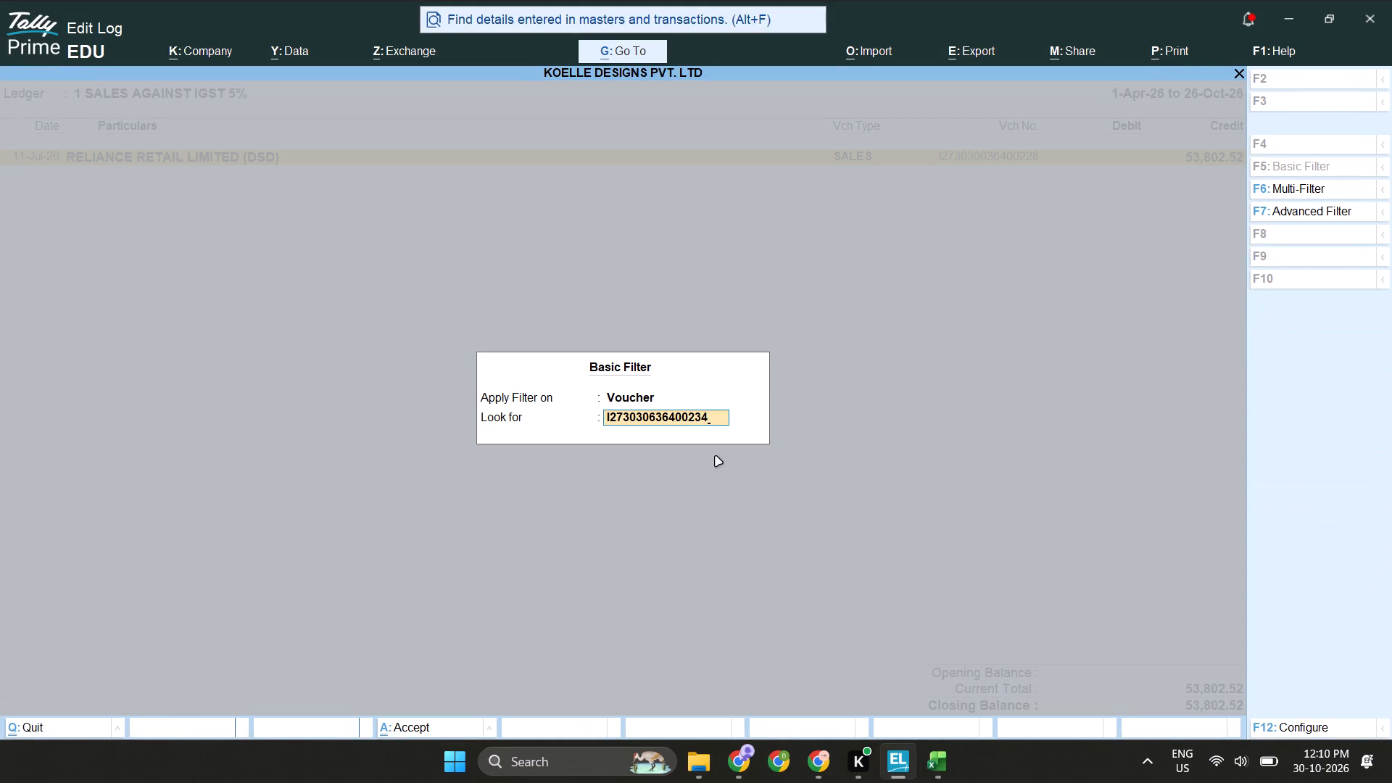
key(Return)
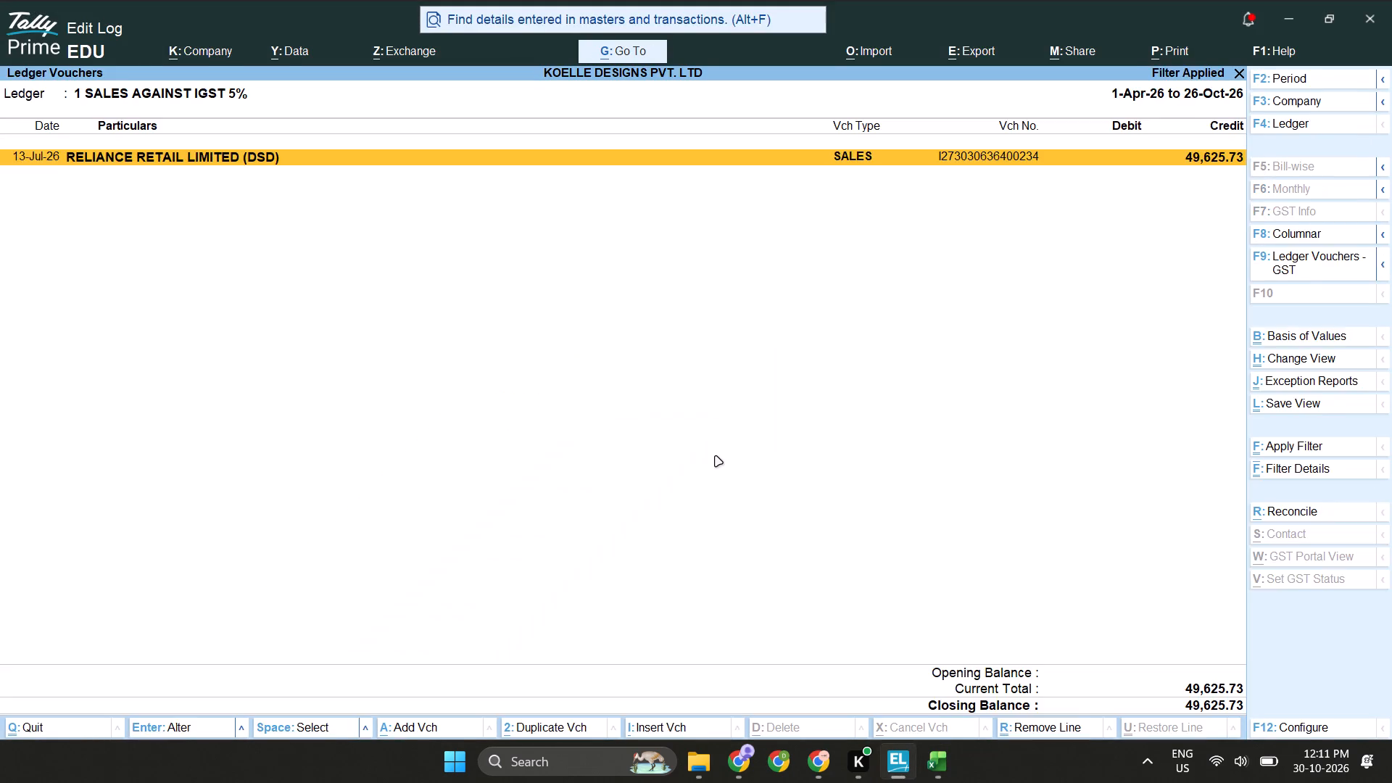
key(ctrl+p)
key(p)
text(Tally)
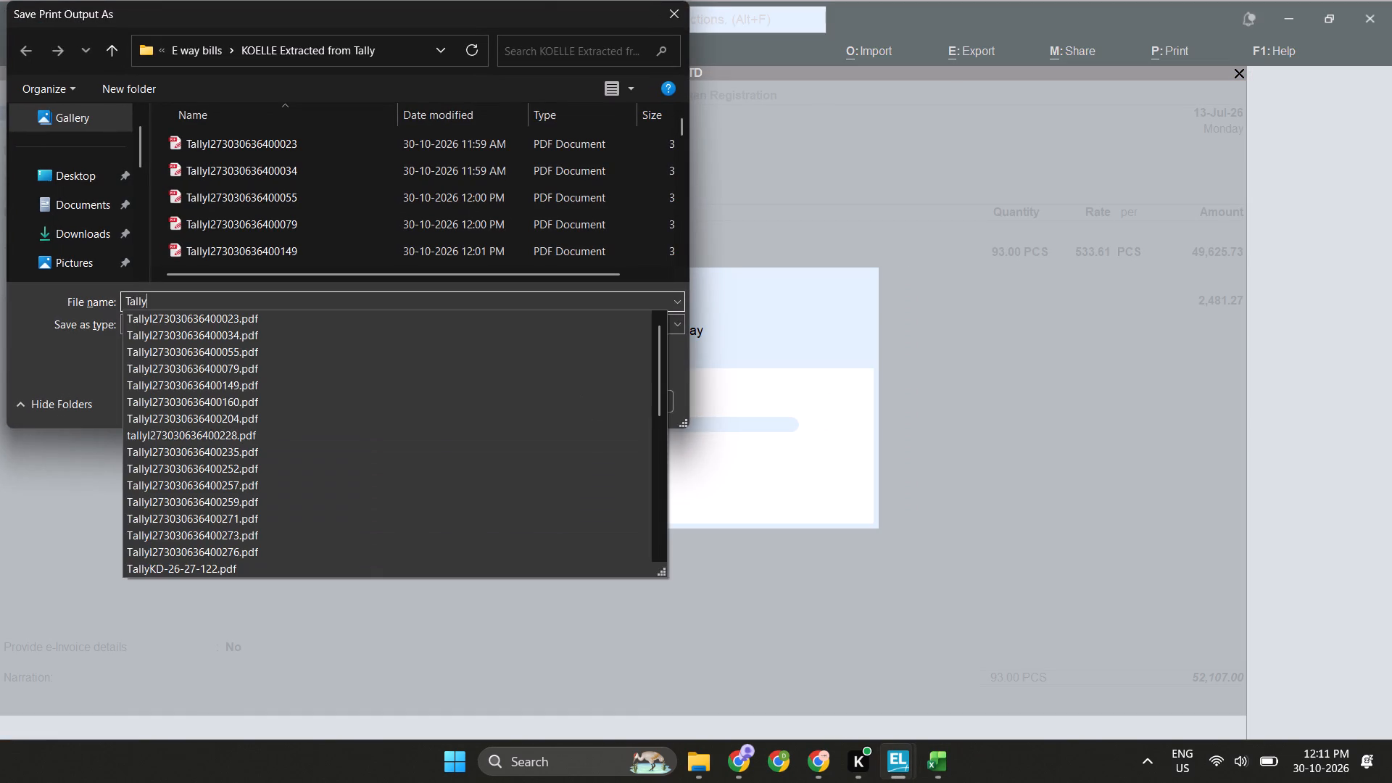
key(ctrl+v)
key(Return)
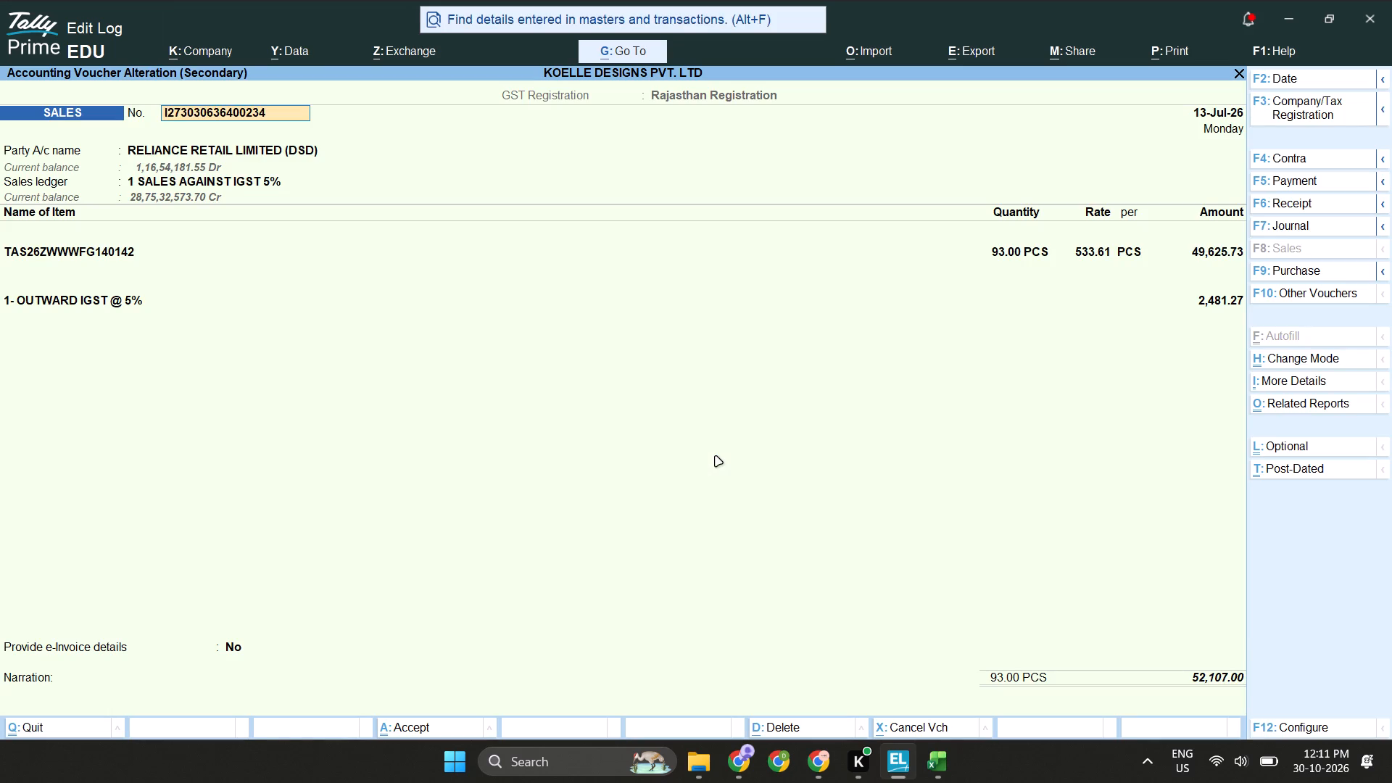
key(Escape)
key(Escape)
key(Escape)
key(Escape)
Copy voucher number KD/26-27/234 from the Koelle workbook, filter TallyPrime's ledger vouchers by it and open the matching voucher.
key(alt+Tab)
key(Down)
key(ctrl+c)
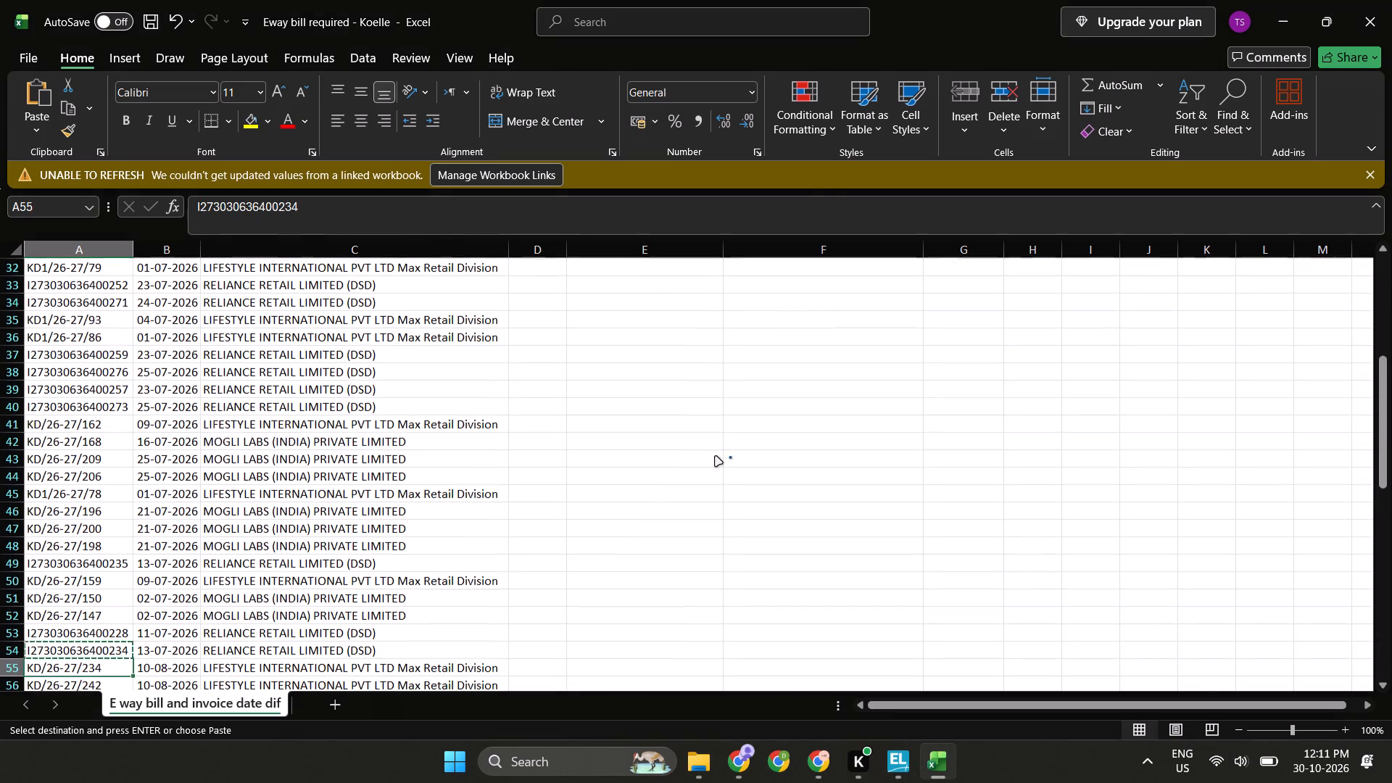
key(alt+Tab)
key(ctrl+f)
key(ctrl+v)
key(Return)
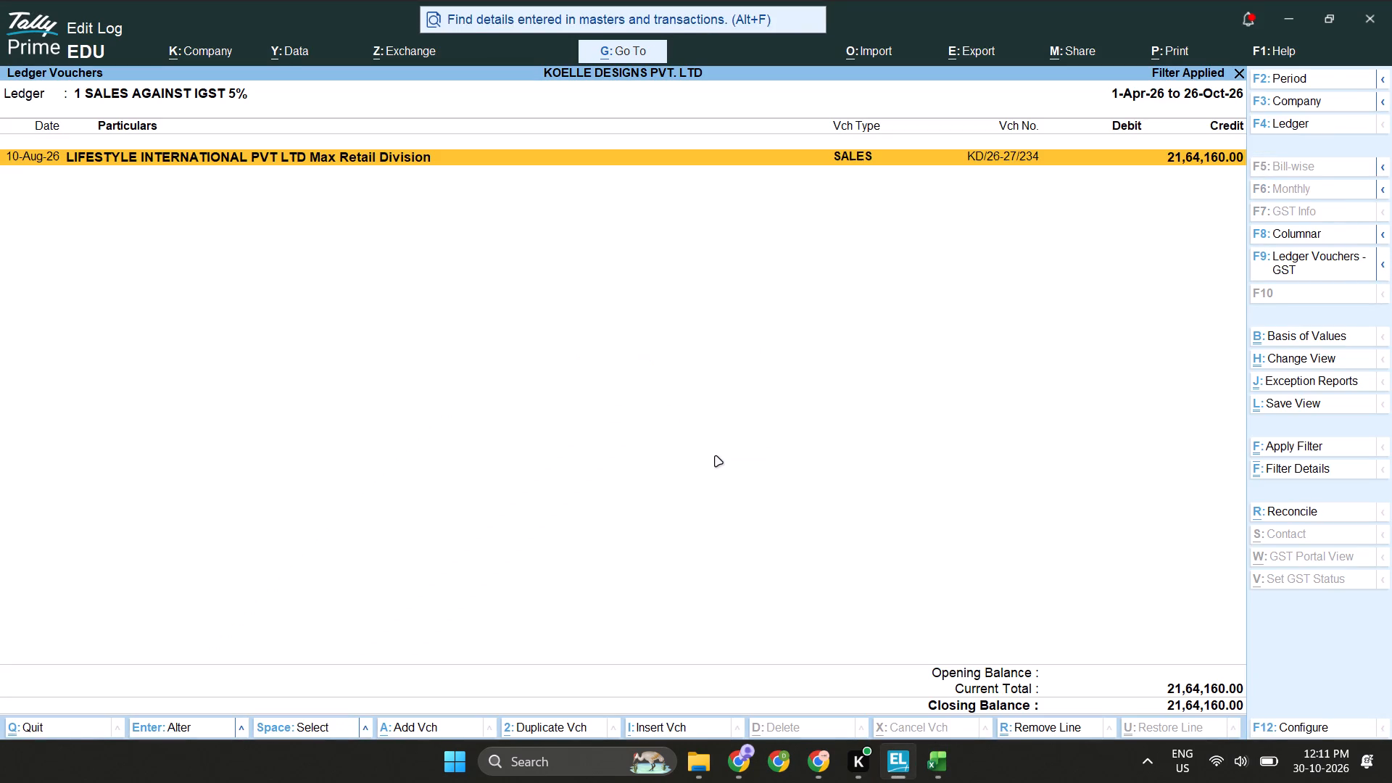
key(Return)
Print the voucher to PDF as TallyKD-26-27-234 in KOELLE Extracted from Tally and return to the ledger vouchers.
key(ctrl+p)
key(F2)
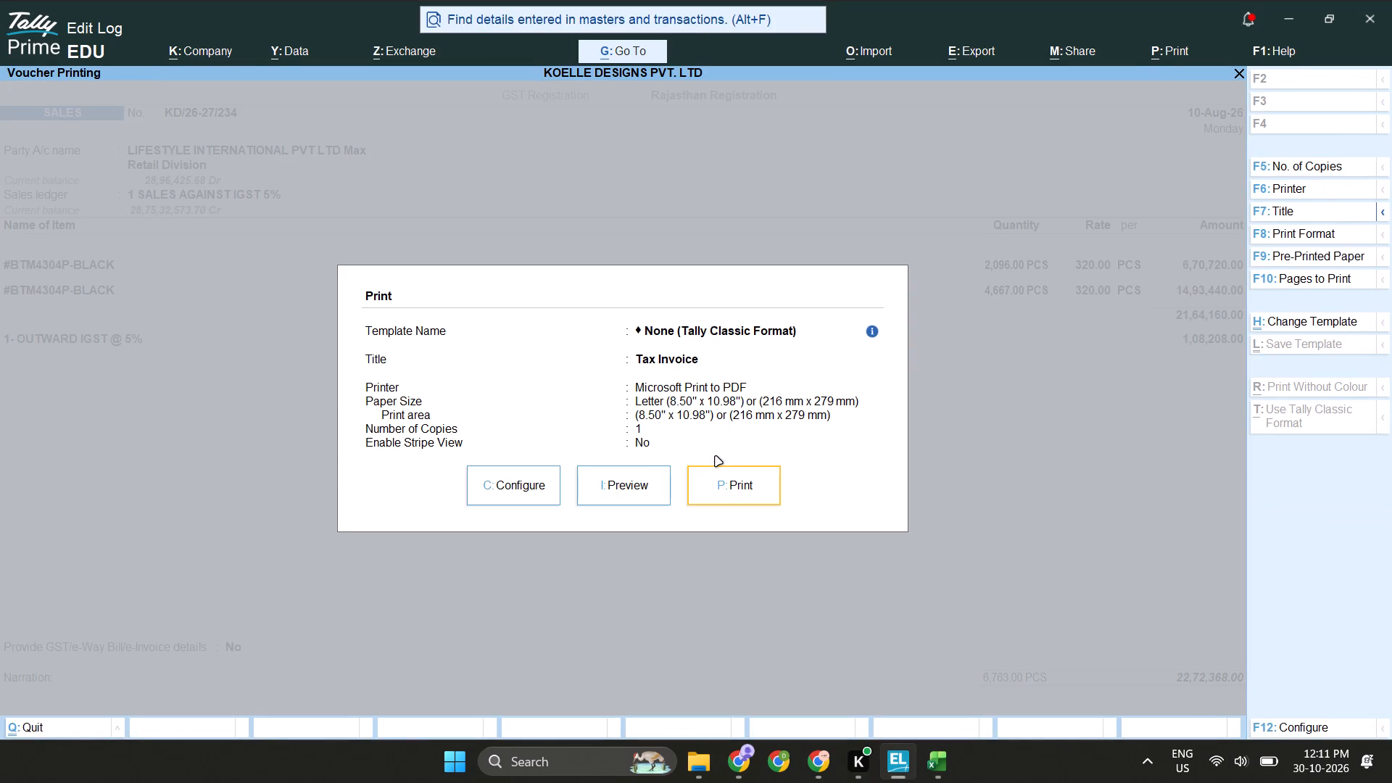
key(p)
key(ctrl+v)
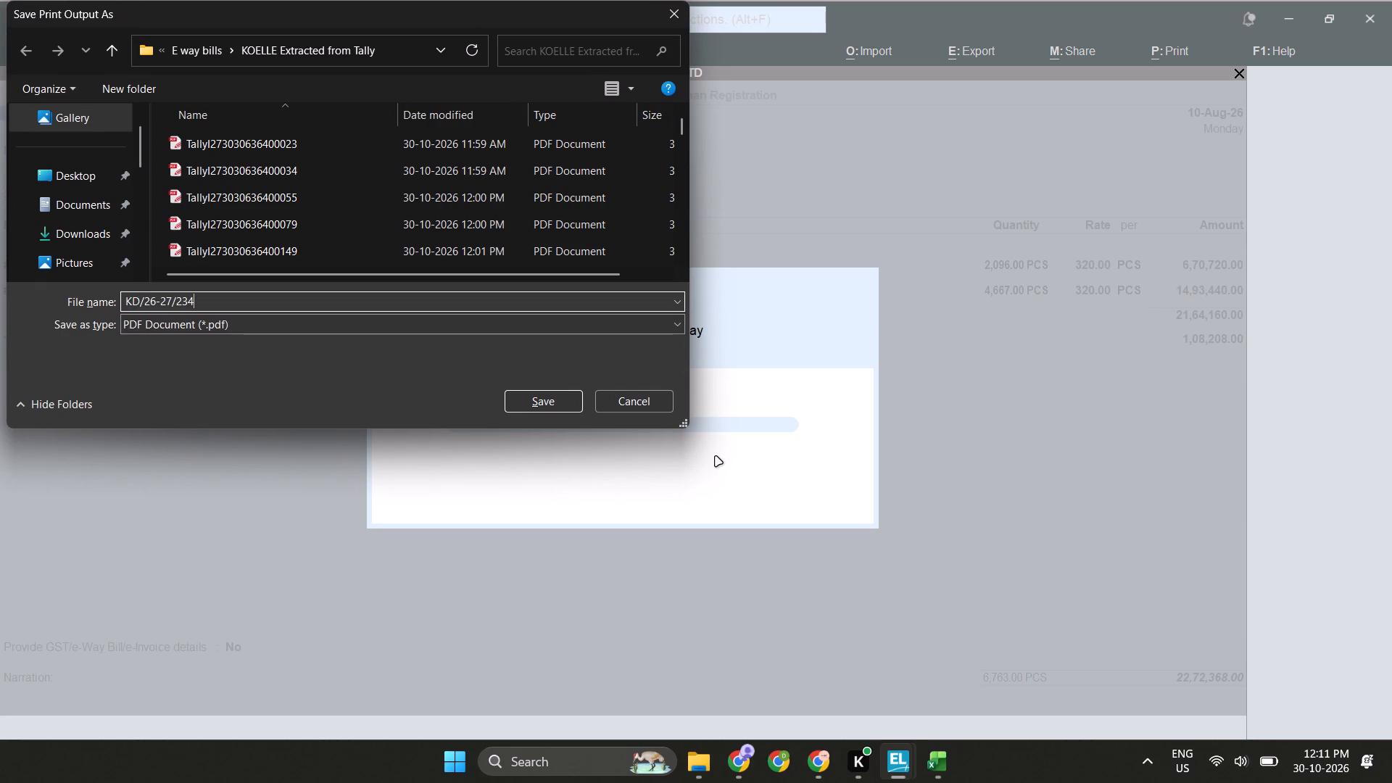
key(Home)
text(Tally)
key(Right)
key(Right)
key(Right)
key(shift+Right)
key(shift+Left)
key(shift+Left)
key(minus)
key(Right)
key(Right)
key(Right)
key(Right)
key(Right)
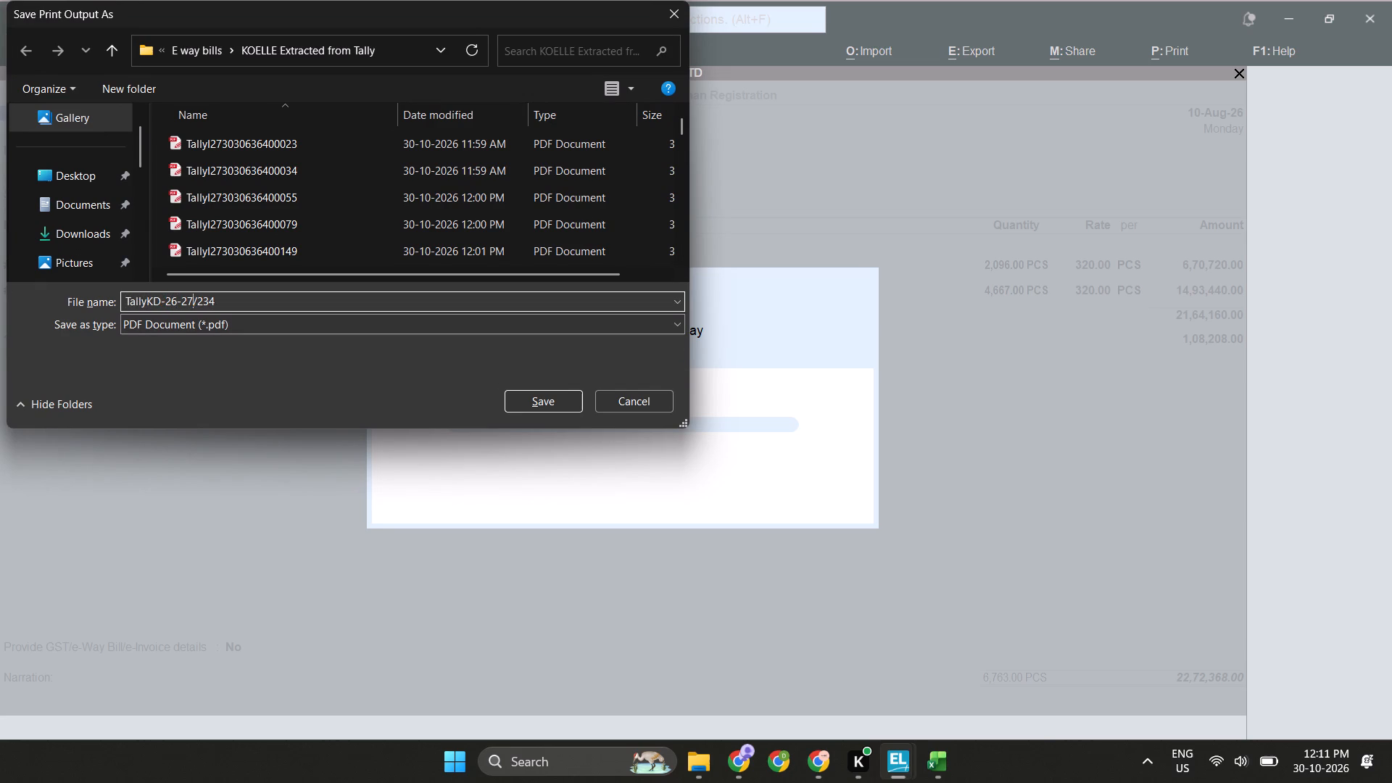
key(shift+Left)
text(--)
key(BackSpace)
key(Return)
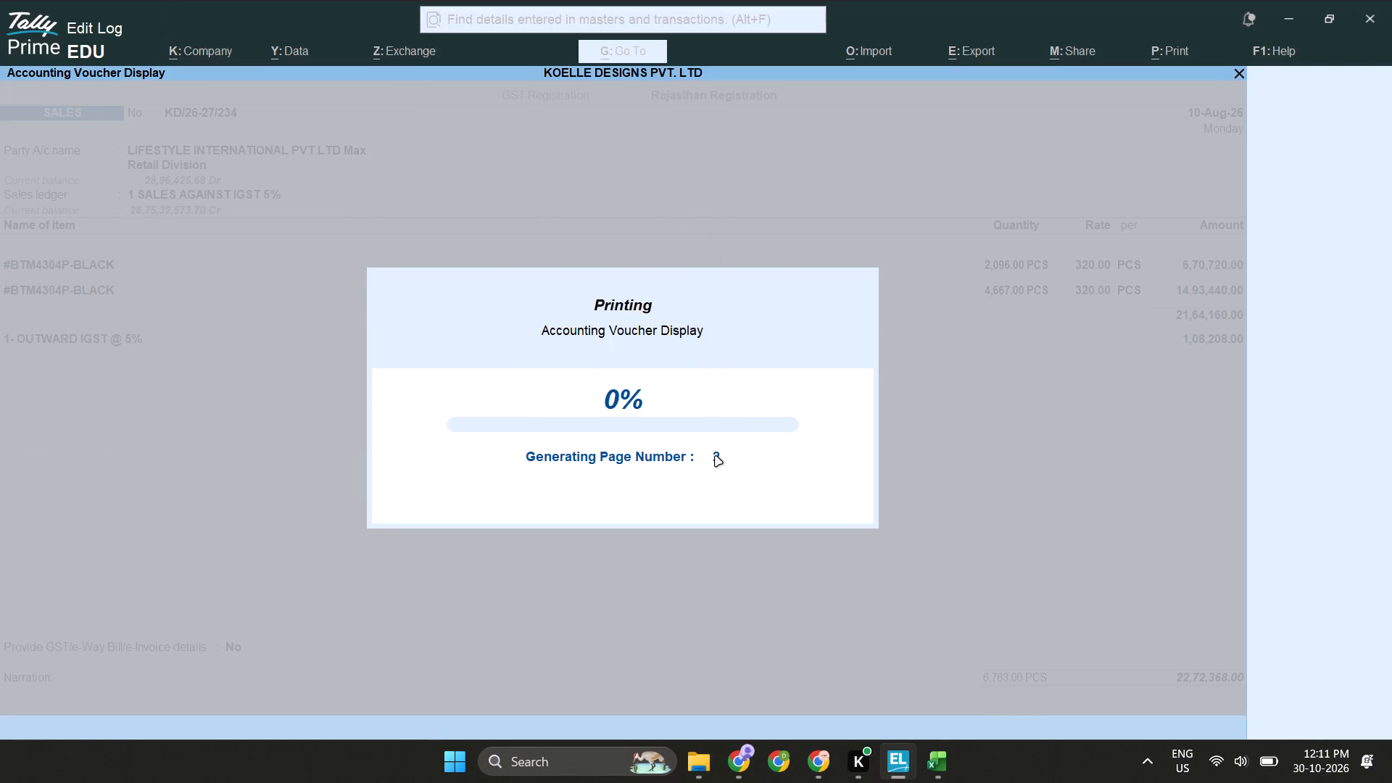
key(Escape)
key(Escape)
key(Escape)
key(Escape)
Copy voucher number KD/26-27/242 from the Koelle workbook, filter TallyPrime's ledger vouchers by it and open the matching voucher.
key(alt+Tab)
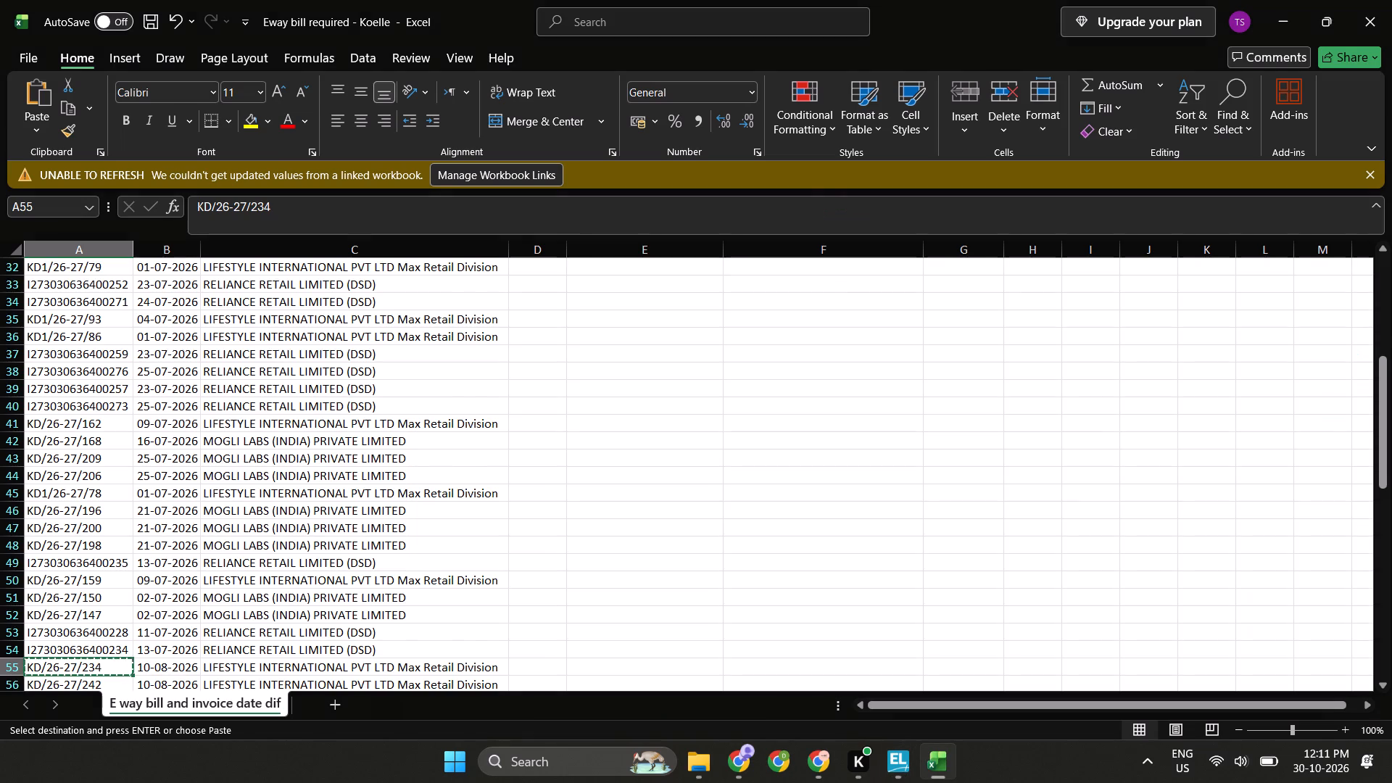
key(Down)
key(ctrl+c)
key(alt+Tab)
key(ctrl+f)
key(ctrl+v)
key(Return)
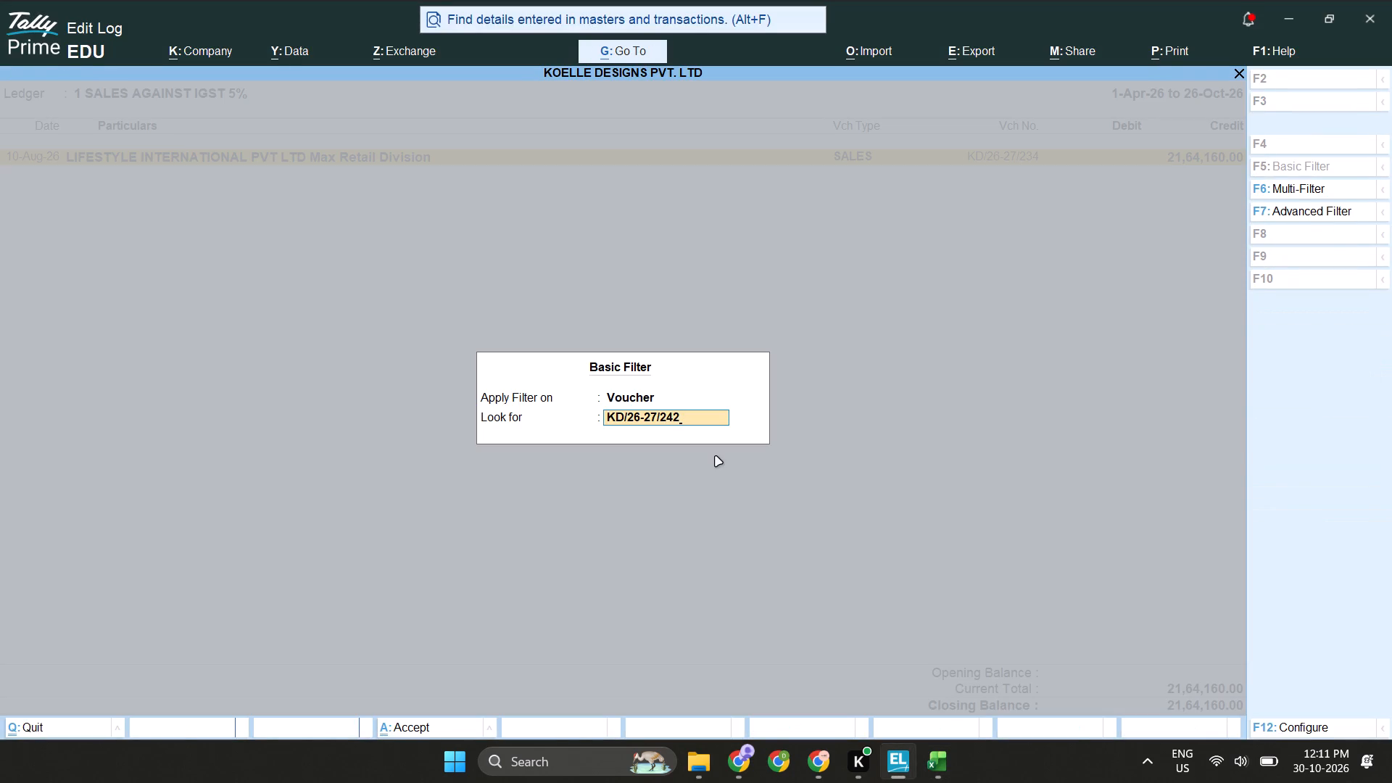
key(Return)
Print the voucher to PDF as TallyKD-26-27-242 in the KOELLE Extracted from Tally folder.
key(ctrl+p)
text(pTally)
key(ctrl+v)
key(Left)
key(Left)
key(Left)
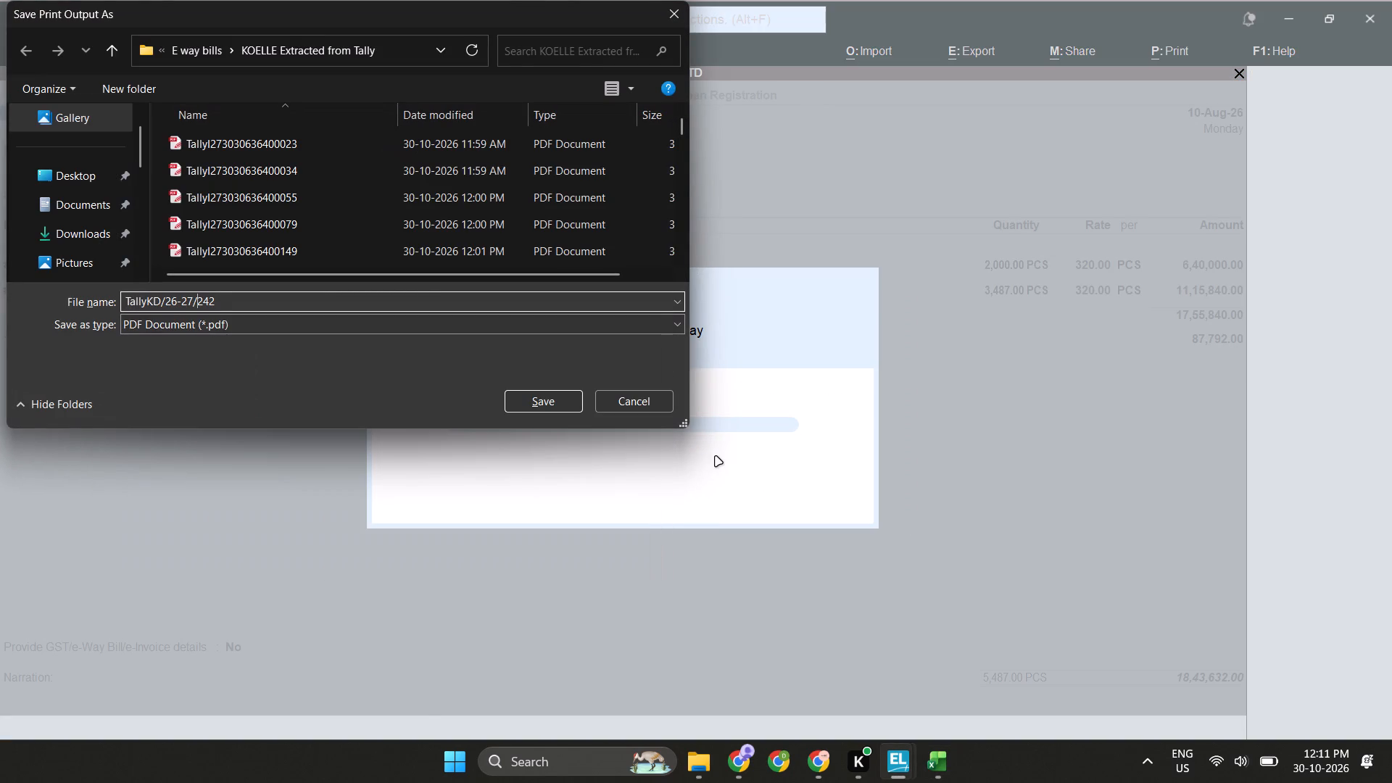
key(shift+Left)
key(minus)
key(Left)
key(Left)
key(Left)
key(Left)
key(Left)
key(Left)
key(shift+Left)
key(minus)
key(Return)
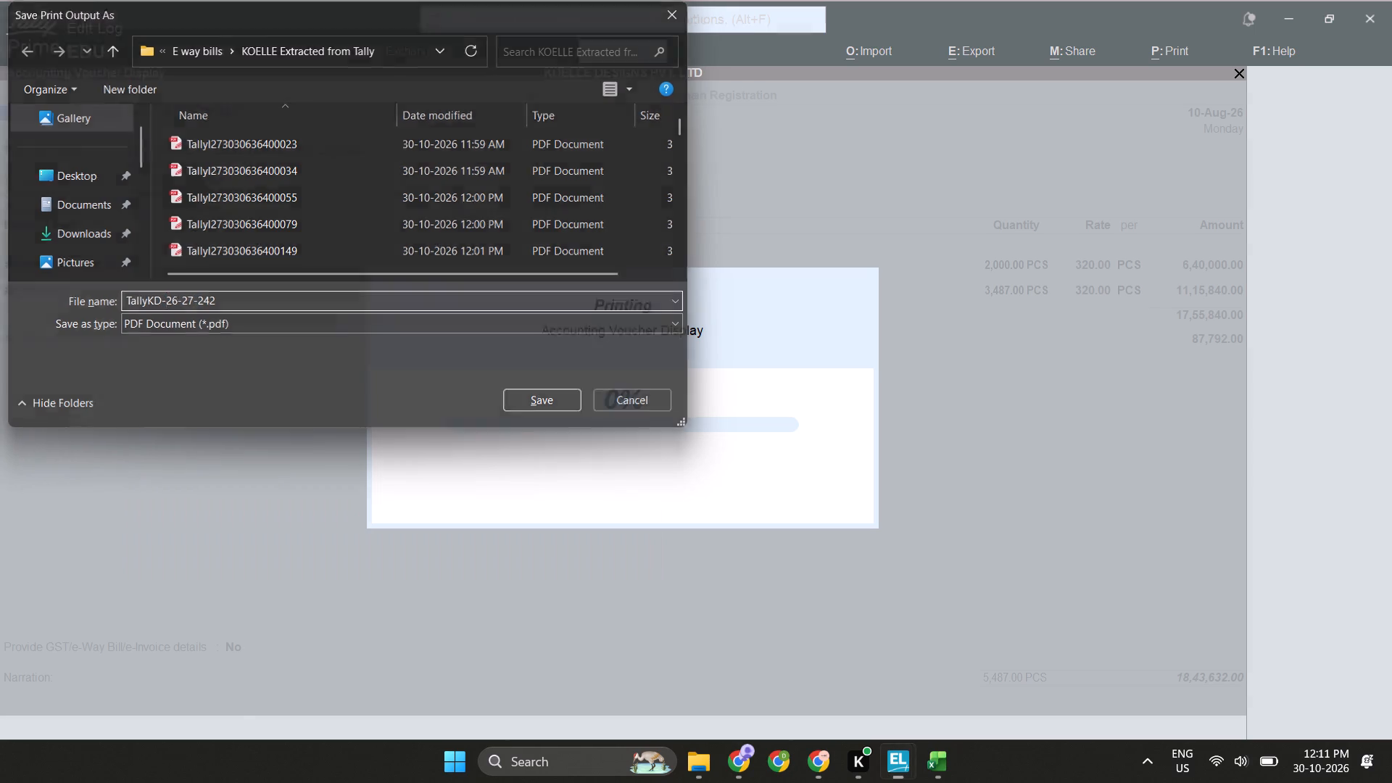
key(Escape)
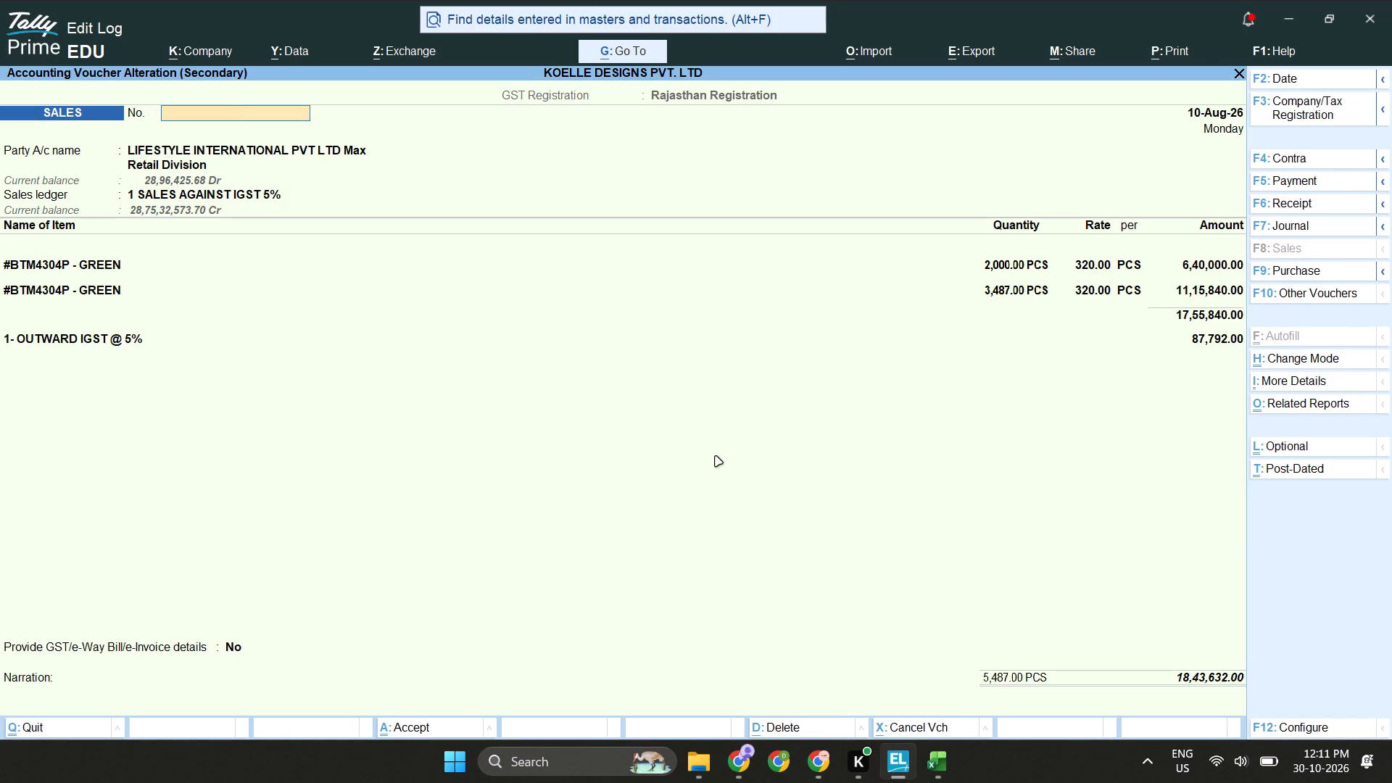
Copy voucher number KD1/26-27/139 from the Koelle workbook, filter TallyPrime's ledger vouchers by it and open the matching voucher.
key(Escape)
key(Escape)
key(alt+Tab)
key(Down)
key(ctrl+c)
key(alt+Tab)
key(ctrl+f)
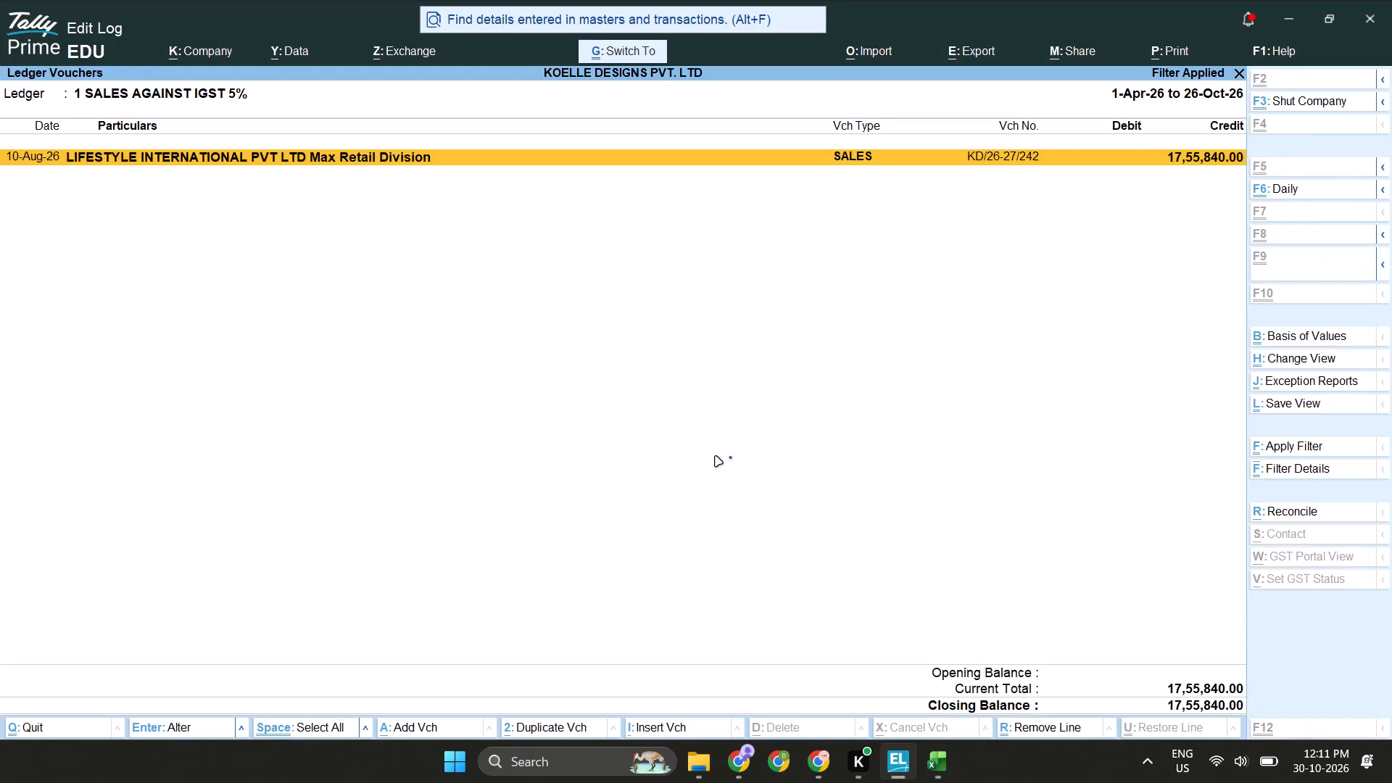
key(ctrl+v)
key(Return)
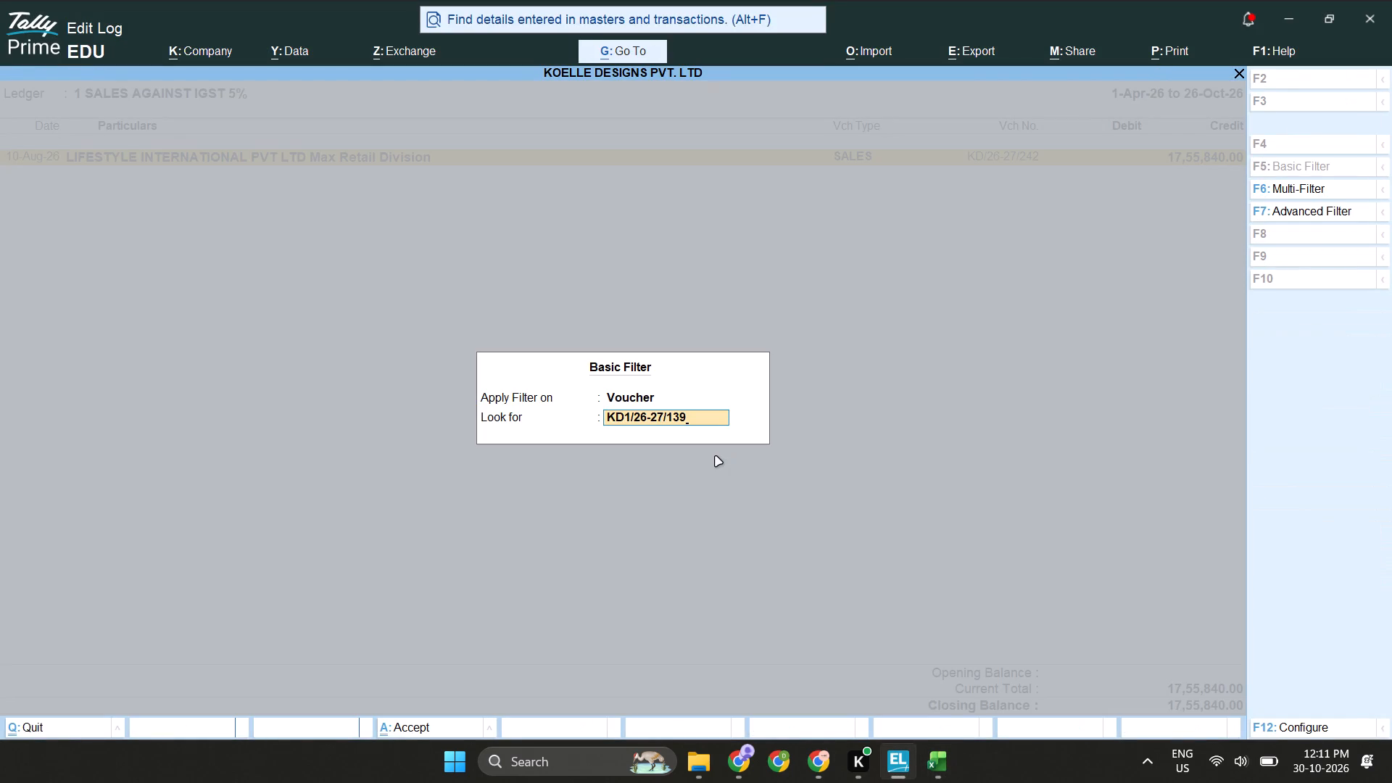
key(Return)
Print the voucher to PDF as tallyKD1-26-27-139 in KOELLE Extracted from Tally and return to the ledger vouchers.
key(ctrl+p)
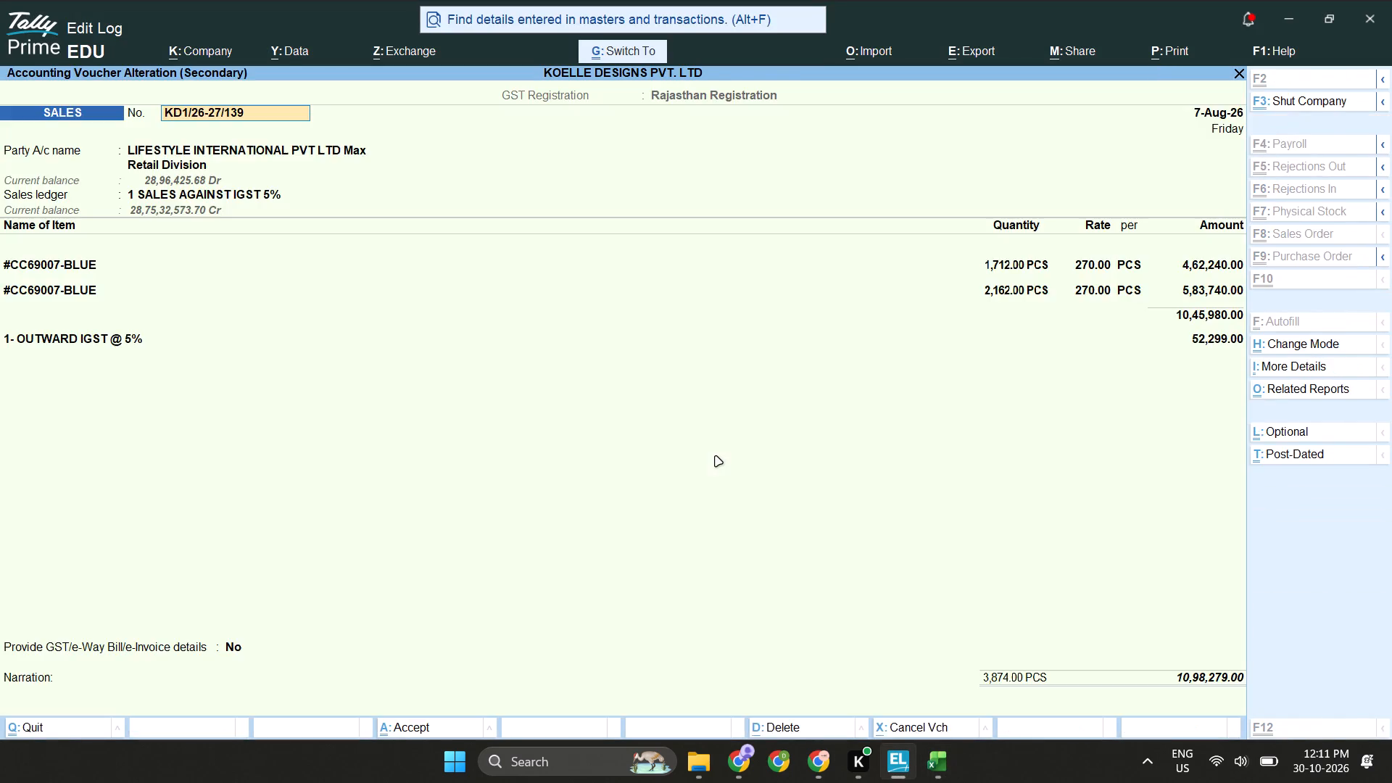
text(ptally)
key(ctrl+v)
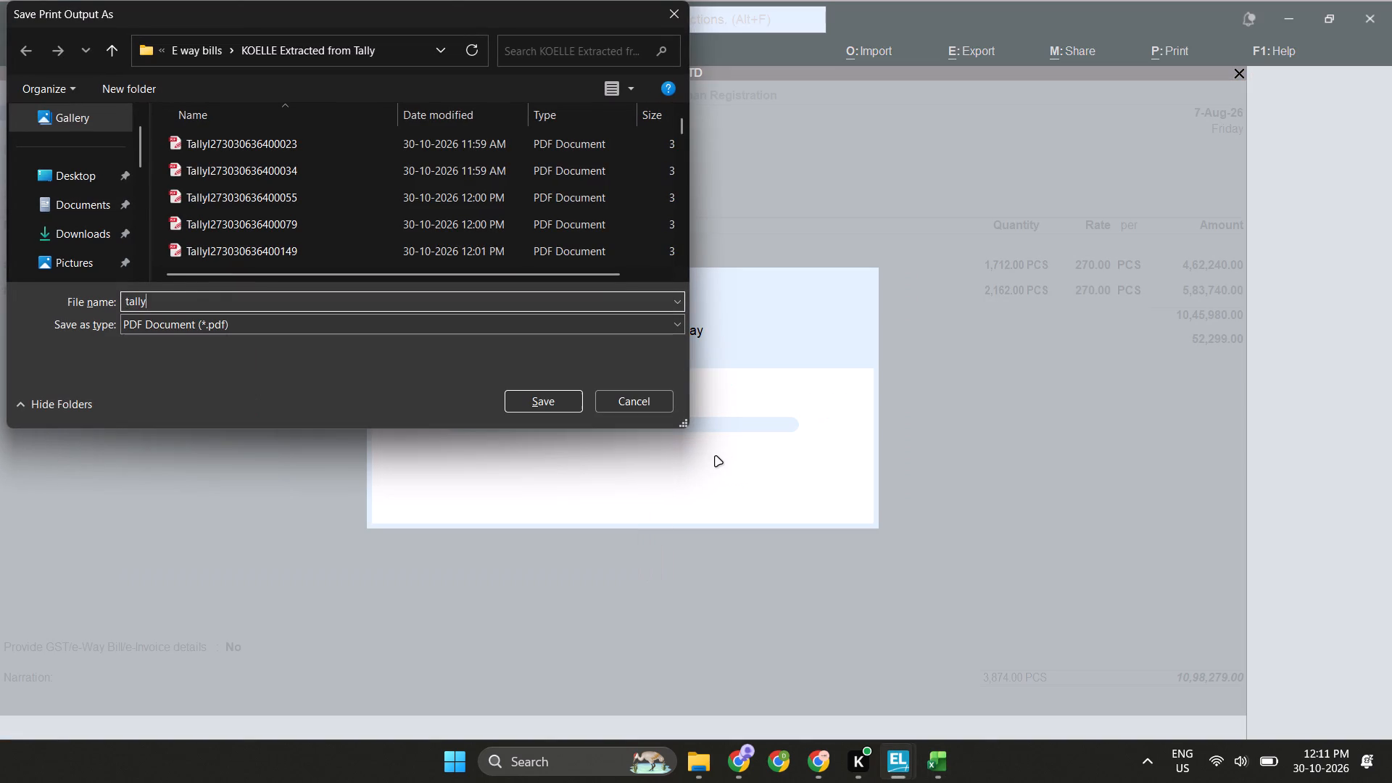
key(Left)
key(Left)
key(Left)
key(shift+Left)
key(minus)
key(Left)
key(Left)
key(Left)
key(Left)
key(Left)
key(Left)
key(shift+Left)
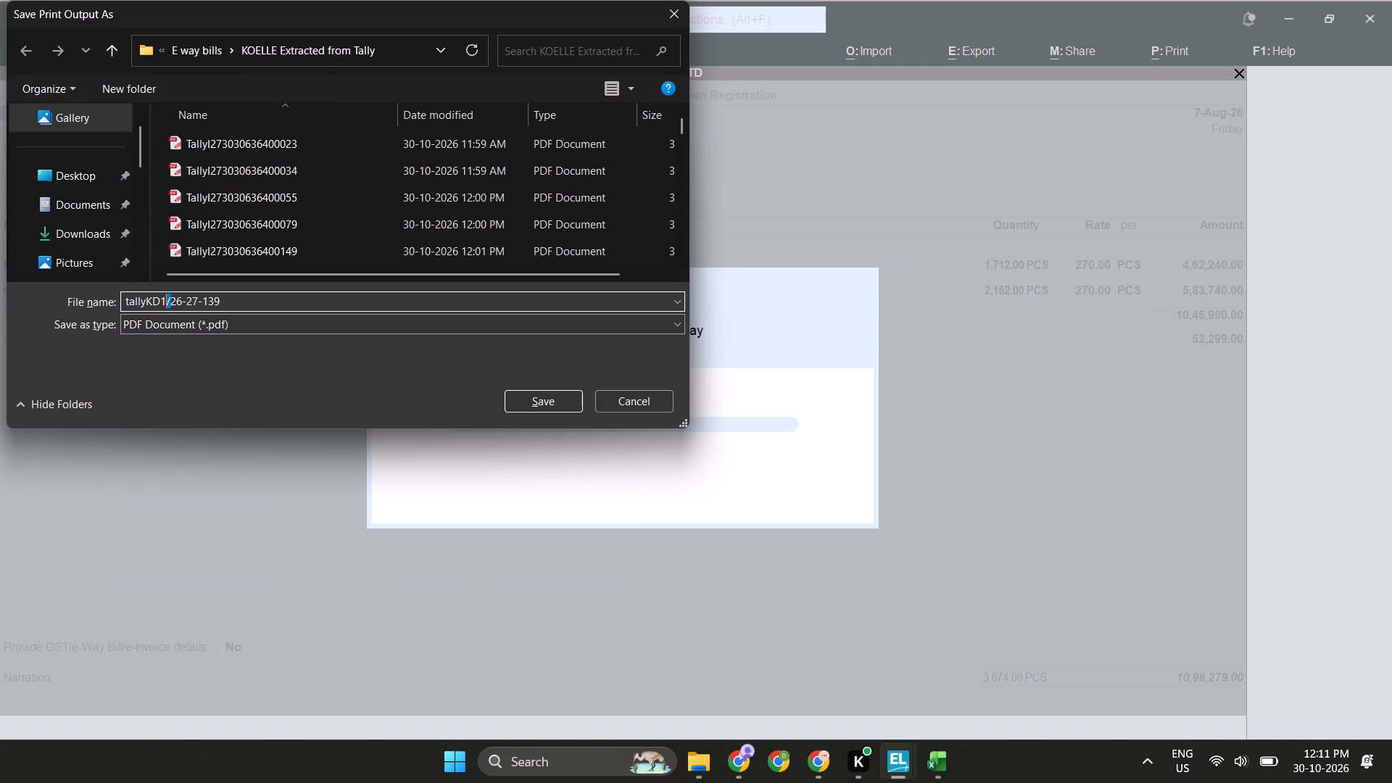
text(*-')
key(BackSpace)
key(BackSpace)
key(BackSpace)
key(minus)
key(Return)
key(Escape)
key(Escape)
key(Escape)
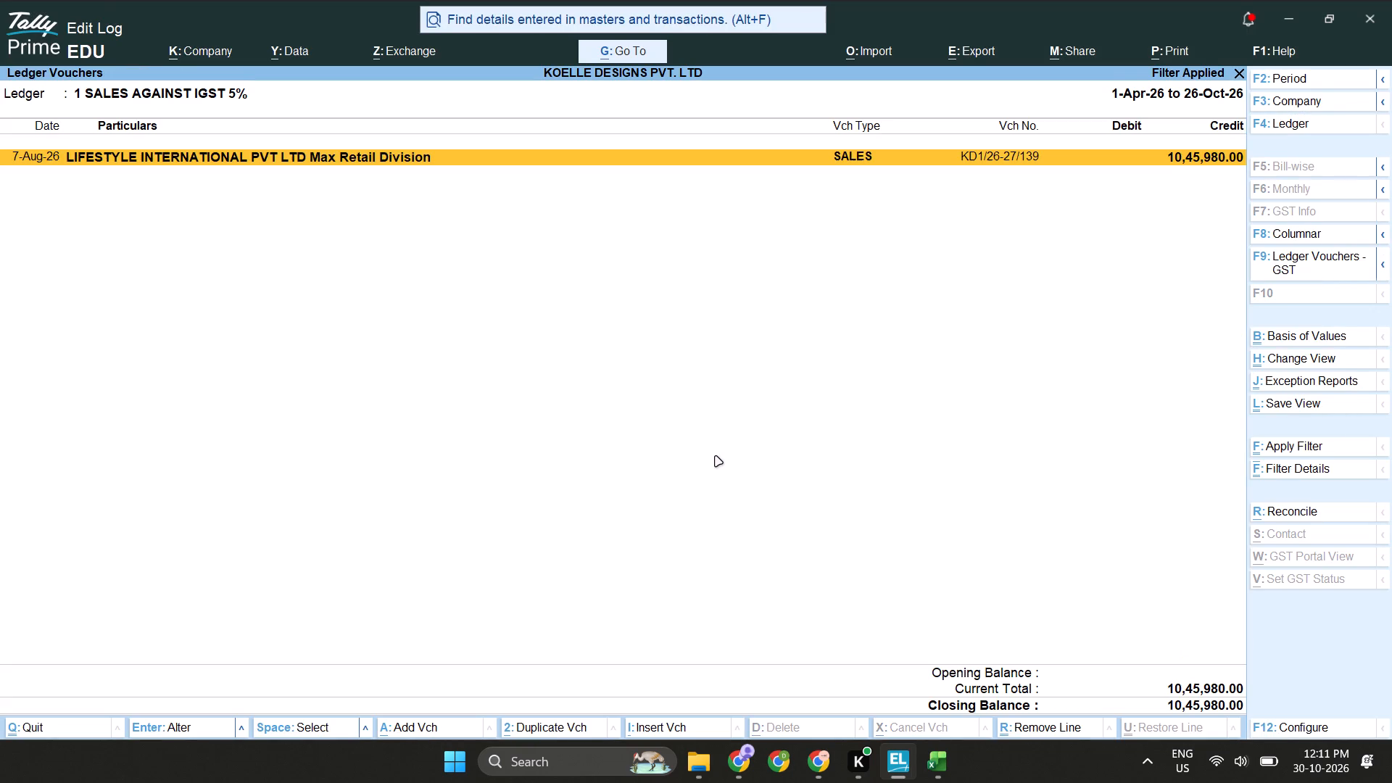
Copy voucher number KD/26-27/260 from the Koelle workbook, filter TallyPrime's ledger vouchers by it and open the matching voucher.
key(alt+Tab)
key(Down)
key(ctrl+c)
key(alt+Tab)
key(ctrl+f)
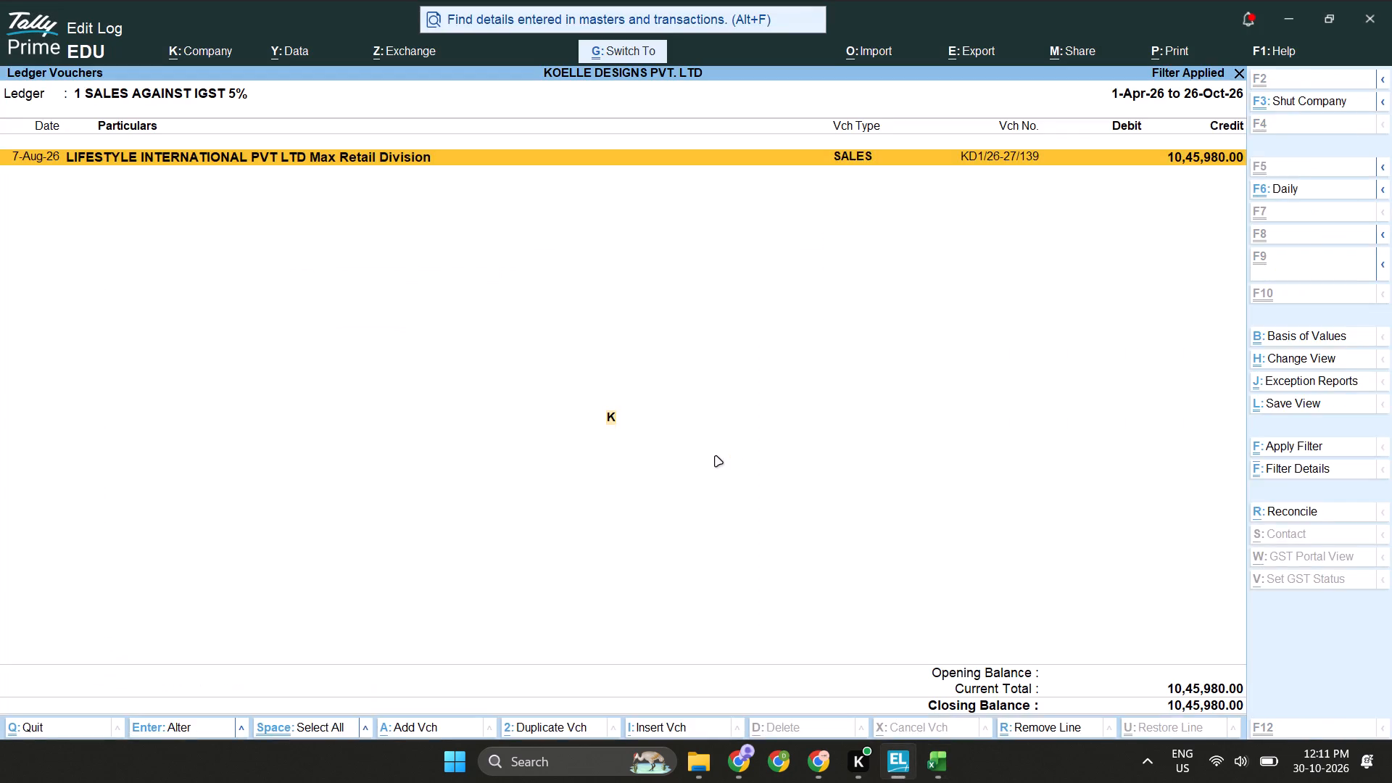
key(ctrl+v)
key(Return)
key(alt+Tab)
scroll(716, 457, down, 5)
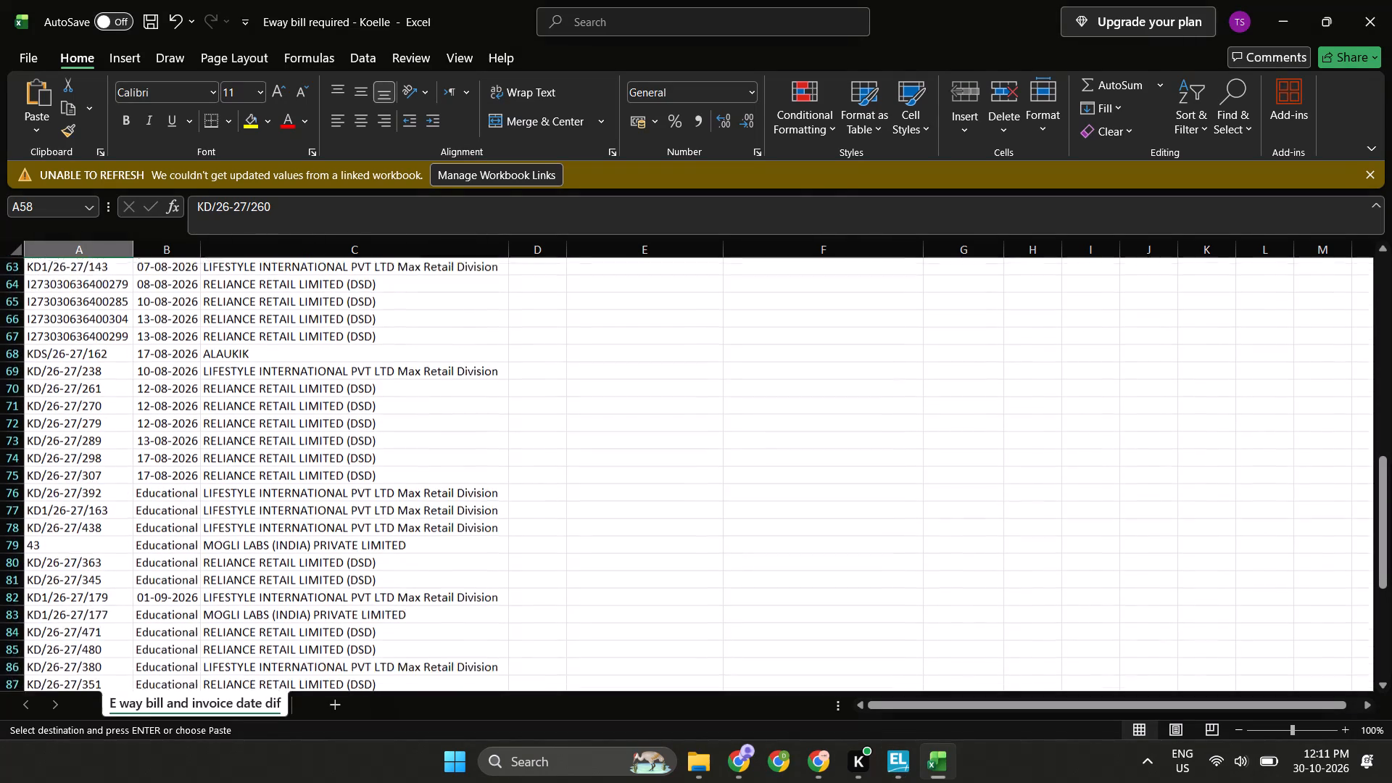
scroll(716, 457, down, 2)
scroll(716, 457, up, 7)
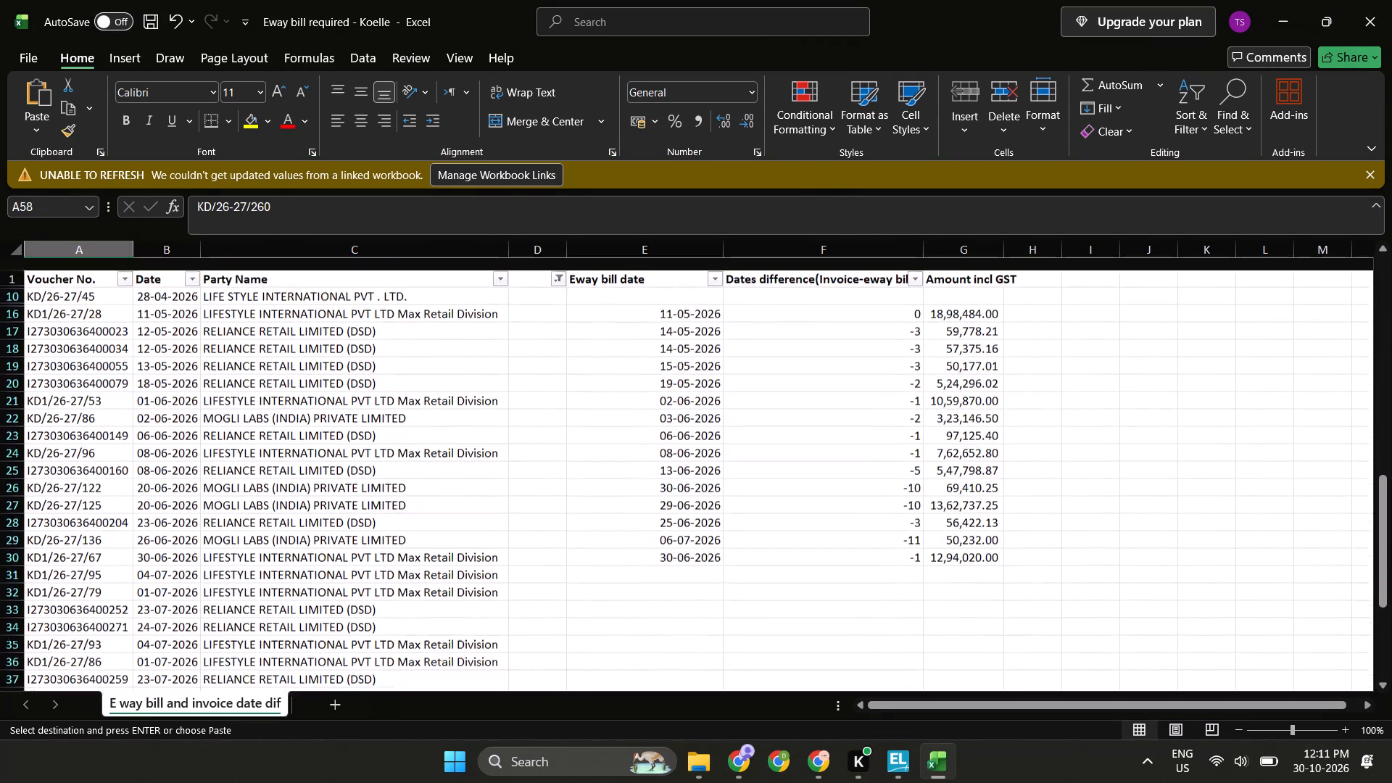
scroll(716, 457, down, 4)
key(alt+Tab)
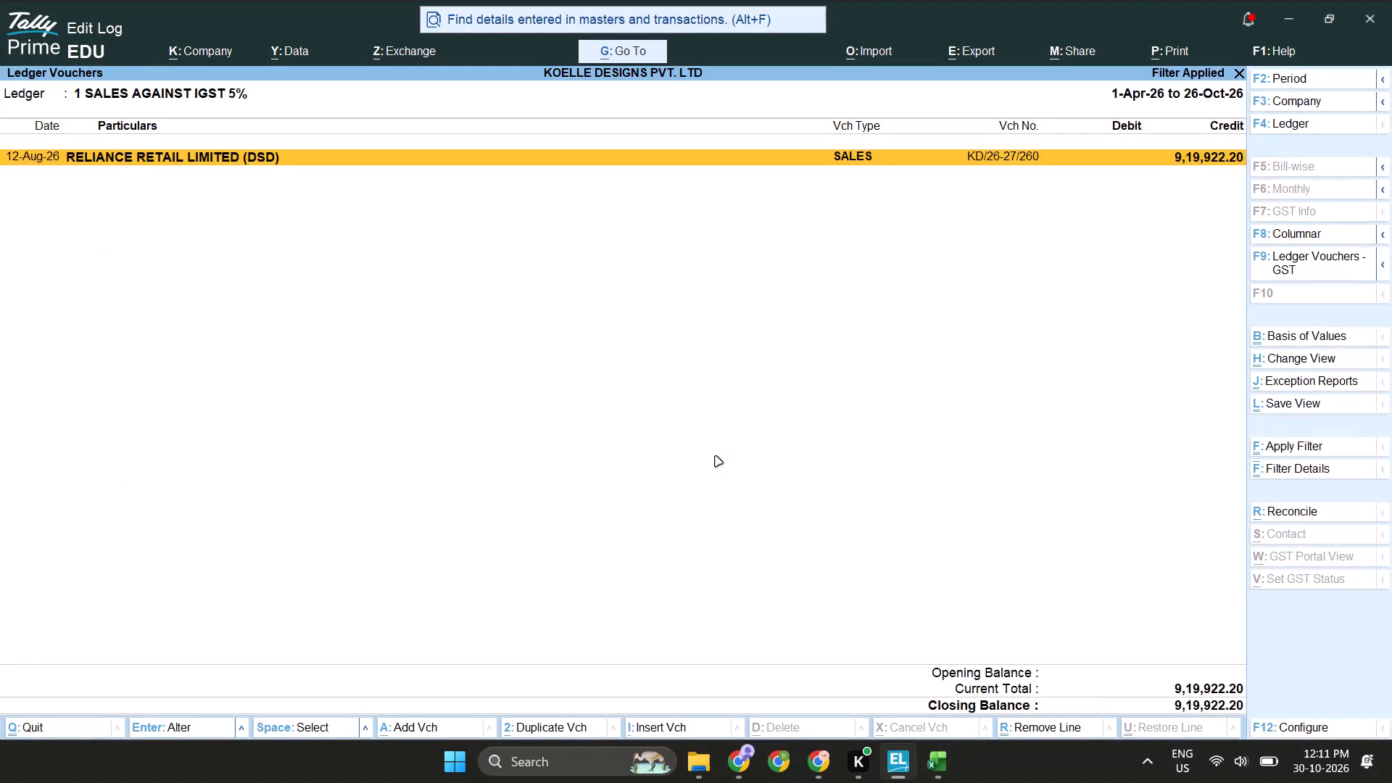
key(Return)
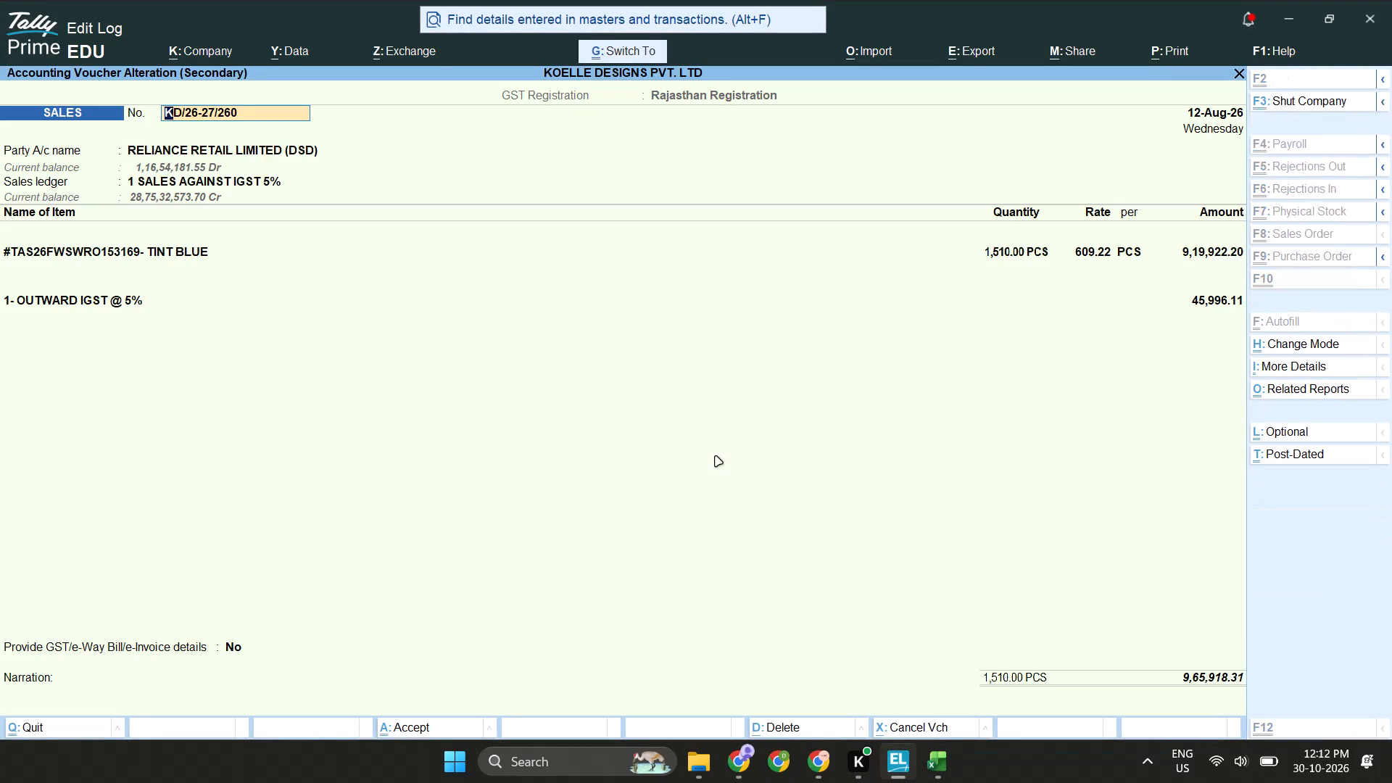
Print the voucher to PDF as tallyKD-26-27-260 in KOELLE Extracted from Tally and return to the ledger vouchers.
key(ctrl+p)
text(ptally)
key(ctrl+v)
key(Left)
key(Left)
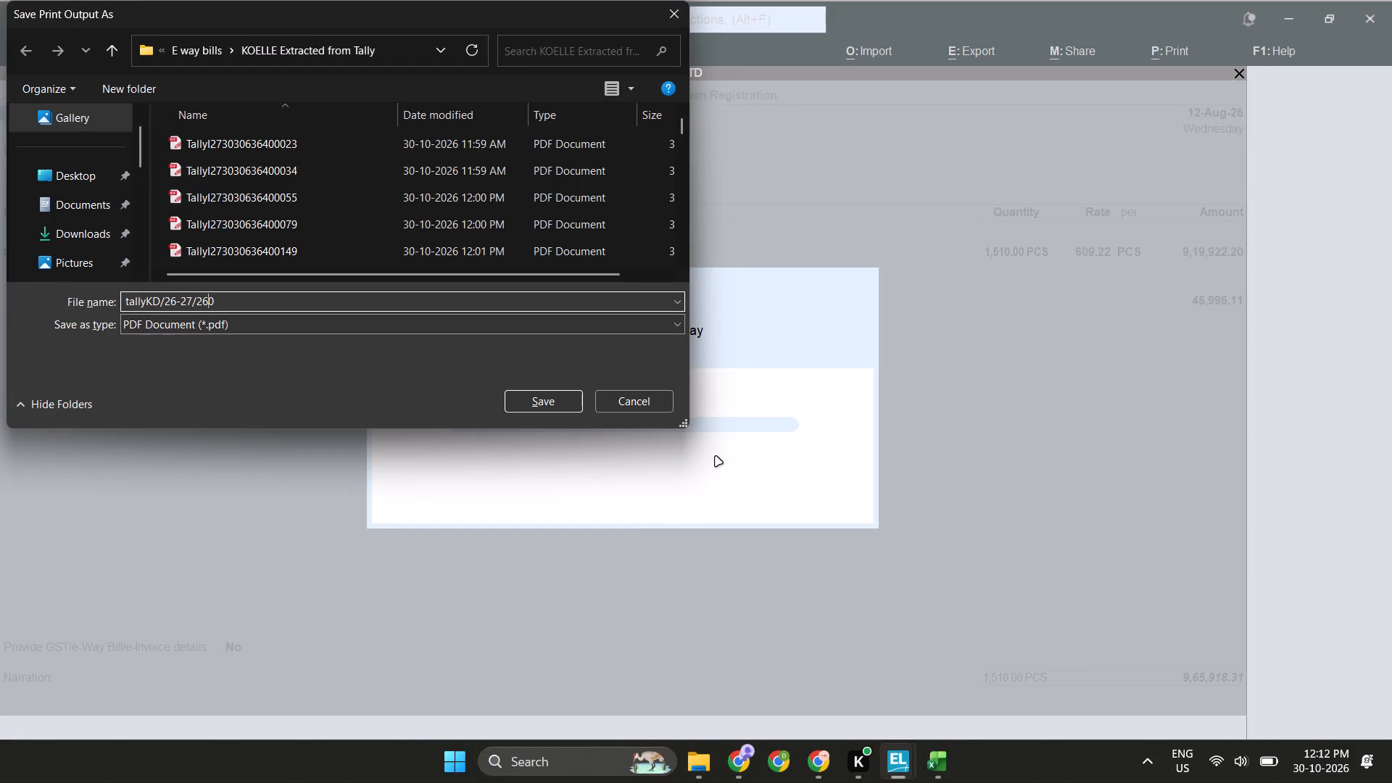
key(Left)
key(shift+Left)
key(minus)
key(Left)
key(Left)
key(Left)
key(Left)
key(Left)
key(Left)
key(shift+Left)
key(minus)
key(Return)
key(Return)
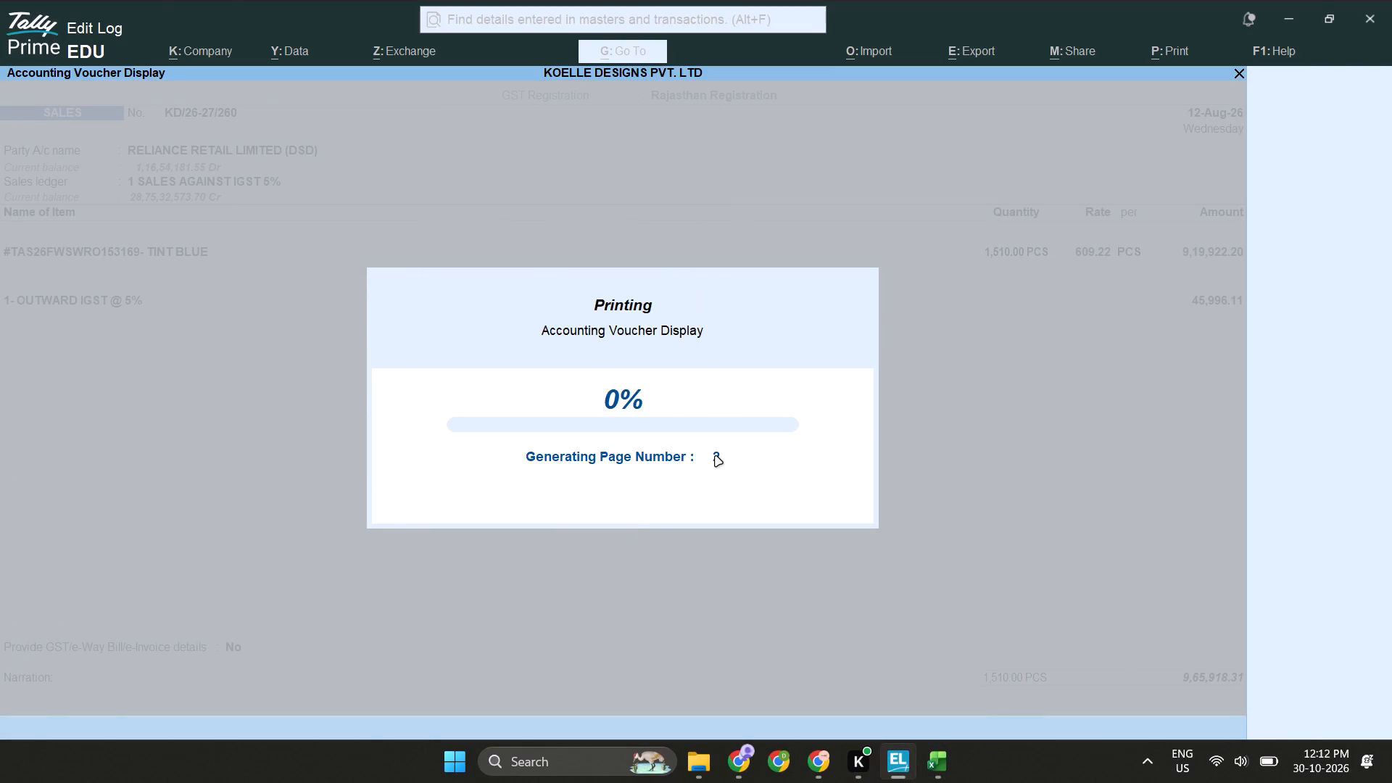
key(Escape)
key(Escape)
key(Escape)
key(Escape)
key(Escape)
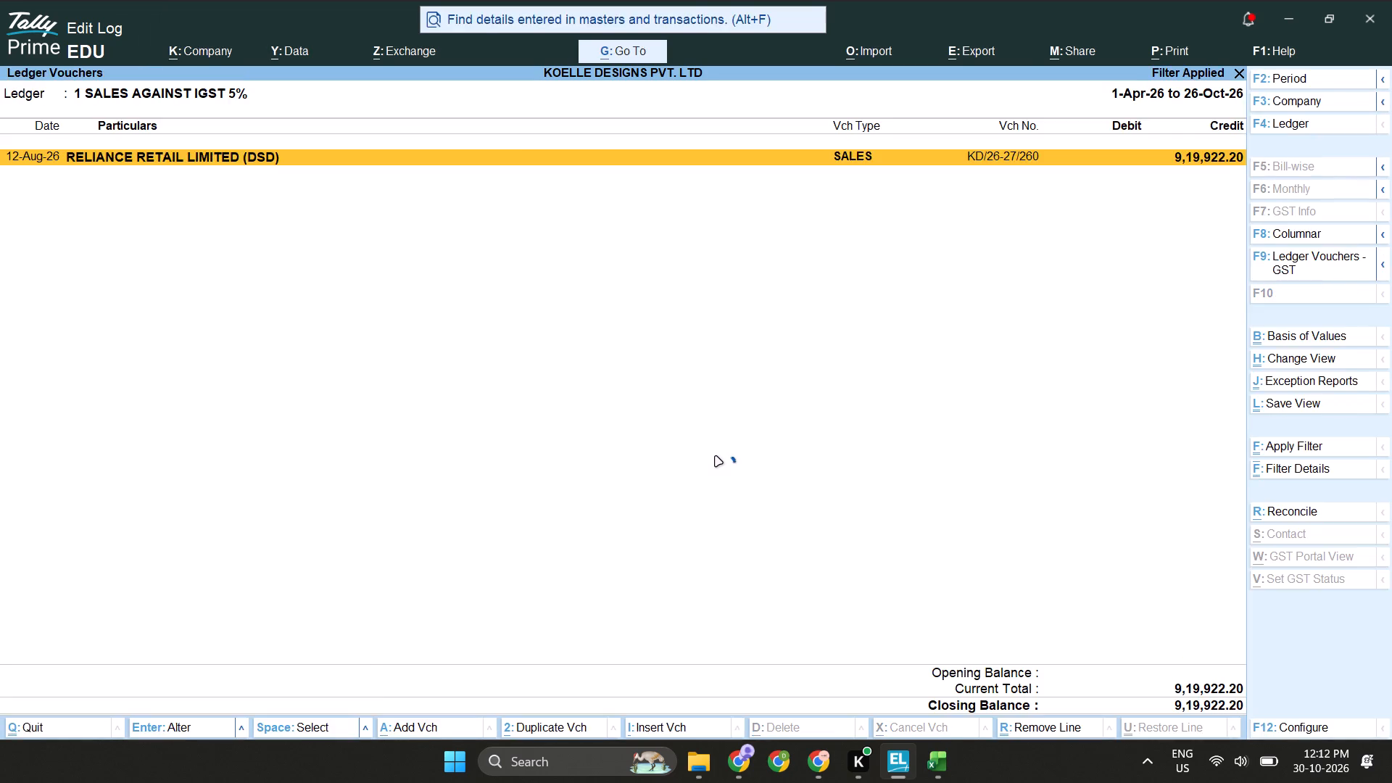
Copy voucher number KD/26-27/269 from the Koelle workbook and switch back to TallyPrime.
key(alt+Tab)
key(Down)
key(ctrl+c)
key(alt+Tab)
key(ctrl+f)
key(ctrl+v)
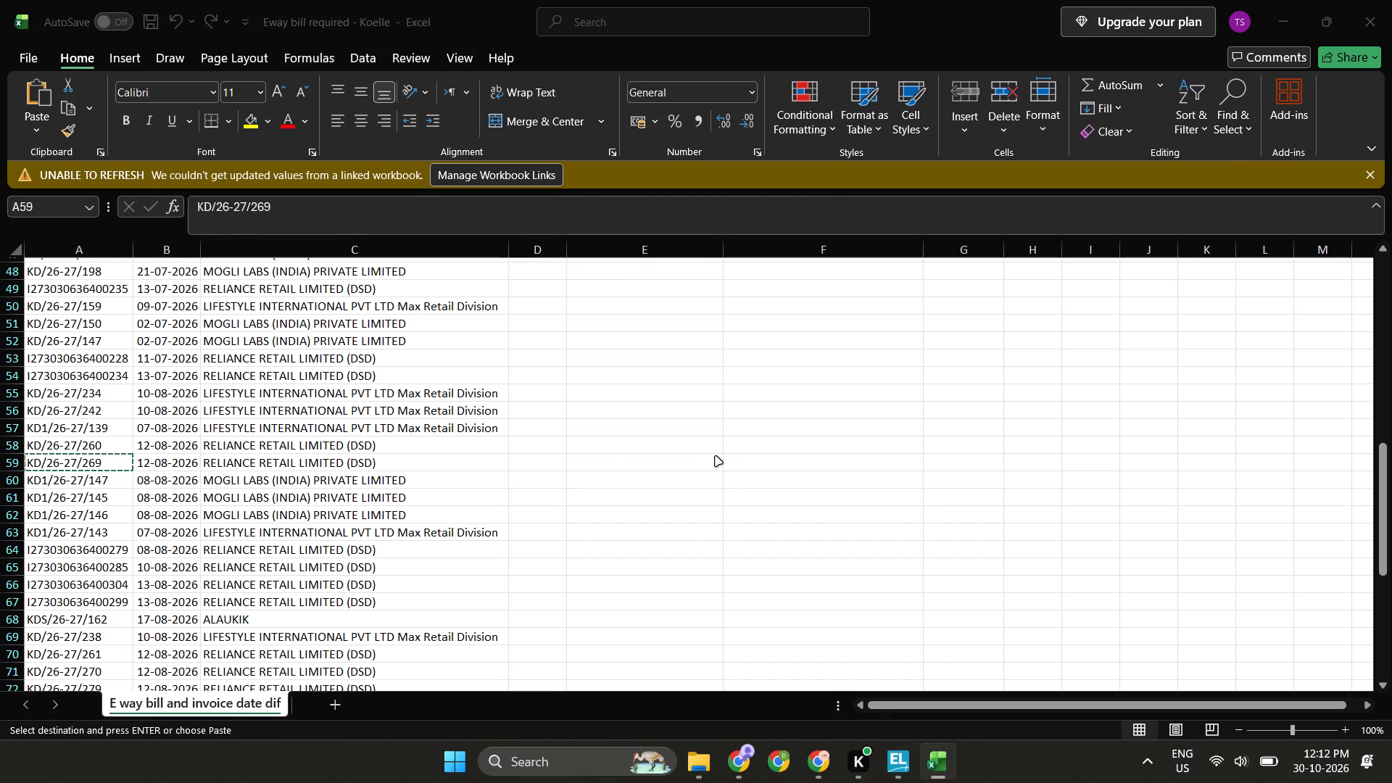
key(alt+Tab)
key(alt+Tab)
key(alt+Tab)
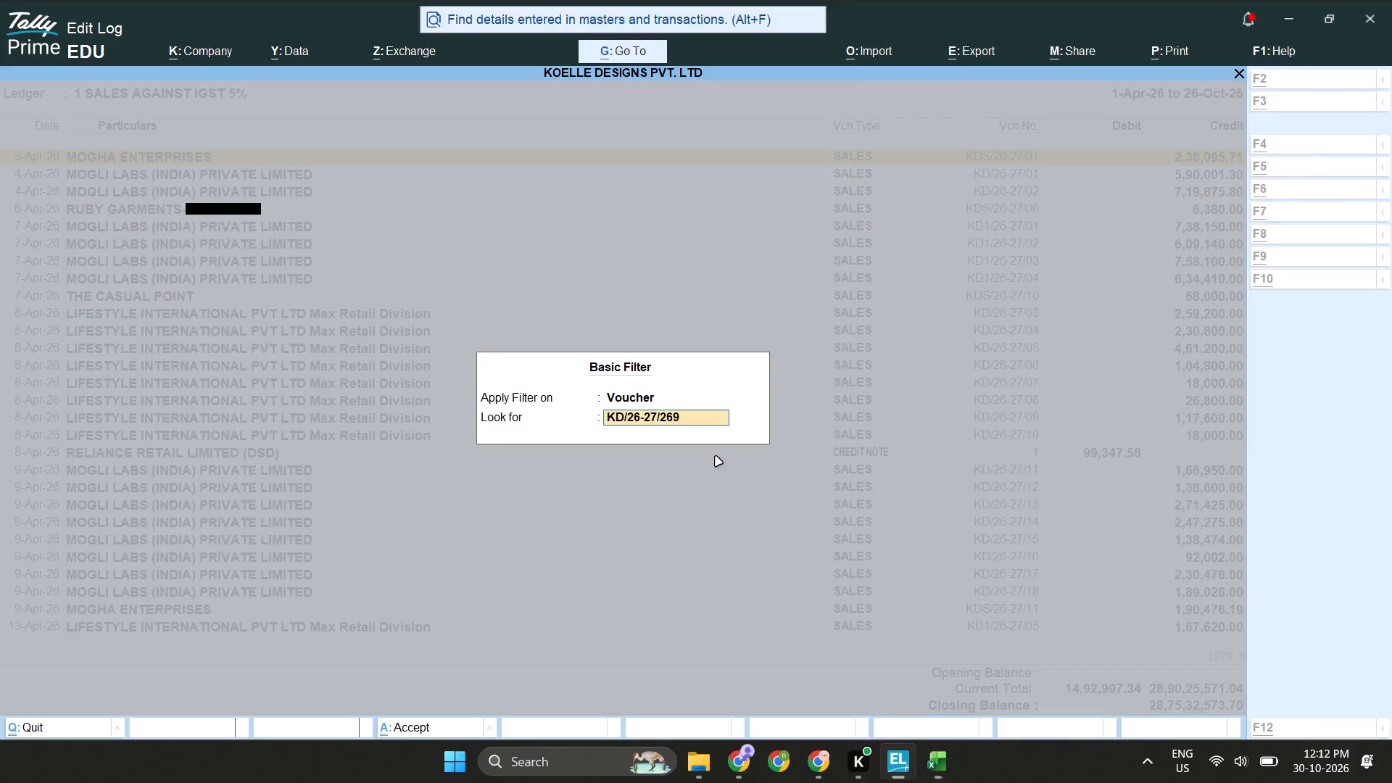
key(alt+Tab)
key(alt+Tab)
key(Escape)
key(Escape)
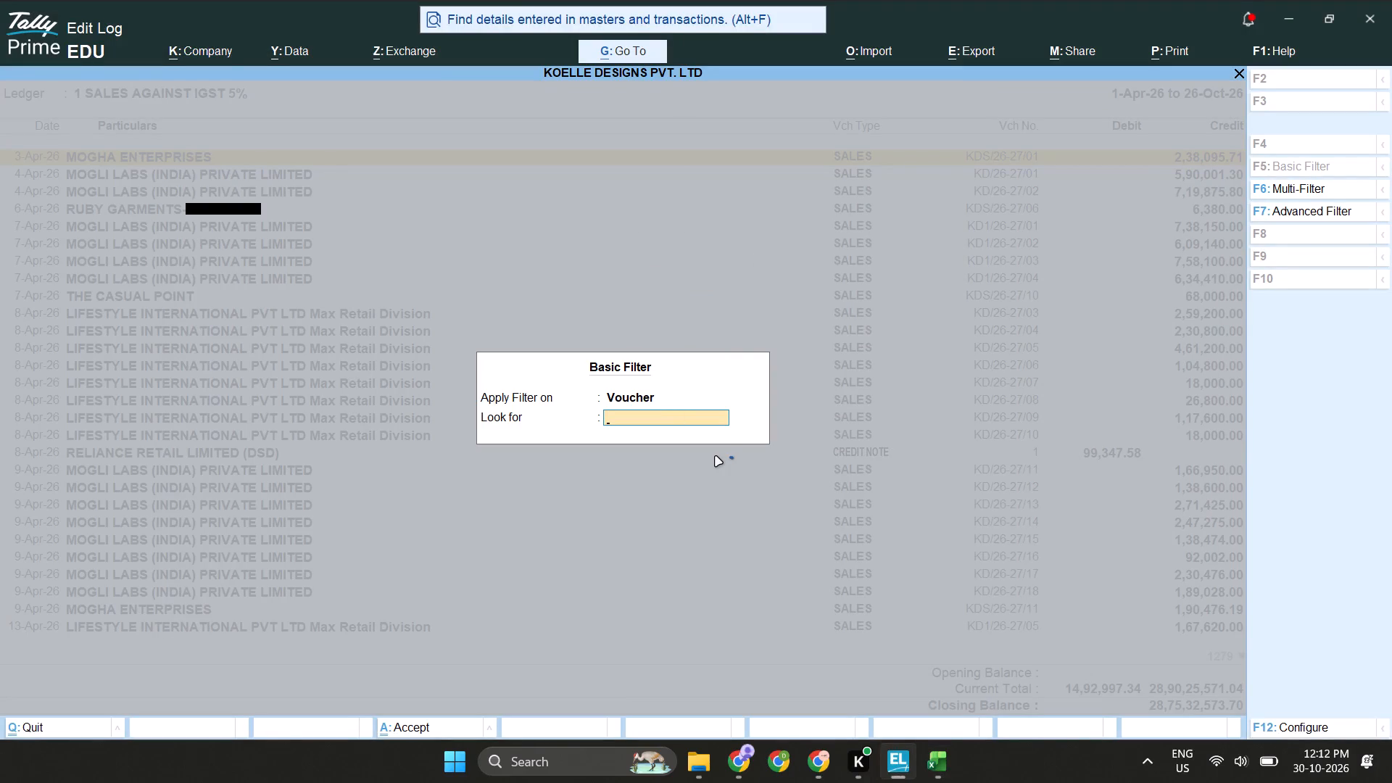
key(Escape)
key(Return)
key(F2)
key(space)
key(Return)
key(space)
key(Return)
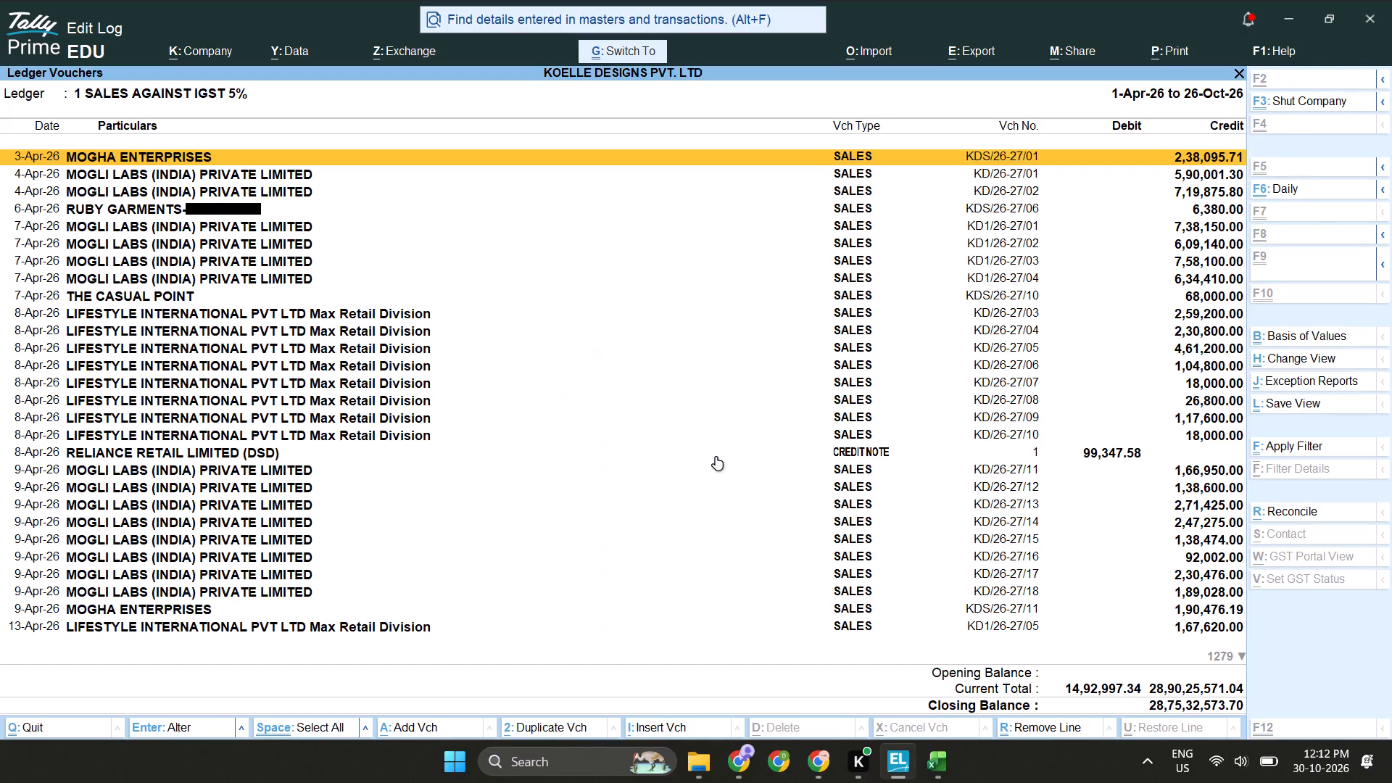
Filter the ledger vouchers by the copied voucher number KD/26-27/269 and open the matching voucher.
key(ctrl+f)
key(ctrl+v)
key(Return)
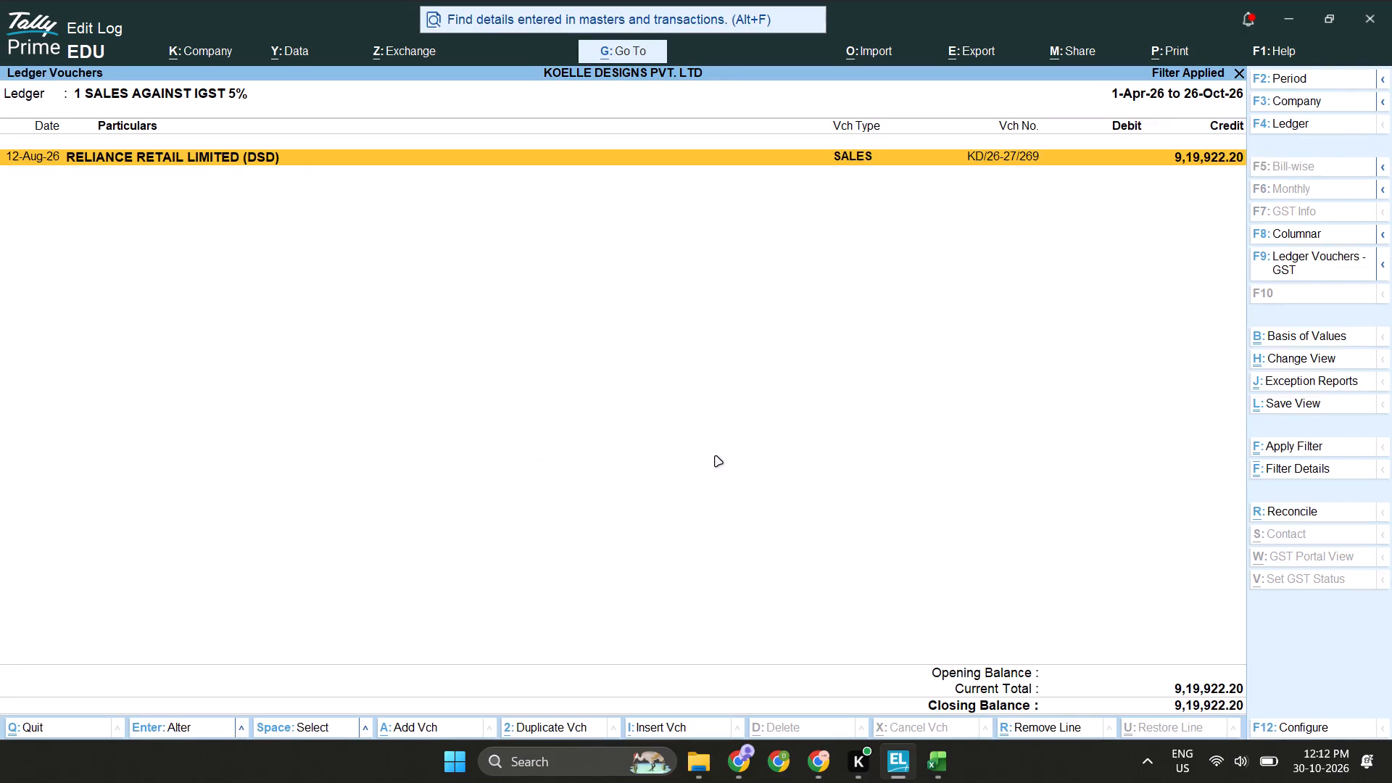
key(Return)
Print the voucher to PDF as allyKD-26-27-269 in KOELLE Extracted from Tally and return to the ledger vouchers.
key(ctrl+p)
text(ptally)
key(ctrl+v)
key(Left)
key(Left)
key(Left)
key(Left)
key(shift+Right)
key(minus)
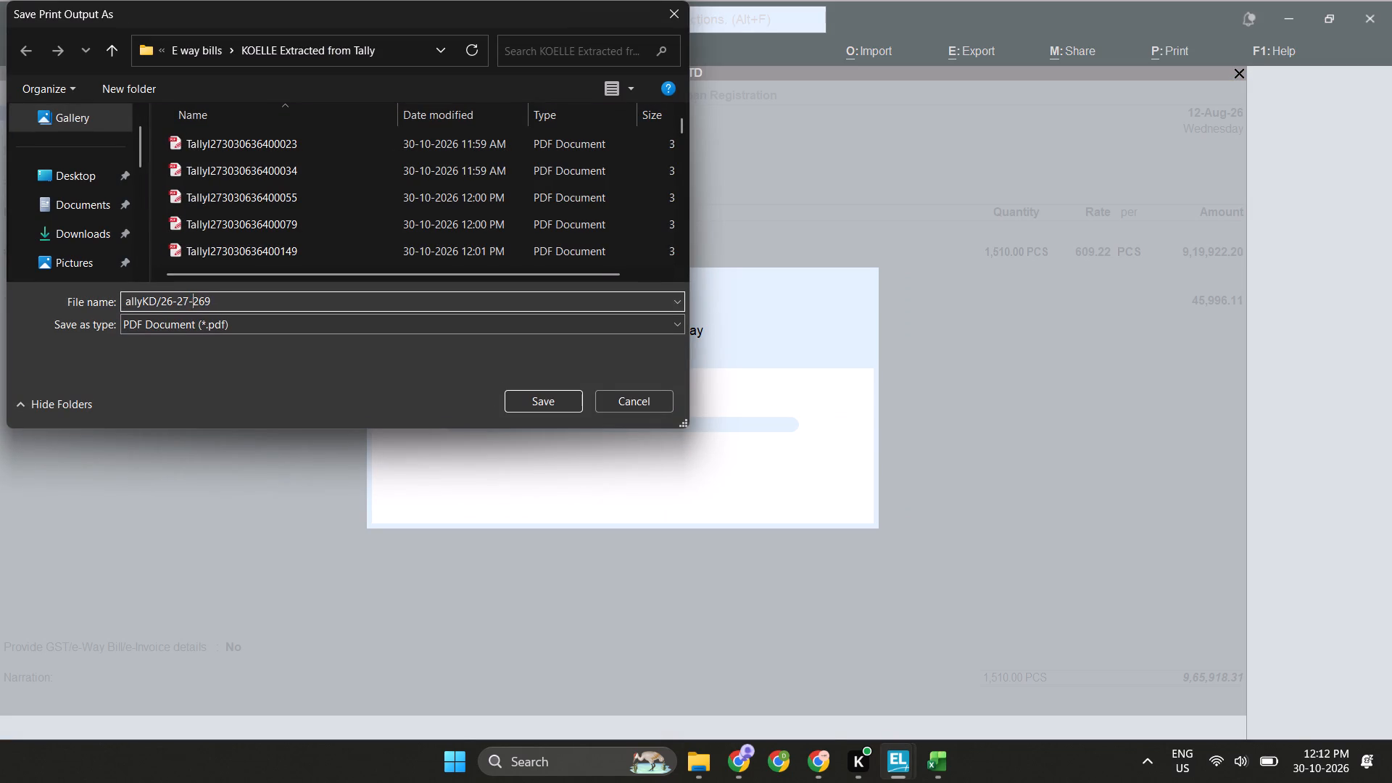
key(Left)
key(Left)
key(Left)
key(Left)
key(Left)
key(Left)
key(shift+Left)
key(minus)
key(Left)
key(Left)
key(Left)
key(Left)
key(Left)
key(Left)
key(Left)
key(Return)
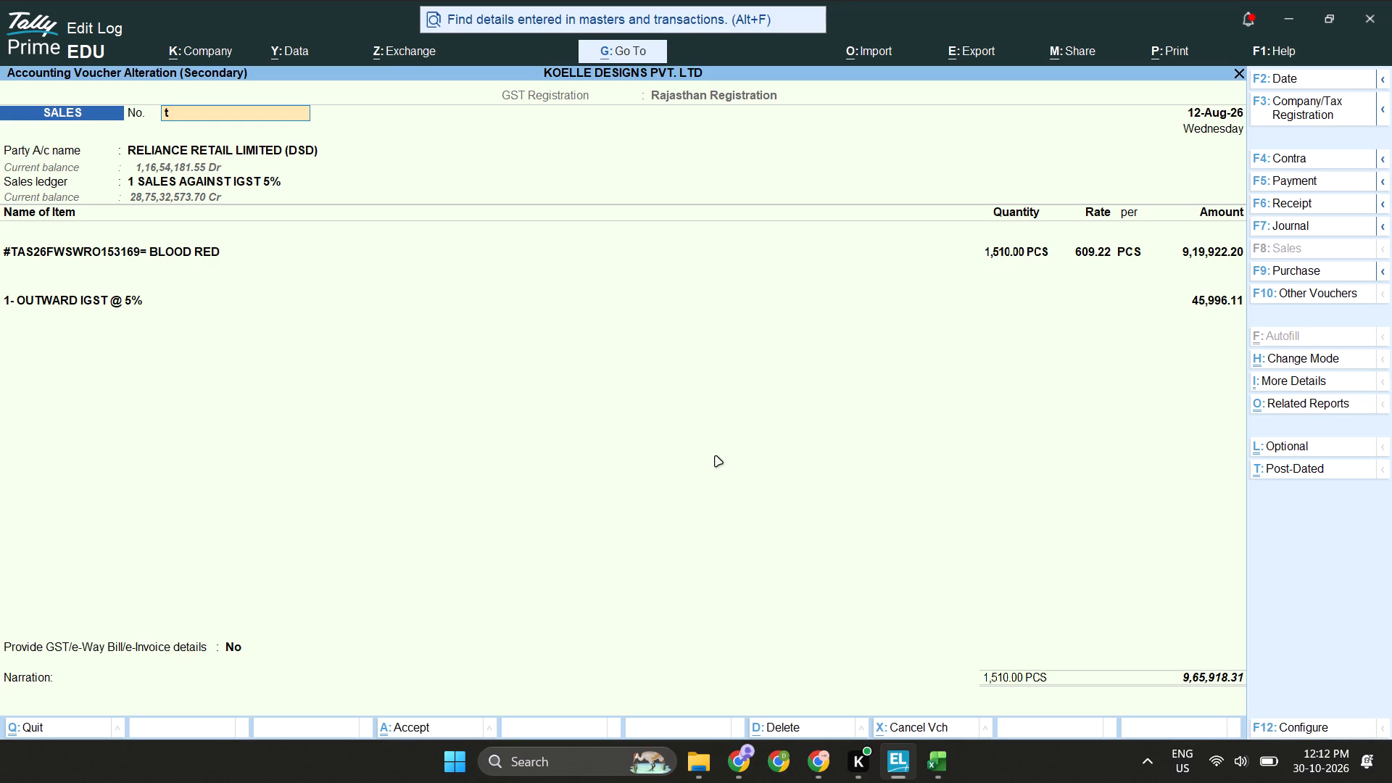
key(Escape)
key(Escape)
key(Escape)
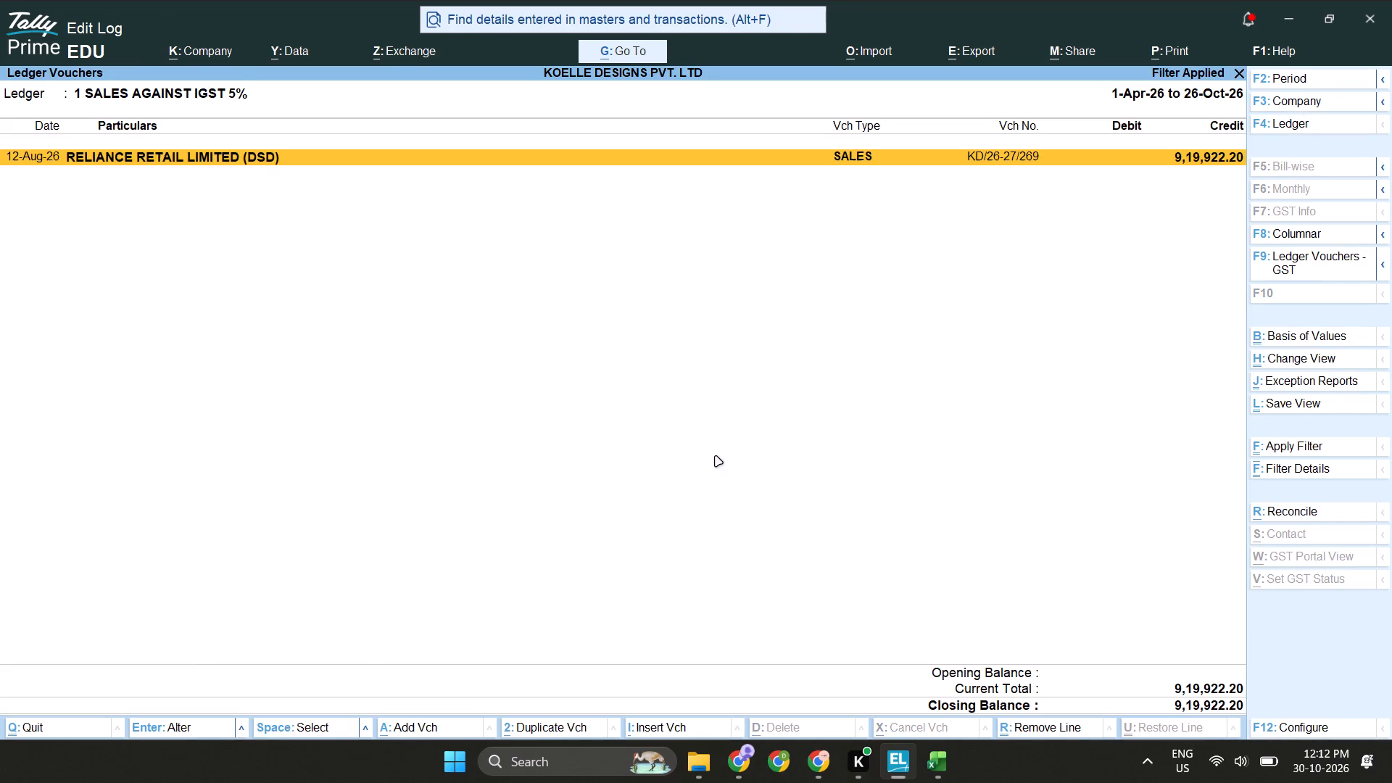
Copy voucher number KD1/26-27/147 from the Koelle workbook, filter TallyPrime's ledger vouchers by it and open the matching voucher.
key(alt+Tab)
key(Down)
key(ctrl+c)
key(alt+Tab)
key(ctrl+f)
key(ctrl+v)
key(Return)
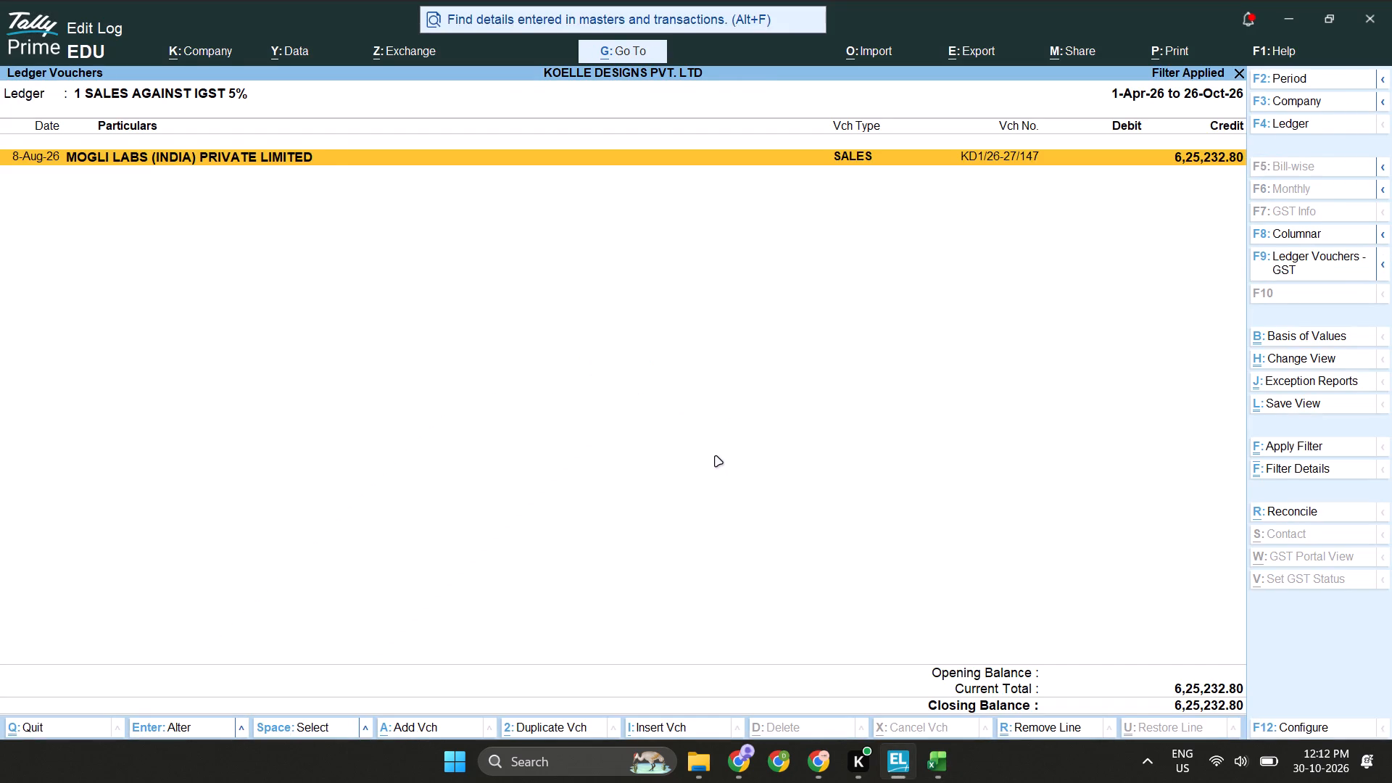
key(Return)
Print the voucher to PDF as tallyKD1-26-27-147 in the KOELLE Extracted from Tally folder.
key(ctrl+p)
key(p)
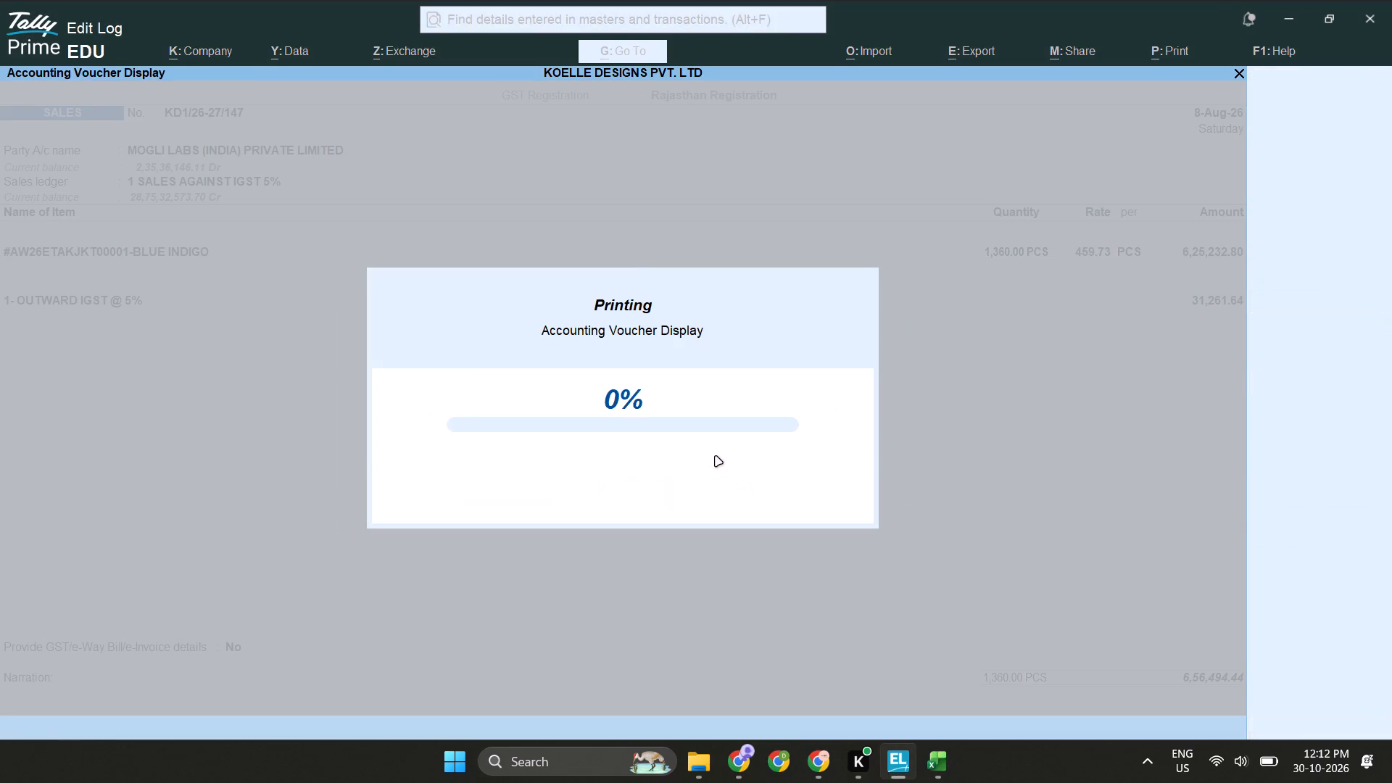
text(tally)
key(ctrl+v)
key(Left)
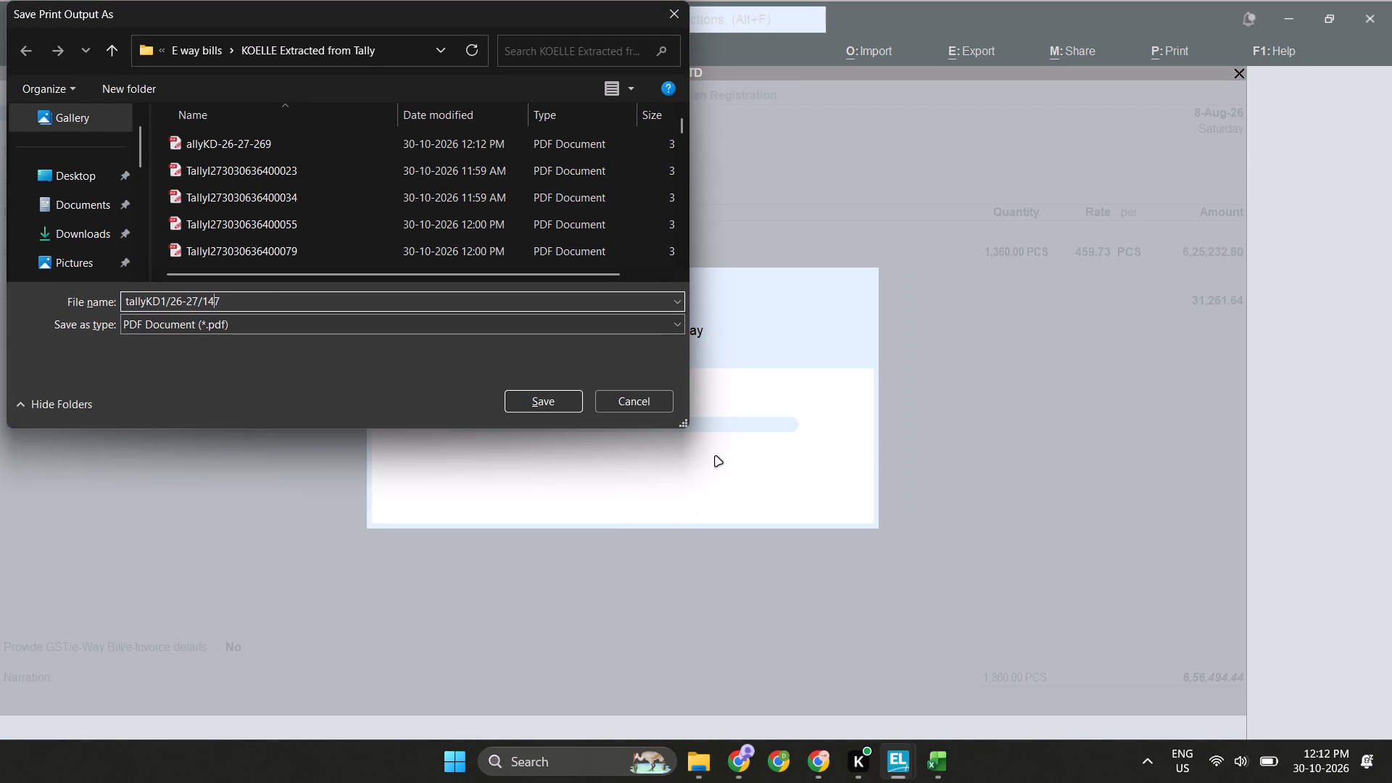
key(Left)
key(Left)
key(shift+Left)
key(minus)
key(Left)
key(Left)
key(Left)
key(Left)
key(Left)
key(Left)
key(shift+Left)
key(minus)
key(Return)
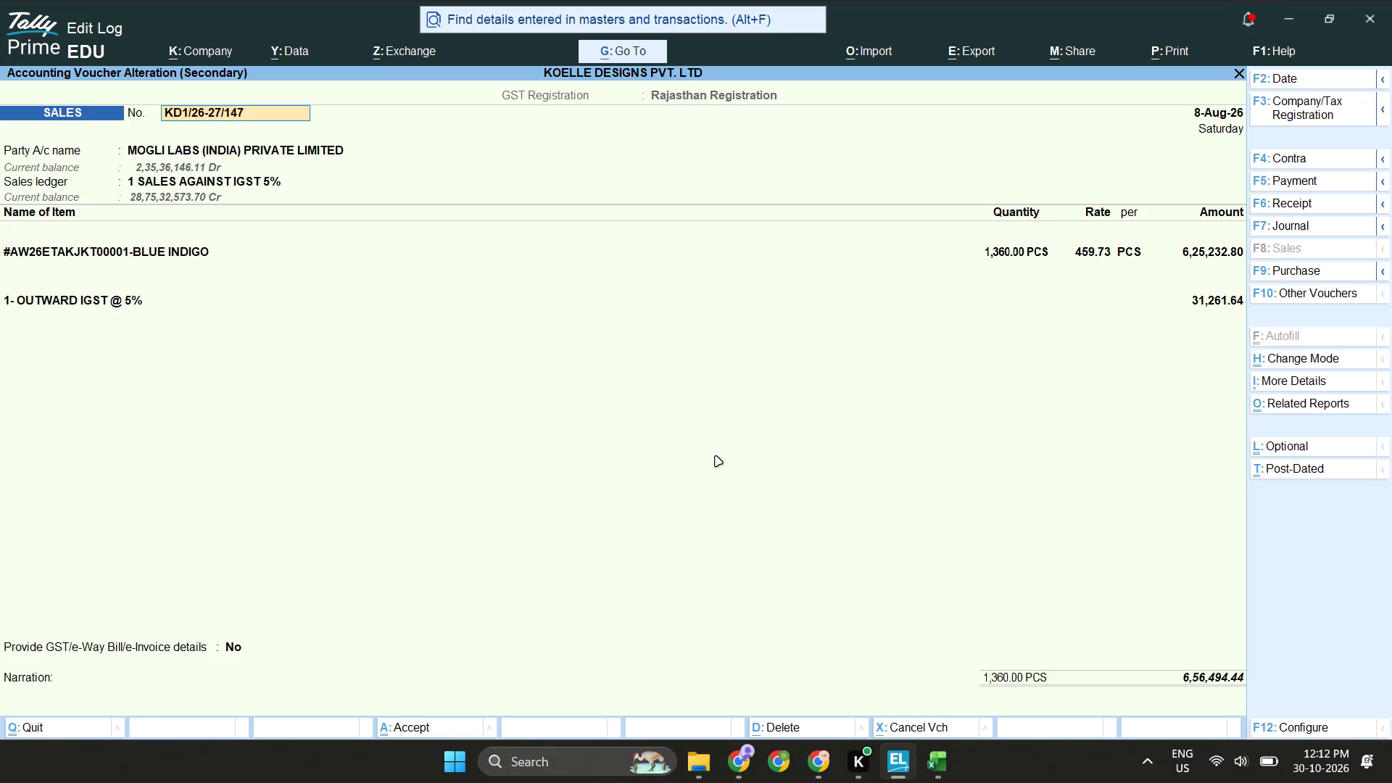
Copy voucher number KD/26-27/269 from the Koelle workbook and filter TallyPrime's ledger vouchers by it.
key(alt+Tab)
key(Up)
key(ctrl+c)
key(alt+Tab)
key(Escape)
key(Escape)
key(Escape)
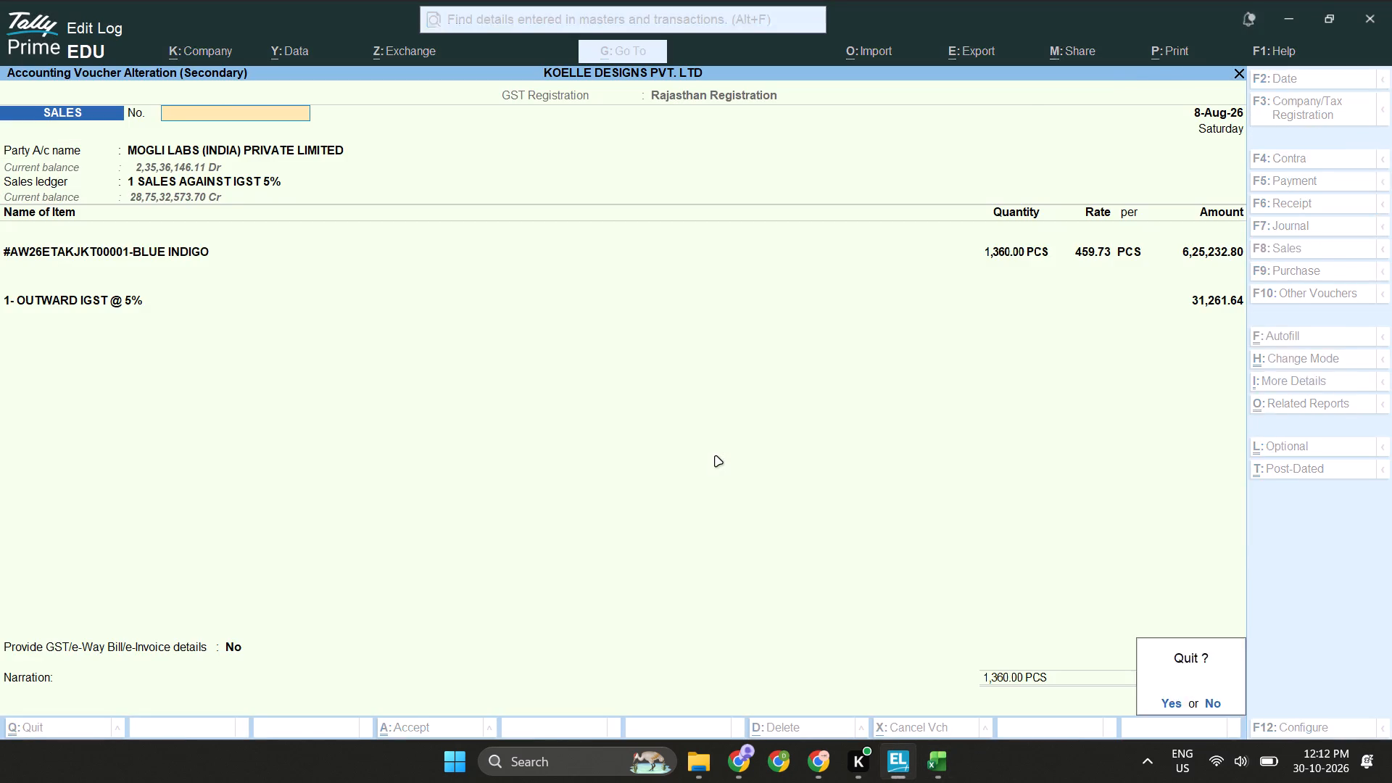
key(ctrl+f)
key(ctrl+v)
key(Return)
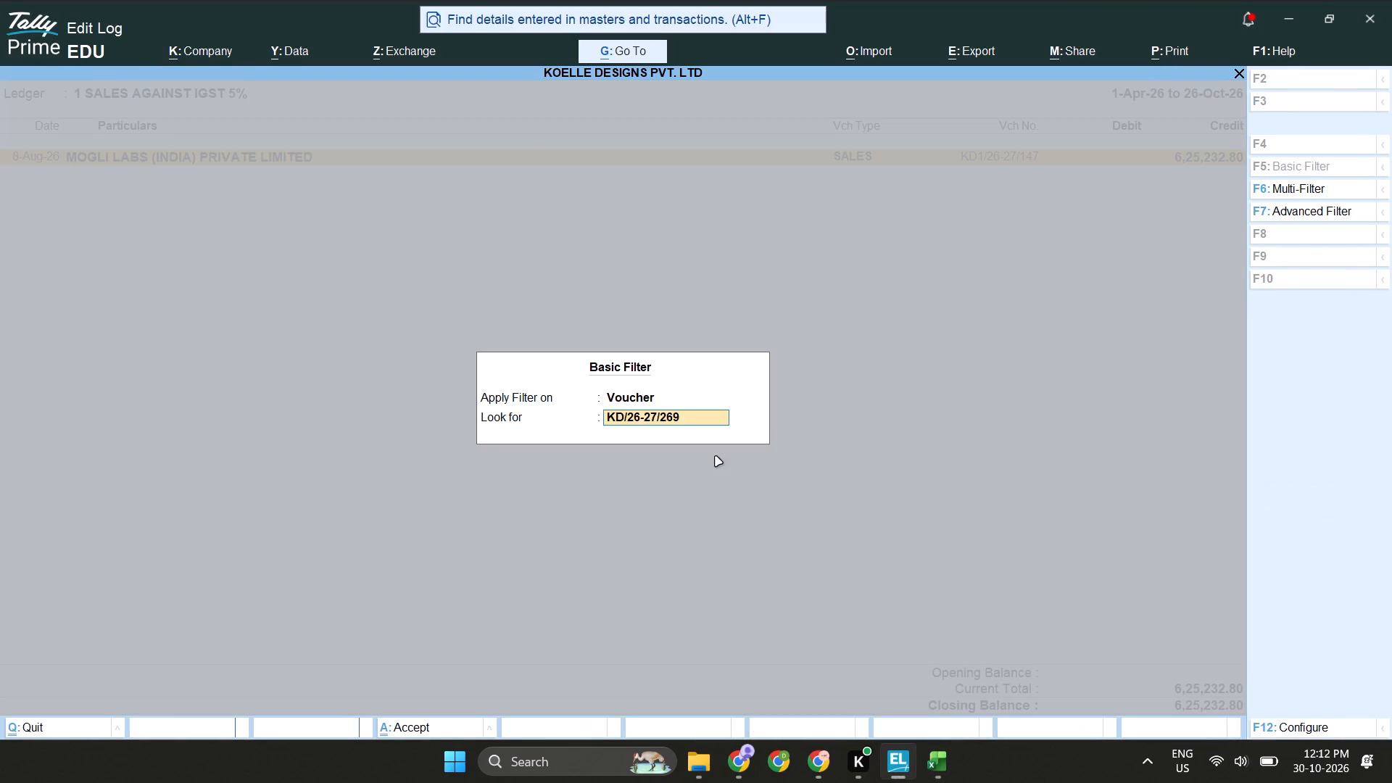
Delete the misnamed allyKD-26-27-269 PDF from the KOELLE Extracted from Tally folder.
key(alt+Tab)
key(alt+Tab)
key(BackSpace)
key(Return)
key(Down)
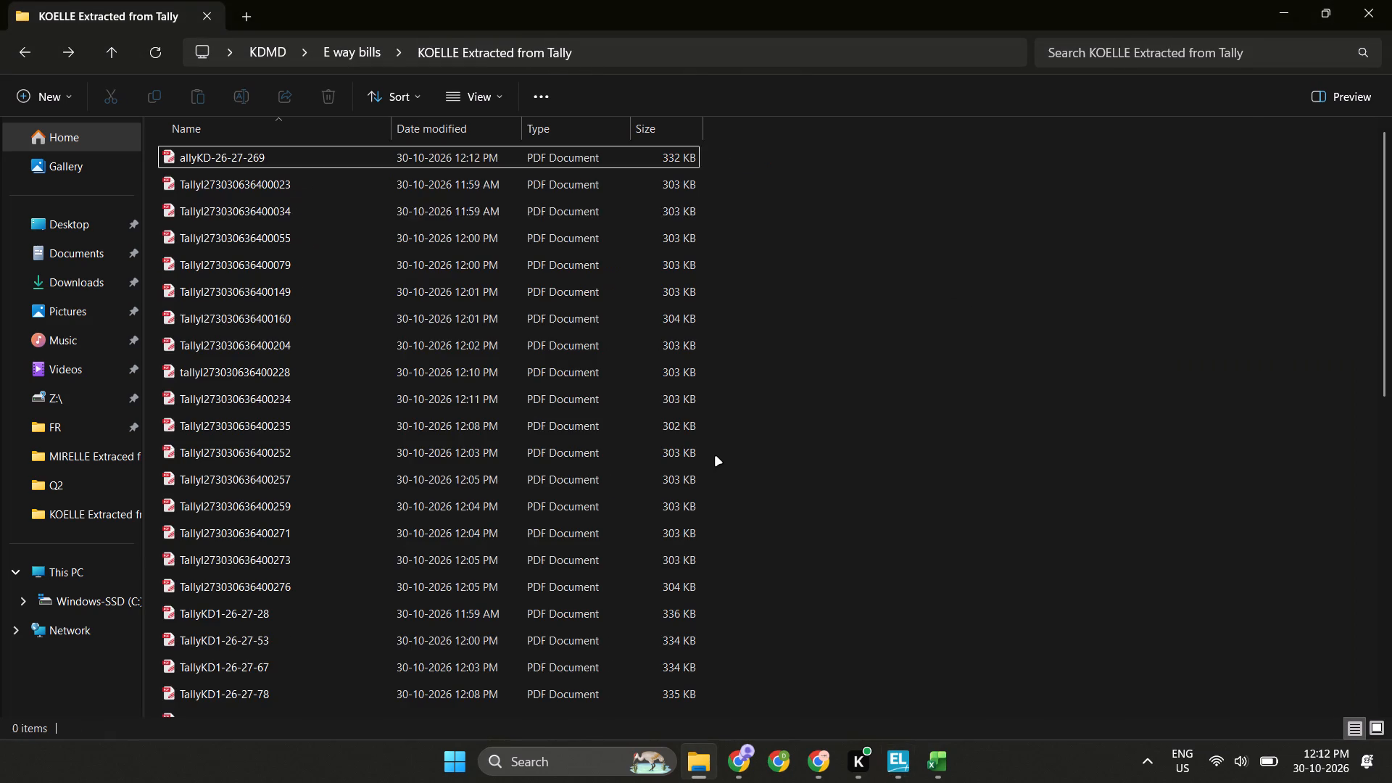
key(Down)
key(Down)
key(Up)
key(Up)
key(alt+Tab)
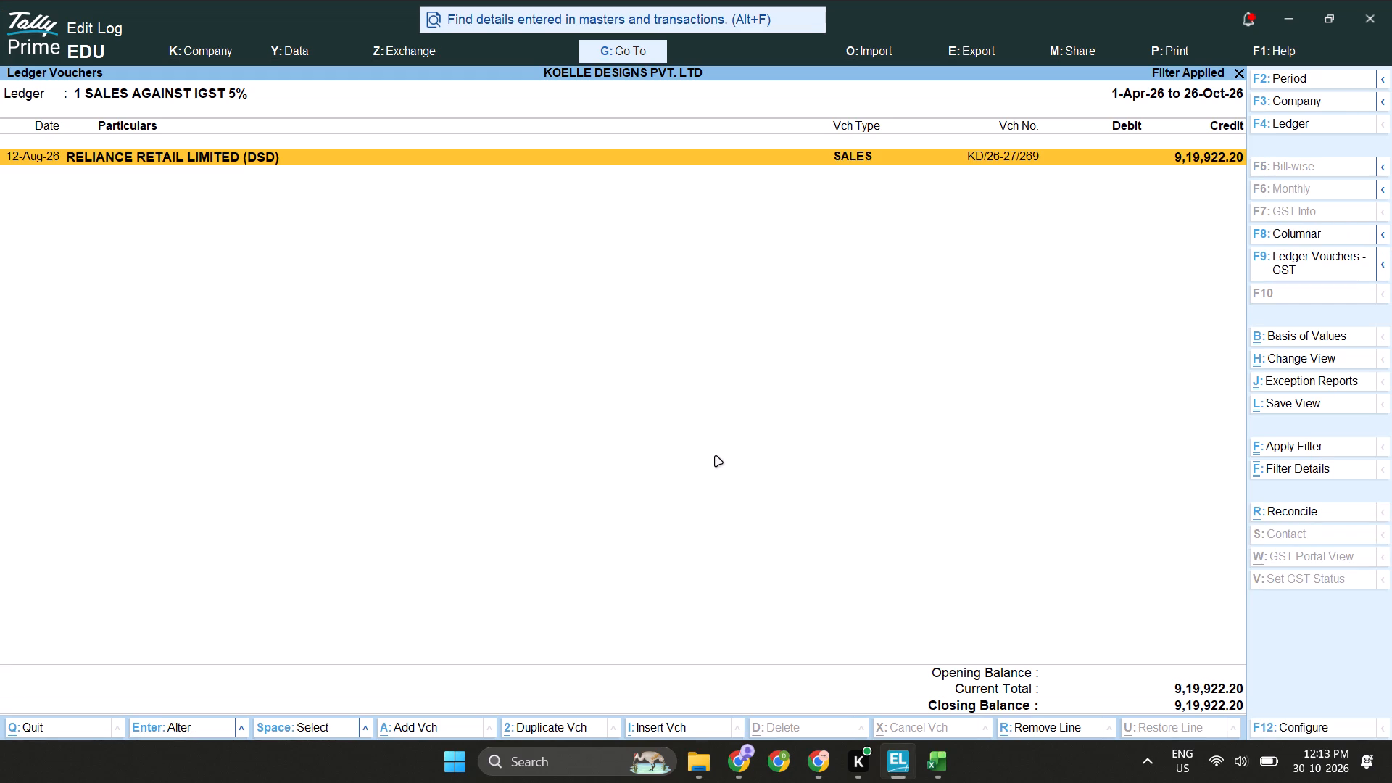
key(alt+Tab)
key(ctrl+r)
key(ctrl+r)
key(Down)
key(Up)
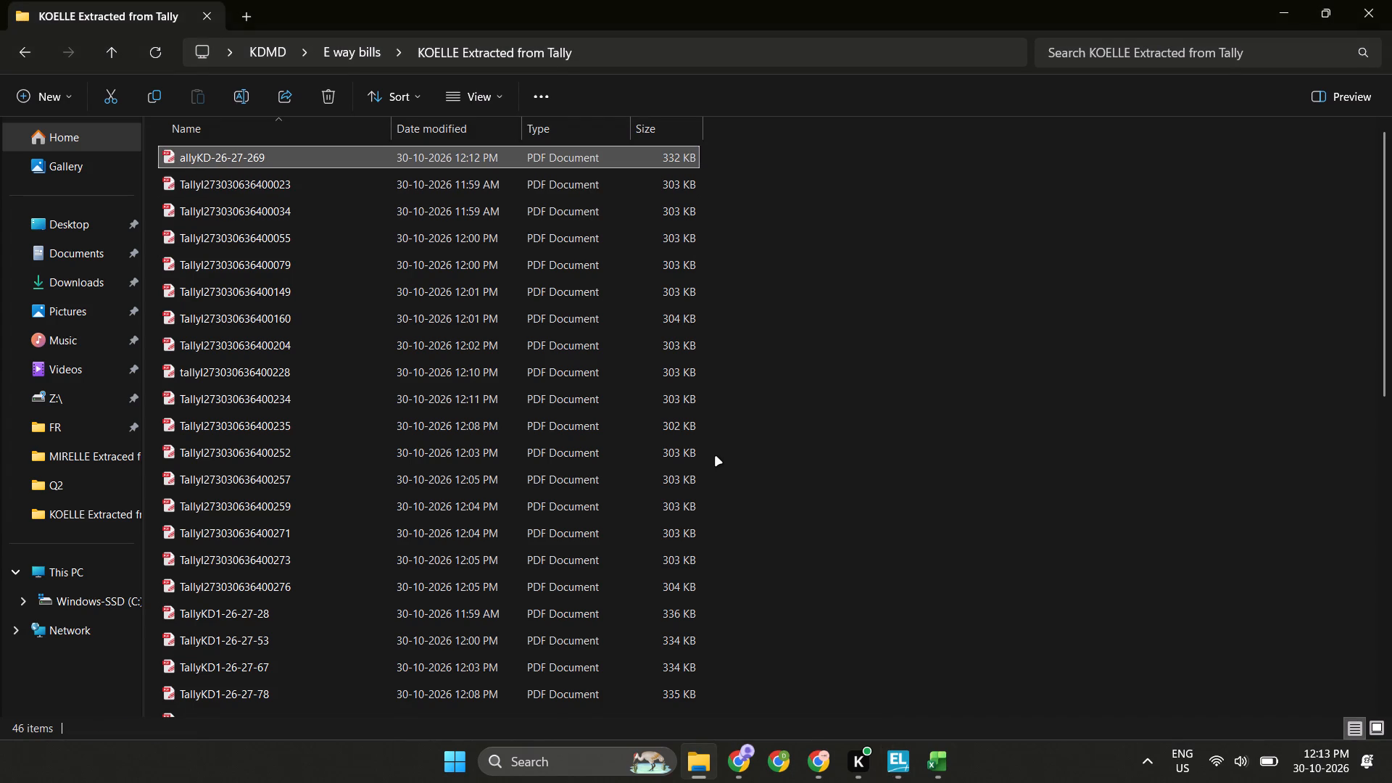
key(Delete)
Open voucher KD/26-27/269 in TallyPrime, print it to PDF as tallyKD-26-27-269 in KOELLE Extracted from Tally, and return to the ledger vouchers.
key(alt+Tab)
key(alt+Right)
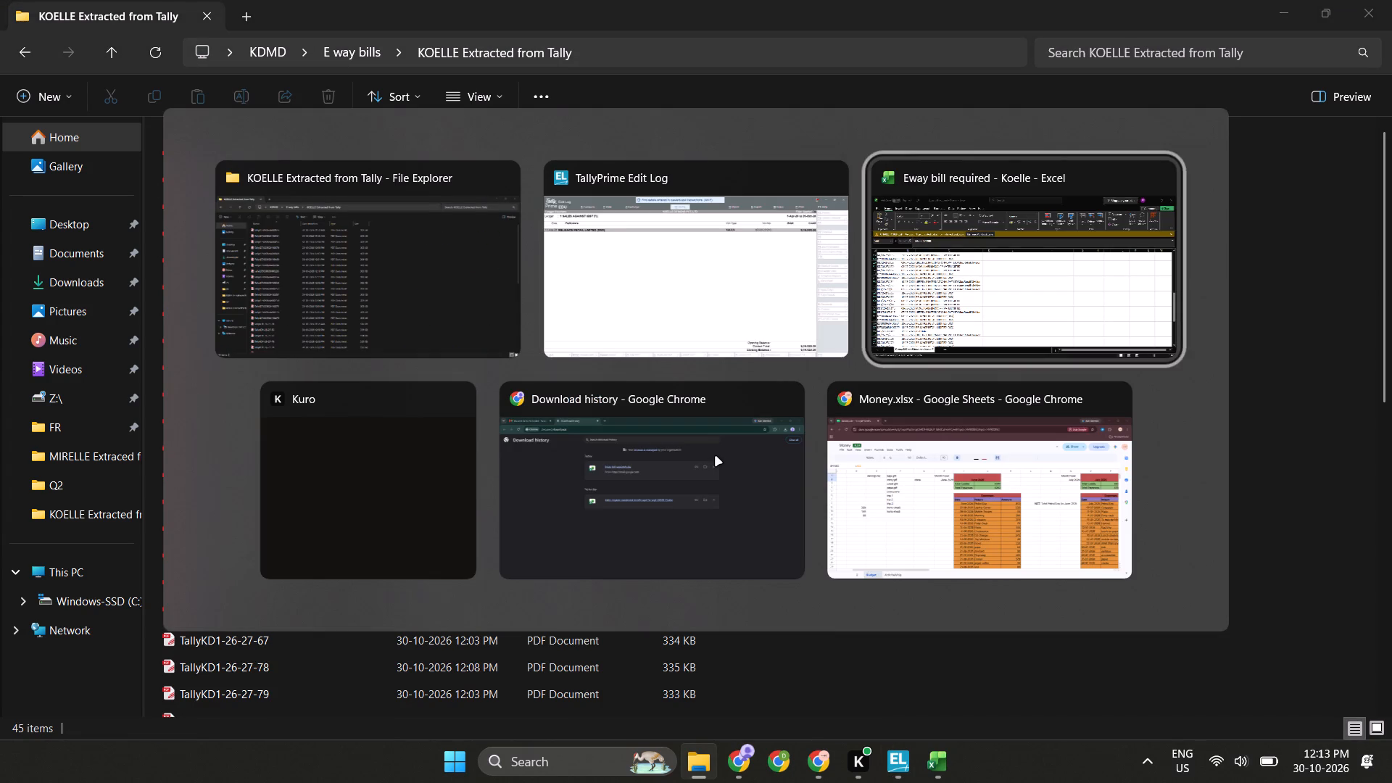
key(alt+Left)
key(Return)
key(ctrl+p)
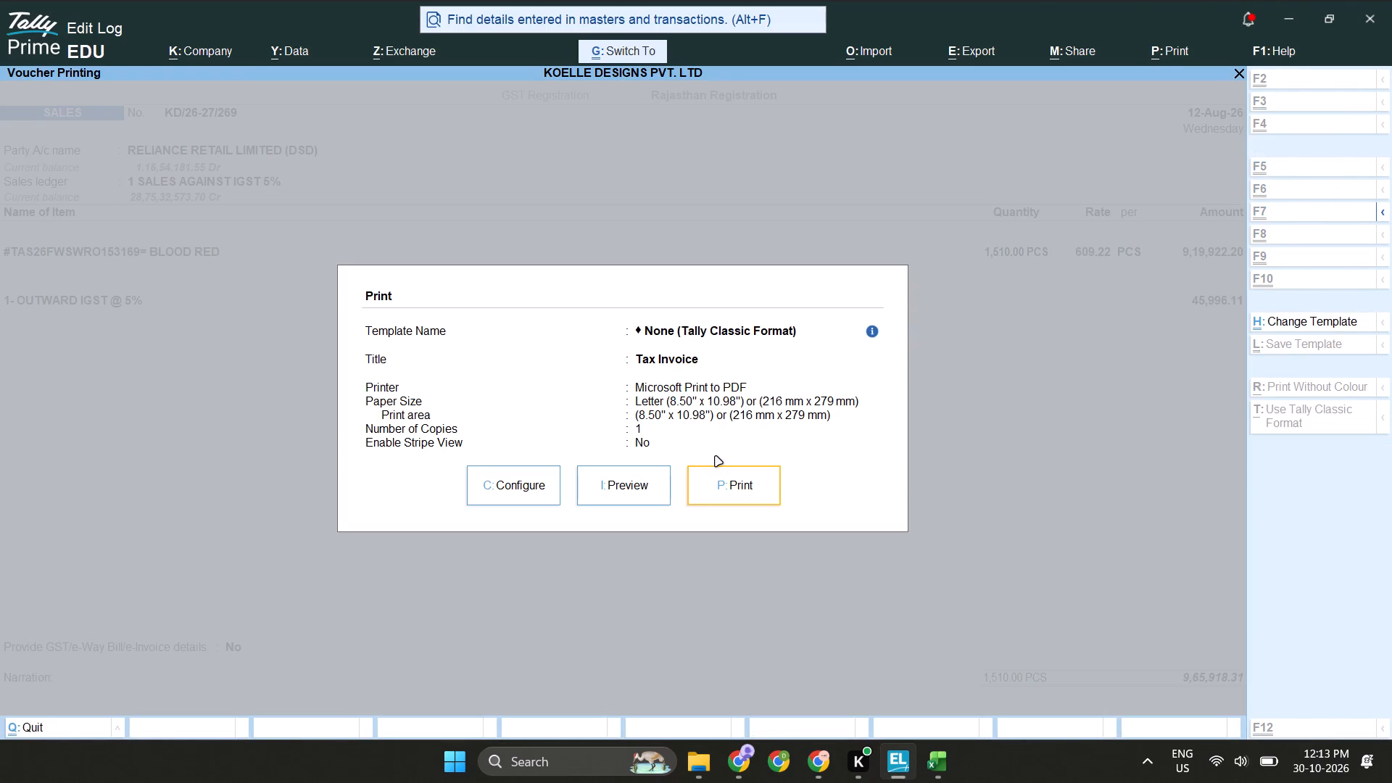
key(ctrl+v)
key(Return)
text(tally)
key(ctrl+v)
key(Left)
key(Left)
key(Left)
key(shift+Left)
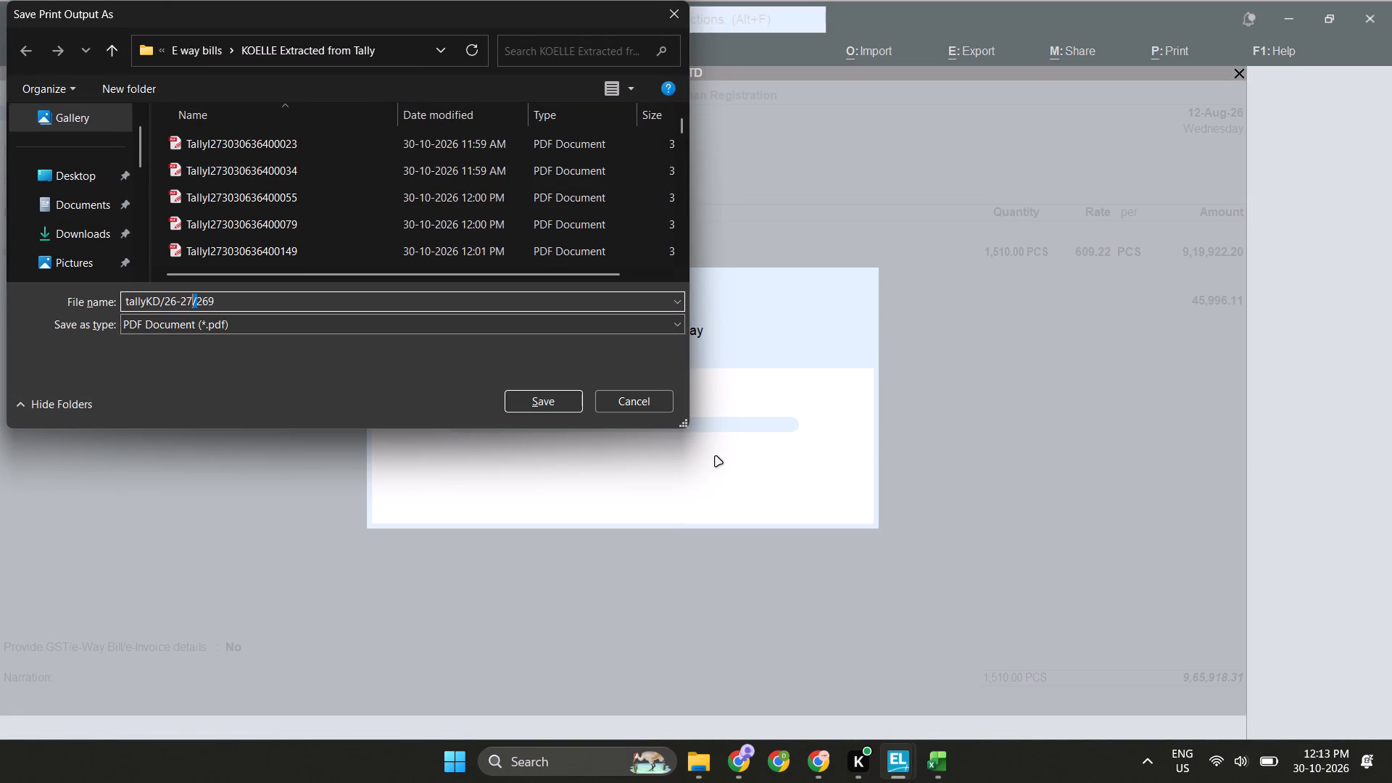
key(minus)
key(Left)
key(Left)
key(Left)
key(Left)
key(Left)
key(Left)
key(shift+Left)
key(minus)
key(Return)
key(Escape)
key(Escape)
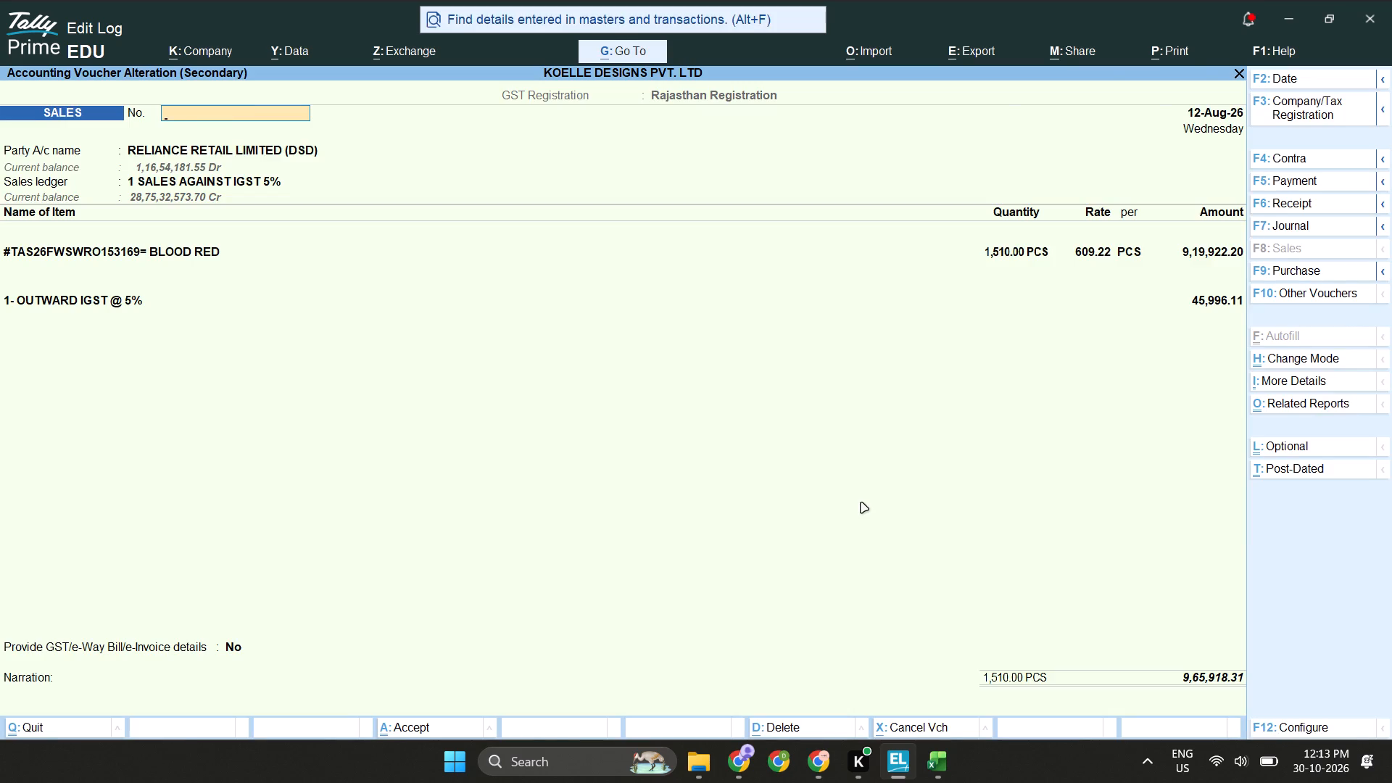
key(Escape)
key(Escape)
Copy voucher number KD1/26-27/147 from the Koelle workbook.
key(alt+Tab)
key(alt+Tab)
key(alt+Tab)
key(Down)
key(Down)
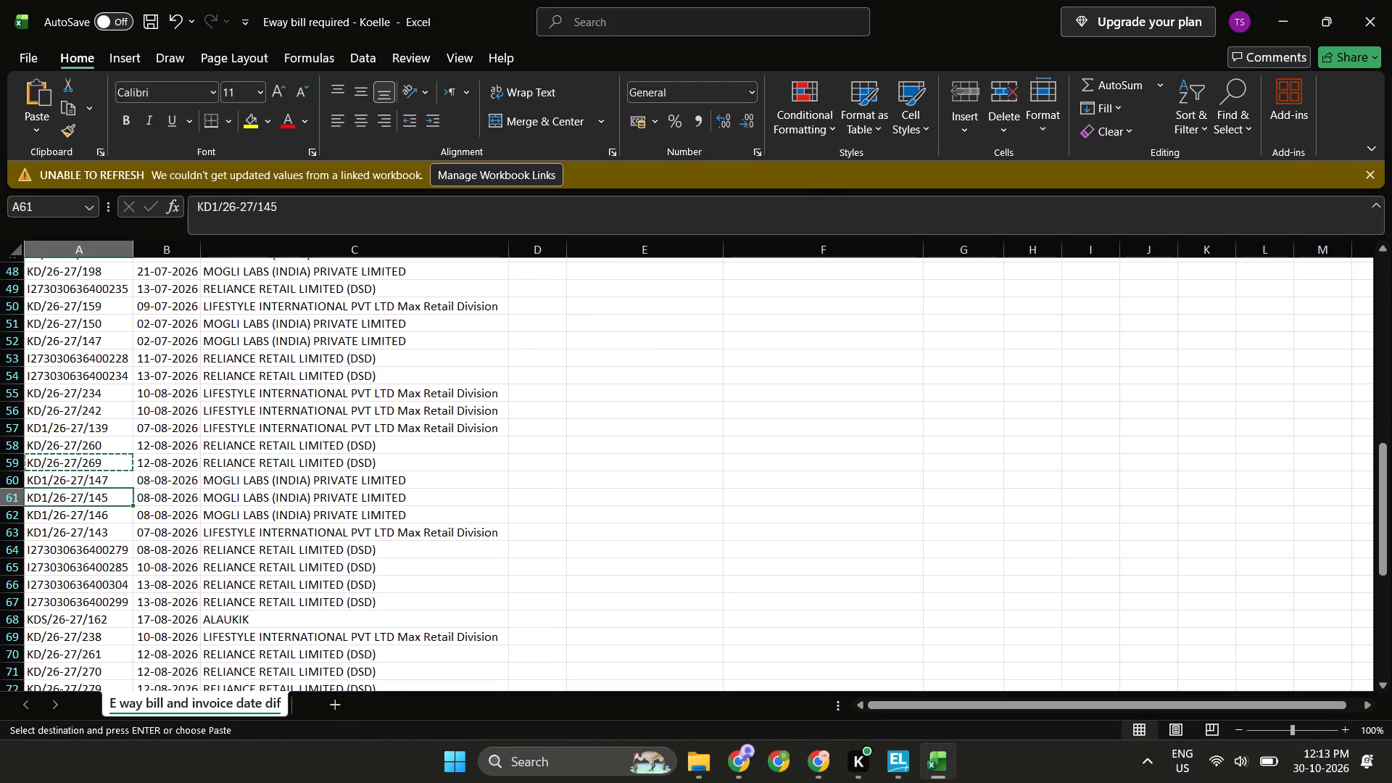
key(ctrl+c)
key(Up)
key(ctrl+c)
Check the saved PDFs in the KOELLE Extracted from Tally folder against the workbook's voucher numbers around KD/26-27/269.
key(alt+Tab)
key(alt+Tab)
key(Up)
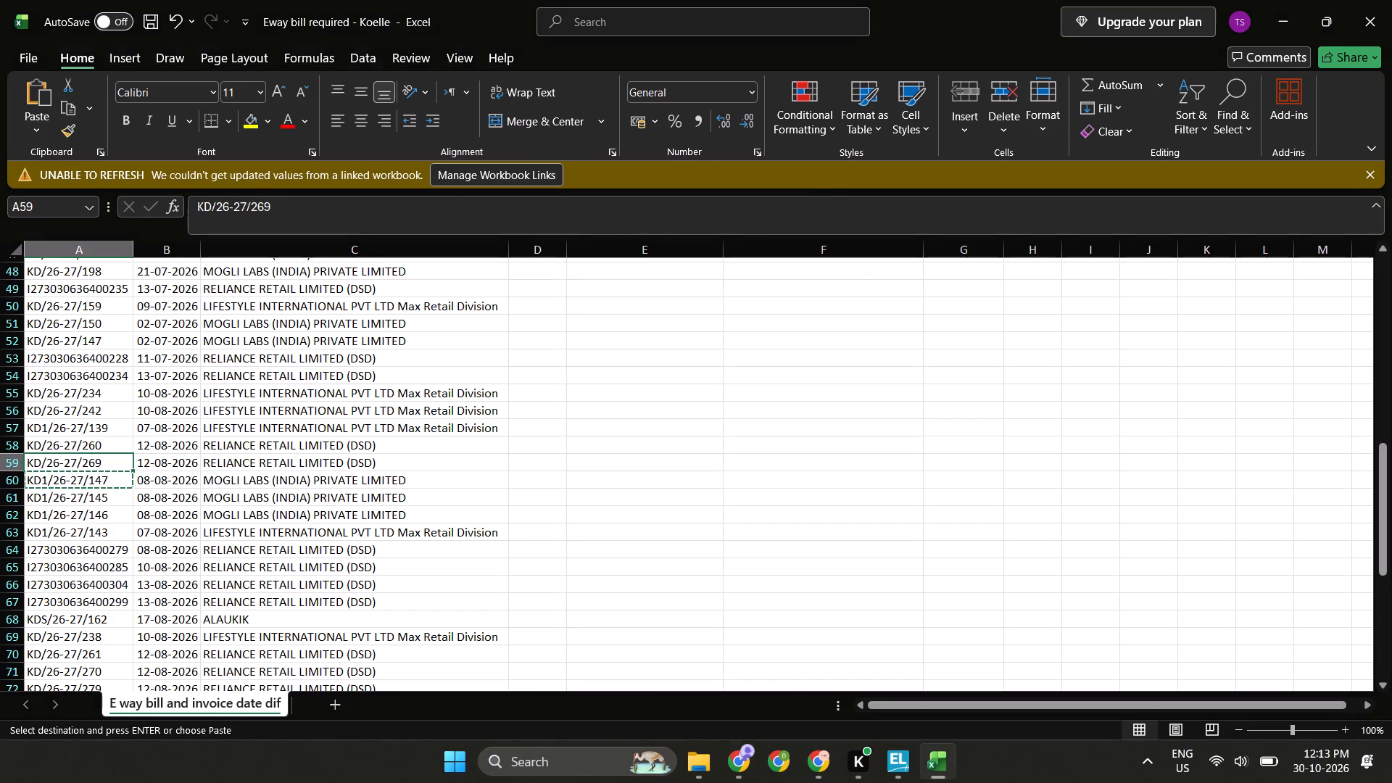
key(alt+Tab)
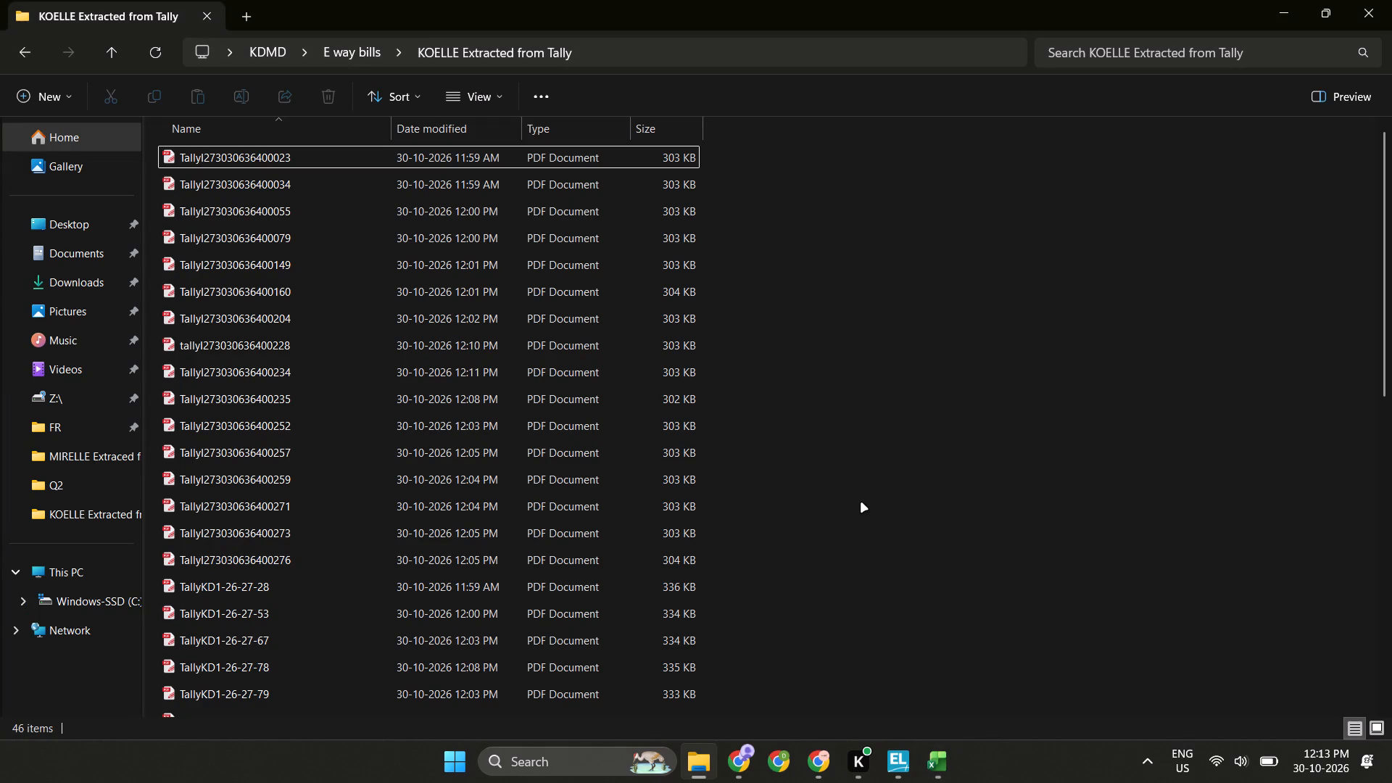
key(Down)
key(Down)
key(ctrl+r)
key(Down)
key(Down)
key(Down)
key(Down)
key(Down)
key(Down)
key(Down)
key(Down)
key(Down)
key(Down)
key(Down)
key(Down)
key(Down)
key(Down)
key(Down)
key(Down)
key(Down)
key(Down)
key(Down)
key(Down)
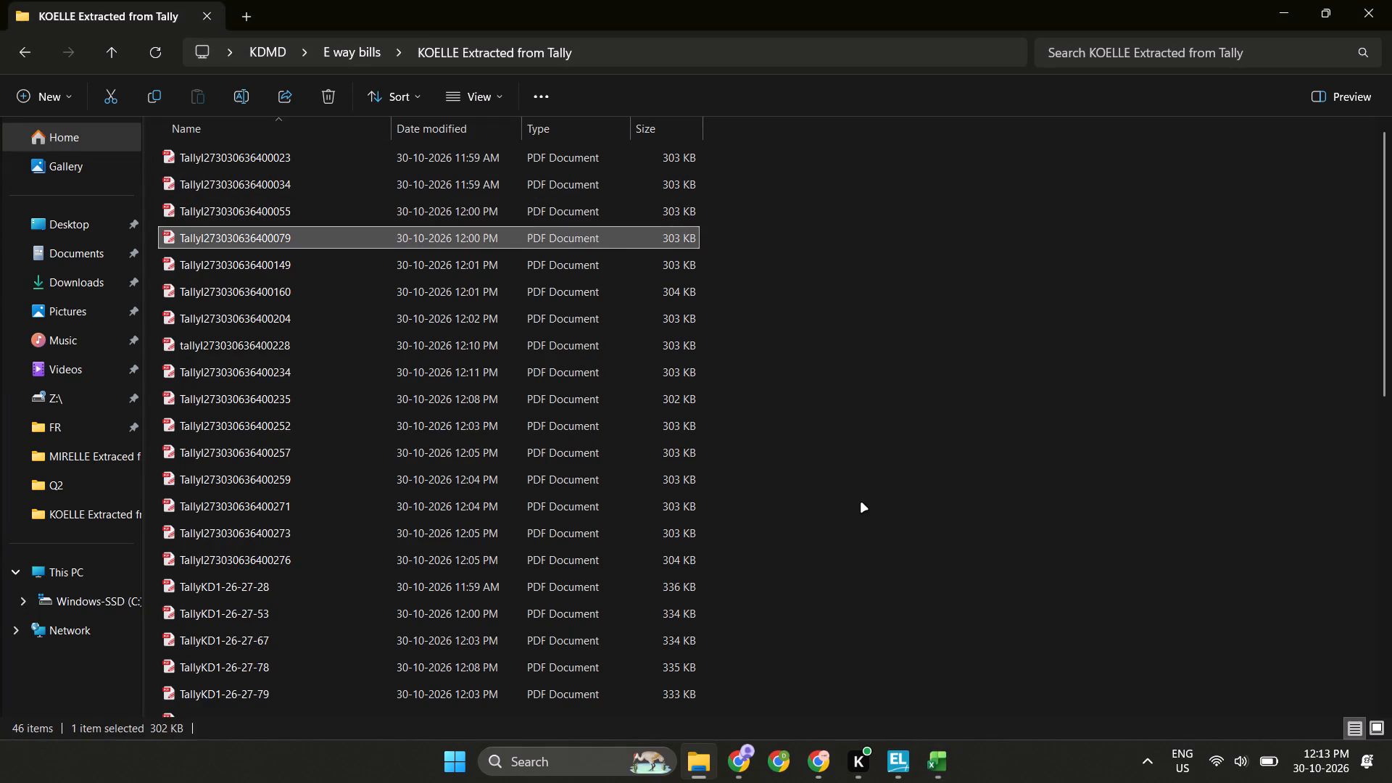
key(Down)
key(Down)
key(Down)
key(Down)
key(Down)
key(Down)
key(Down)
key(Down)
key(Down)
key(Down)
key(Down)
key(Down)
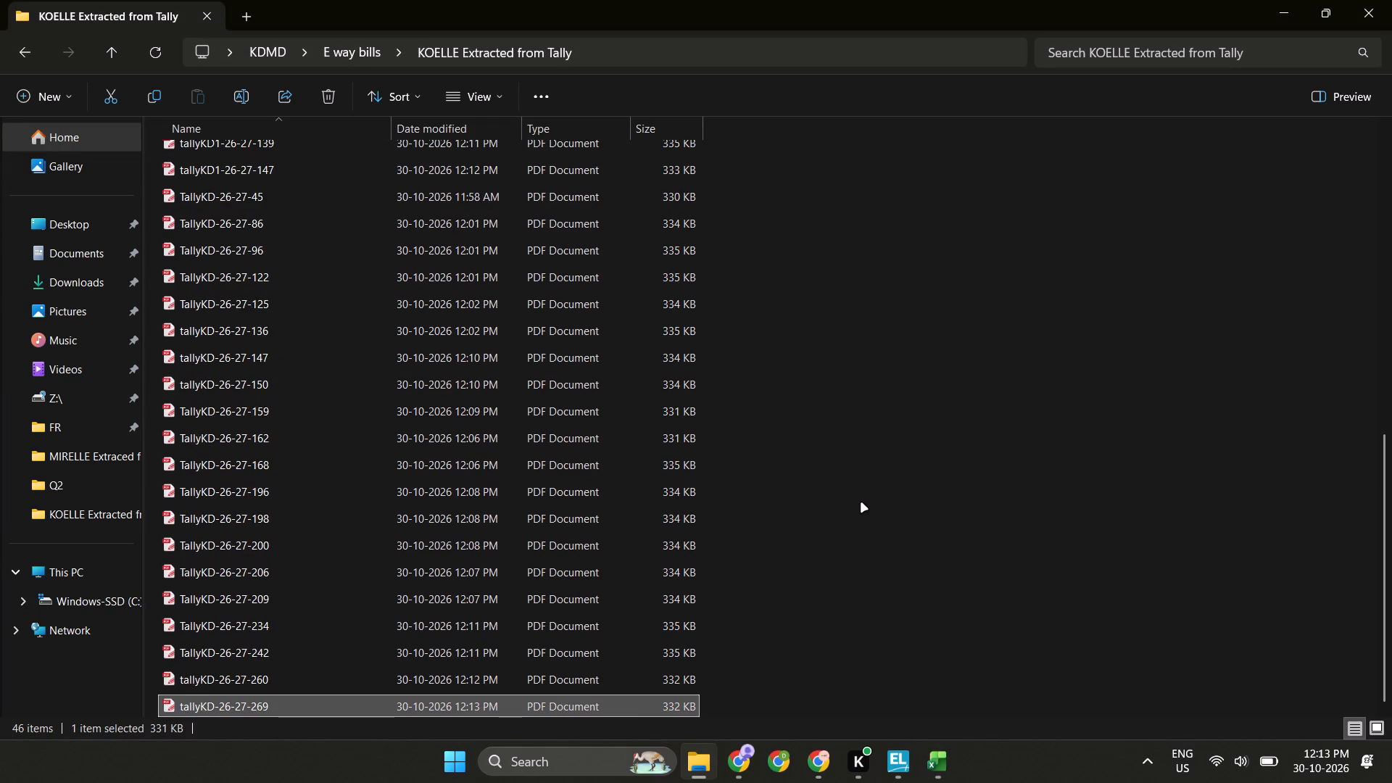
key(alt+Tab)
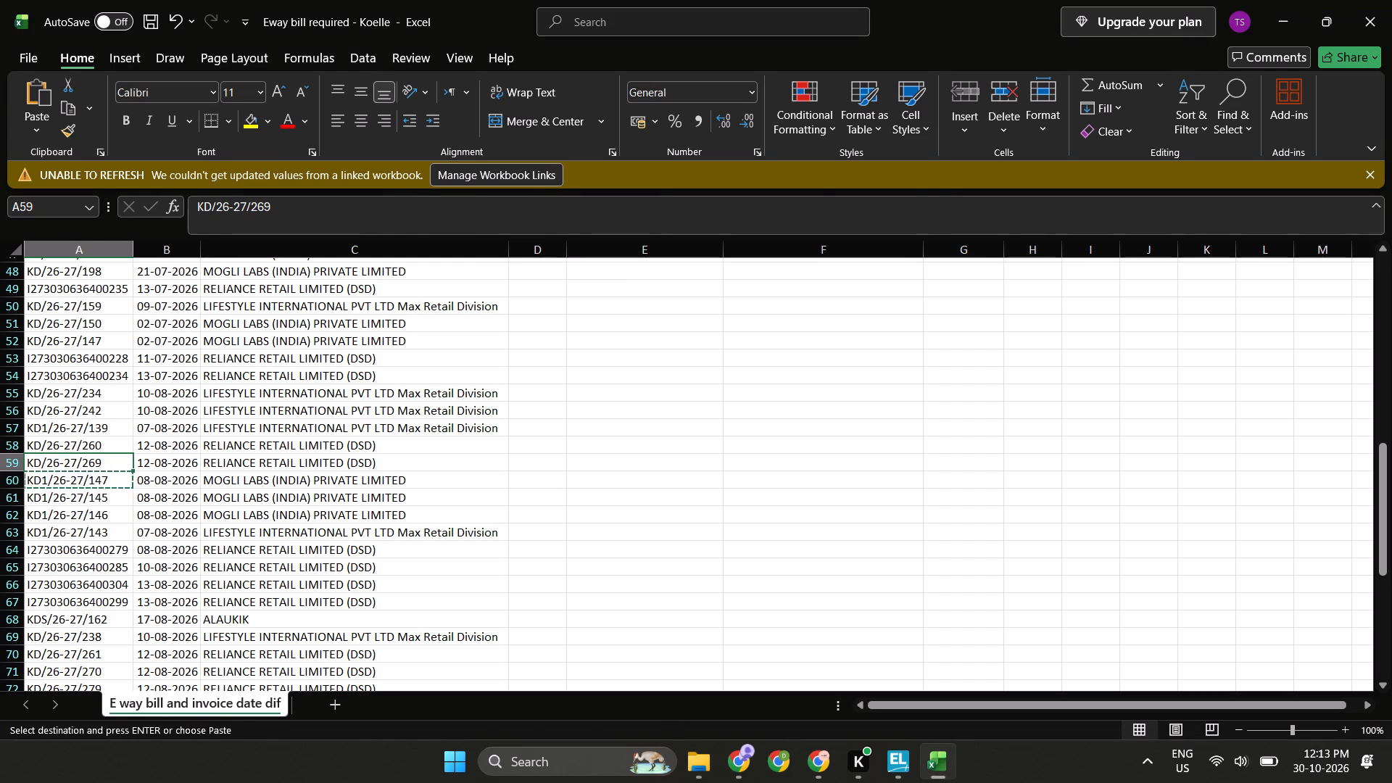
key(alt+Tab)
key(alt+Tab)
Filter TallyPrime's ledger vouchers by the copied voucher number KD1/26-27/147 and open the matching voucher.
key(Down)
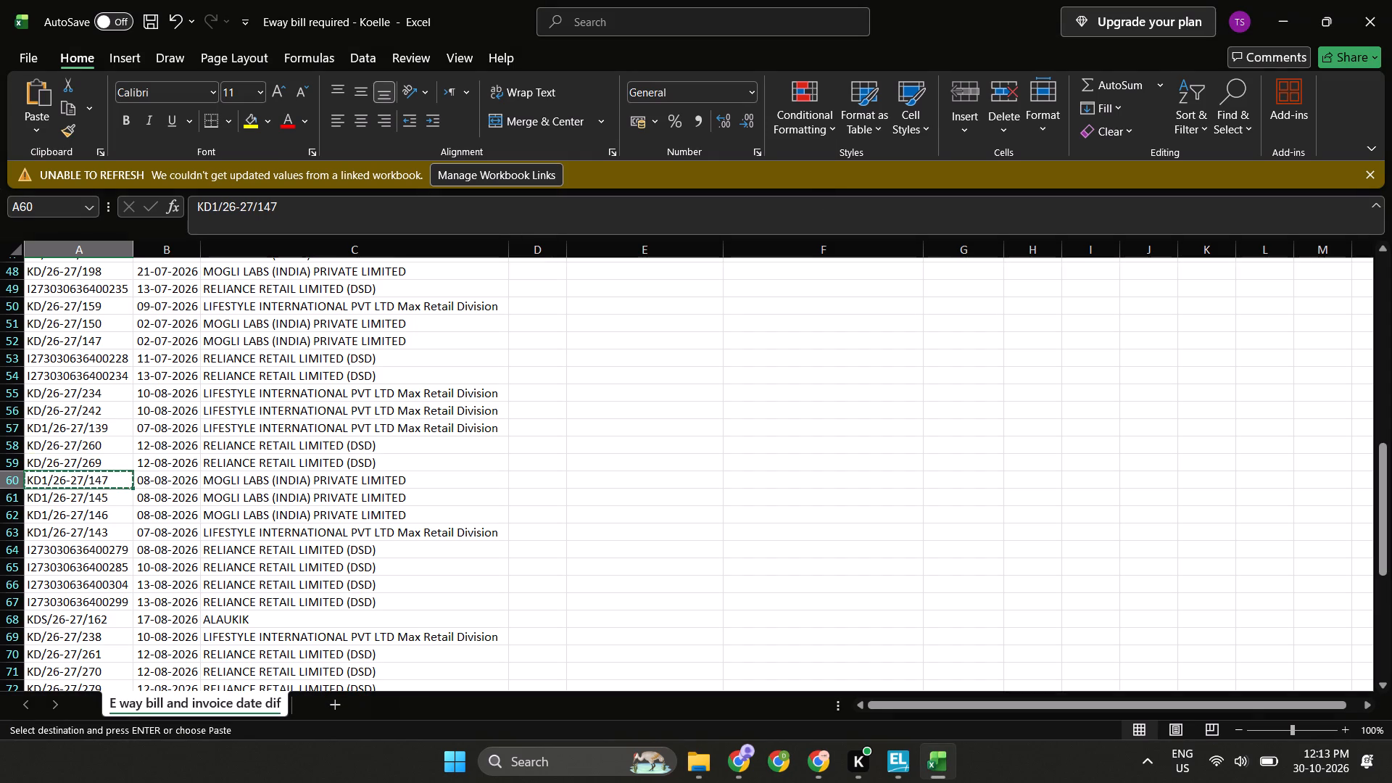
key(alt+Tab)
key(alt+Tab)
key(alt+Tab)
key(alt+Tab)
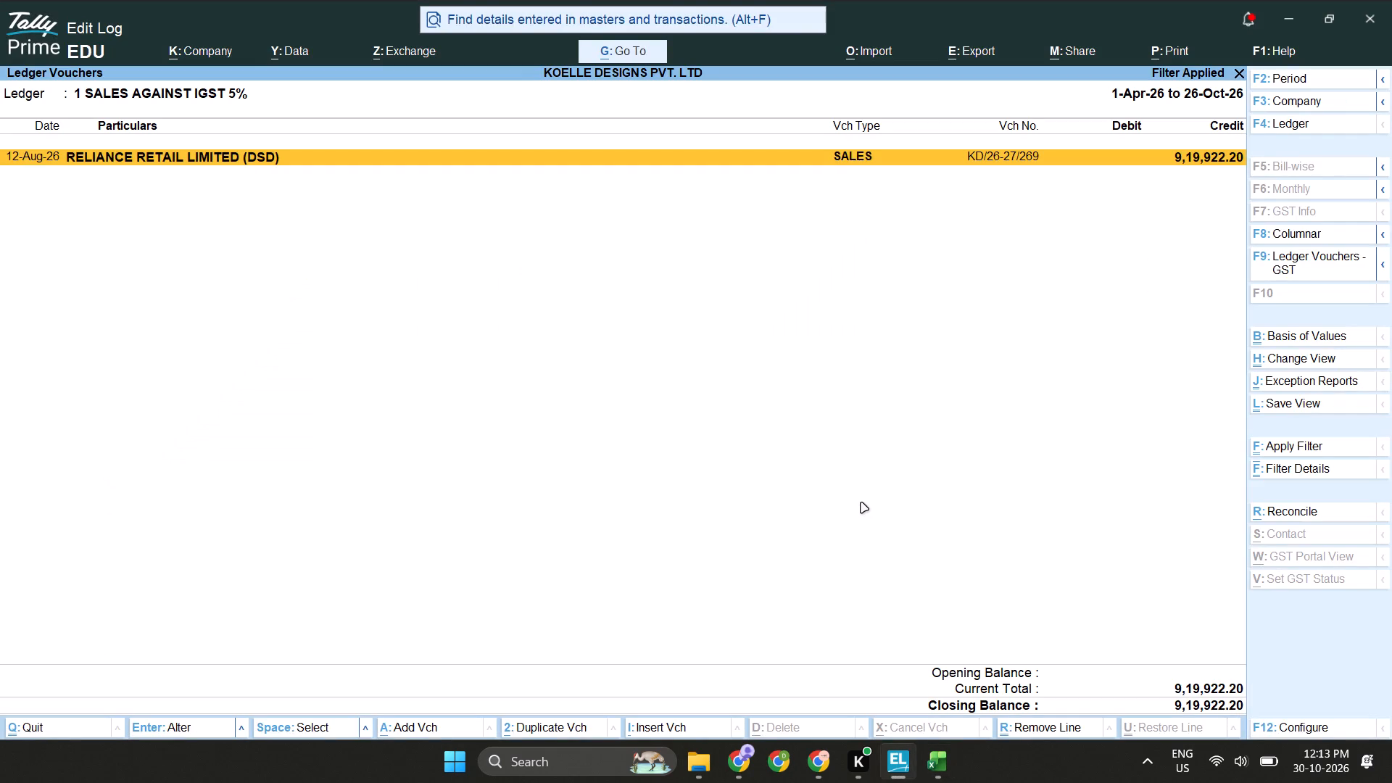
key(ctrl+f)
key(ctrl+v)
key(Return)
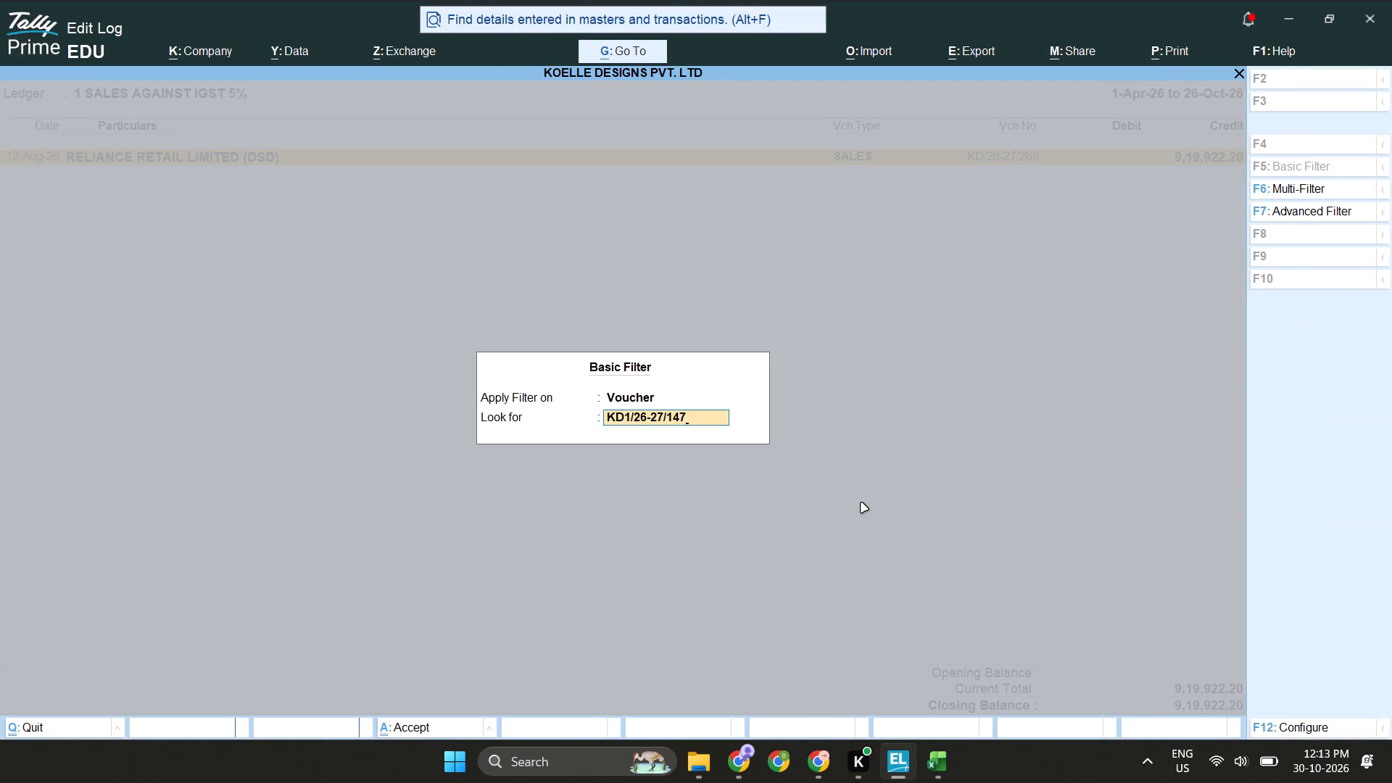
key(Return)
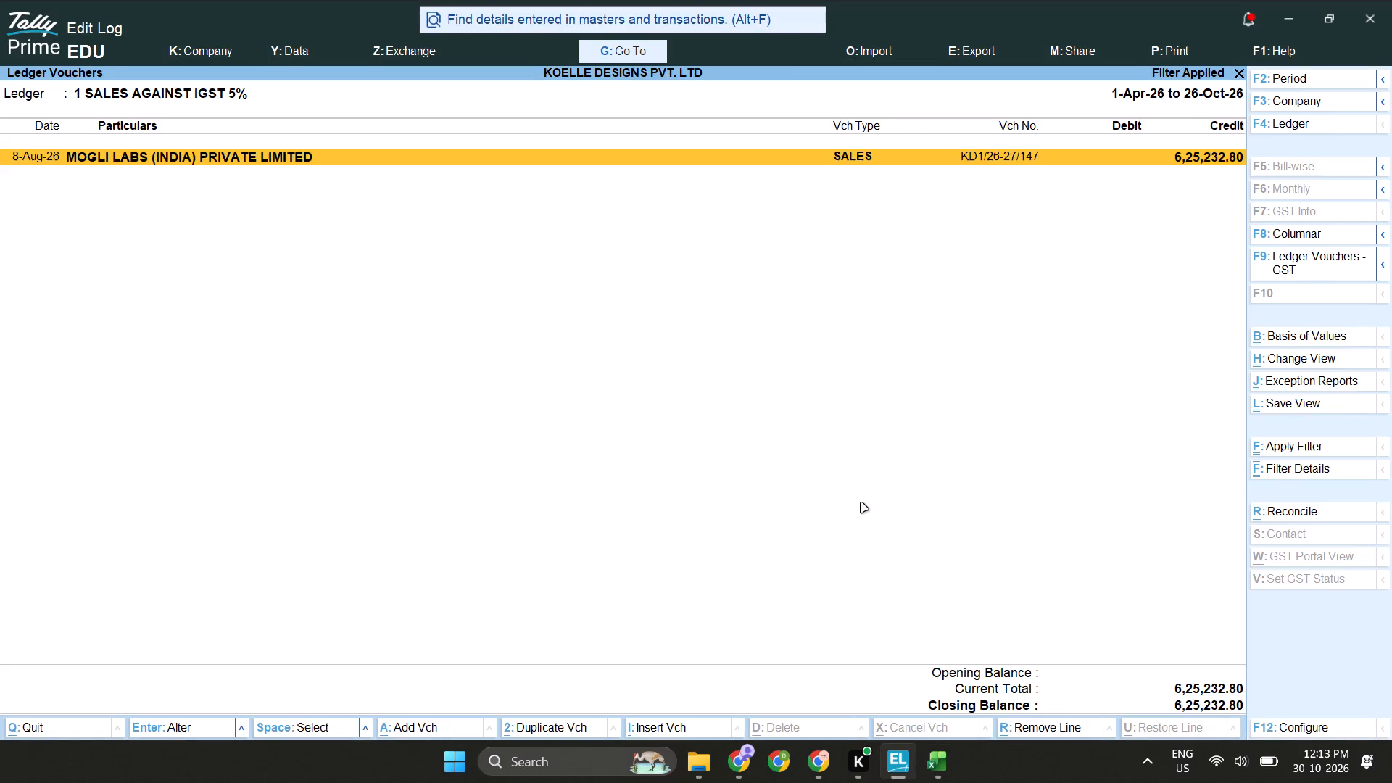
Print the voucher to PDF as tallyKD1-26-27-147 in KOELLE Extracted from Tally, replacing the existing file, and return to the ledger vouchers.
key(ctrl+p)
text(ptally)
key(ctrl+v)
key(Left)
key(Left)
key(Left)
key(minus)
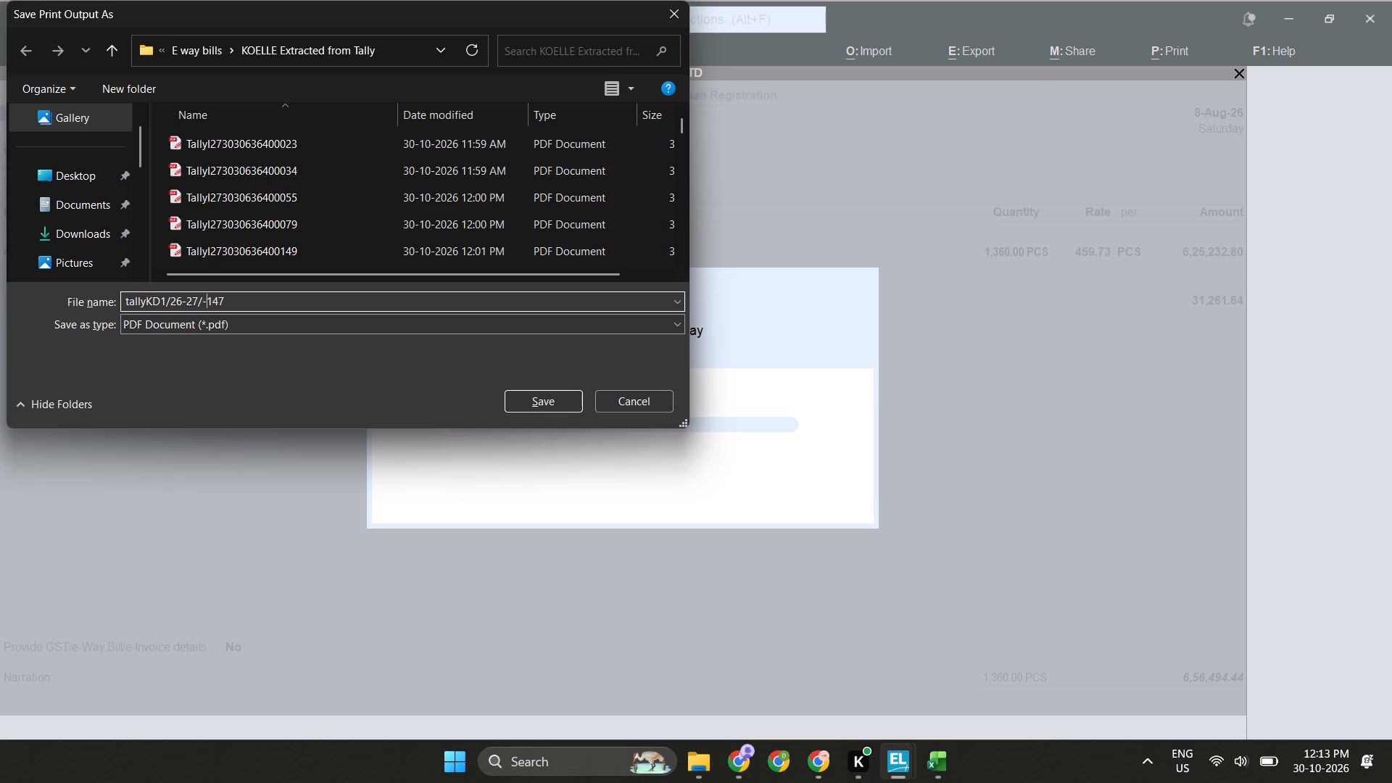
key(BackSpace)
key(BackSpace)
text(--)
key(Left)
key(Left)
key(Left)
key(Left)
key(Left)
key(Left)
key(Left)
key(Left)
key(Right)
key(BackSpace)
key(minus)
key(Right)
key(Right)
key(Right)
key(Right)
key(Right)
key(Right)
key(BackSpace)
key(Return)
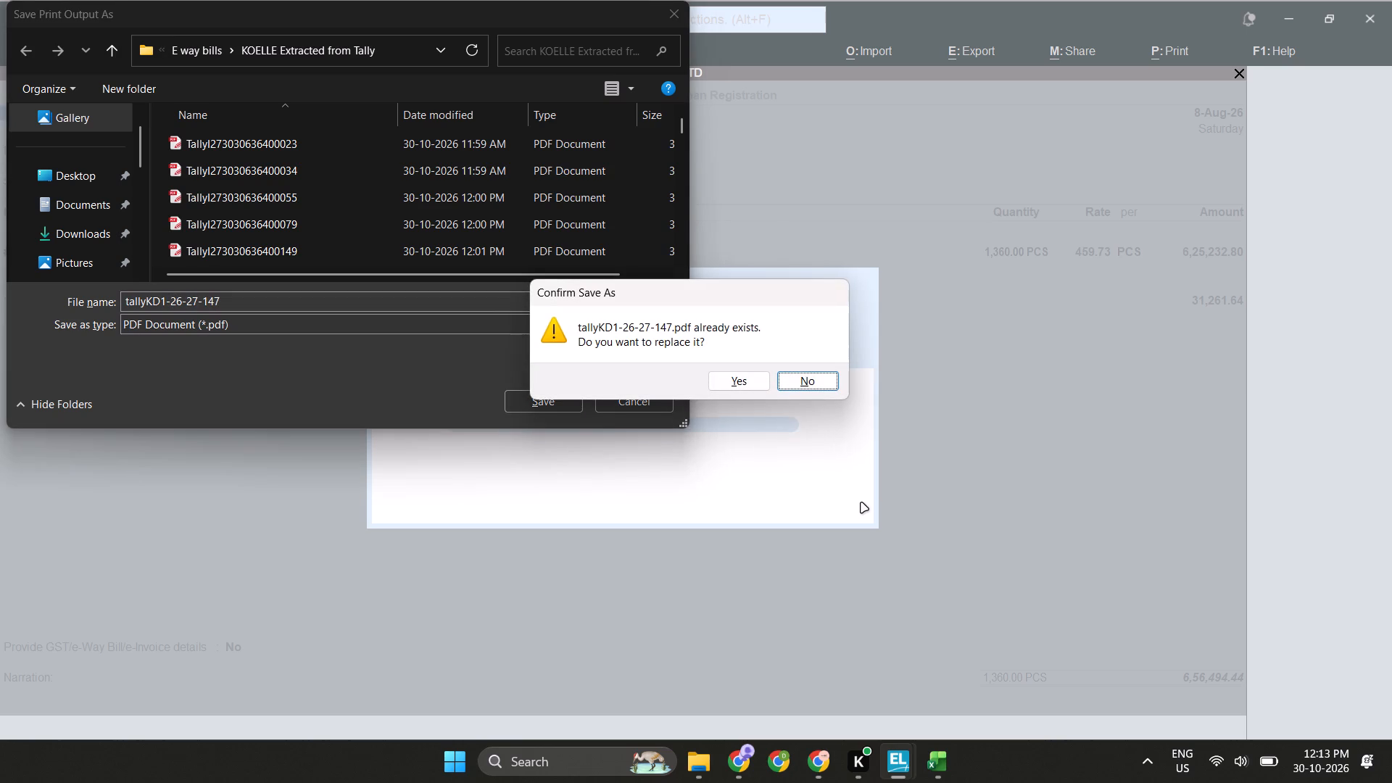
key(Left)
key(Return)
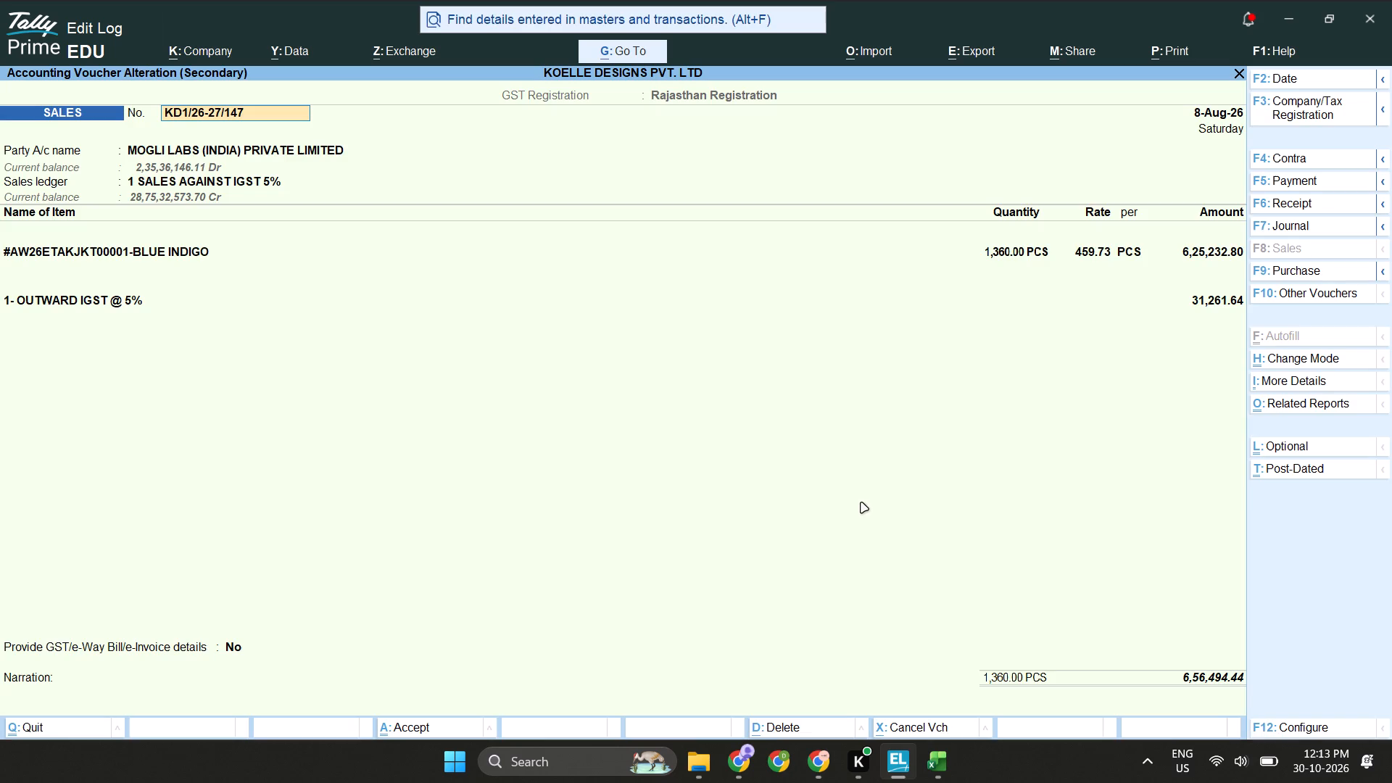
key(Escape)
key(Escape)
key(Escape)
key(Escape)
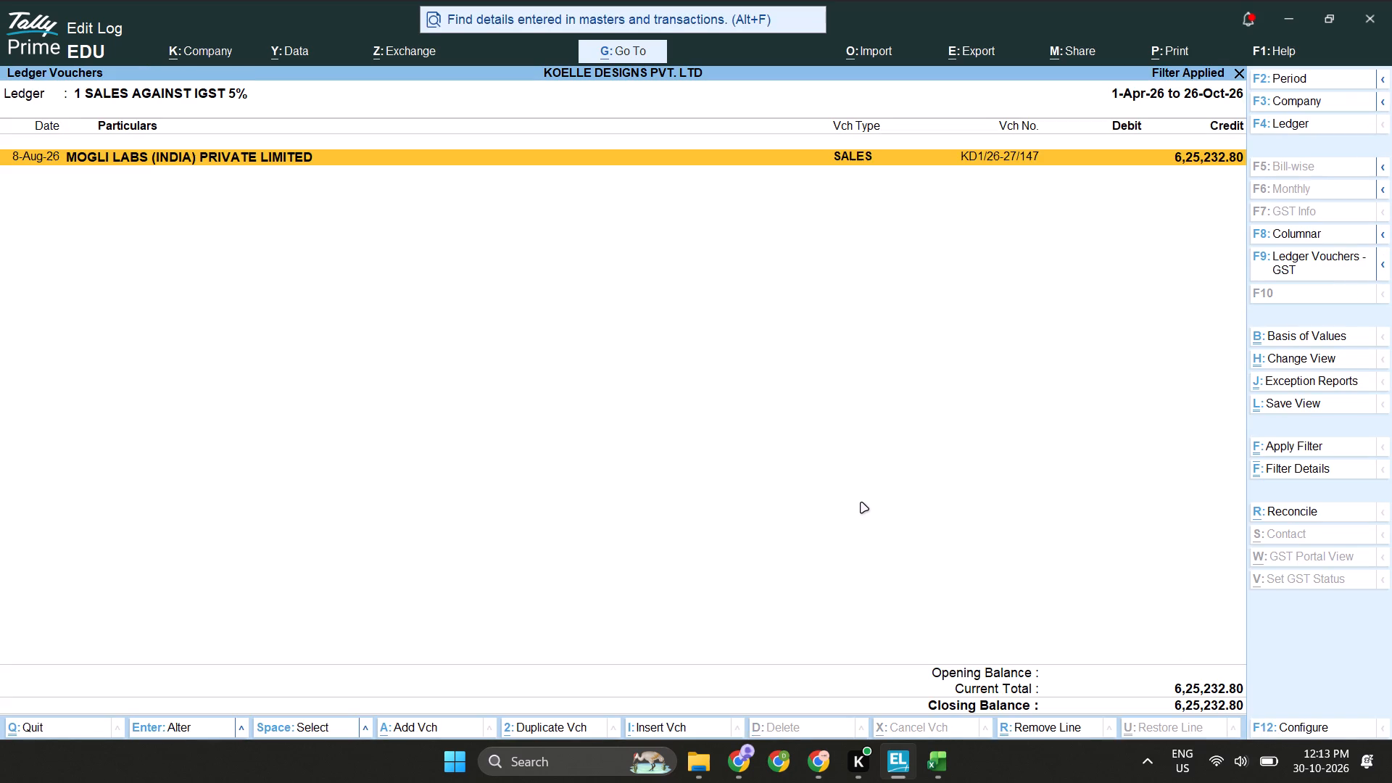
Copy voucher number KD1/26-27/145 from the Koelle workbook, filter TallyPrime's ledger vouchers by it and open the matching voucher.
key(alt+Tab)
key(Down)
key(ctrl+c)
key(alt+Tab)
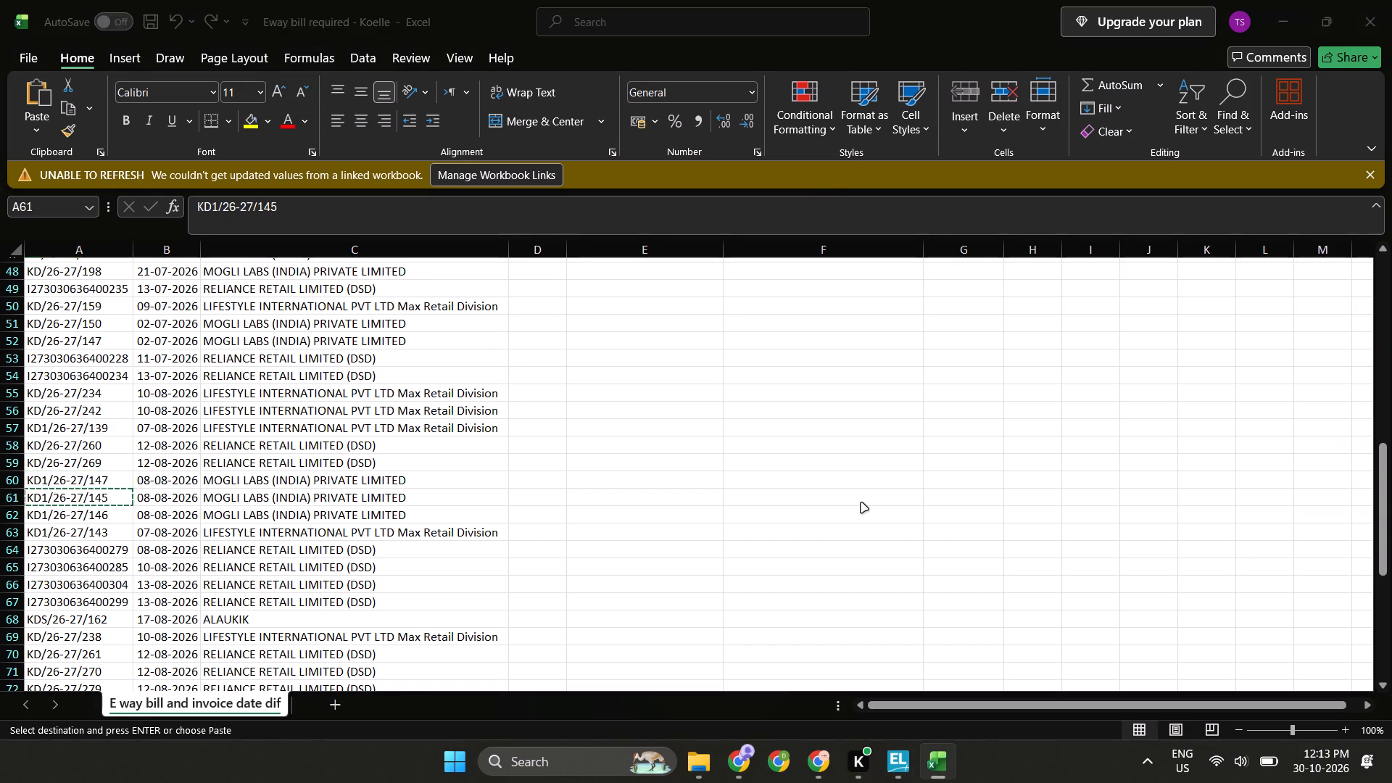
key(ctrl+f)
key(ctrl+v)
key(Return)
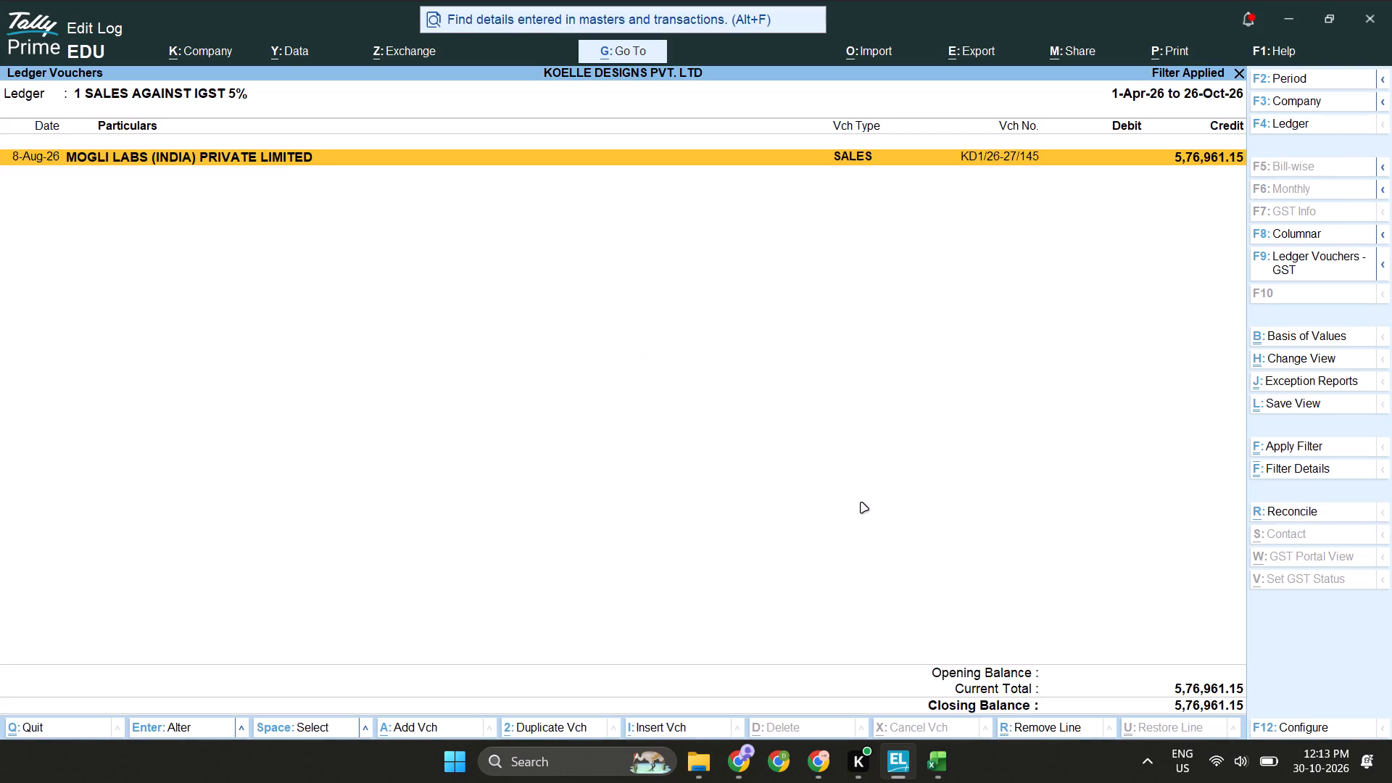
key(Return)
Print voucher KD1/26-27/145 to PDF as tallyKD1-26-27-145 in the KOELLE Extracted from Tally folder.
key(ctrl+p)
key(p)
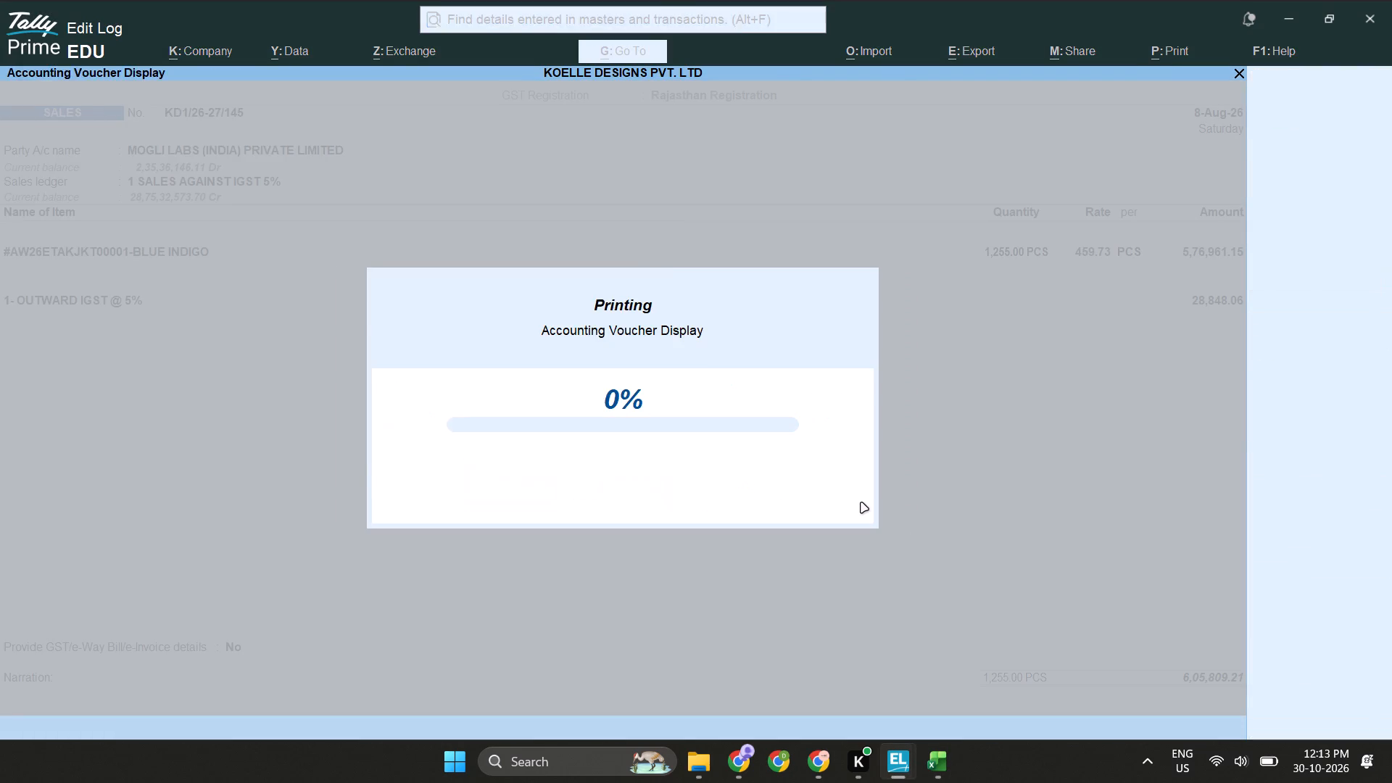
text(tally)
key(ctrl+v)
key(Left)
key(Left)
key(Left)
key(shift+Left)
key(minus)
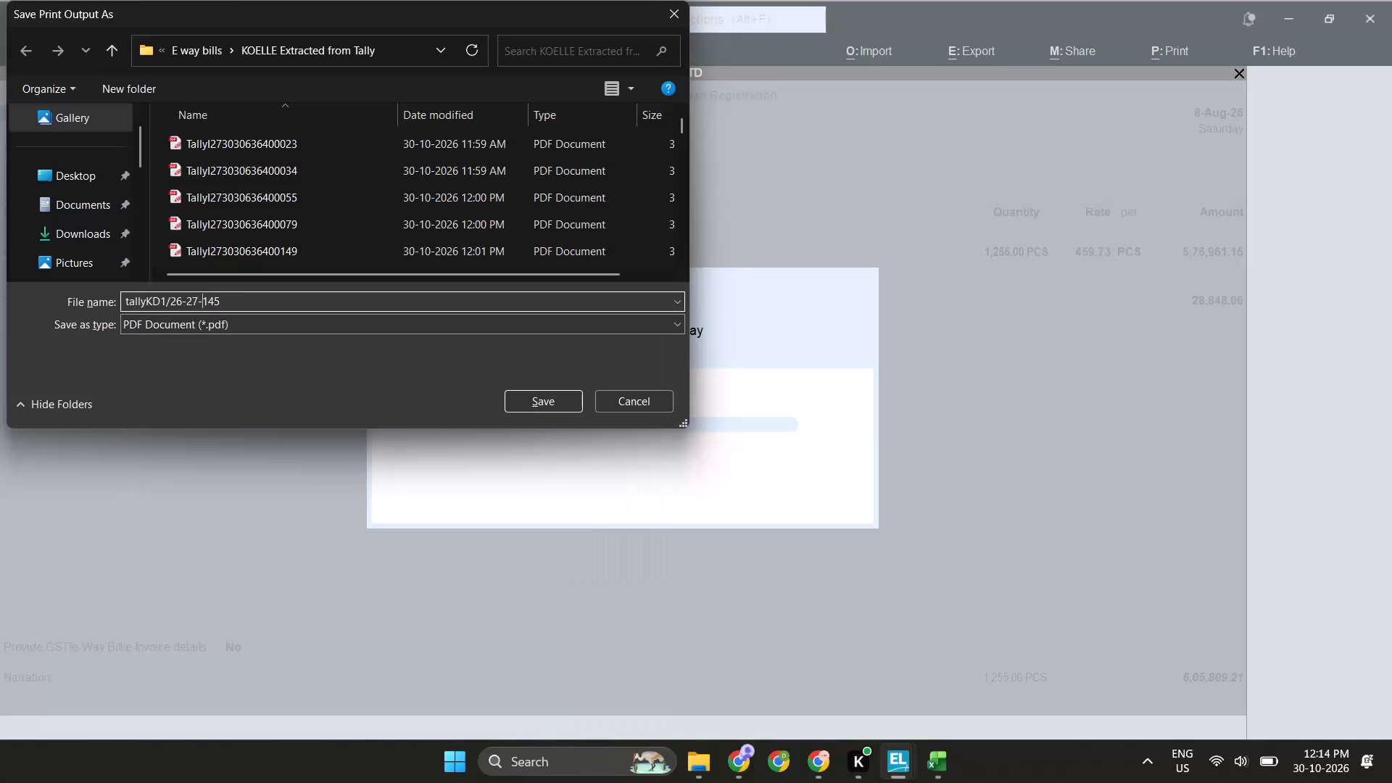
key(Left)
key(Left)
key(Left)
key(Left)
key(Left)
key(Left)
key(shift+Left)
key(asterisk)
key(BackSpace)
key(minus)
key(Return)
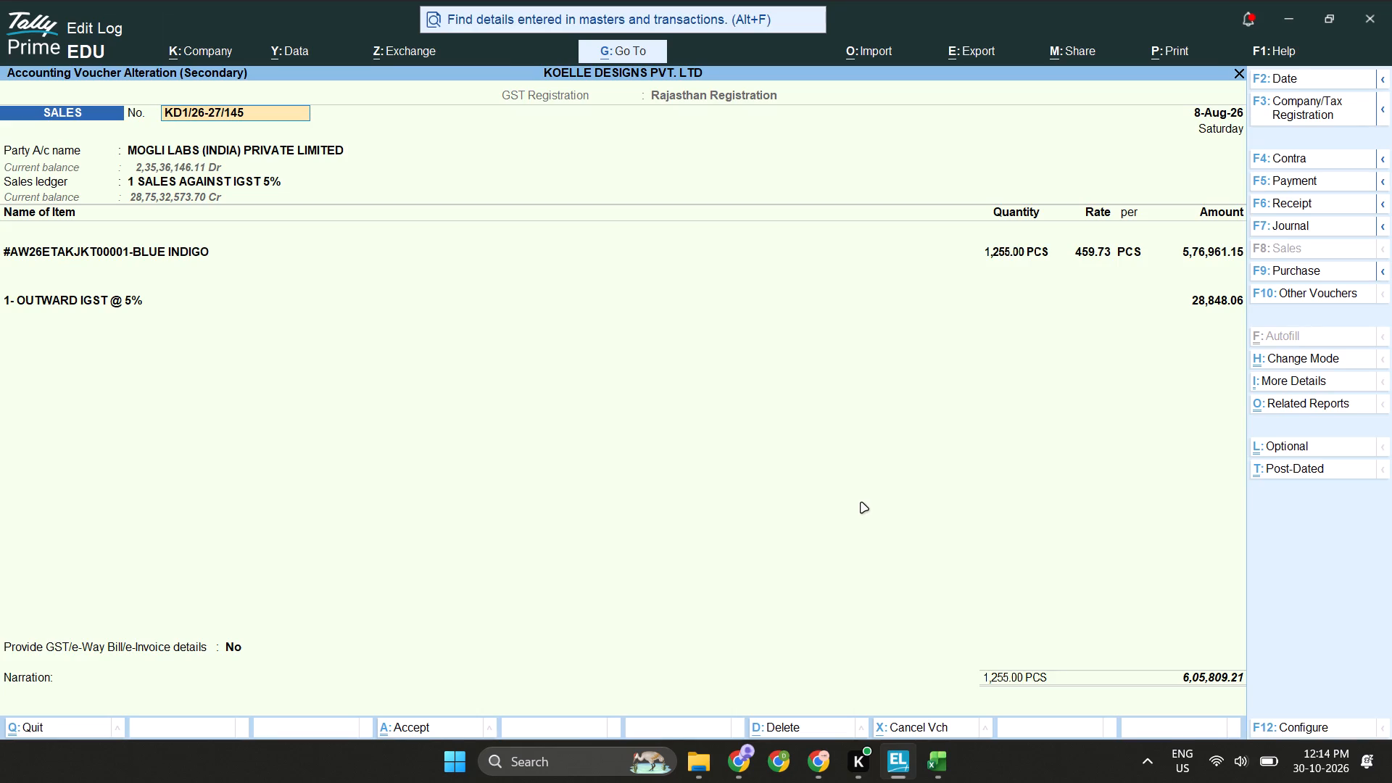
Copy voucher number KD1/26-27/146 from the Koelle workbook, filter TallyPrime's ledger vouchers by it and open the matching voucher.
key(alt+Tab)
key(Down)
key(ctrl+c)
key(alt+Tab)
key(Escape)
key(Escape)
key(Escape)
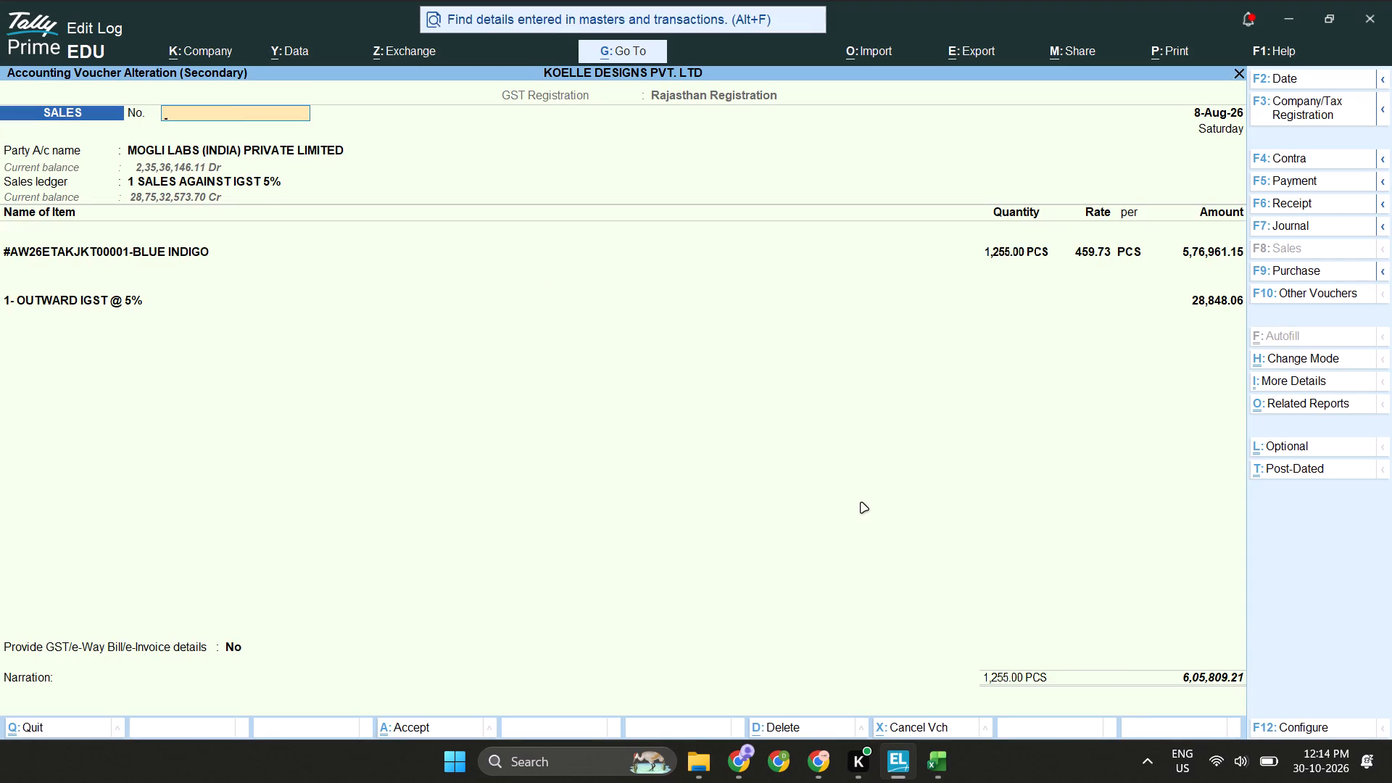
key(Escape)
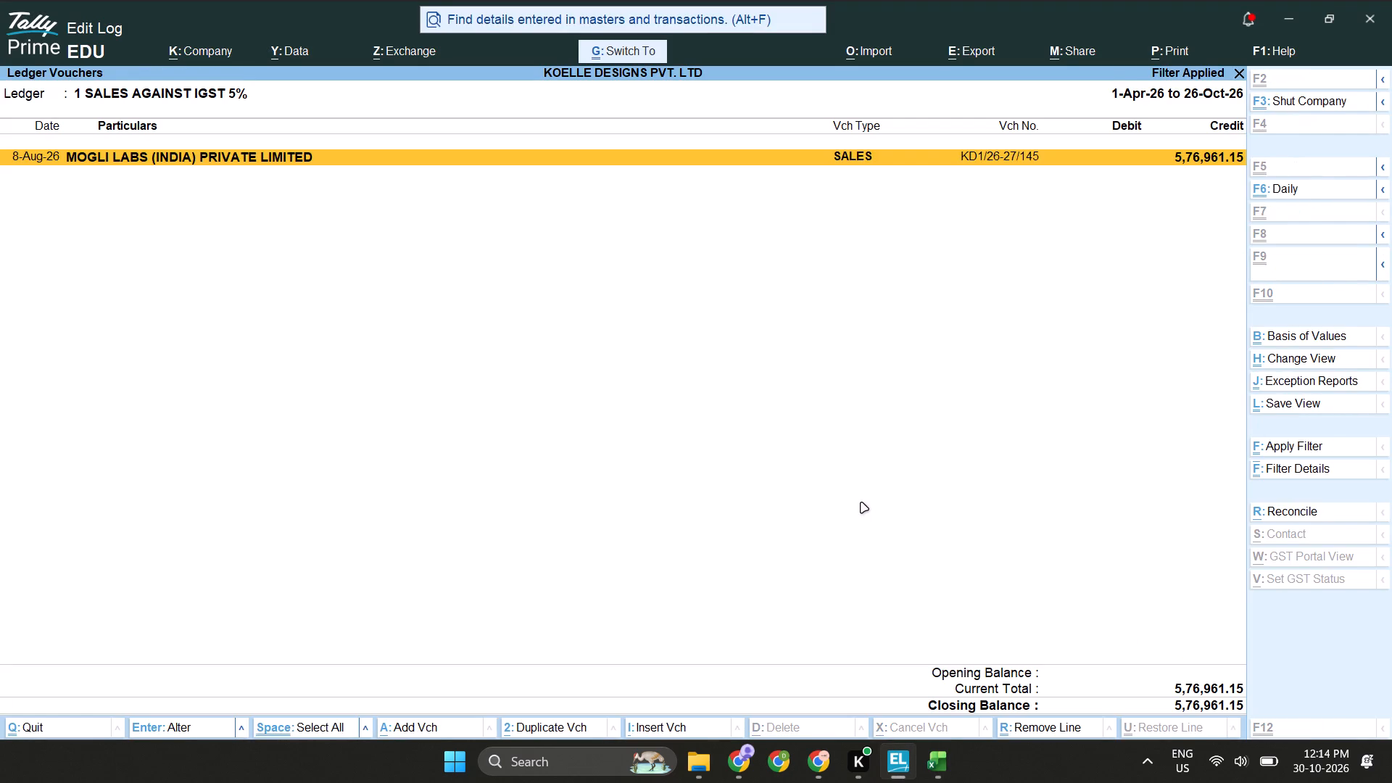
key(ctrl+f)
key(ctrl+v)
key(Return)
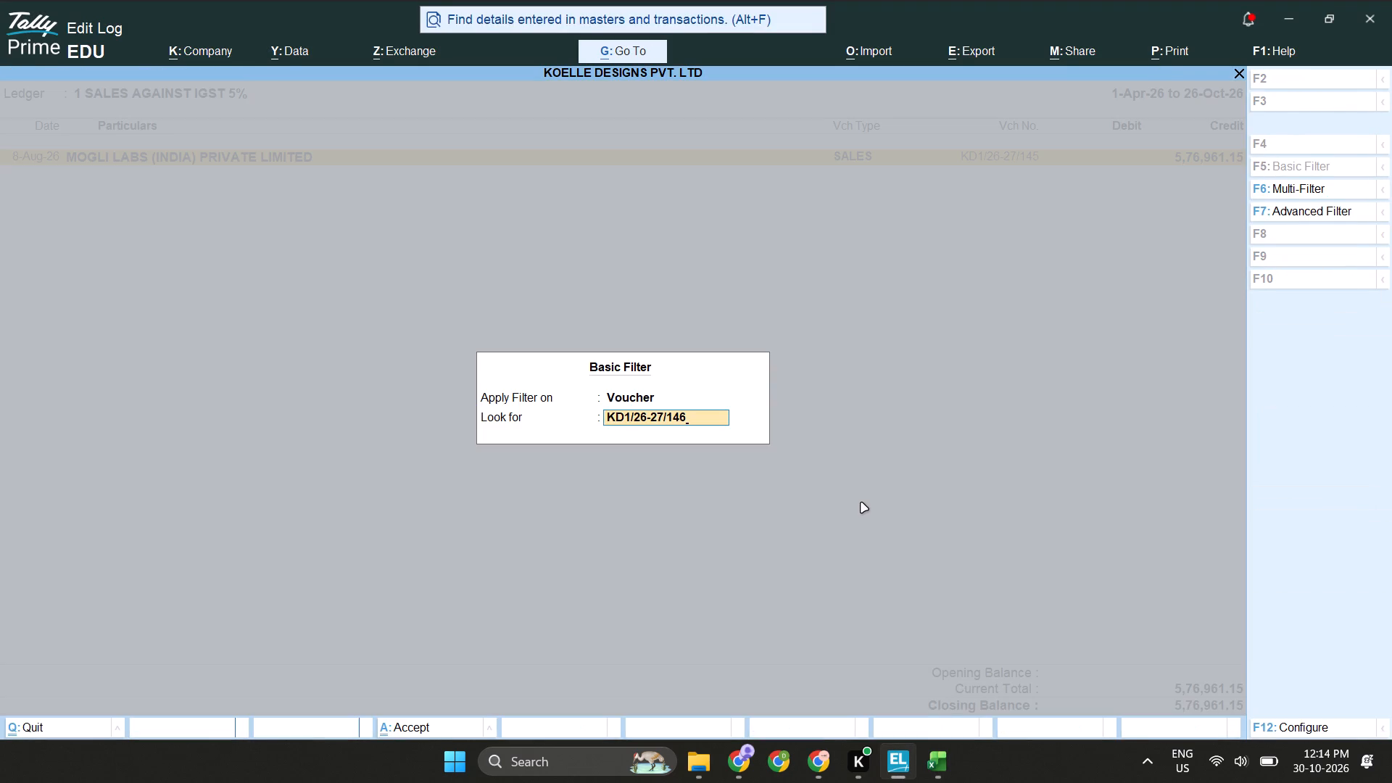
key(Return)
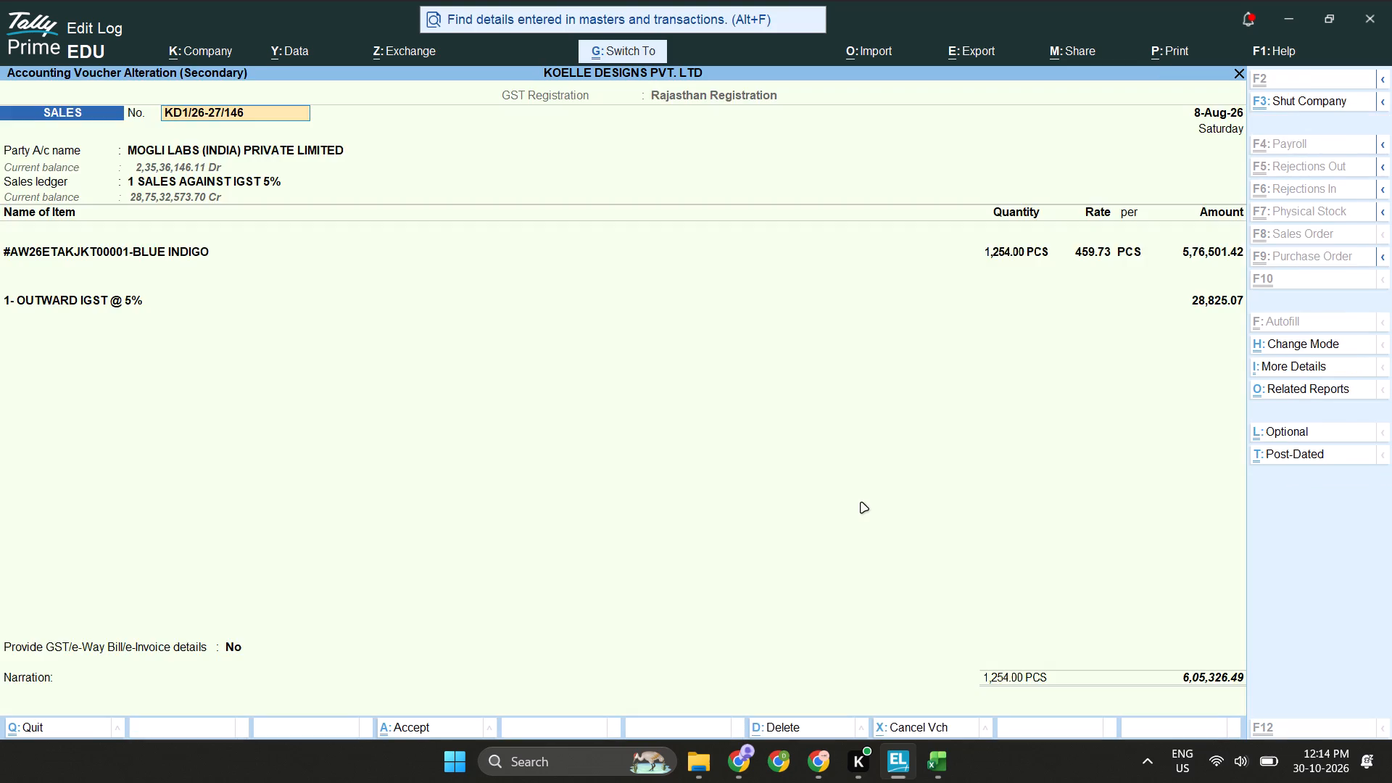
Print the voucher to PDF as tallyKD1-'26-27-146 in the KOELLE Extracted from Tally folder.
key(ctrl+p)
text(ptally)
key(ctrl+b)
key(ctrl+v)
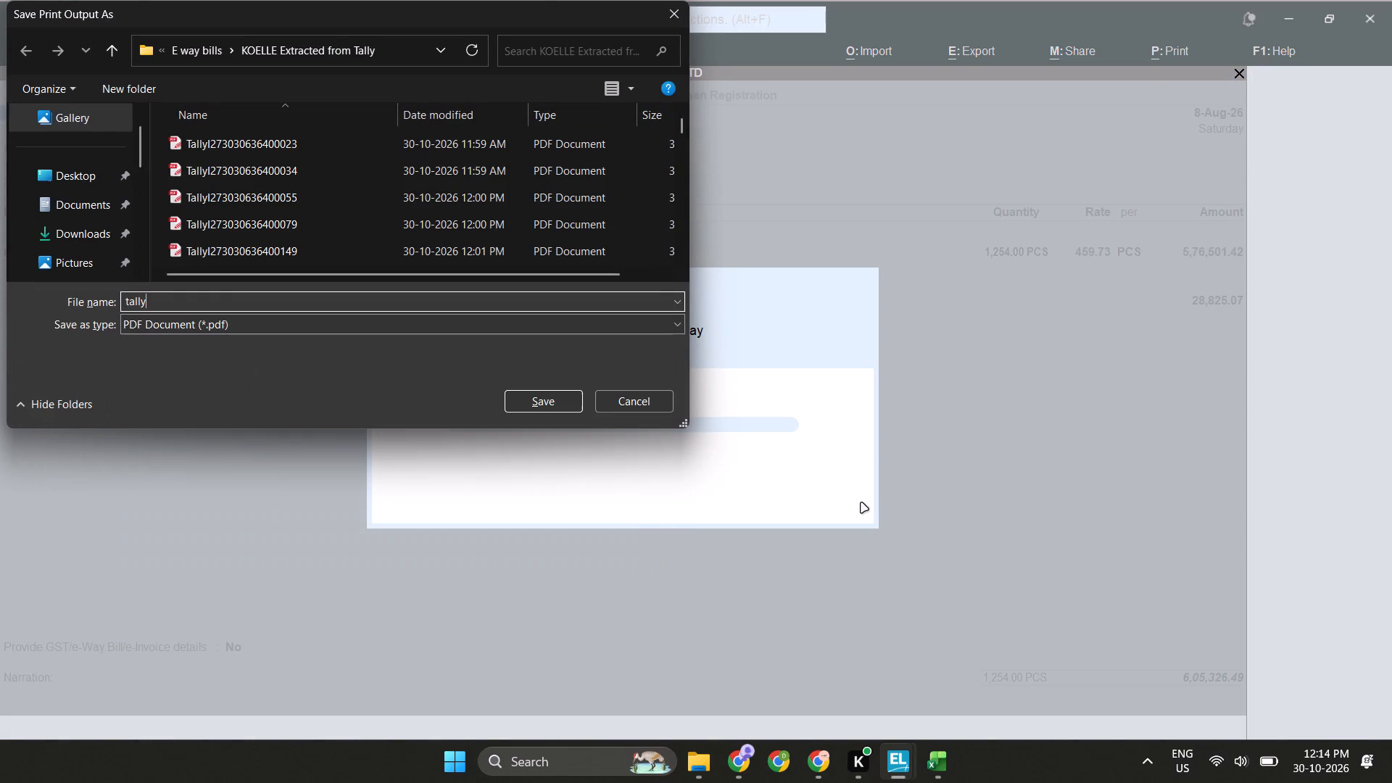
key(Left)
key(Left)
key(Left)
key(shift+Left)
key(minus)
key(Left)
key(Left)
key(Left)
key(Left)
key(Left)
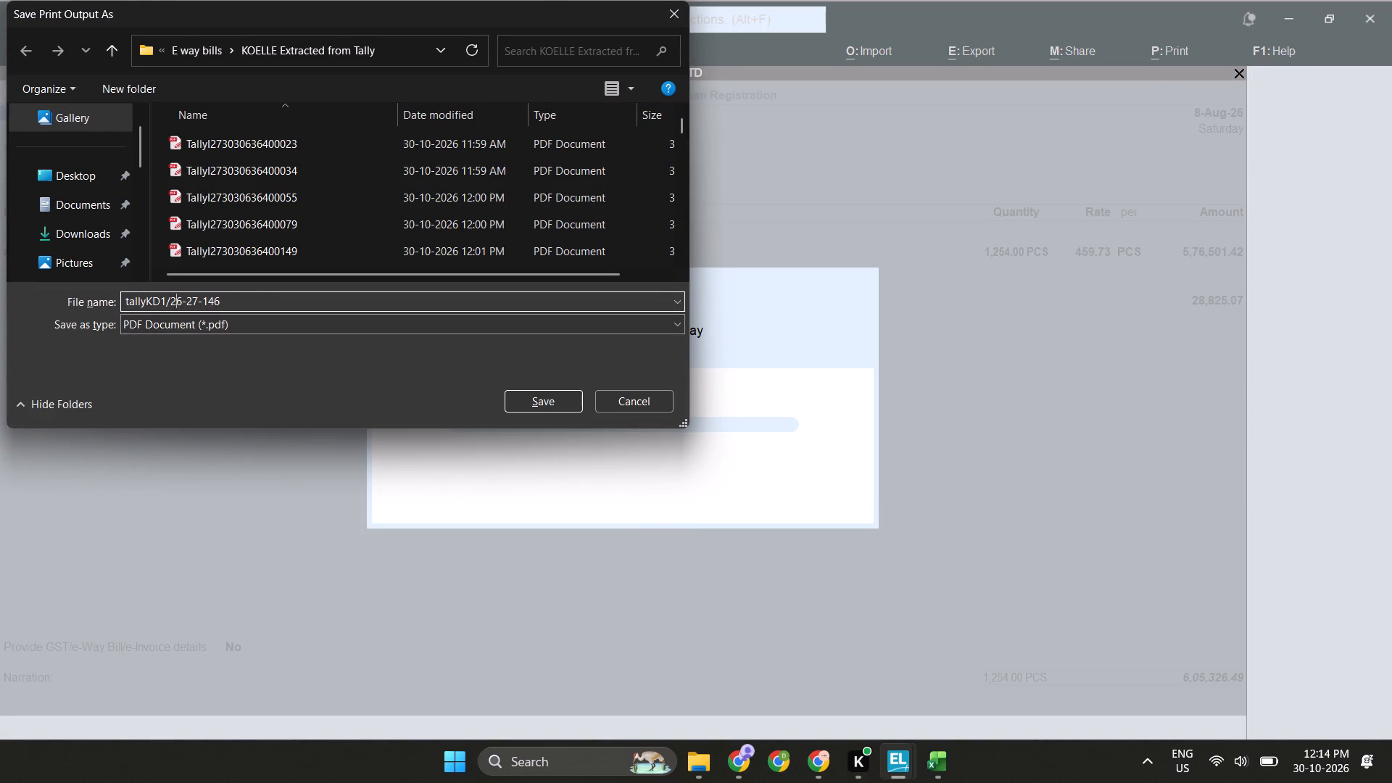
key(Left)
key(shift+Left)
text(-')
key(Return)
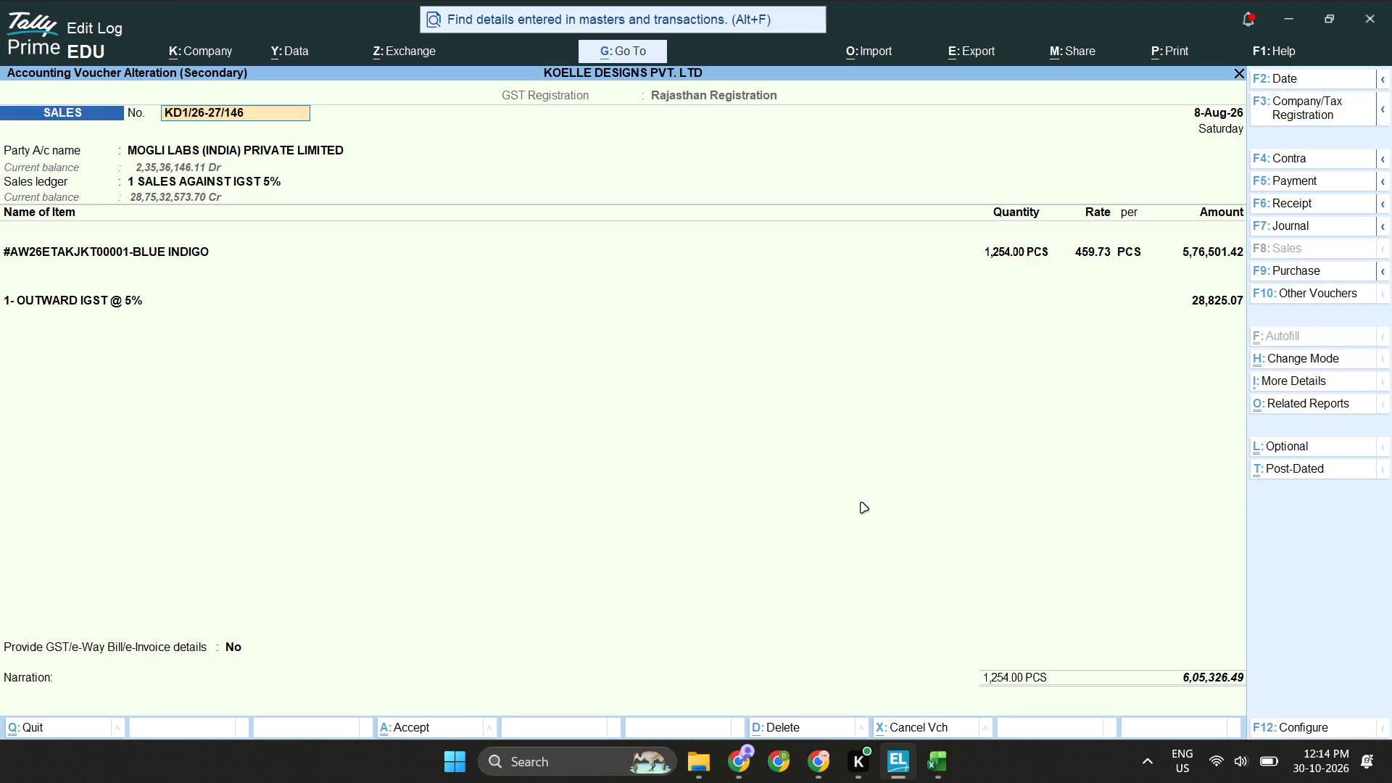
Copy voucher number KD1/26-27/143 from the Koelle workbook, filter TallyPrime's ledger vouchers by it and open the matching voucher.
key(alt+Tab)
key(Down)
key(ctrl+c)
key(alt+Tab)
key(ctrl+f)
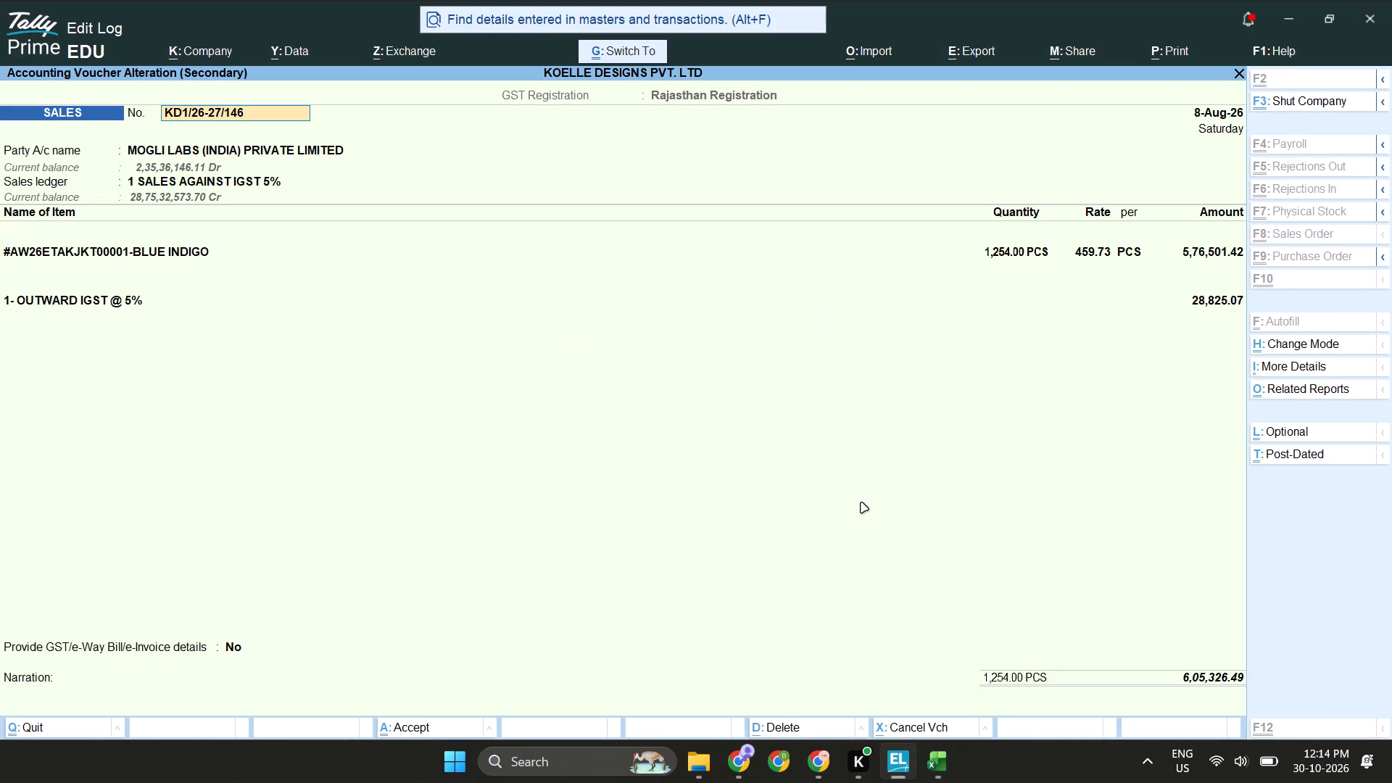
key(ctrl+v)
key(Escape)
key(Escape)
key(Escape)
key(Escape)
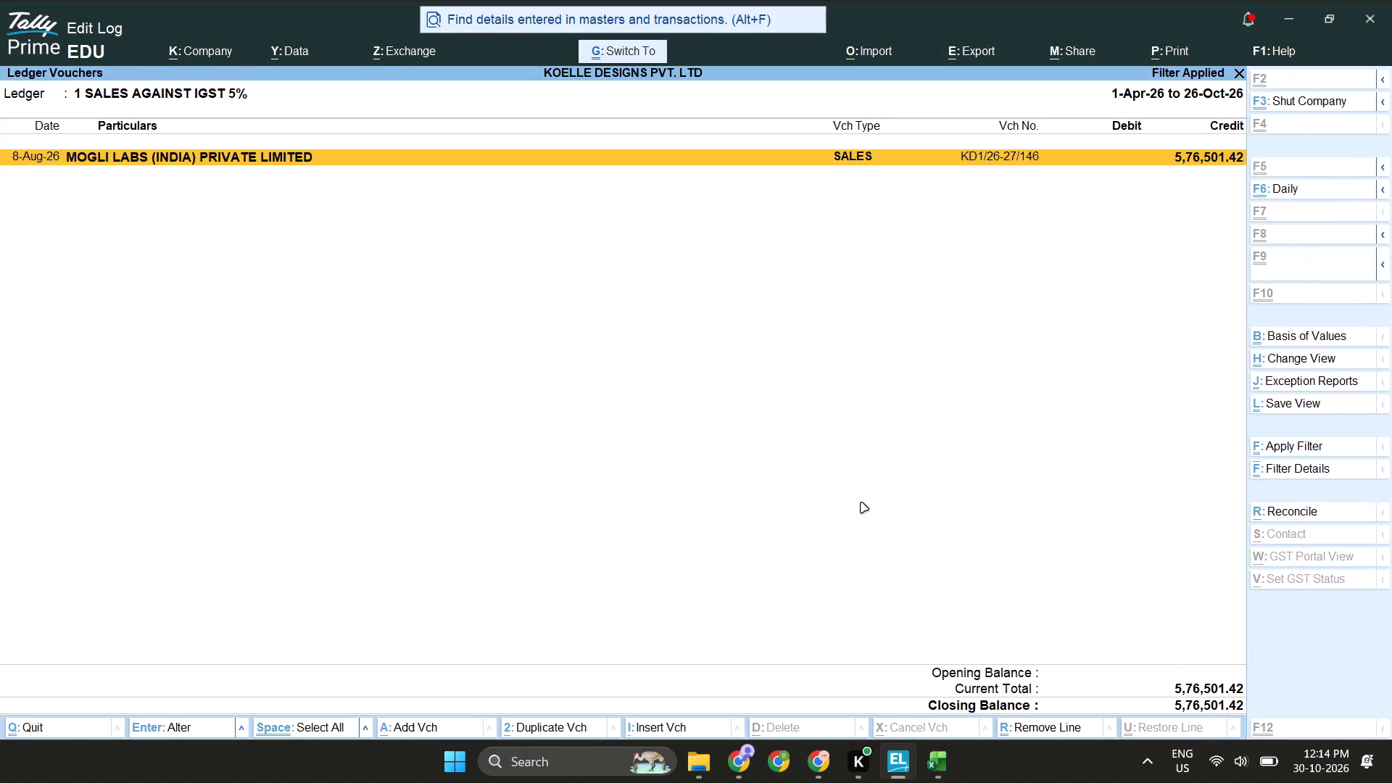
key(ctrl+f)
key(ctrl+v)
key(Return)
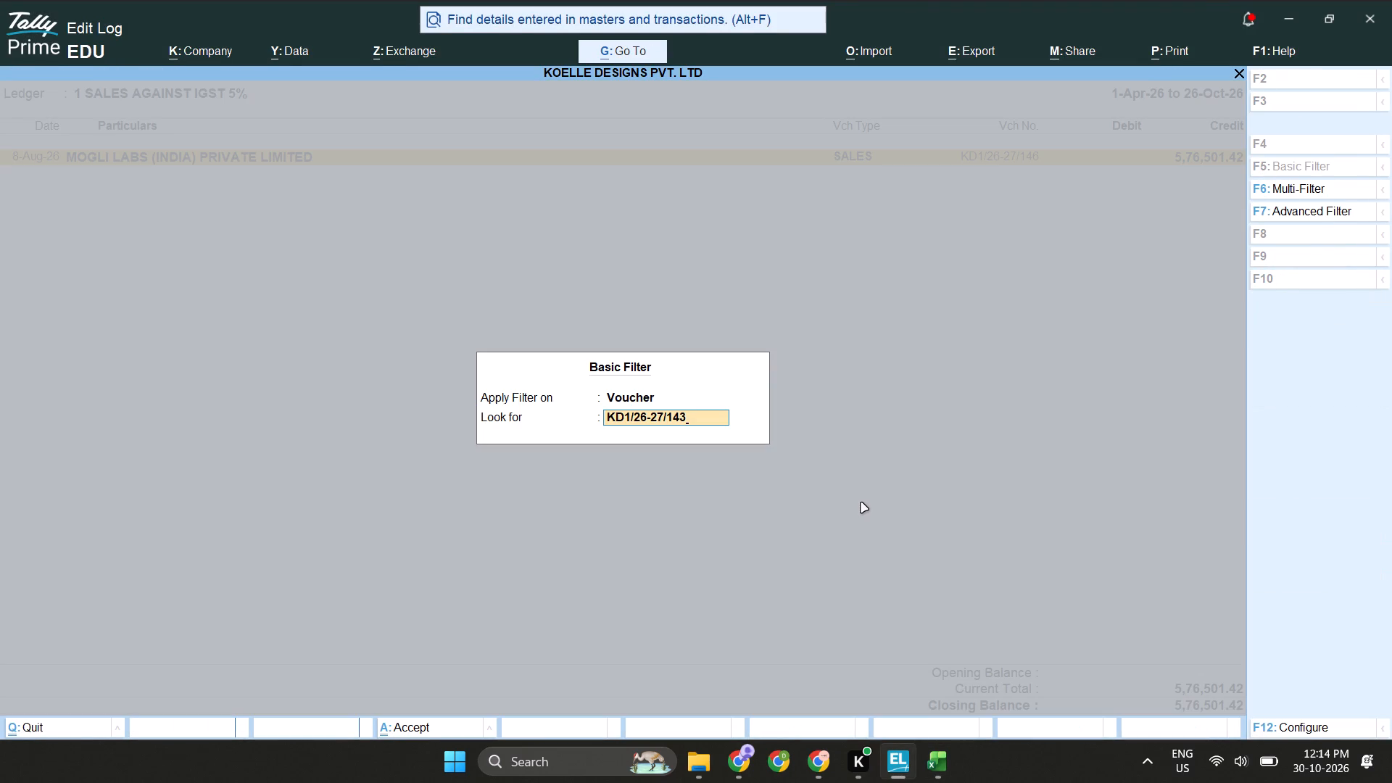
key(Return)
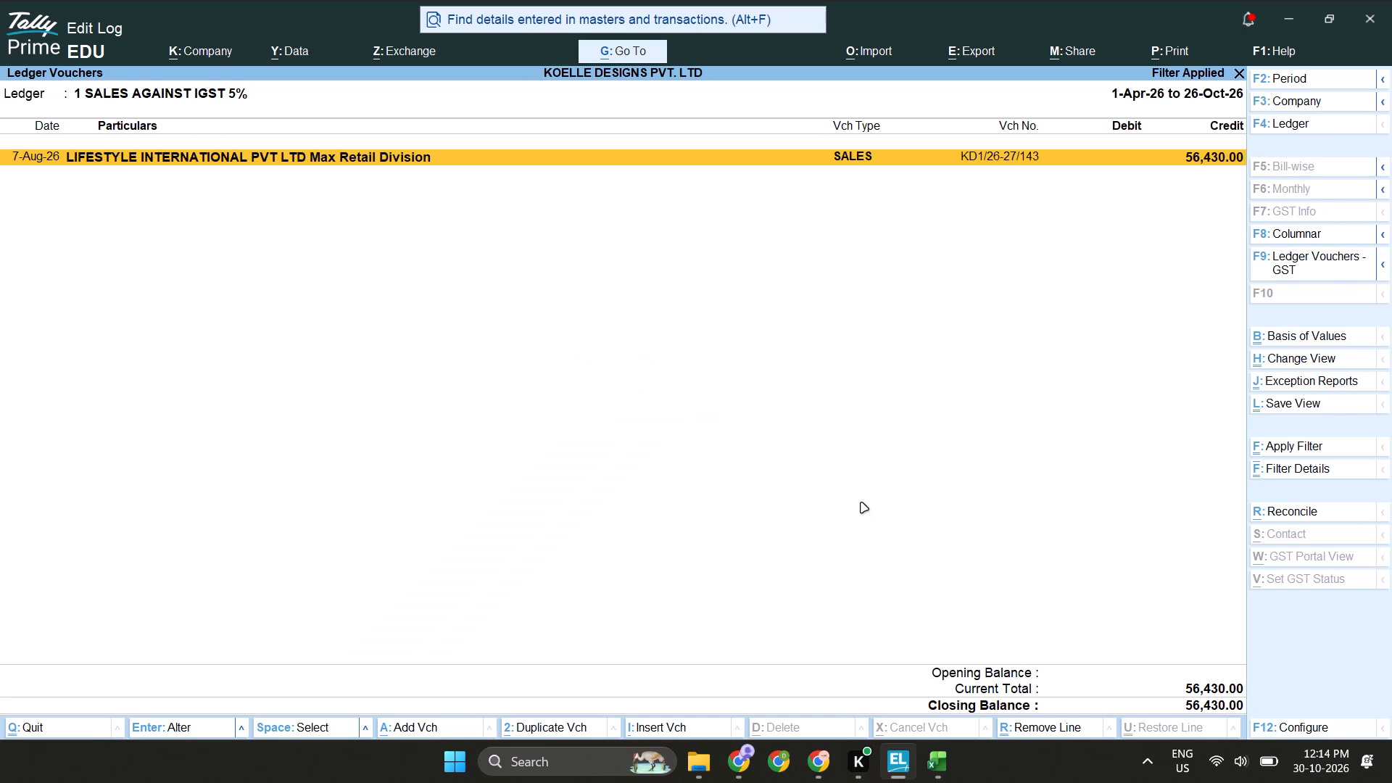
Print the voucher to PDF as tallyKD1-26-27-143 in the KOELLE Extracted from Tally folder.
key(ctrl+p)
text(ptally)
key(ctrl+v)
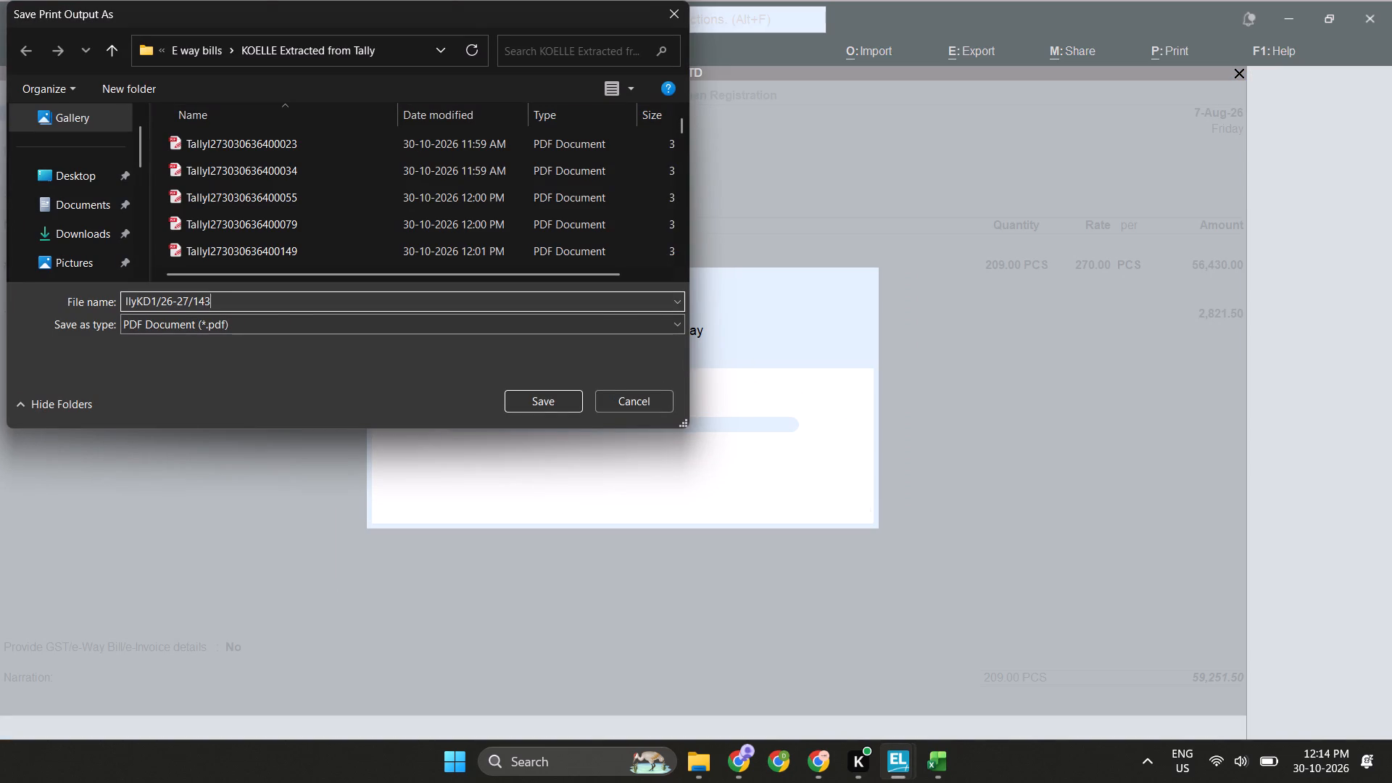
key(Left)
key(Left)
key(Left)
key(shift+Left)
key(minus)
key(Left)
key(Left)
key(Left)
key(Left)
key(Left)
key(Left)
key(Left)
key(shift+Right)
key(minus)
key(Left)
key(Left)
key(Left)
key(Left)
key(Left)
key(Left)
key(Left)
text(ta)
key(Return)
key(alt+Tab)
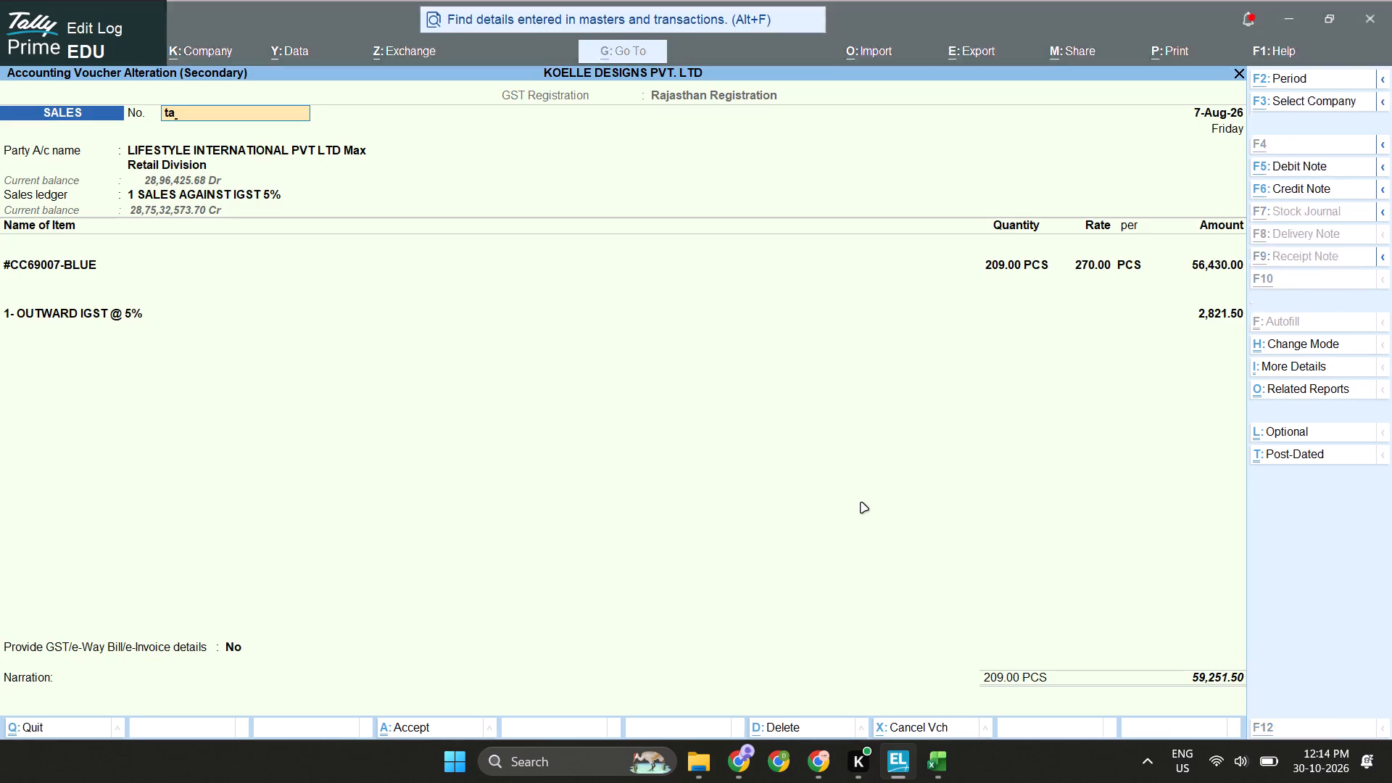
key(Down)
key(ctrl+c)
key(alt+Tab)
key(Escape)
key(Escape)
key(Escape)
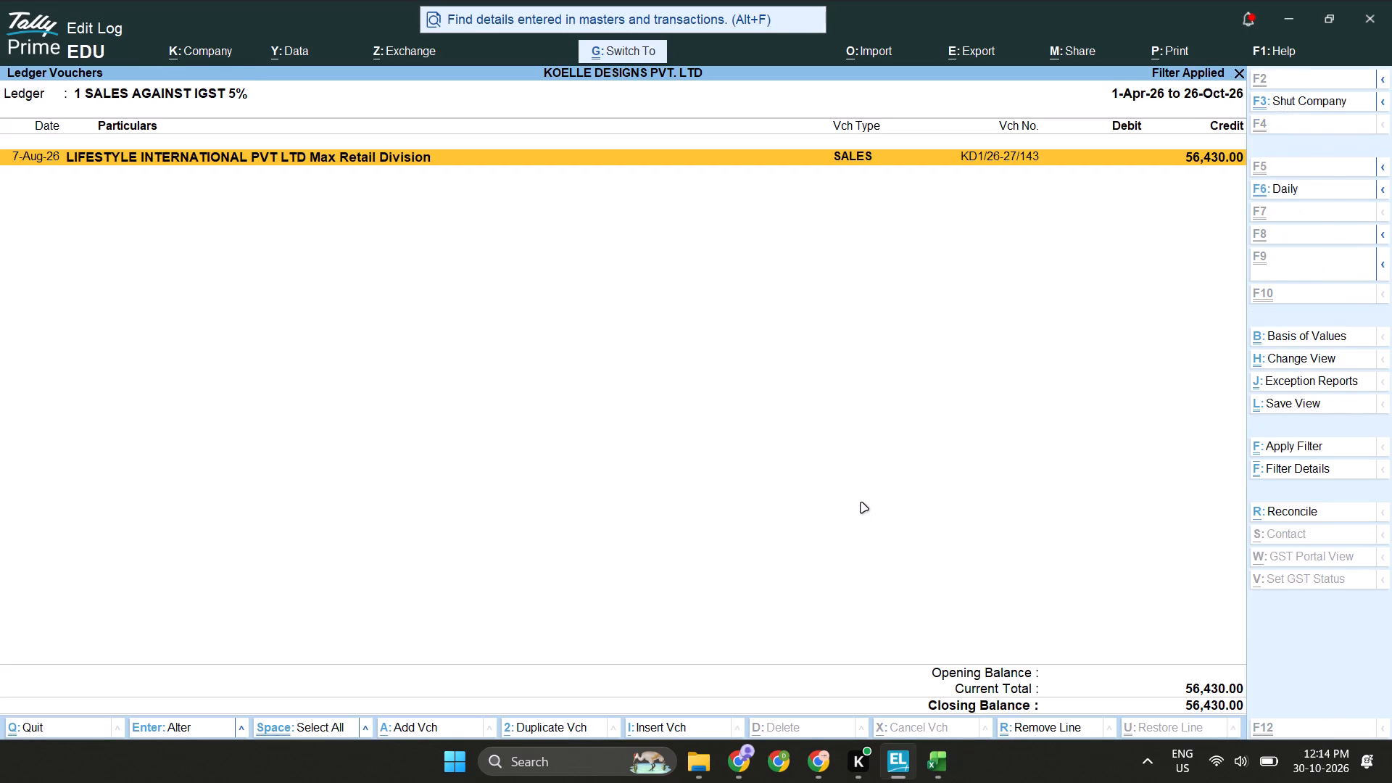
key(ctrl+f)
key(ctrl+v)
key(Return)
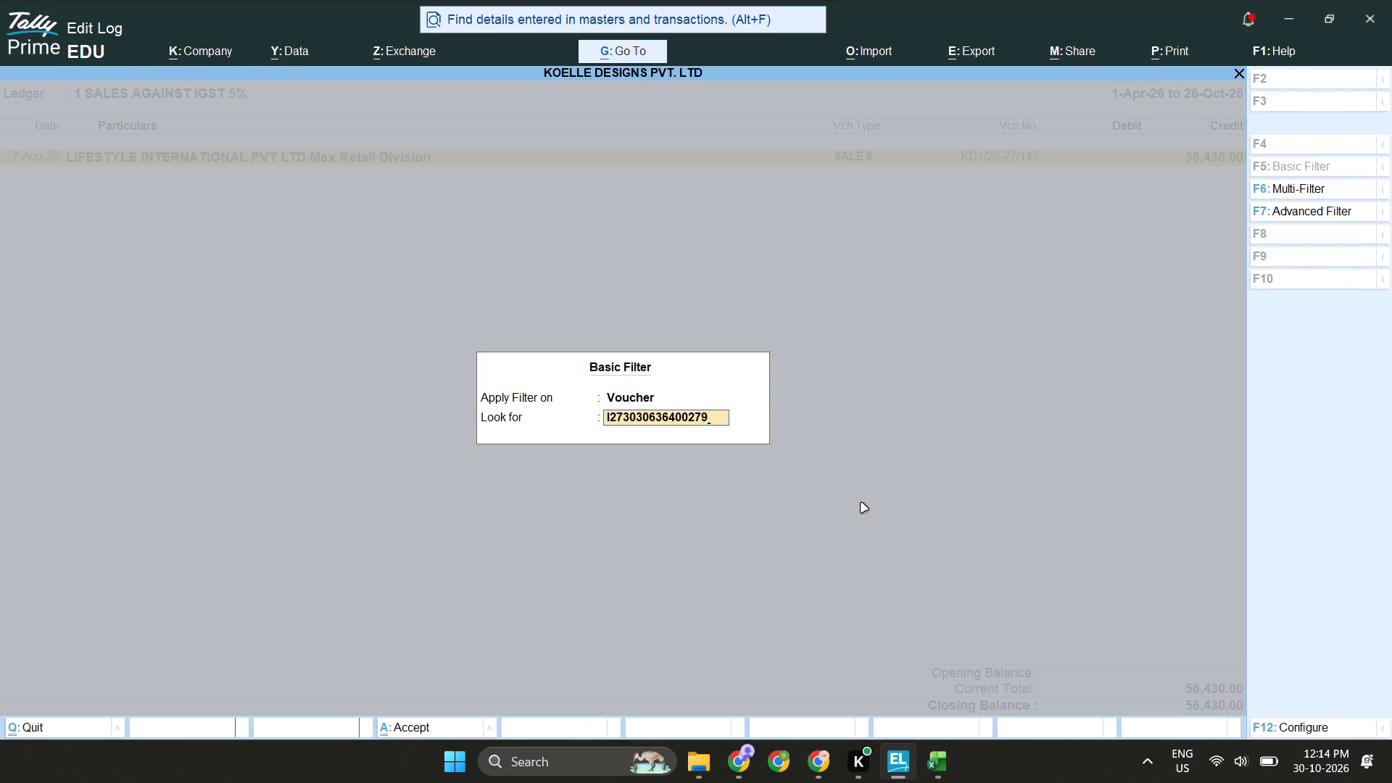
key(Return)
key(ctrl+p)
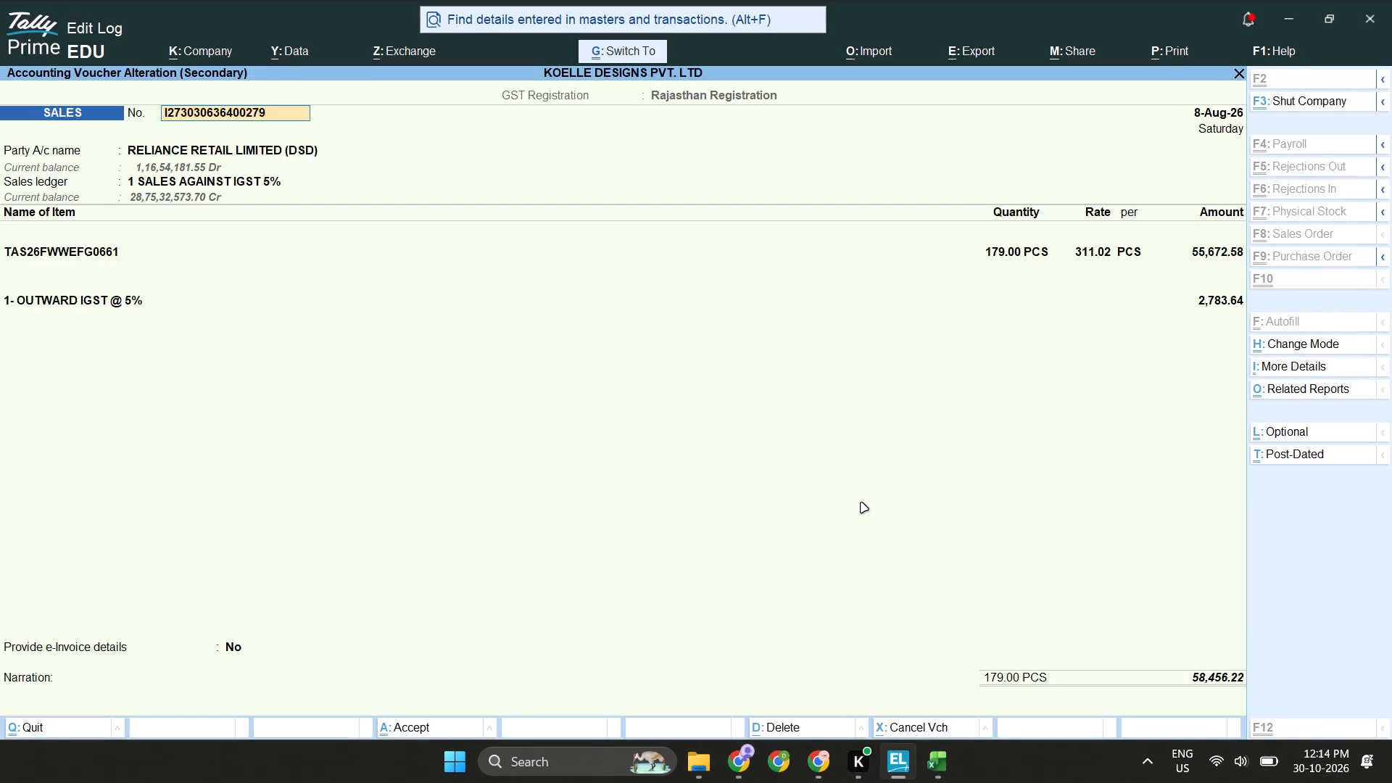
text(tally)
key(ctrl+v)
key(Return)
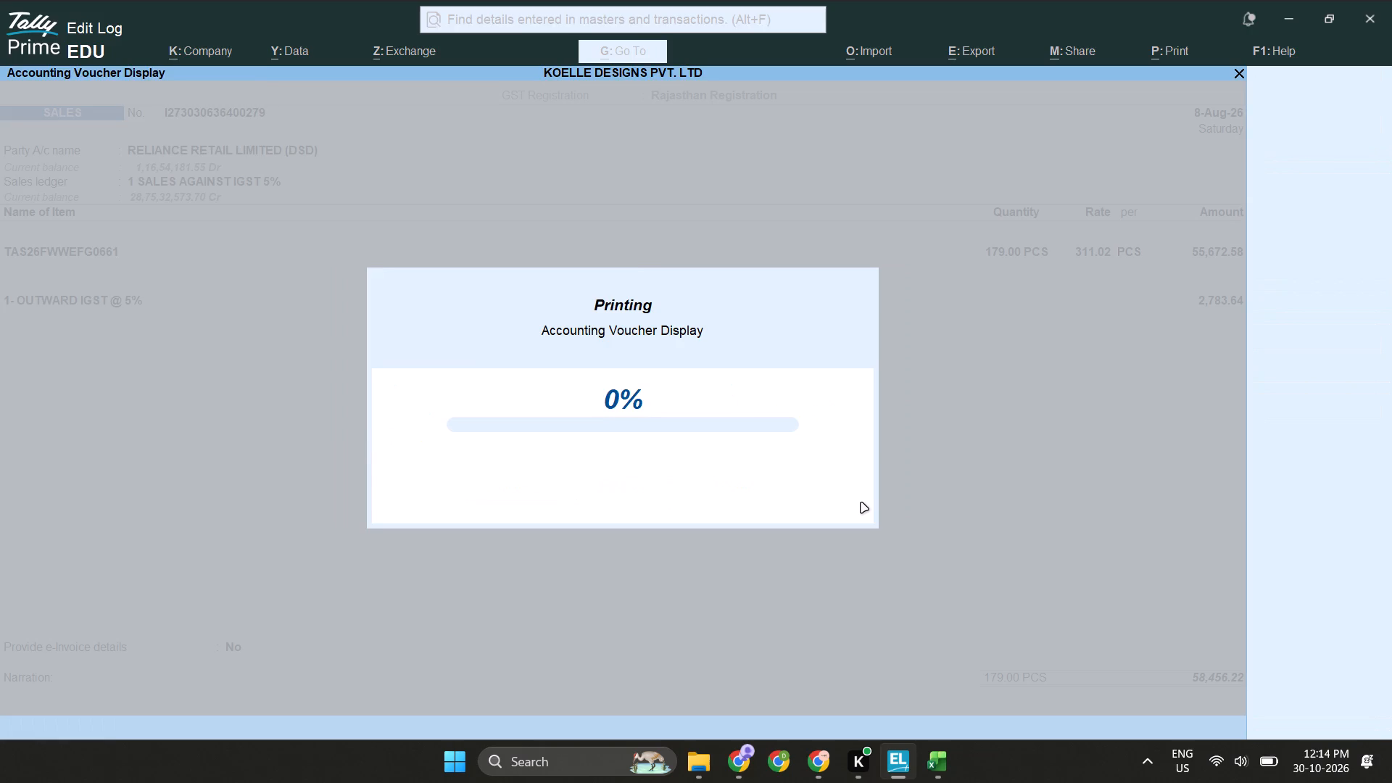
text(tally)
key(ctrl+v)
key(Return)
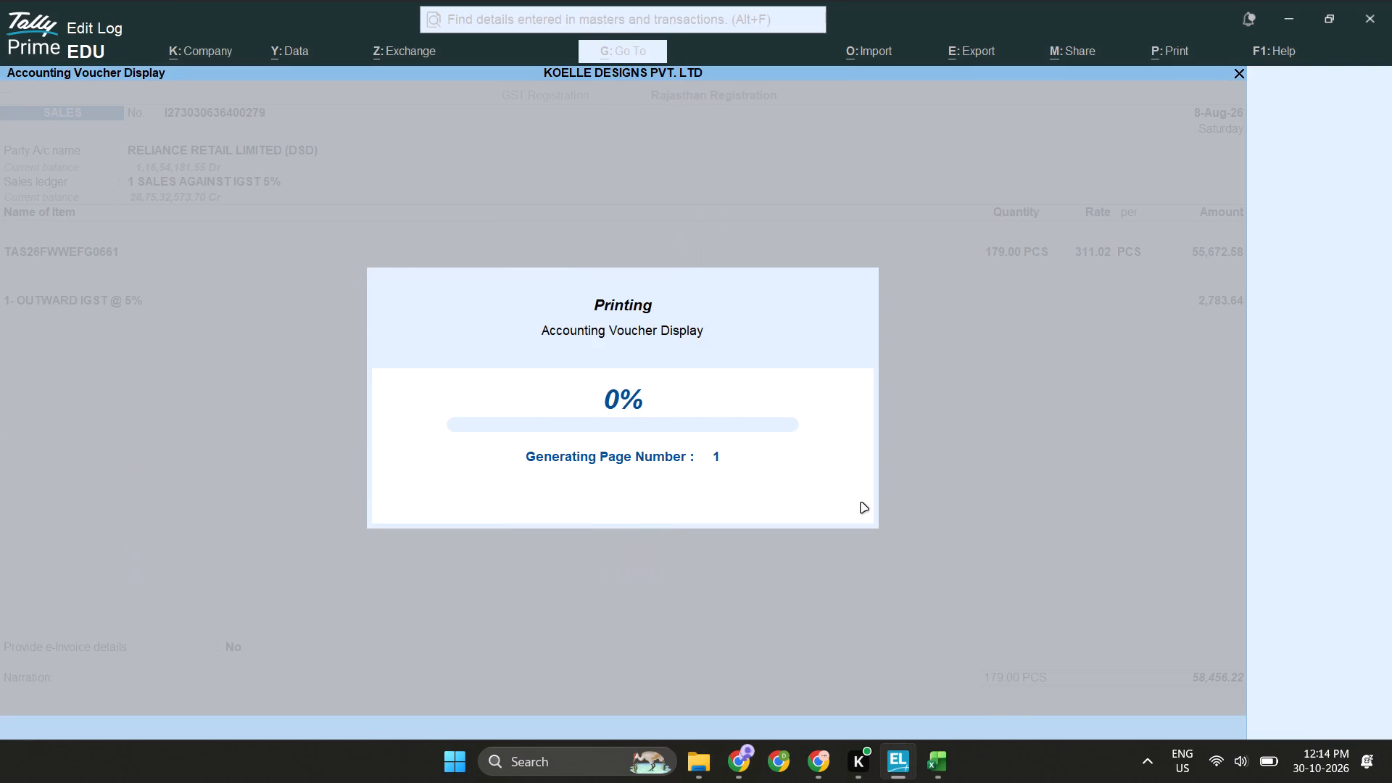
key(alt+Tab)
key(Down)
key(ctrl+c)
key(alt+Tab)
key(Escape)
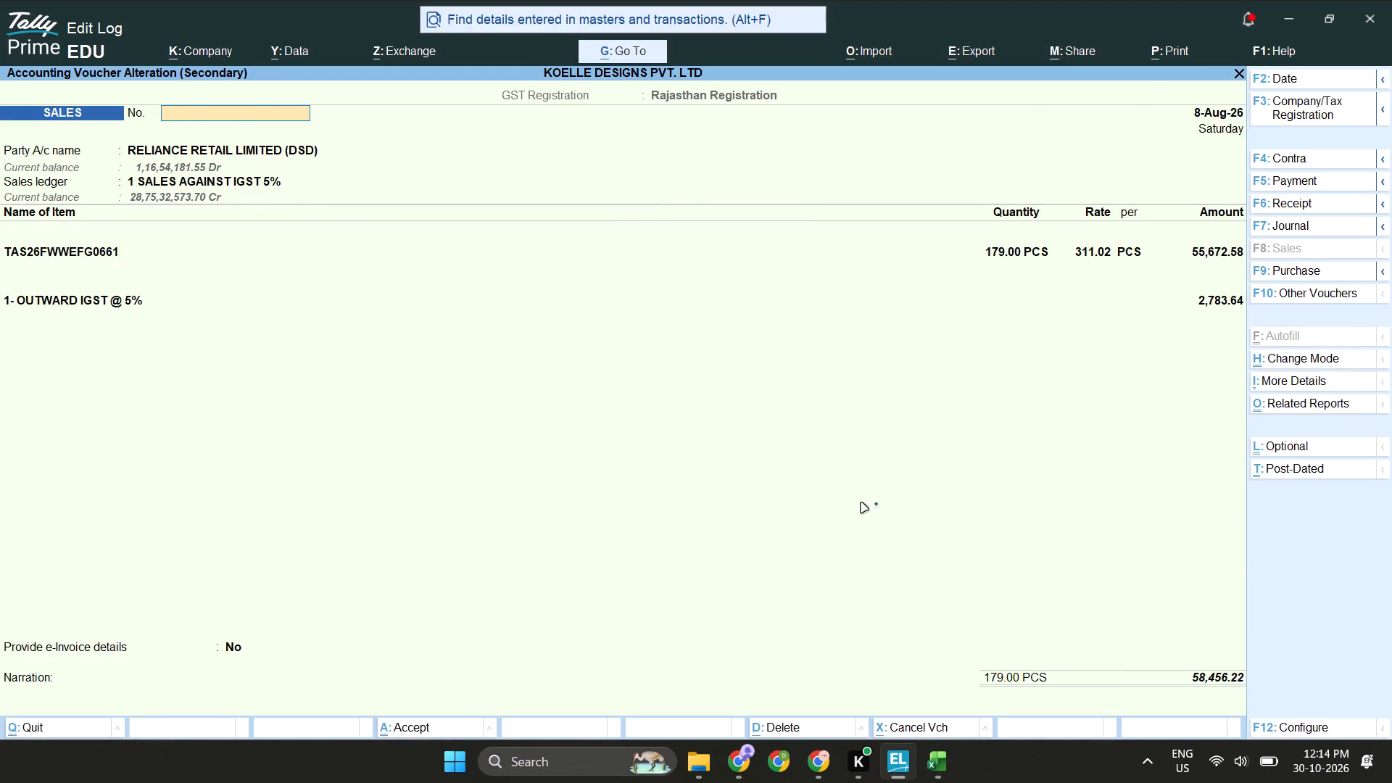
key(Escape)
key(Escape)
key(ctrl+f)
key(ctrl+v)
key(Return)
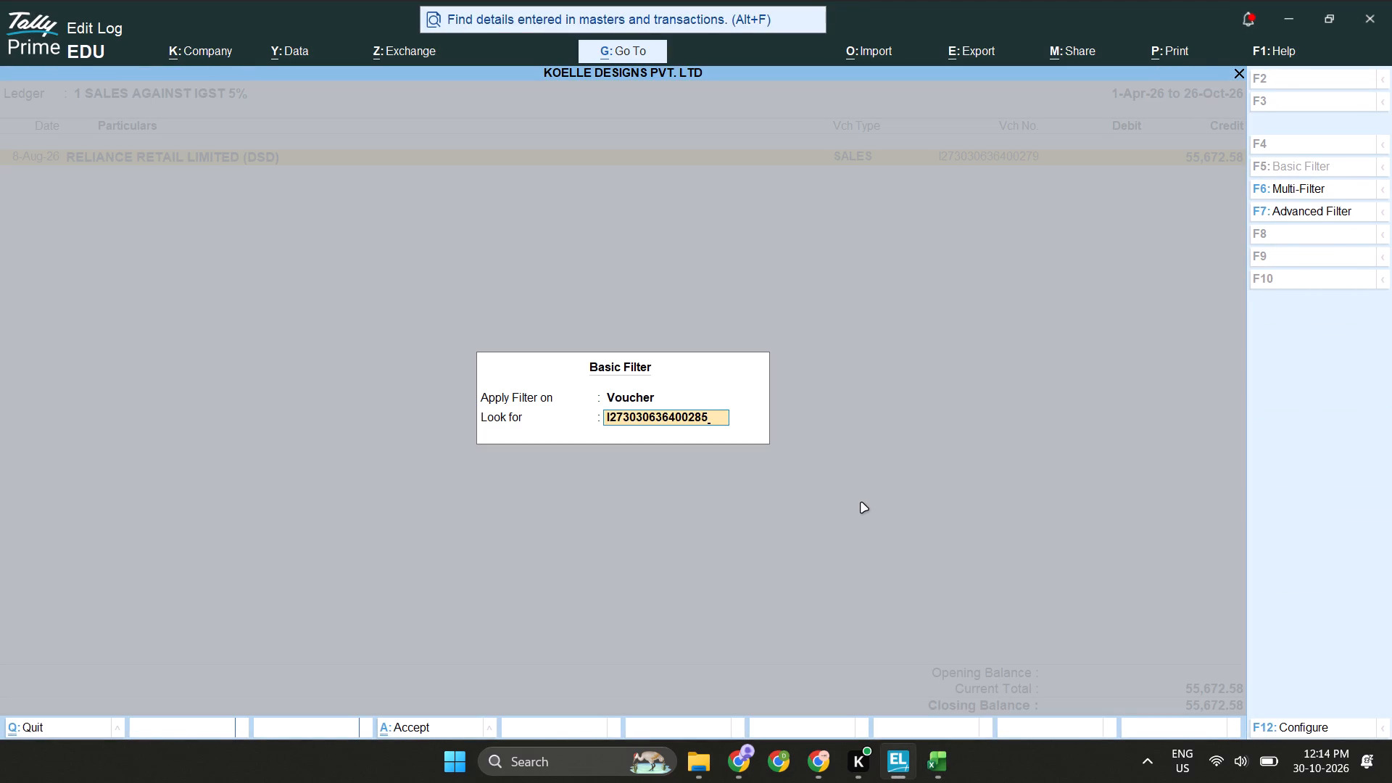
key(Return)
key(ctrl+p)
text(ptallly)
key(ctrl+v)
key(Return)
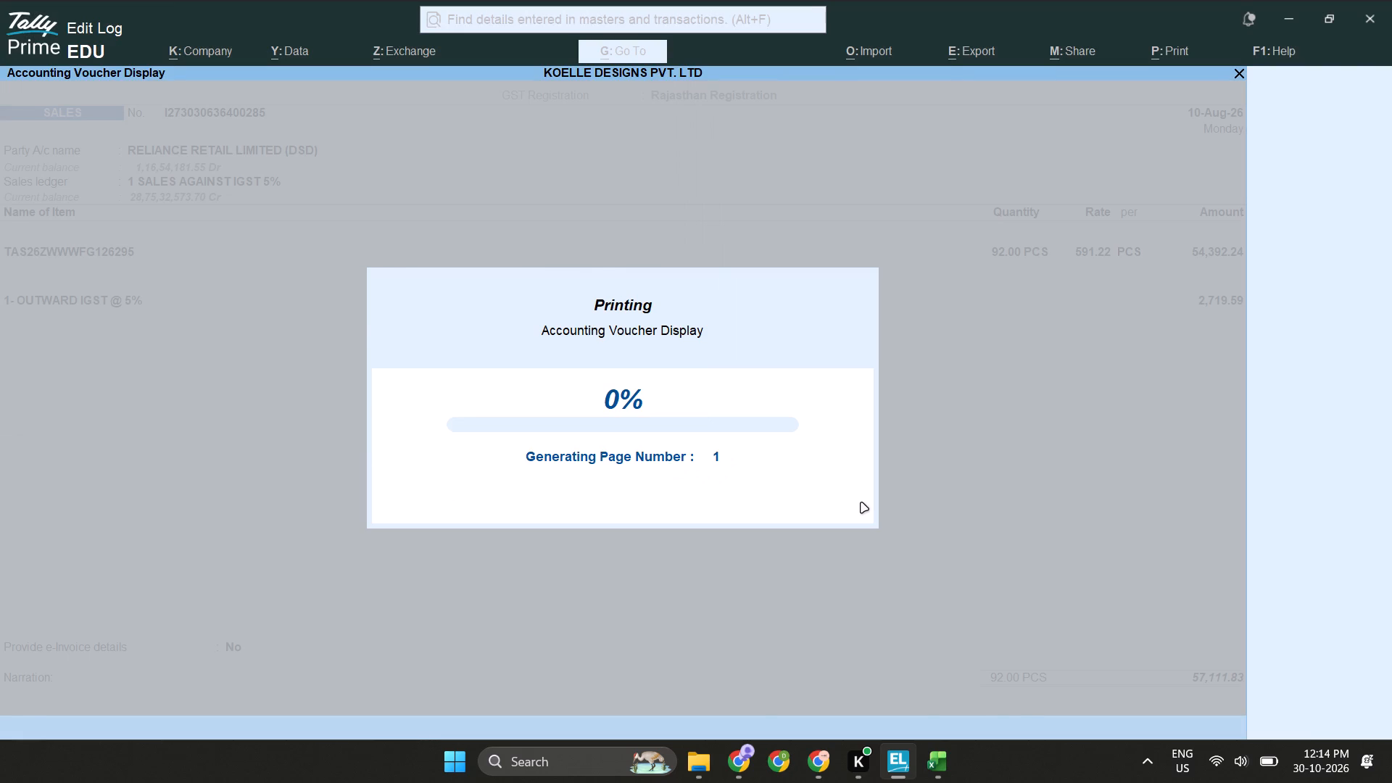
key(alt+Tab)
key(Down)
key(ctrl+c)
key(alt+Tab)
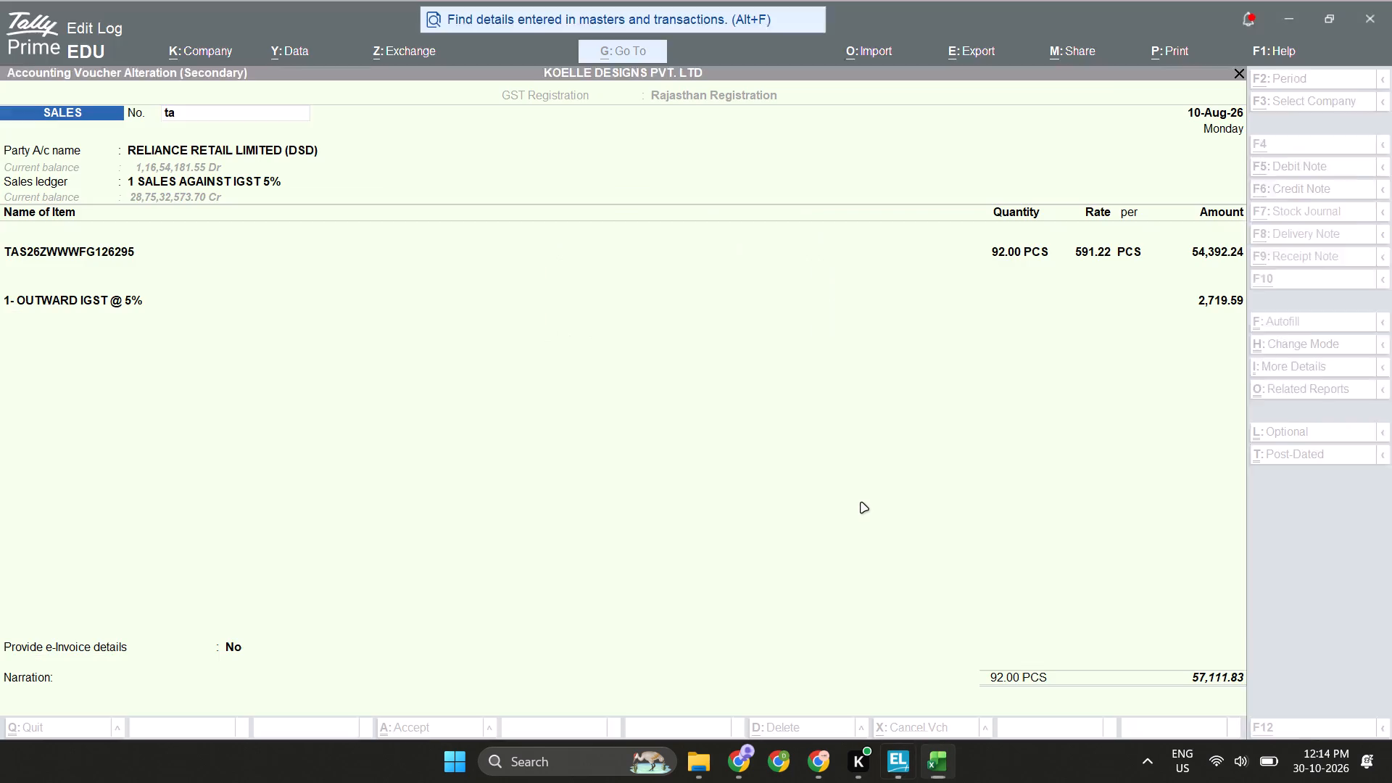
key(Escape)
key(Escape)
key(Escape)
key(ctrl+f)
key(ctrl+v)
key(Return)
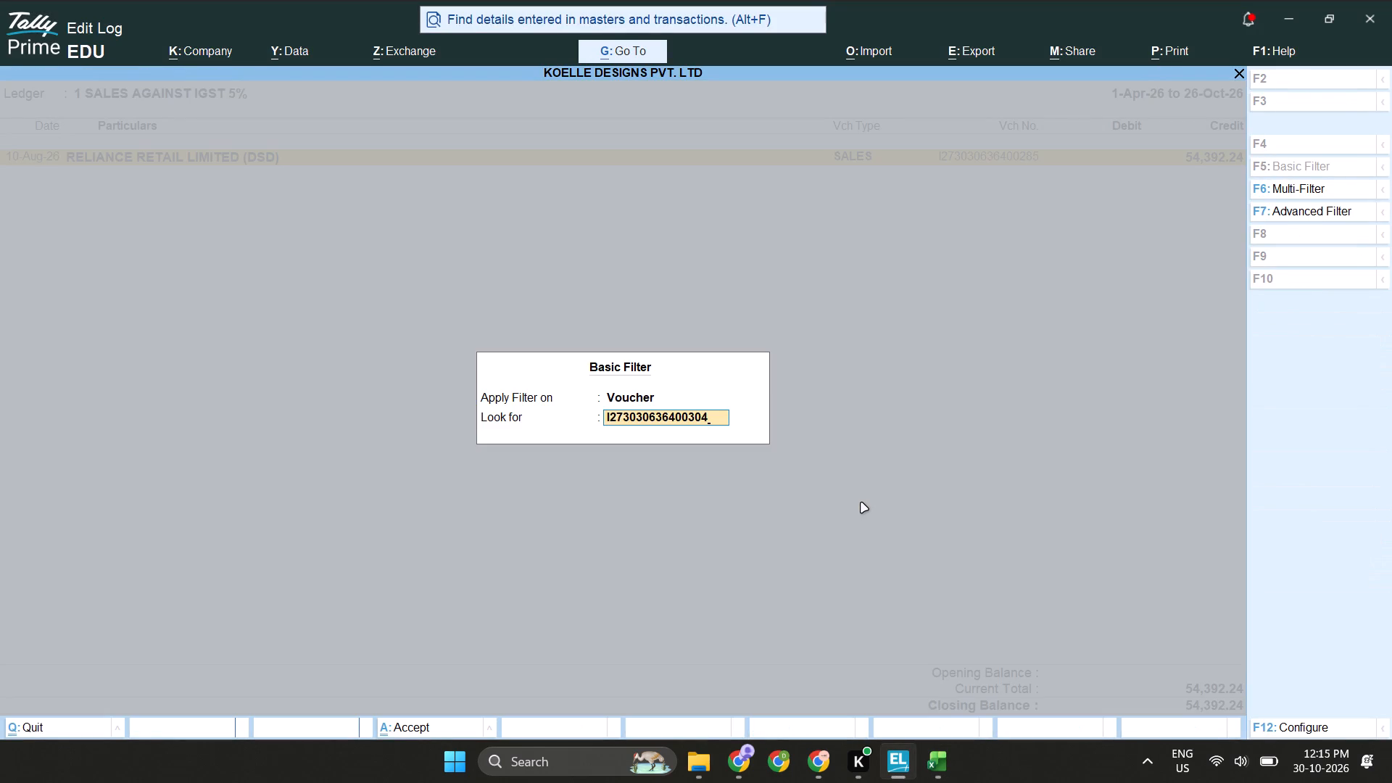
key(Return)
key(ctrl+p)
text(ptally)
key(ctrl+b)
key(ctrl+b)
key(ctrl+v)
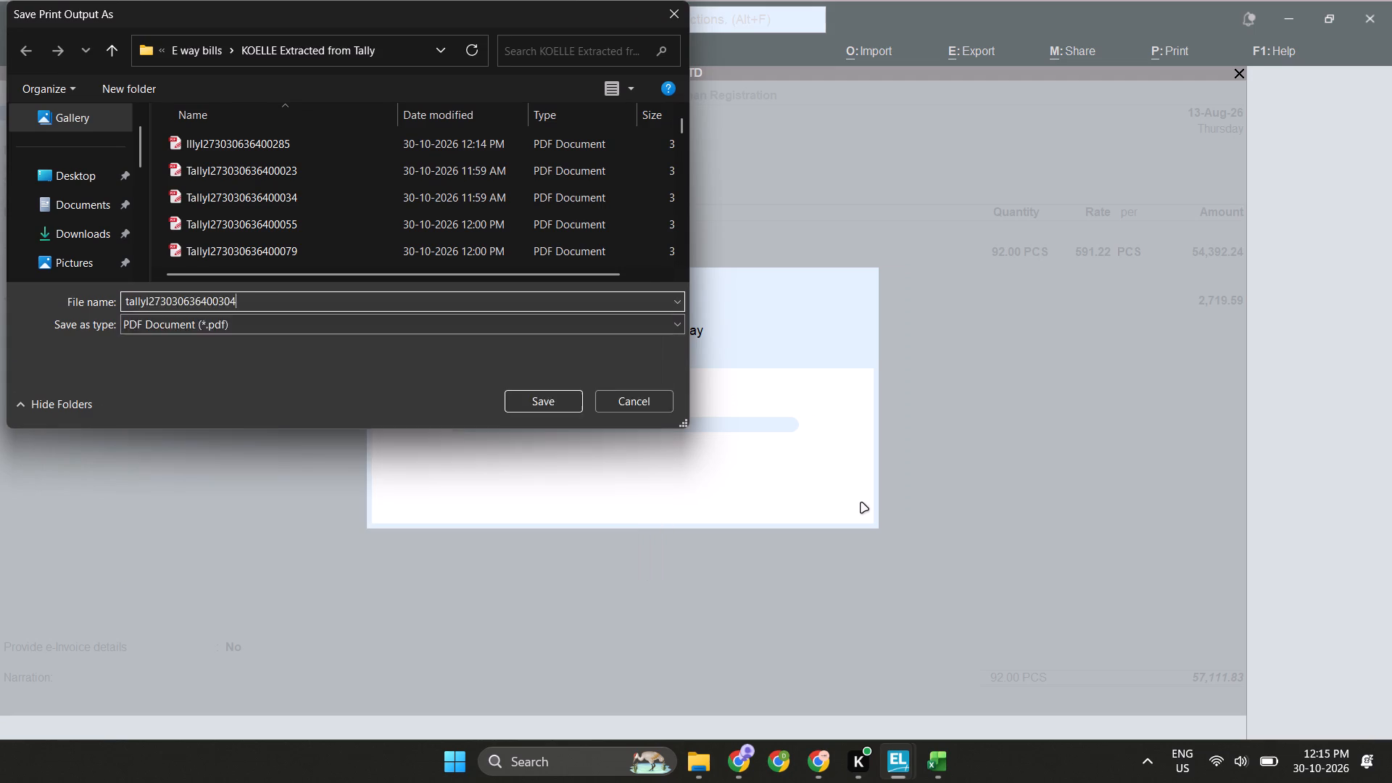
key(Return)
key(alt+Tab)
key(Down)
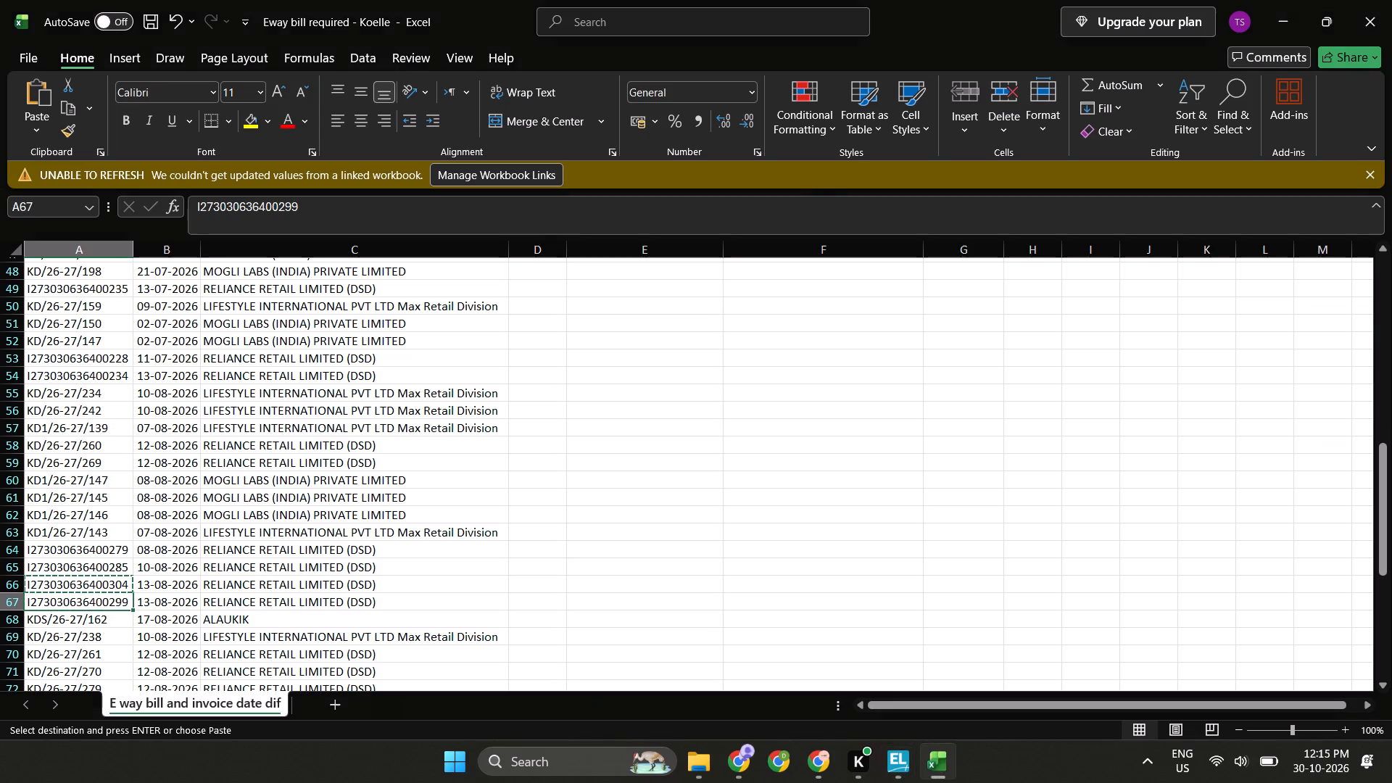
key(ctrl+c)
key(alt+Tab)
key(Escape)
key(Escape)
key(Escape)
key(ctrl+f)
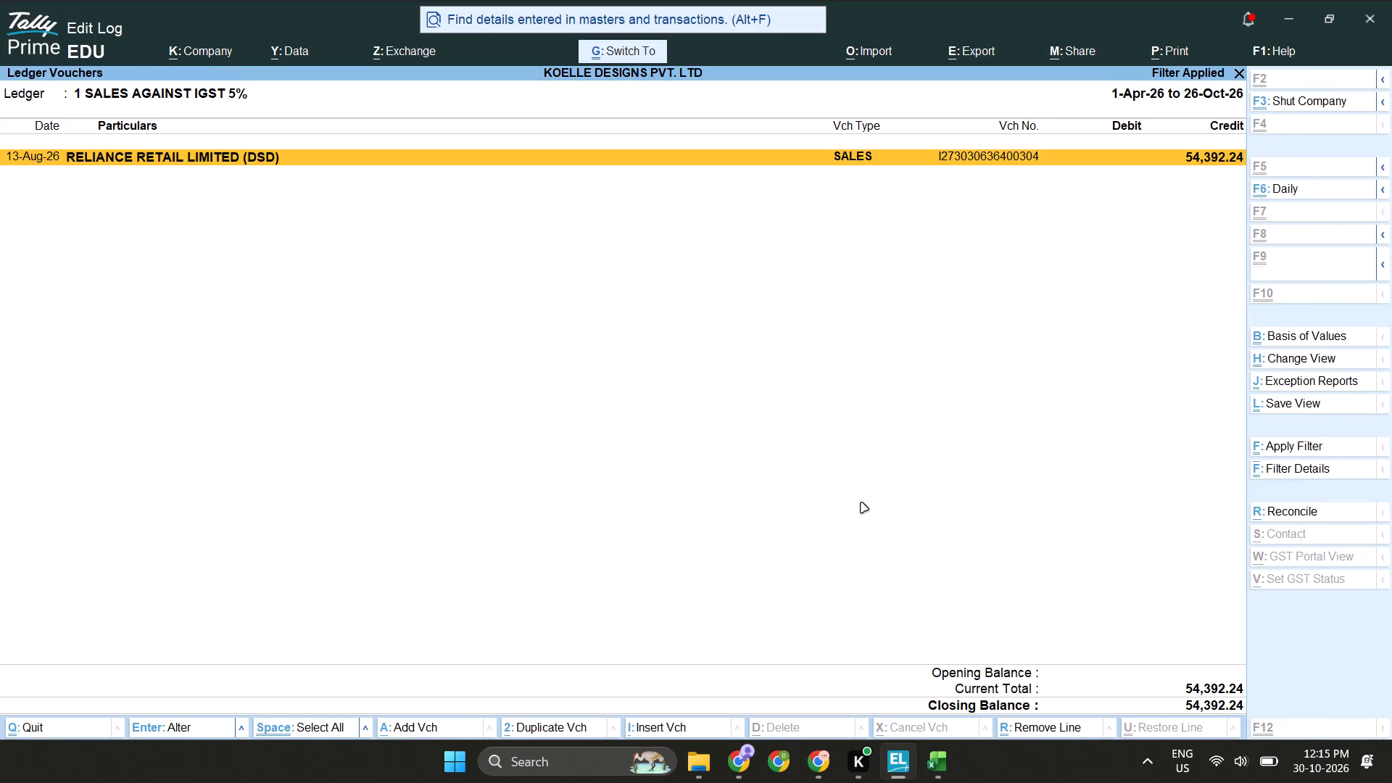
key(ctrl+v)
key(Return)
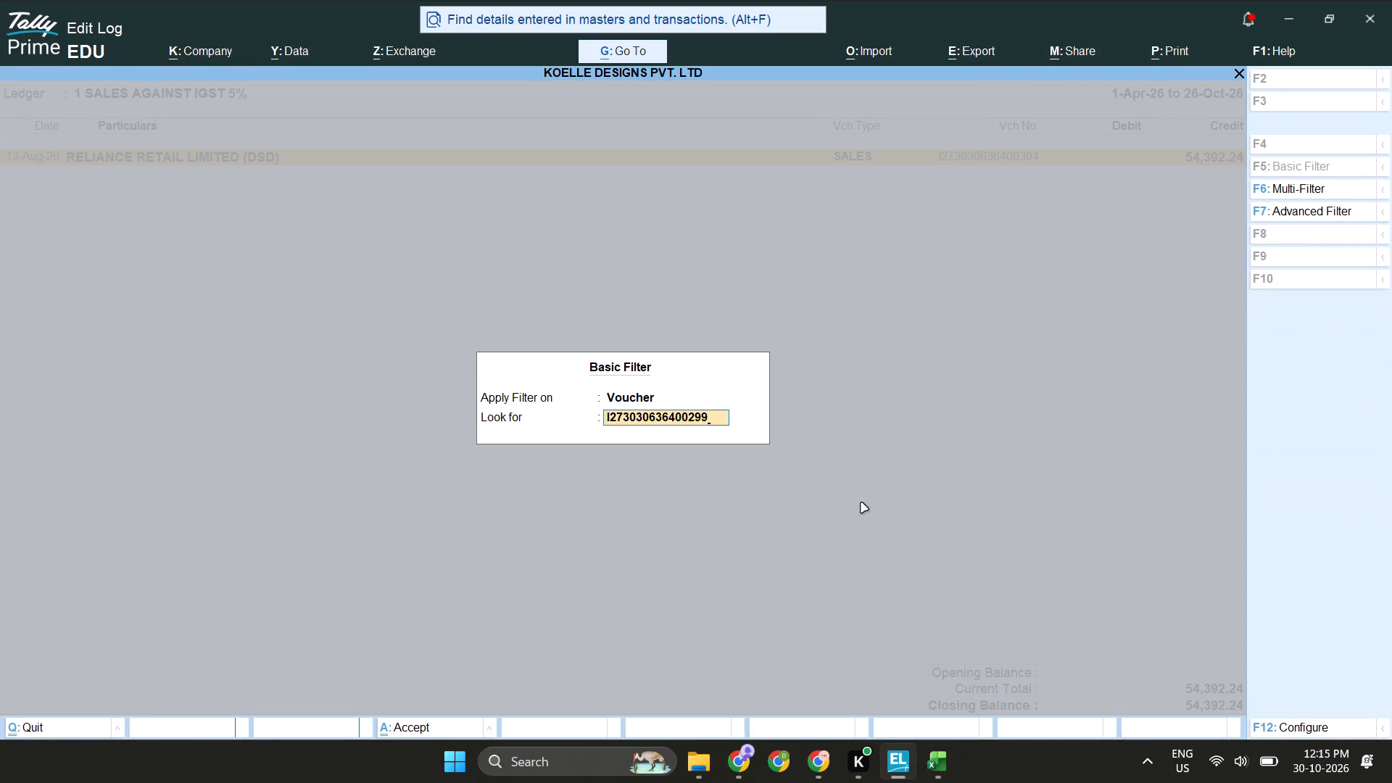
key(Return)
key(ctrl+p)
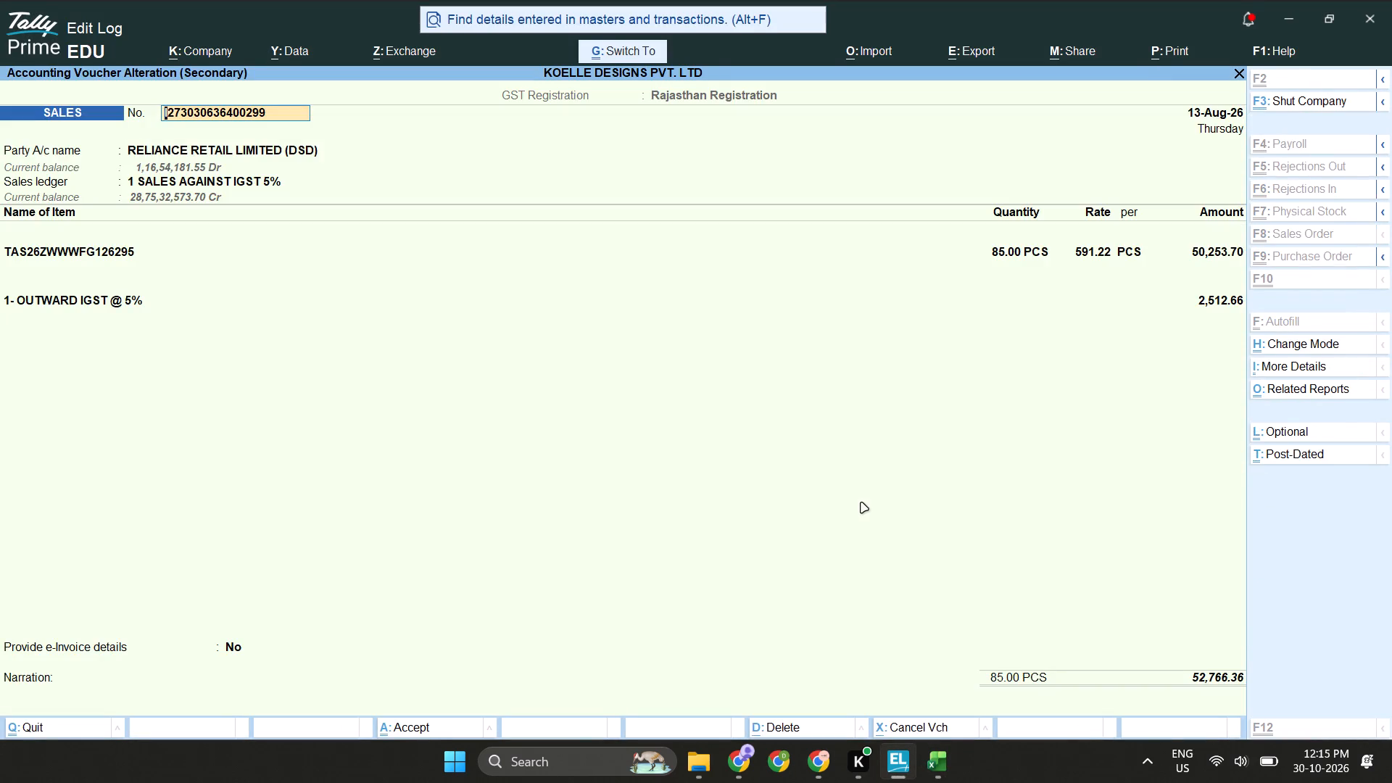
text(ptallyv)
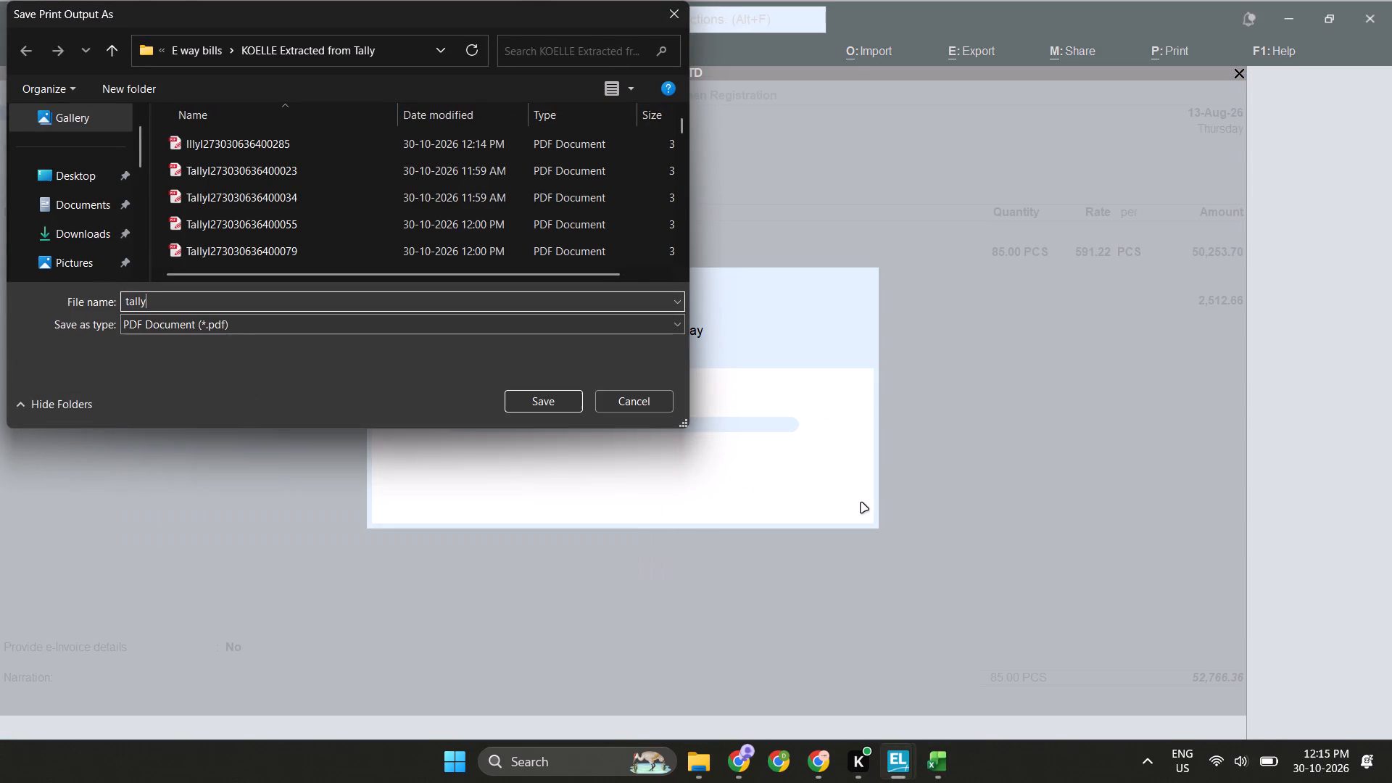
key(BackSpace)
key(ctrl+v)
key(Return)
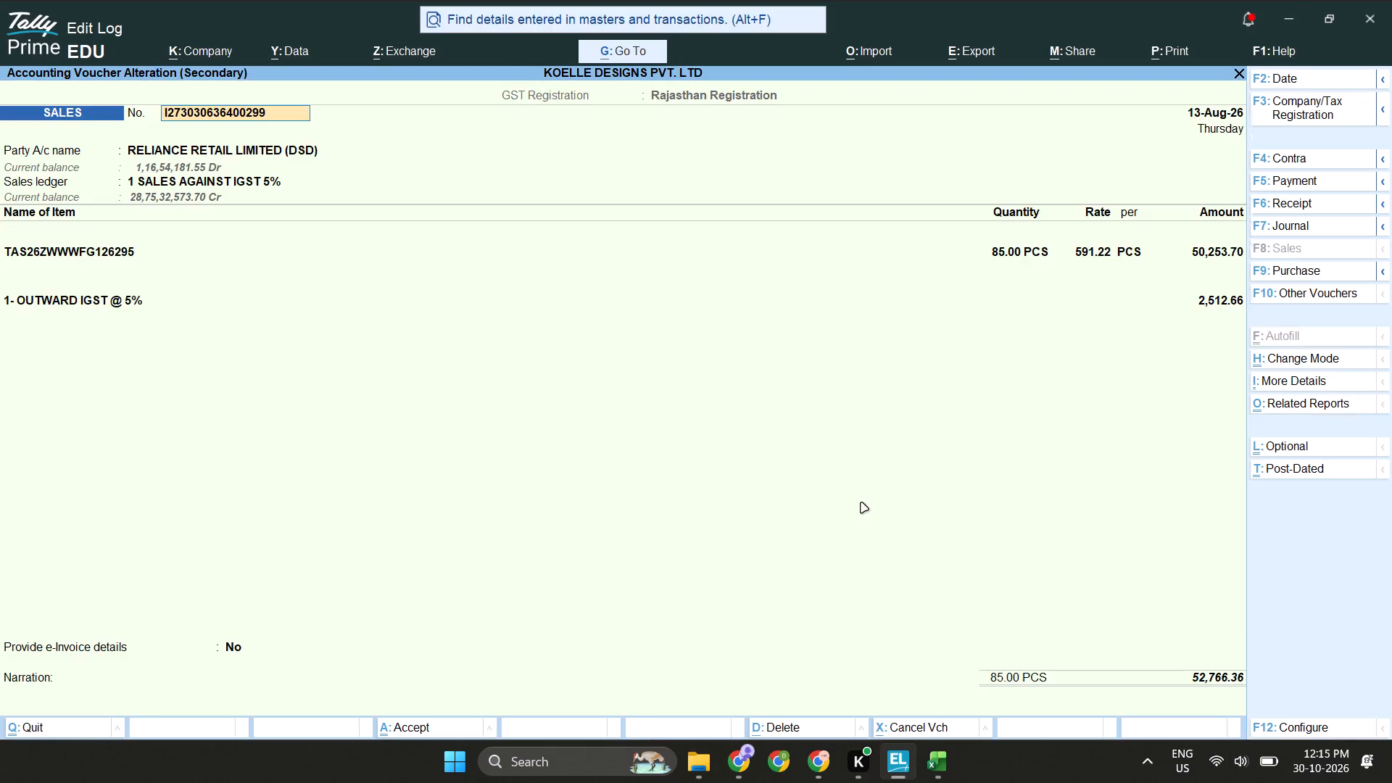
Copy voucher number KDS/26-27/162 from the Koelle workbook, filter TallyPrime's ledger vouchers by it and open the matching voucher.
key(alt+Tab)
key(Down)
key(c)
key(Escape)
key(ctrl+c)
key(alt+Tab)
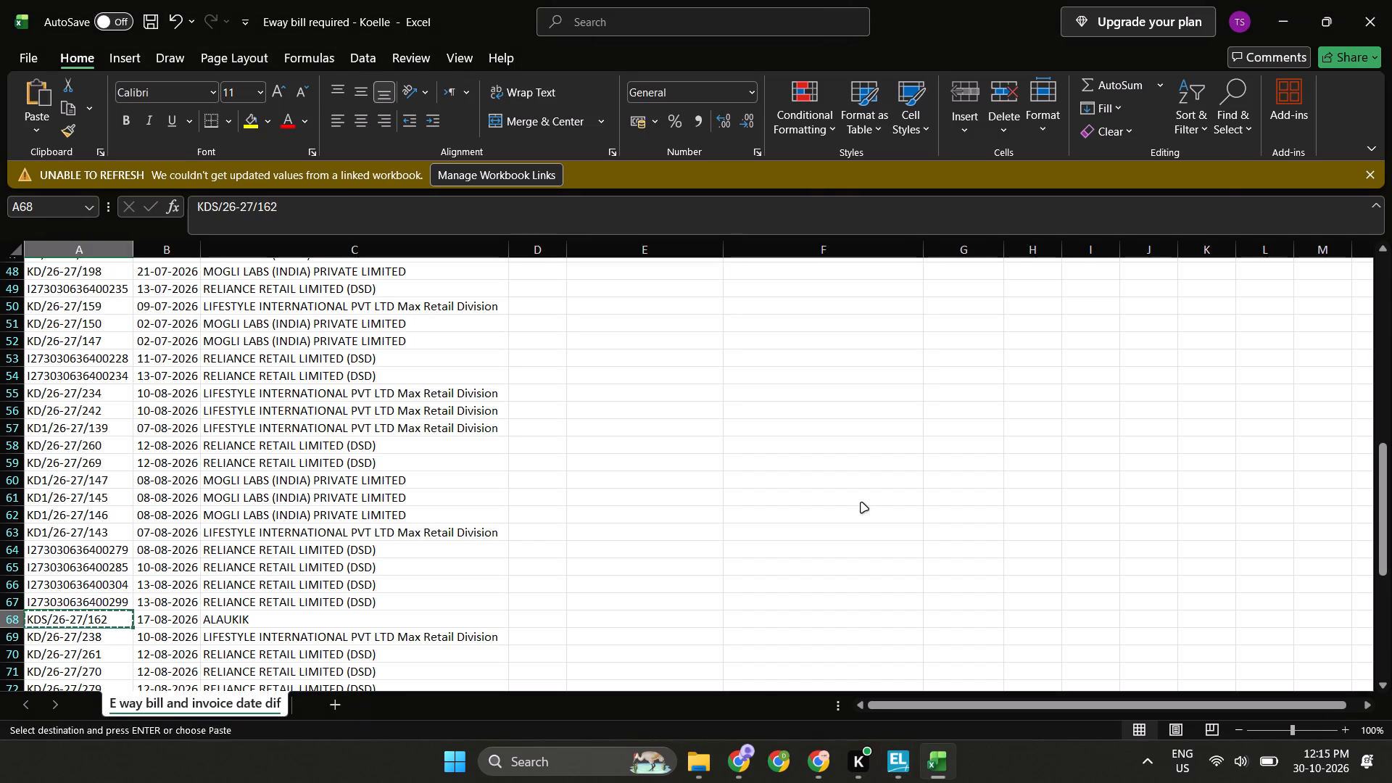
key(Escape)
key(Escape)
key(Escape)
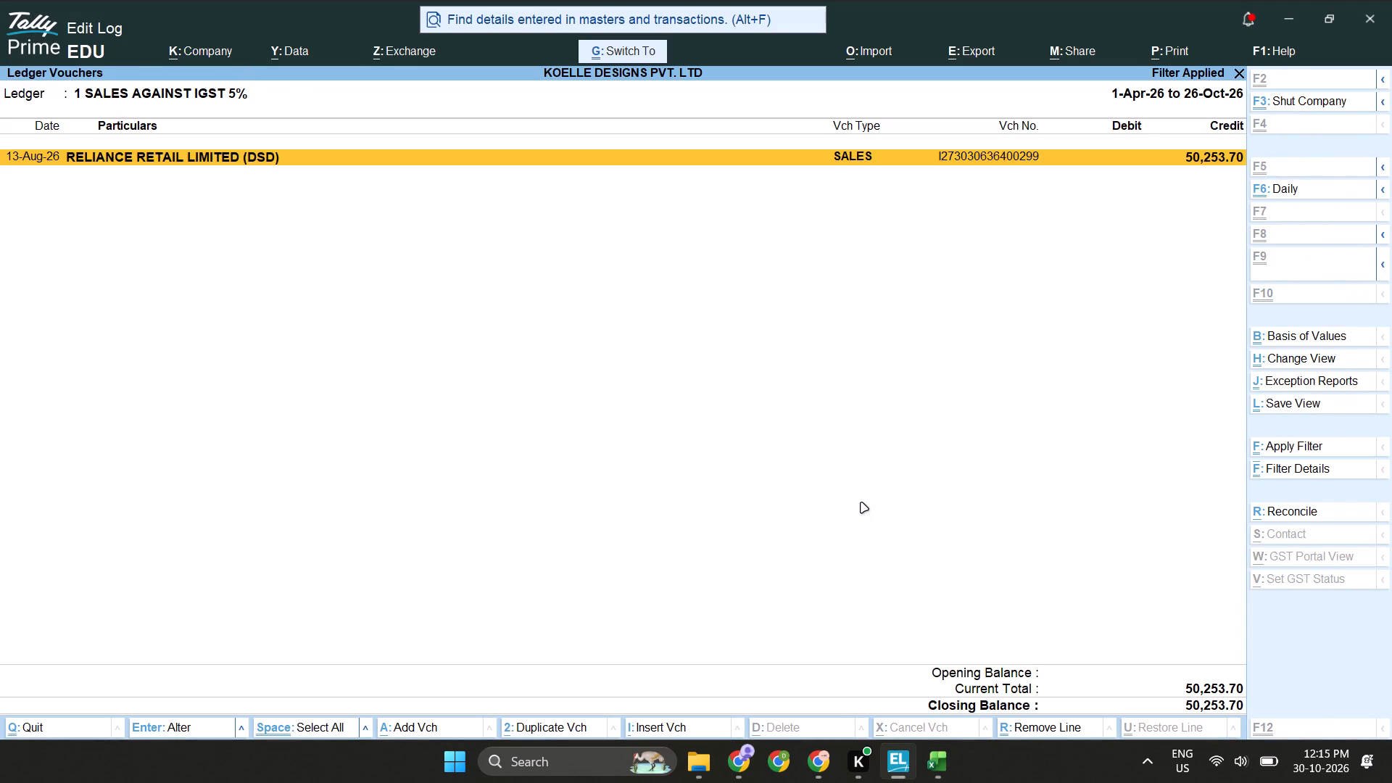
key(ctrl+f)
key(ctrl+v)
key(Return)
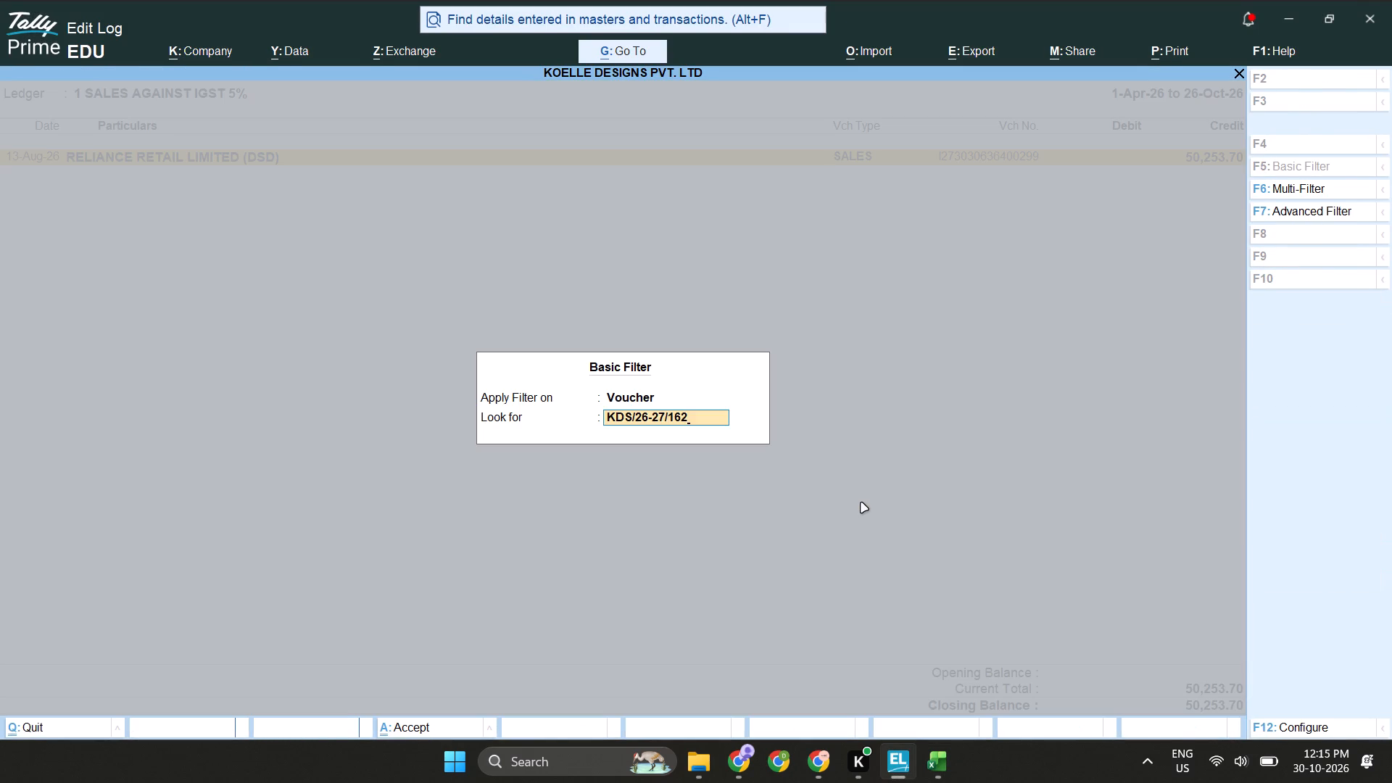
key(Return)
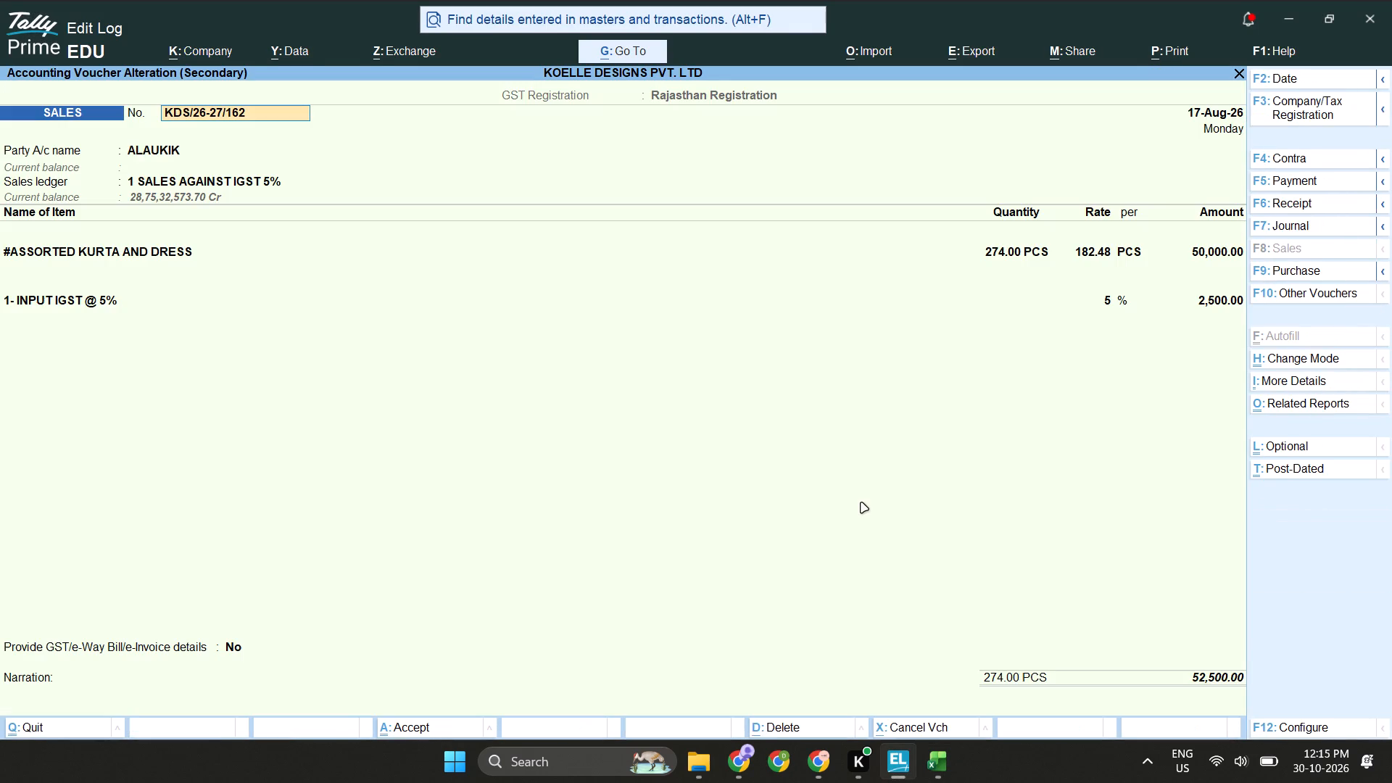
Print the voucher to PDF as tallyKDS-26-27-162 in the KOELLE Extracted from Tally folder and close the voucher.
key(ctrl+p)
text(pt)
text(ally)
key(ctrl+v)
key(Left)
key(Left)
key(Left)
key(shift+Left)
key(BackSpace)
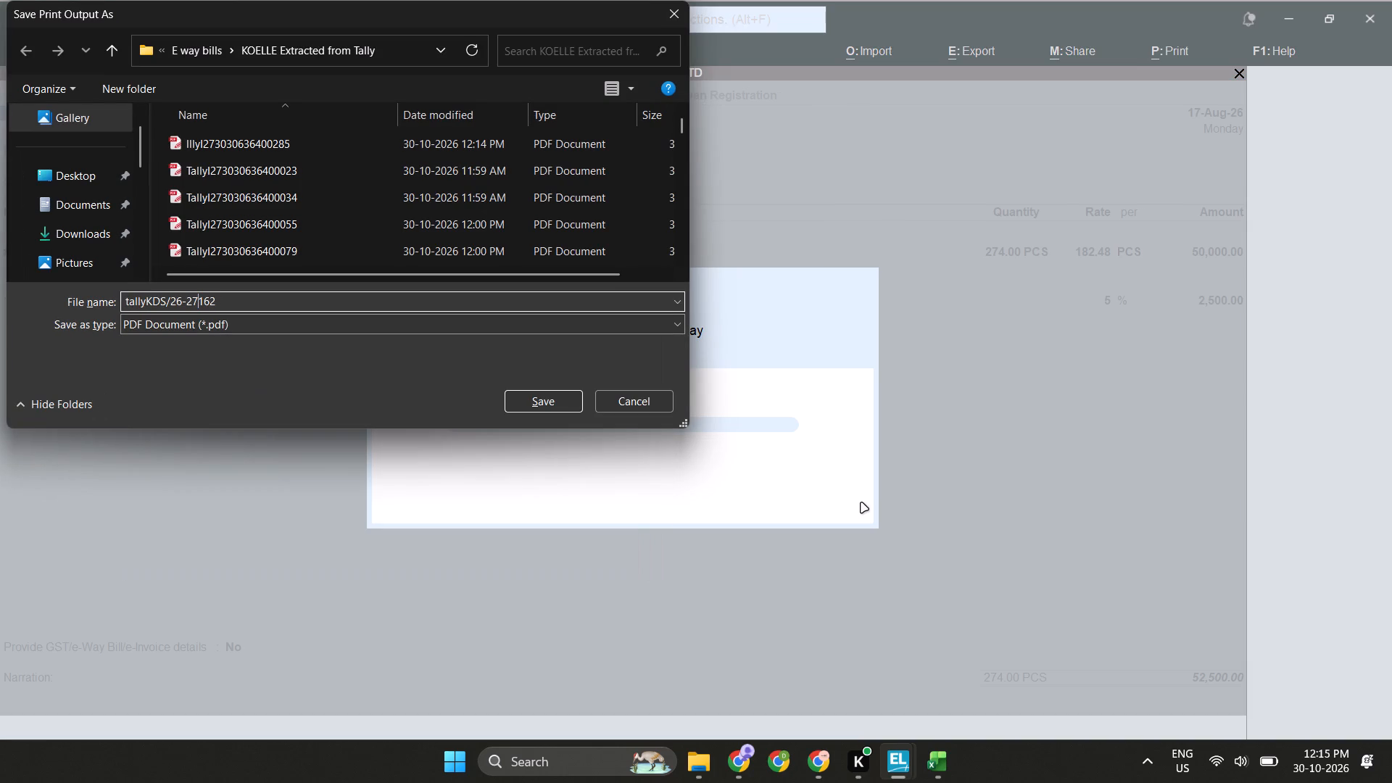
key(minus)
key(Left)
key(Left)
key(Left)
key(Left)
key(Left)
key(Left)
key(Left)
key(shift+Right)
key(minus)
key(Return)
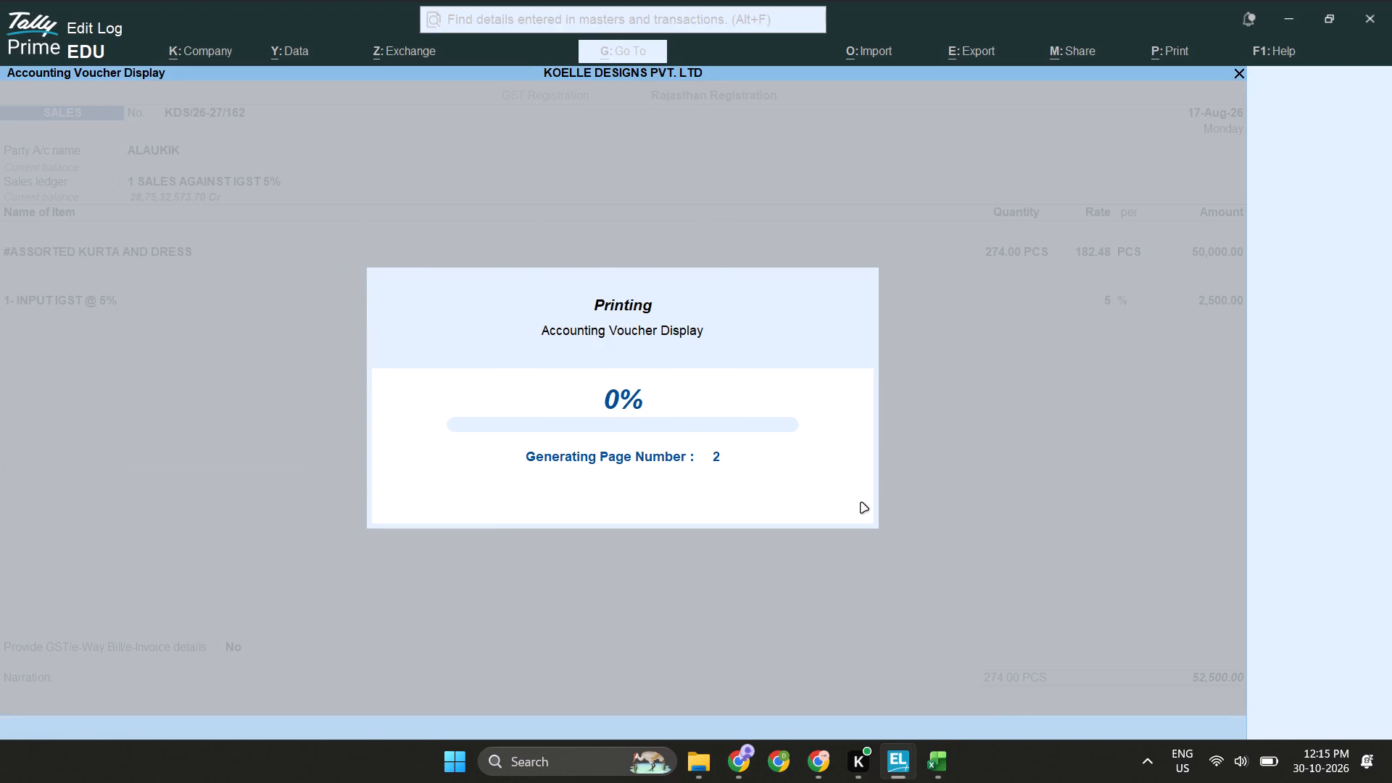
key(Escape)
key(Escape)
key(Escape)
Copy voucher number KD/26-27/238 from the Koelle workbook, filter TallyPrime's ledger vouchers by it and open the matching voucher.
key(alt+Tab)
key(Down)
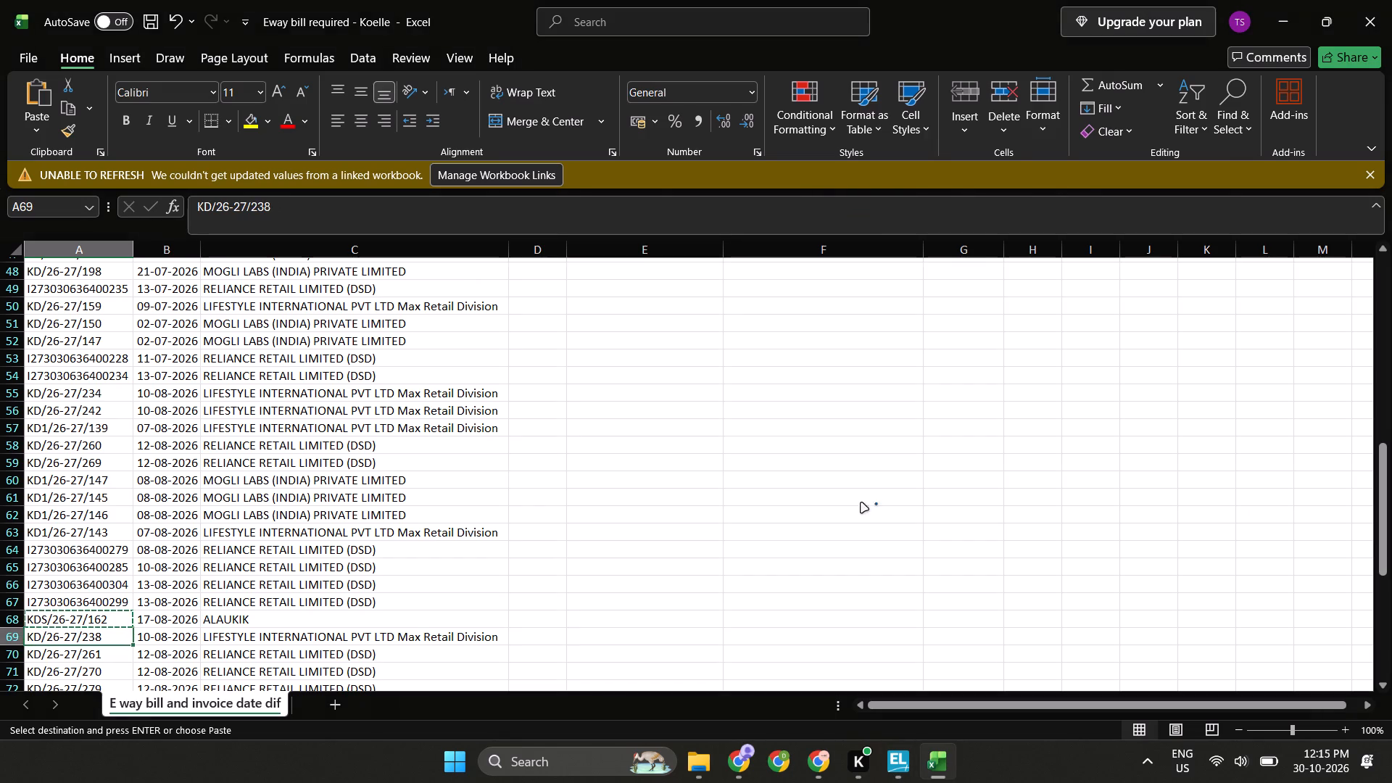
key(ctrl+c)
key(alt+Tab)
key(ctrl+f)
key(ctrl+v)
key(Return)
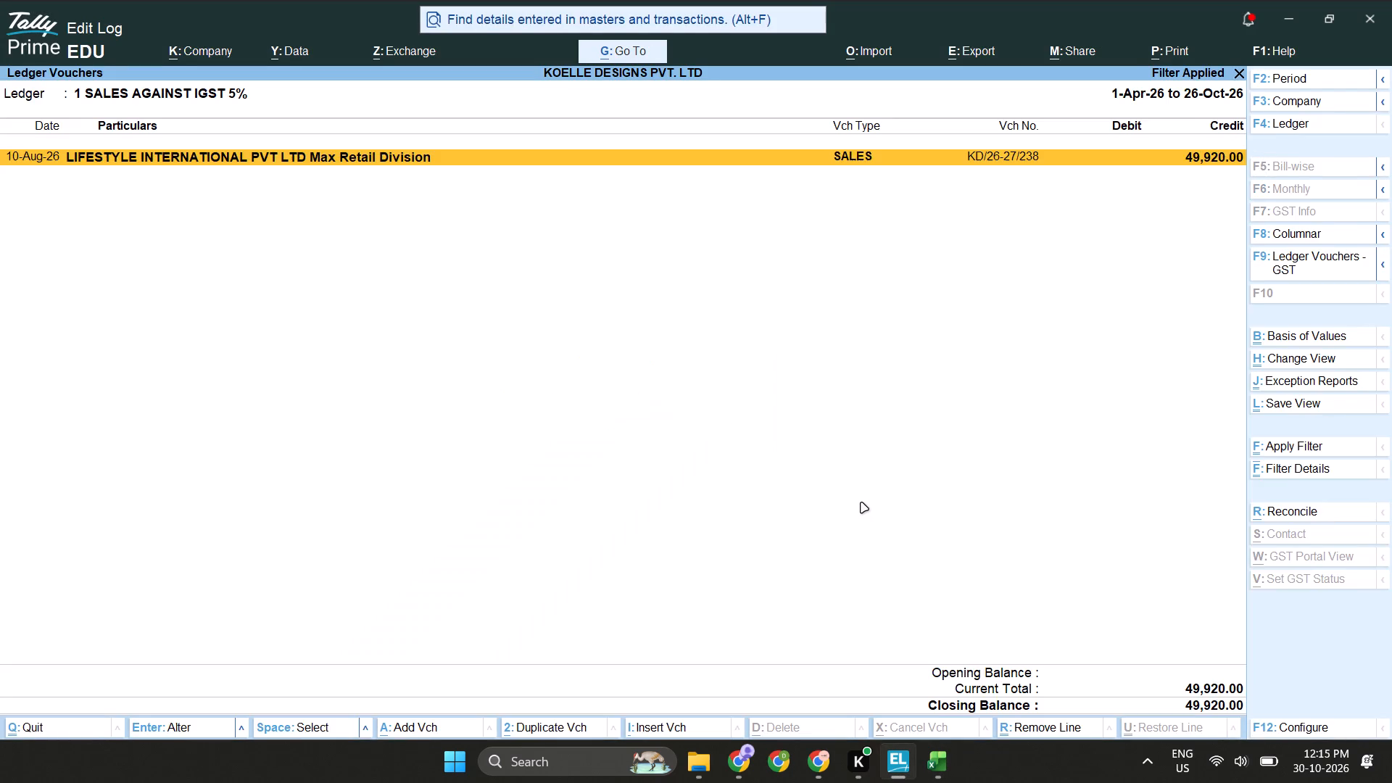
key(Return)
Print the voucher to PDF as tallyKD-26-27-238 in the KOELLE Extracted from Tally folder and close the voucher.
key(ctrl+p)
text(ptally)
key(ctrl+v)
key(Left)
key(Left)
key(Left)
key(shift+Left)
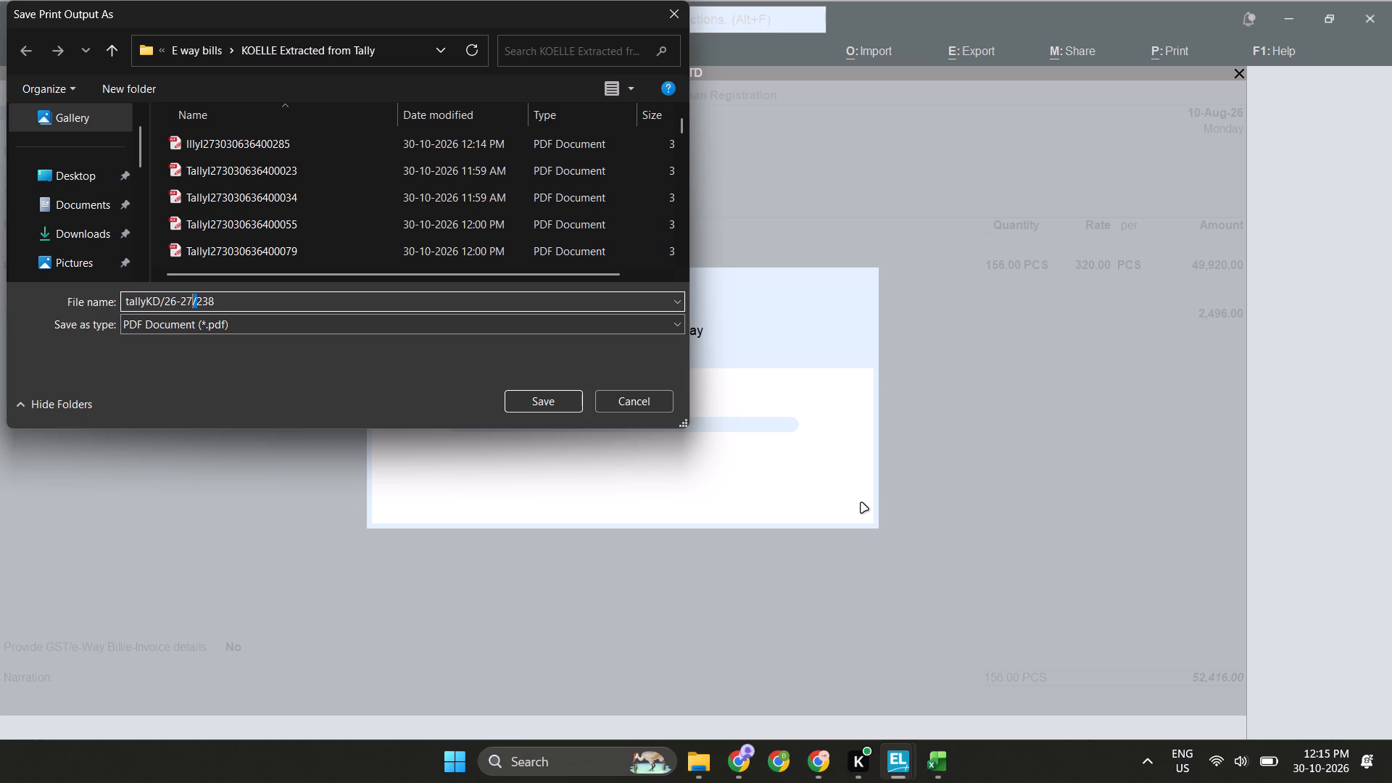
key(minus)
key(Left)
key(Left)
key(Left)
key(Left)
key(Left)
key(Left)
key(shift+Left)
key(minus)
key(Return)
key(Escape)
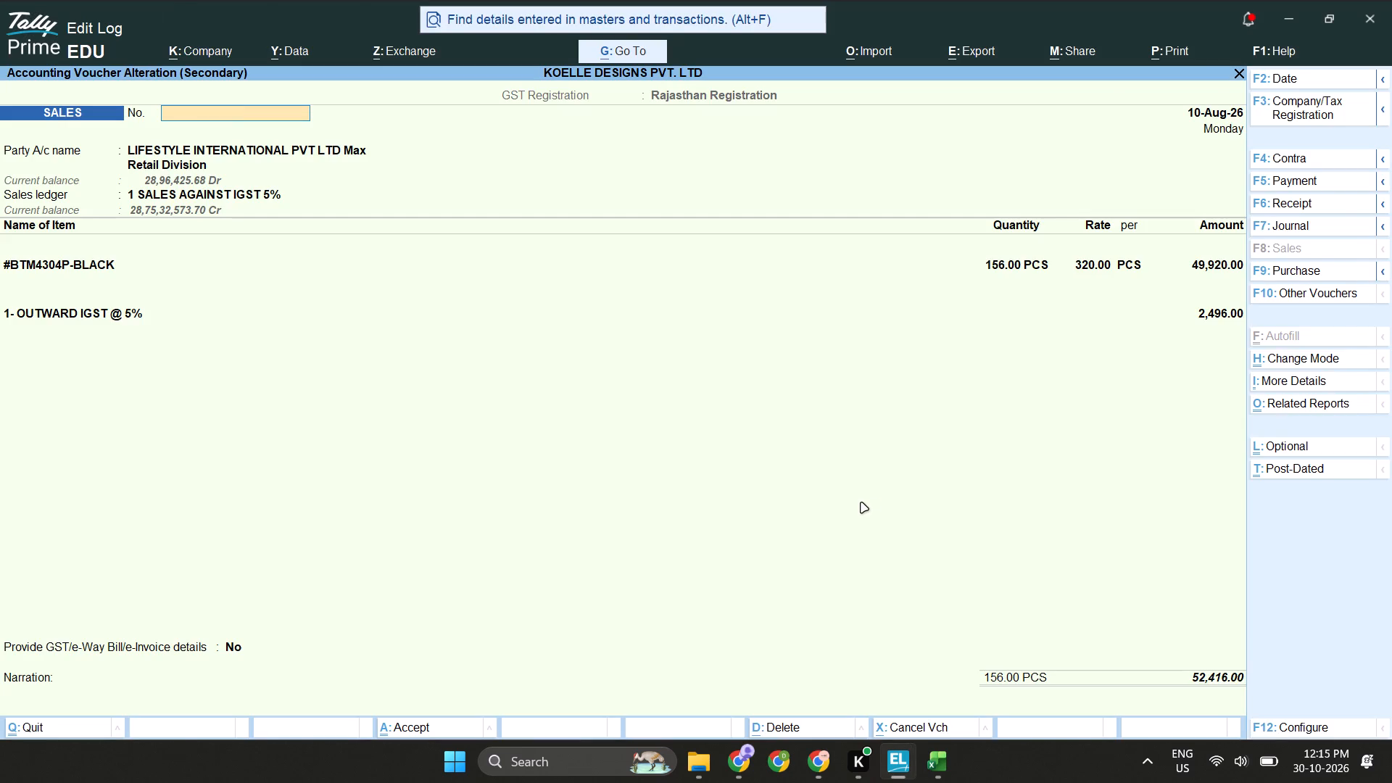
key(Escape)
key(Escape)
Copy voucher number KD/26-27/261 from the Koelle workbook, filter TallyPrime's ledger vouchers by it and open the matching voucher.
key(alt+Tab)
key(Down)
key(ctrl+c)
key(alt+Tab)
key(ctrl+f)
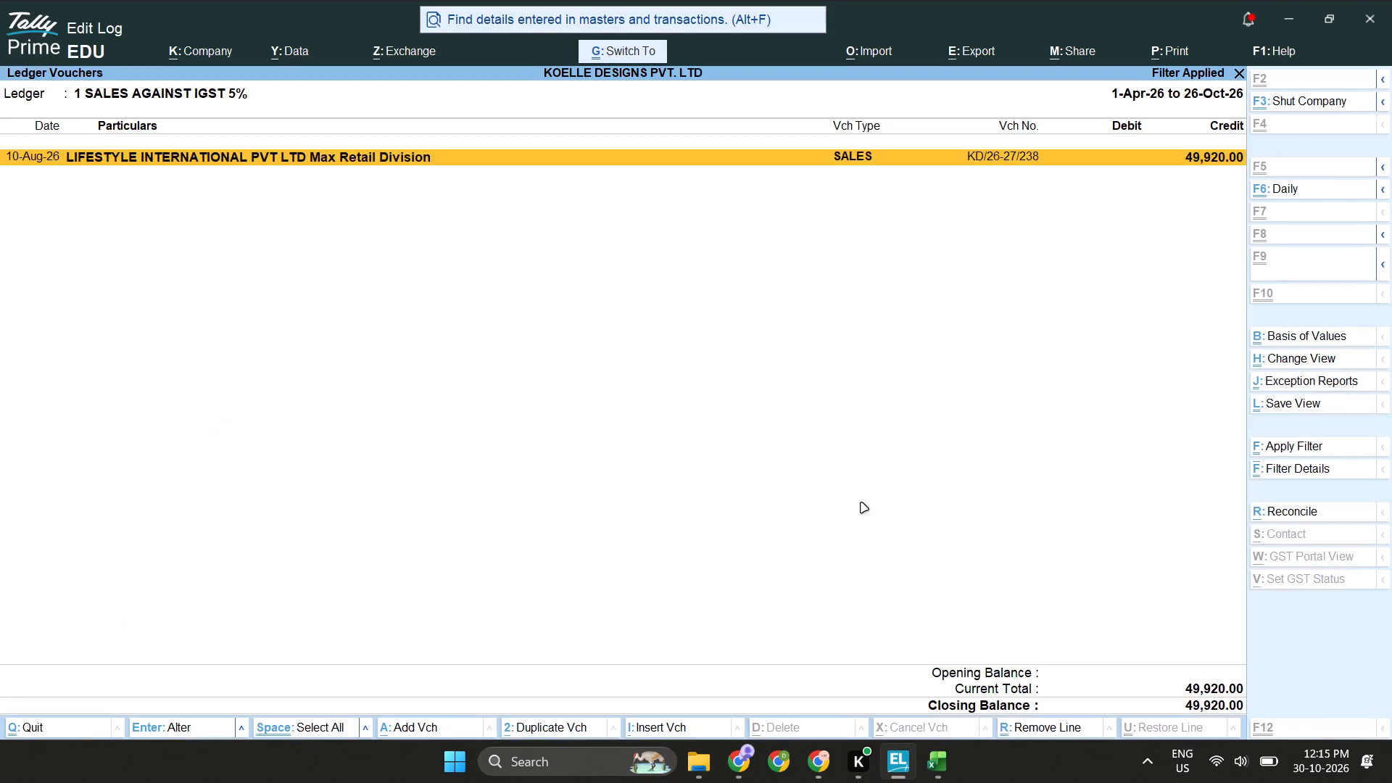
key(ctrl+v)
key(Return)
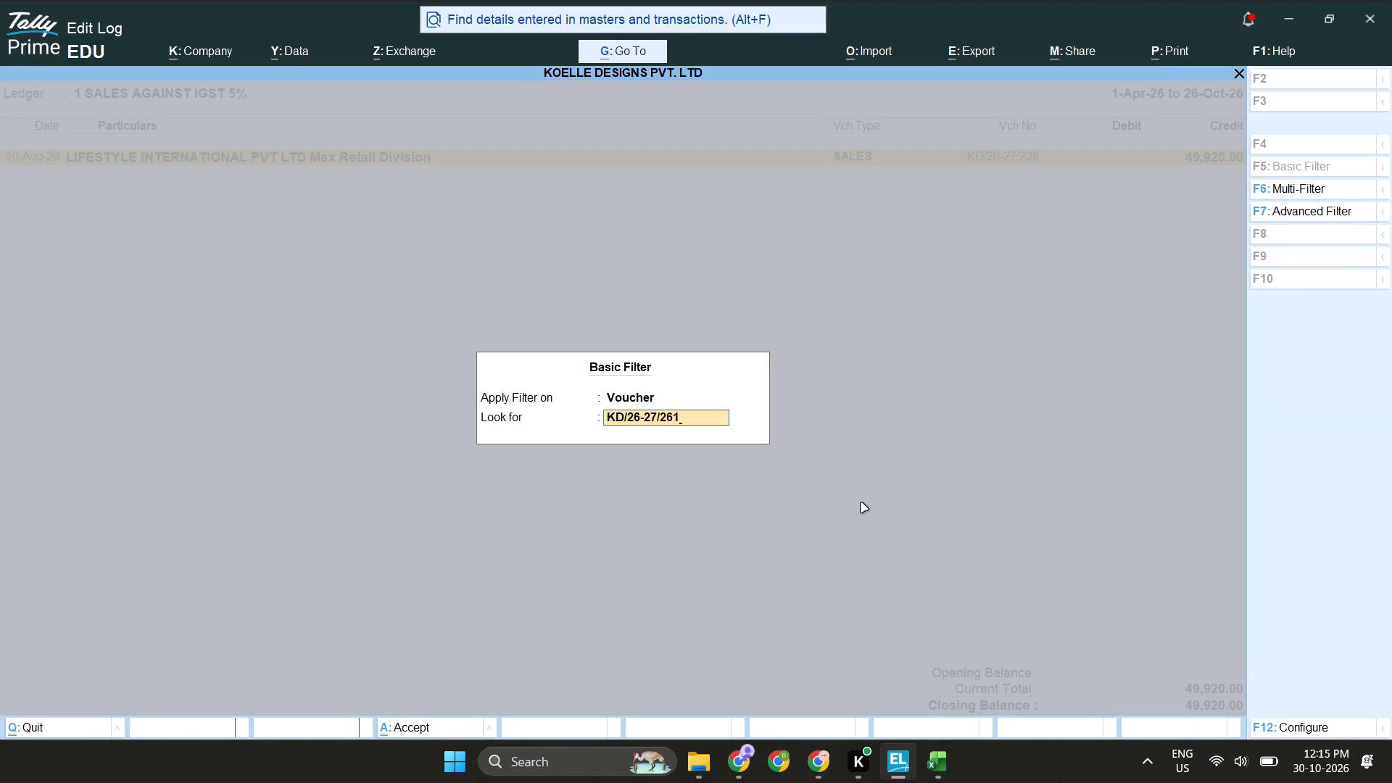
key(Return)
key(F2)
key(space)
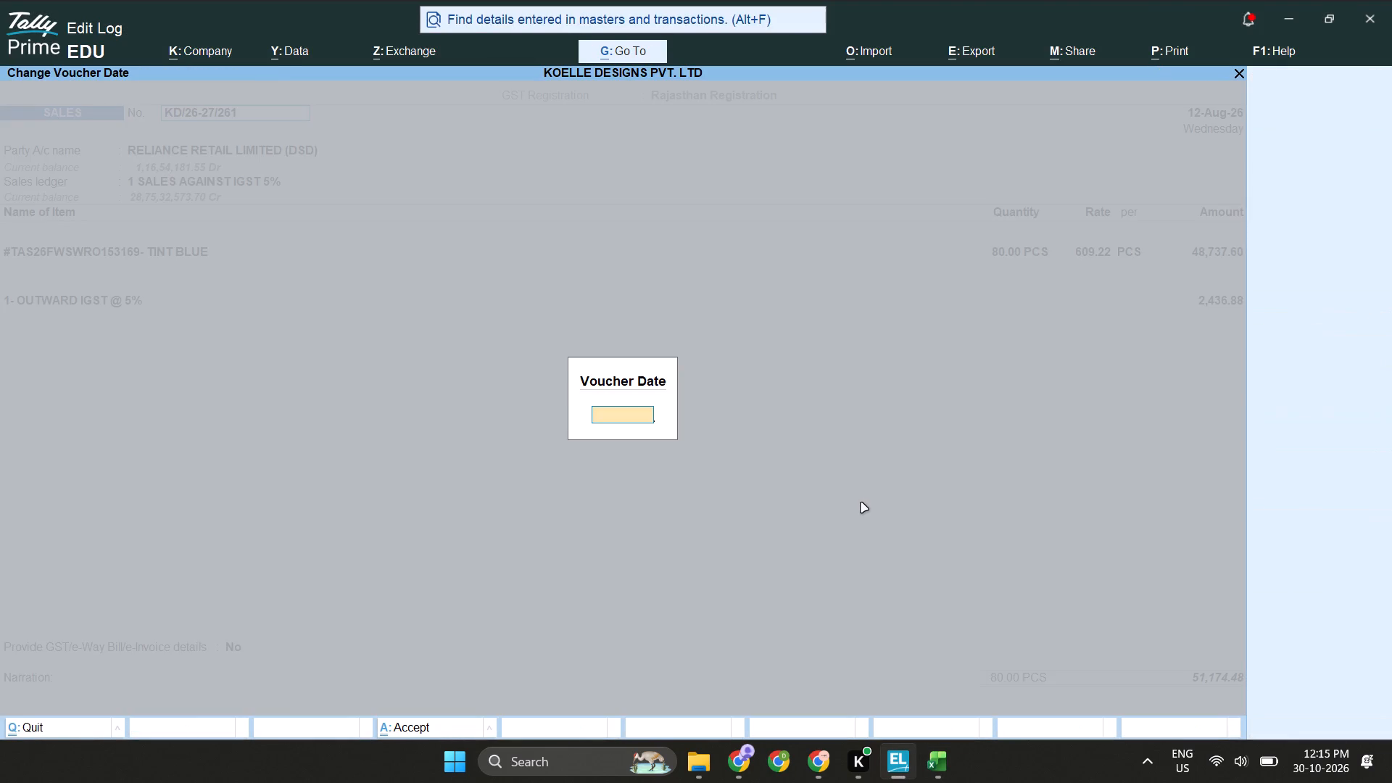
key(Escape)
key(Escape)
Print the voucher to PDF as tallyKD-26-27-261 in the KOELLE Extracted from Tally folder and close the voucher.
key(ctrl+p)
key(p)
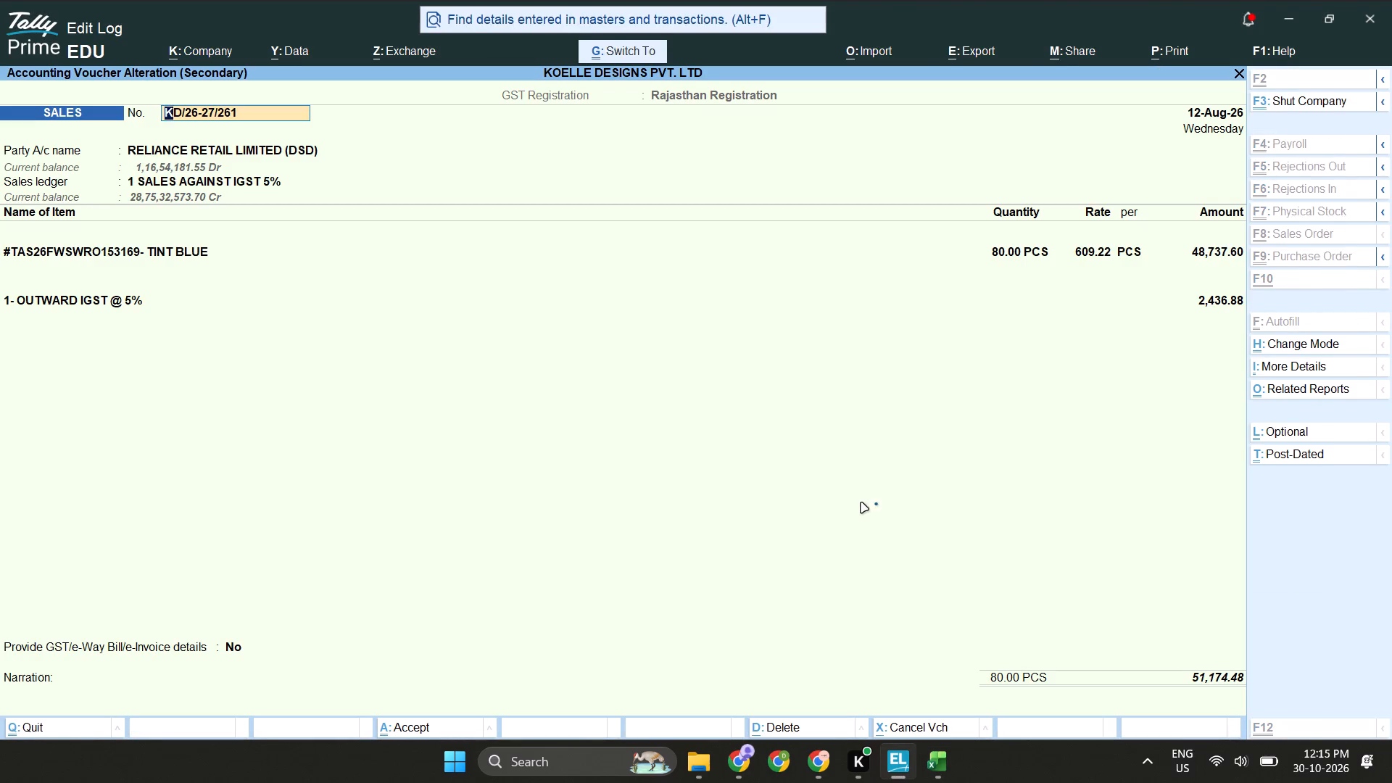
text(tally)
key(ctrl+v)
key(Left)
key(Left)
key(Left)
key(Left)
key(Left)
key(Right)
key(Right)
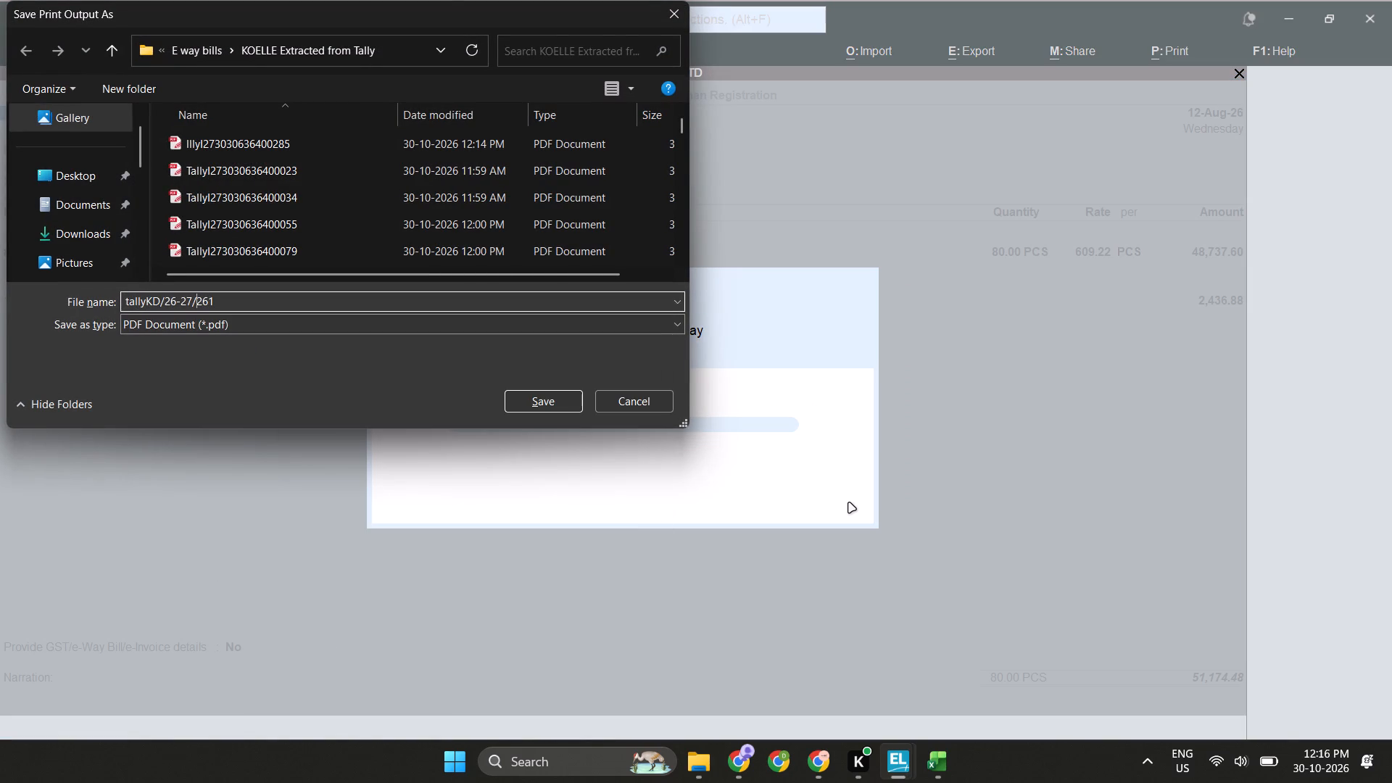
key(shift+Left)
key(minus)
key(Left)
key(Left)
key(Left)
key(Left)
key(Left)
key(Left)
key(shift+Left)
key(minus)
key(Return)
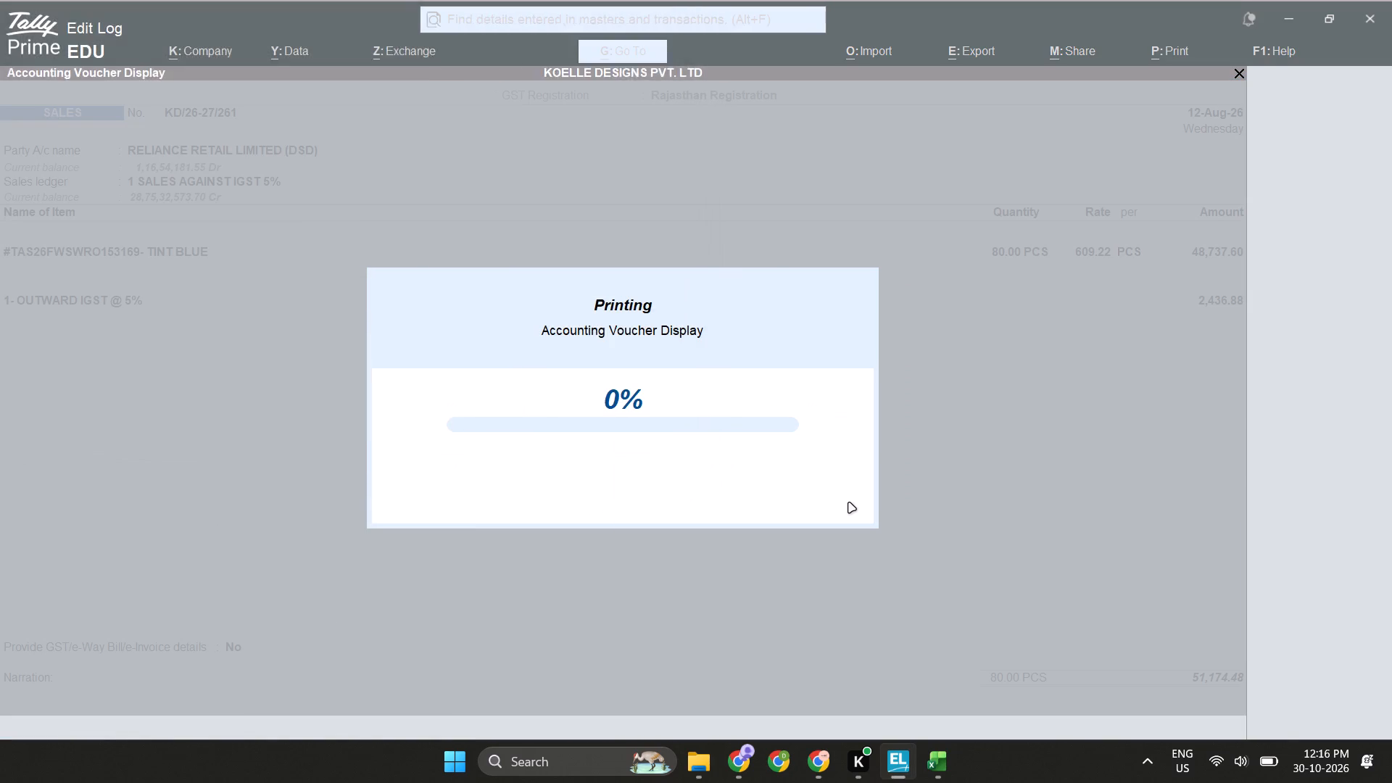
key(Escape)
key(Escape)
key(Escape)
Copy voucher number KD/26-27/270 from the Koelle workbook, filter TallyPrime's ledger vouchers by it and open the matching voucher.
key(alt+Tab)
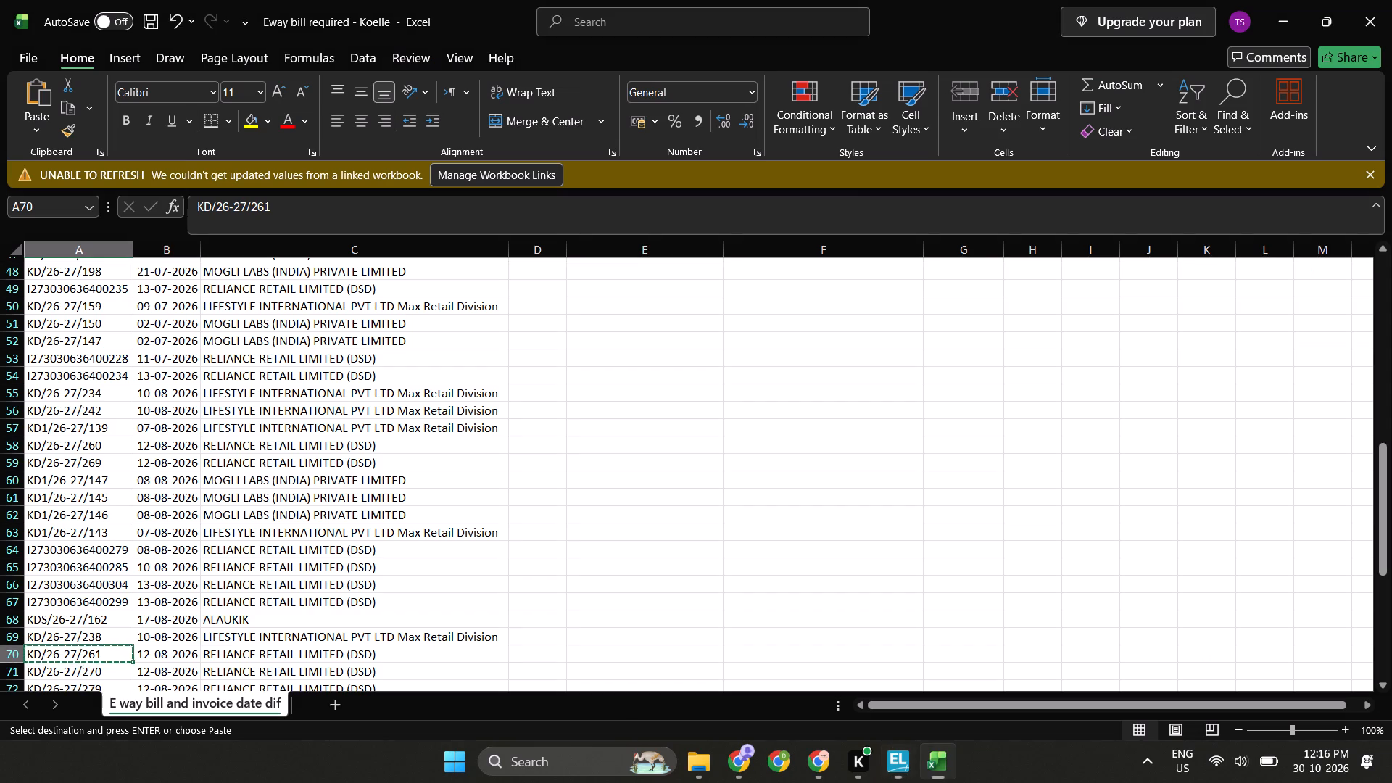
key(Down)
key(Down)
key(Up)
key(c)
key(alt+Tab)
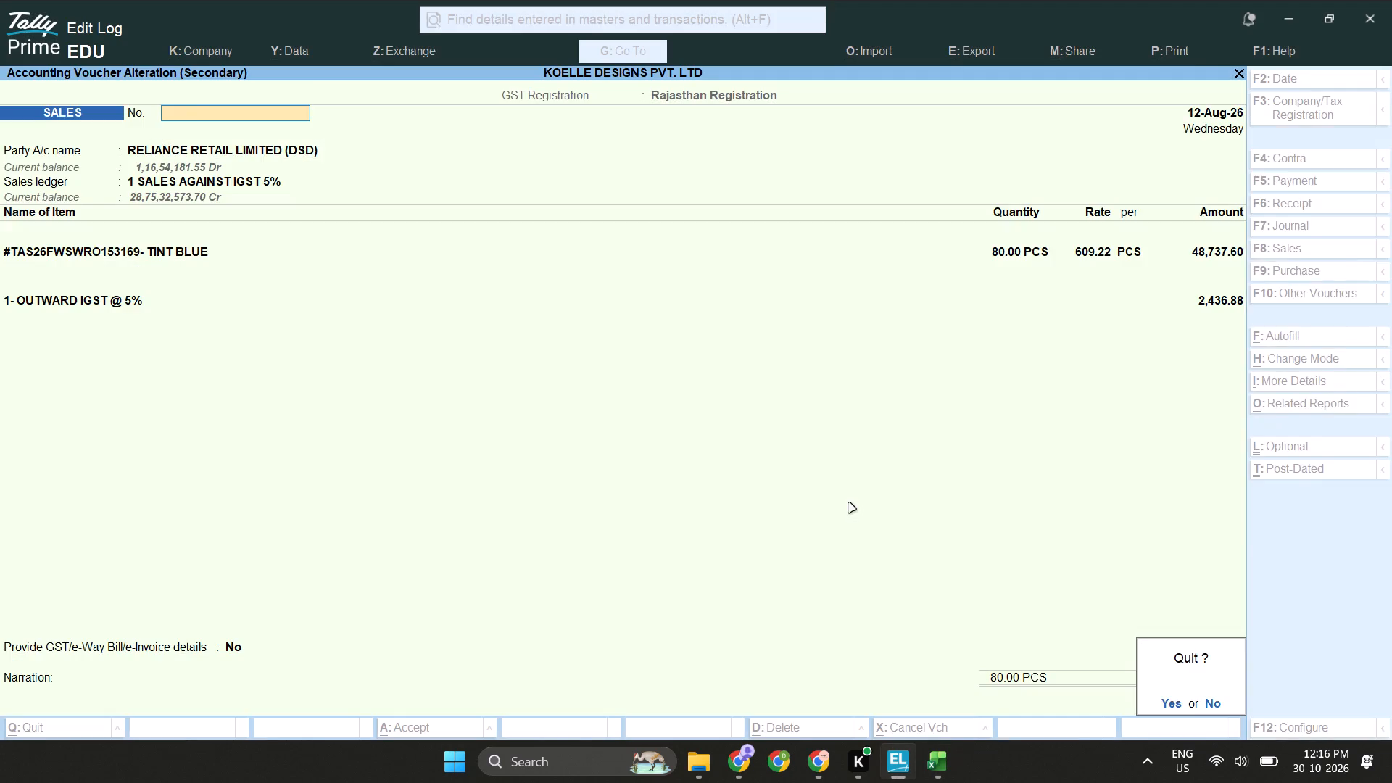
key(Escape)
key(alt+Tab)
key(Escape)
key(Down)
key(Down)
key(ctrl+Down)
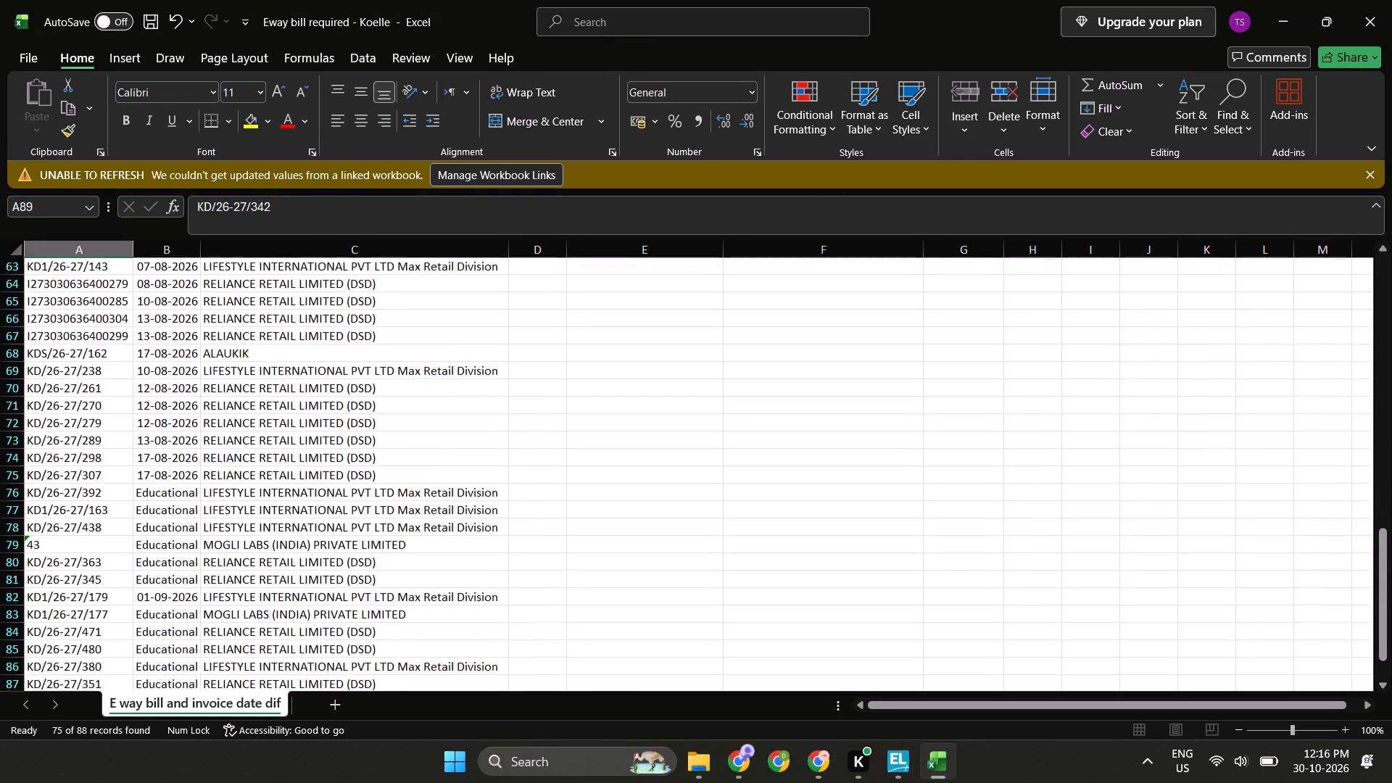
key(Up)
key(Up)
key(Up)
key(Up)
key(Up)
key(Up)
key(Up)
key(Up)
key(Up)
key(Up)
key(Up)
key(Up)
key(Up)
key(Up)
key(Up)
key(Up)
key(Up)
key(Up)
key(ctrl+c)
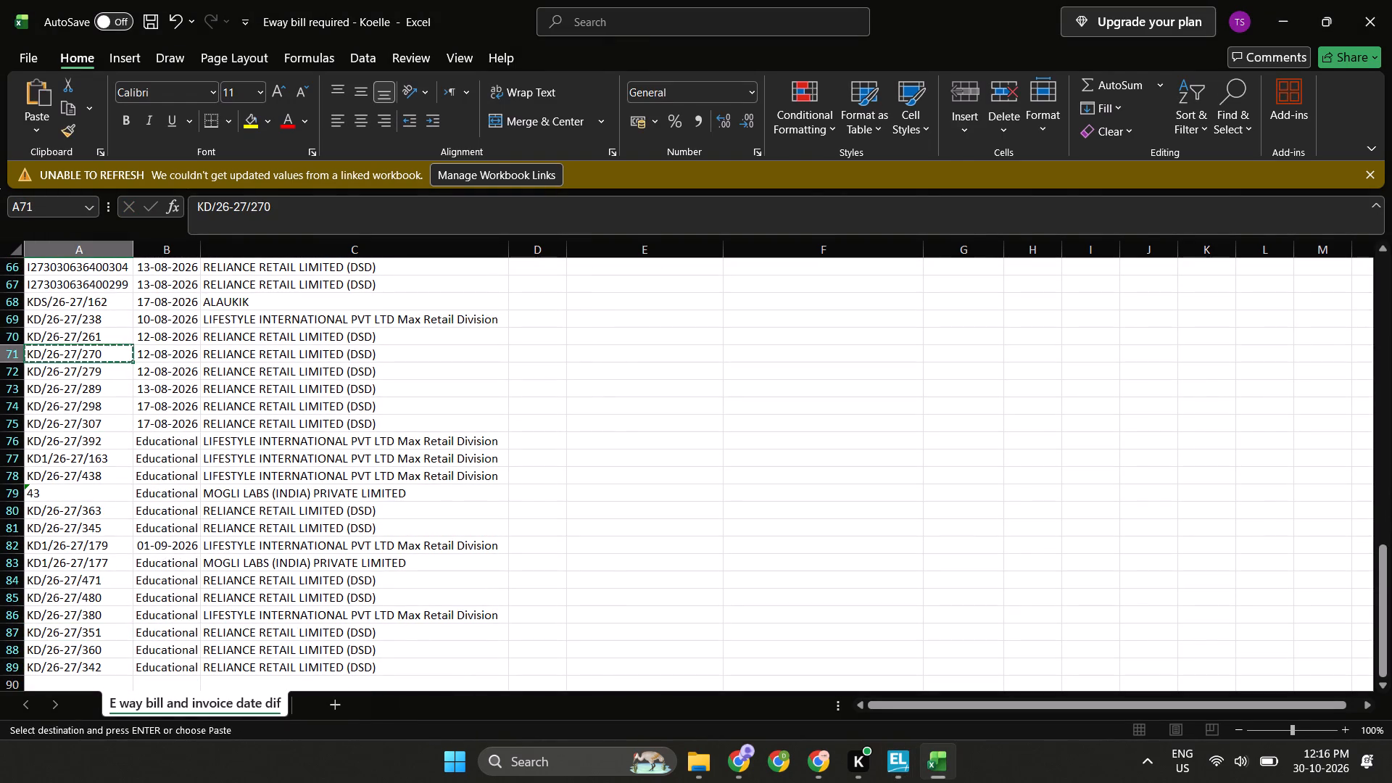
key(alt+Tab)
key(ctrl+f)
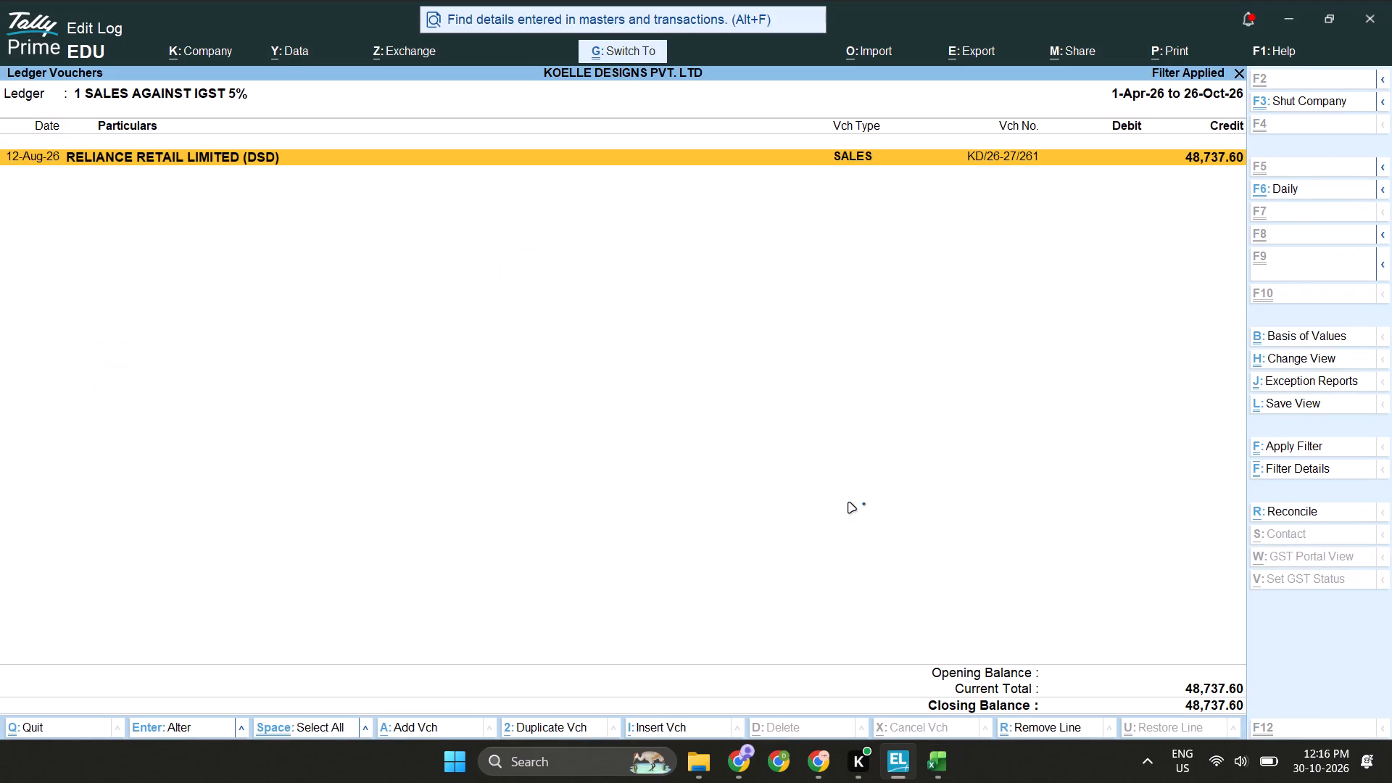
key(ctrl+v)
key(Return)
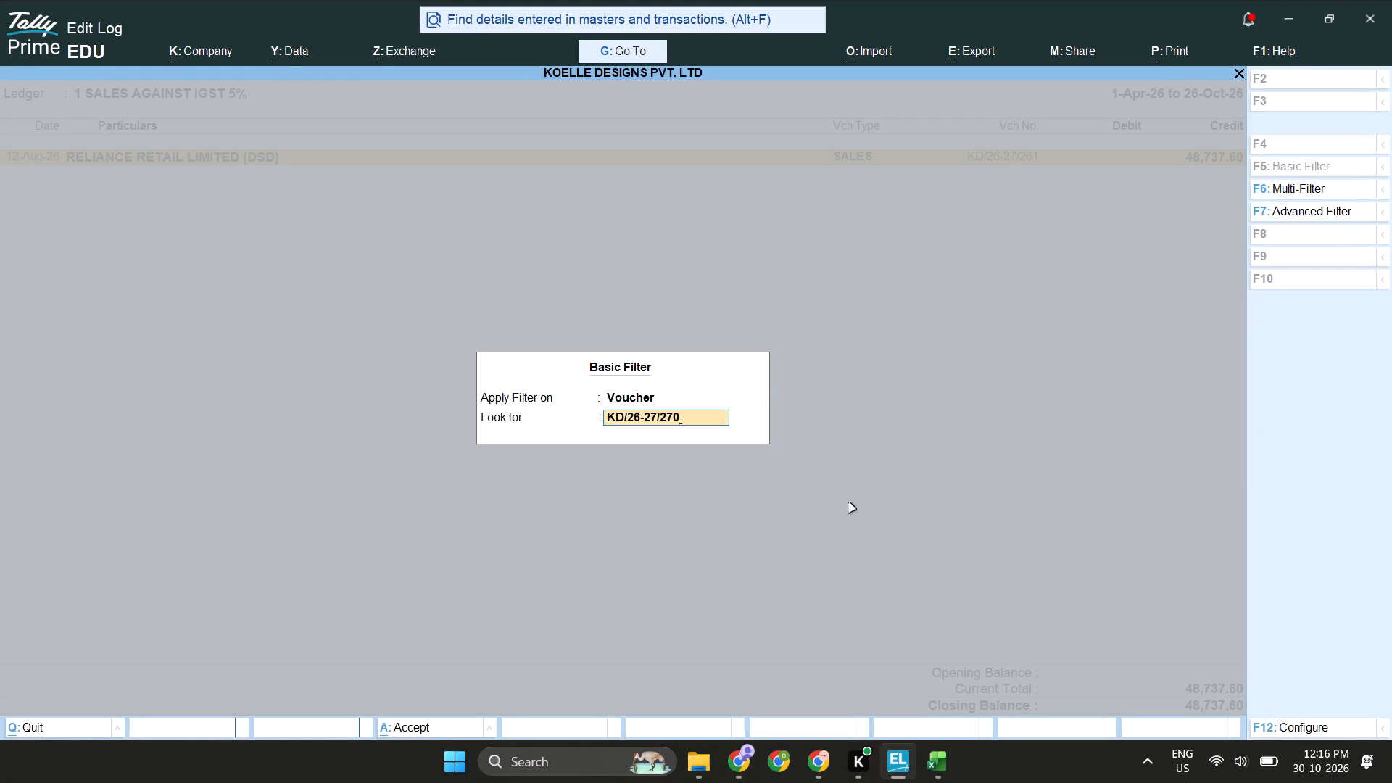
key(Return)
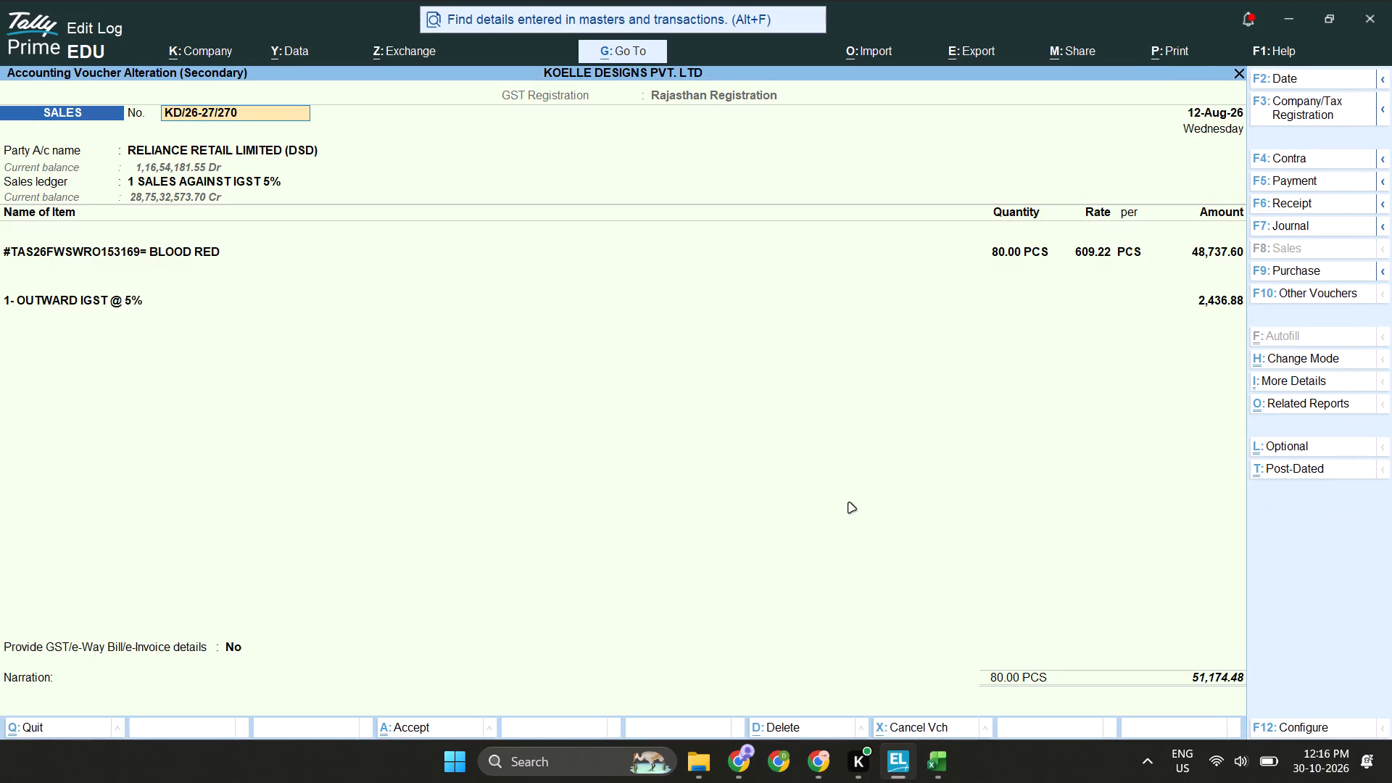
Print the voucher to PDF as tallyKD-26-27-270 in the KOELLE Extracted from Tally folder and close the voucher.
key(ctrl+p)
key(p)
text(tally)
key(ctrl+v)
key(Left)
key(Left)
key(Left)
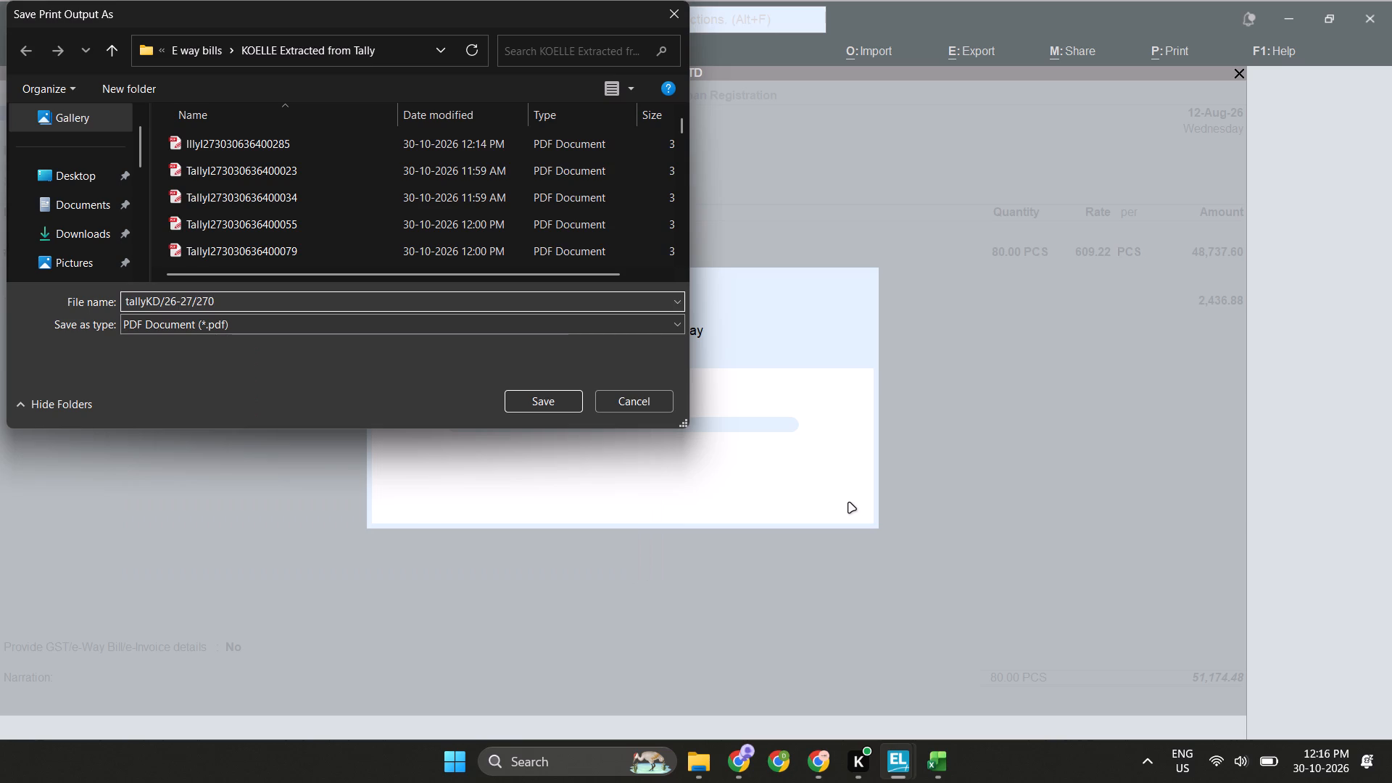
key(shift+Left)
key(minus)
key(Left)
key(Left)
key(Left)
key(Left)
key(Left)
key(Left)
key(shift+Left)
key(minus)
key(Return)
key(Escape)
key(Escape)
key(Escape)
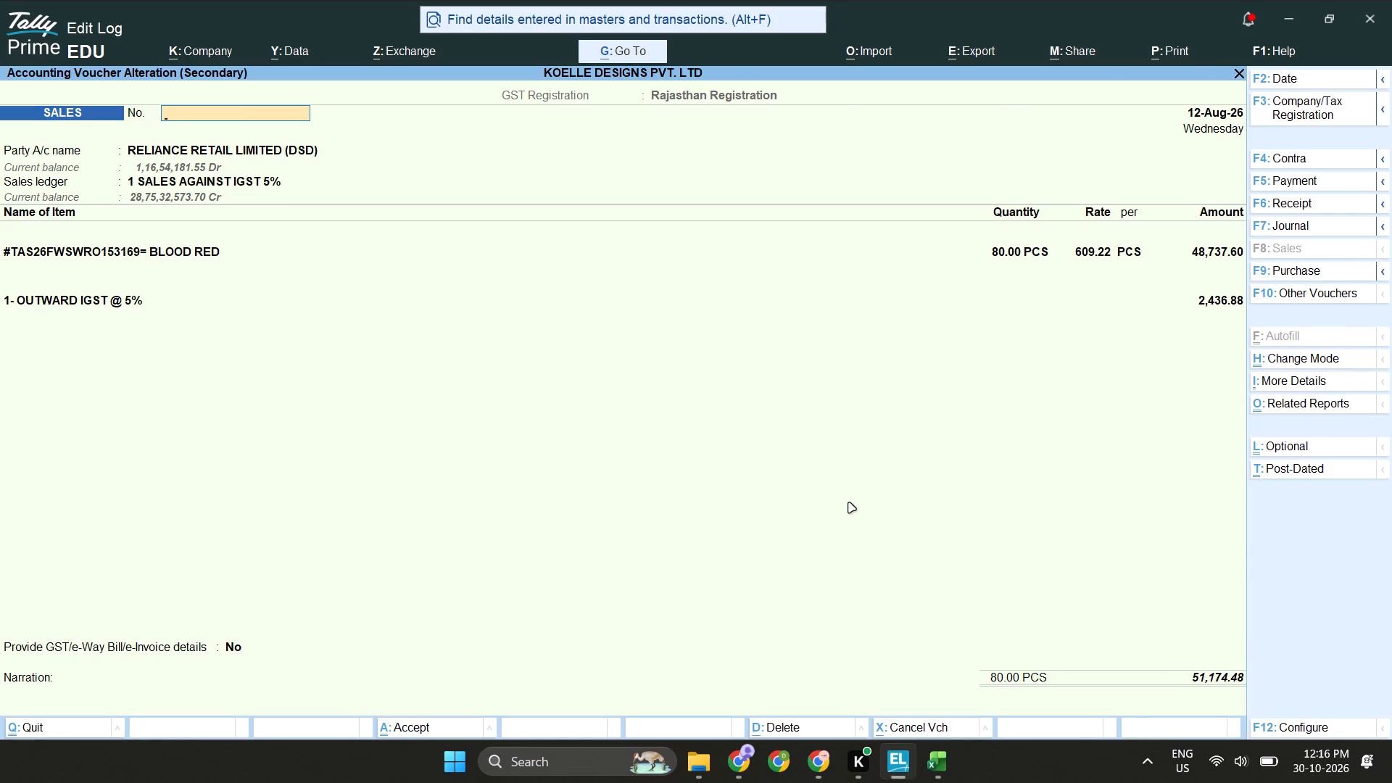
Copy voucher number KD/26-27/279 from the Koelle workbook, filter TallyPrime's ledger vouchers by it and open the matching voucher.
key(alt+Tab)
key(Down)
key(ctrl+c)
key(alt+Tab)
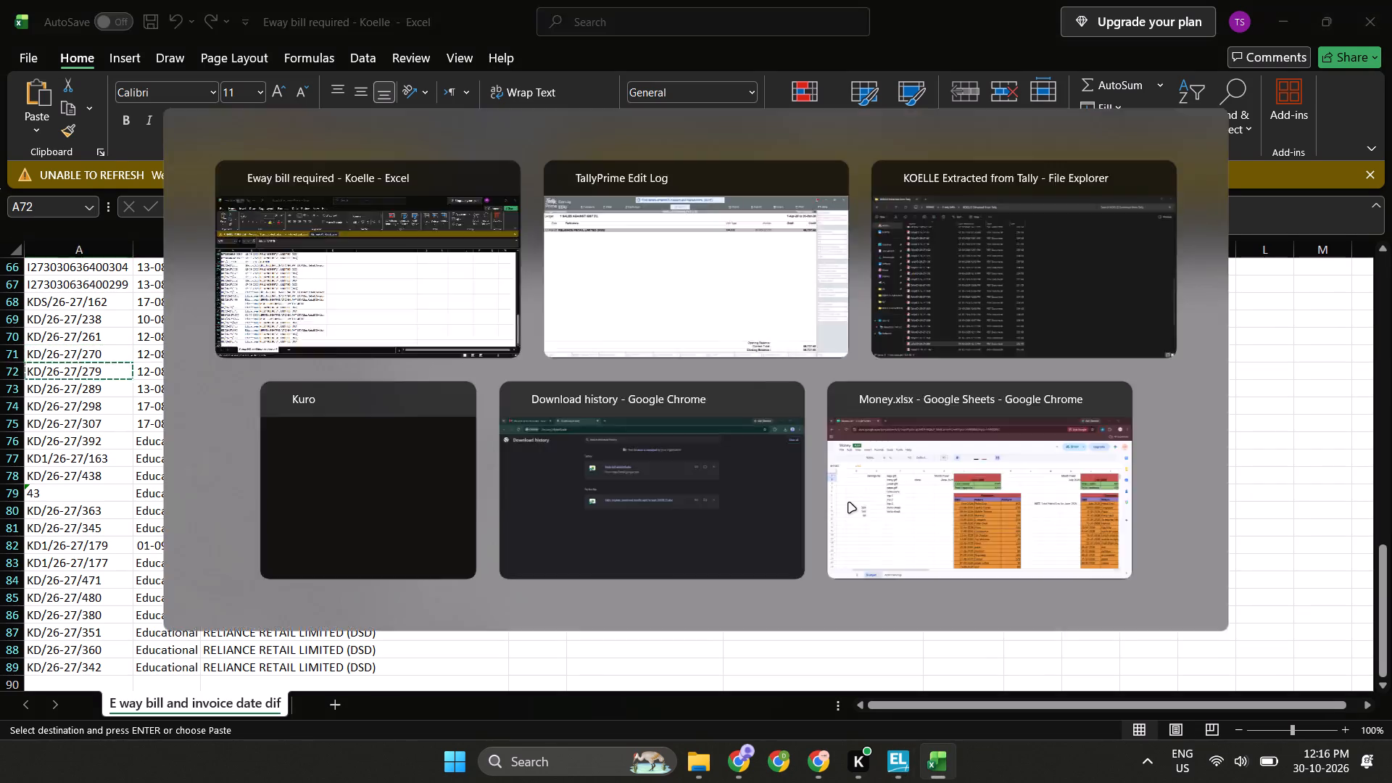
key(ctrl+f)
key(ctrl+v)
key(Return)
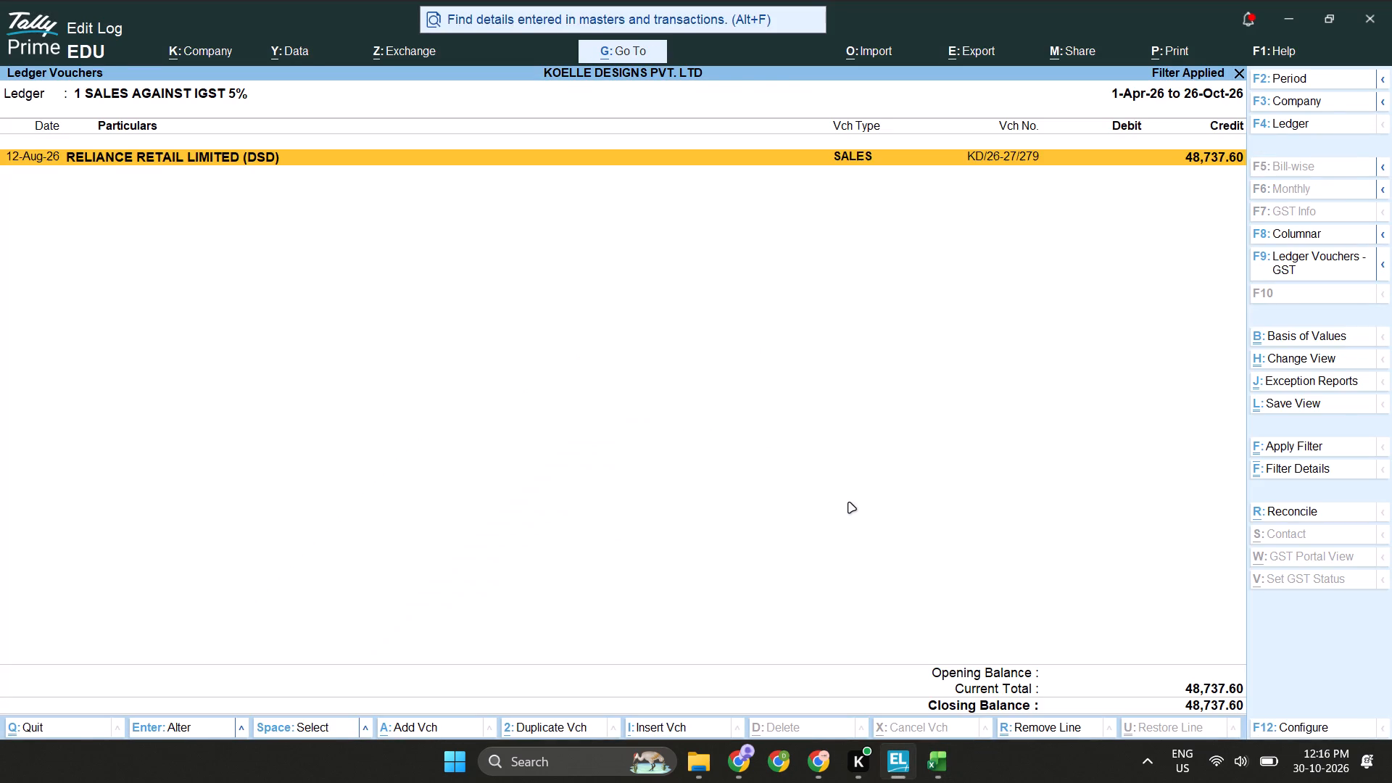
key(Return)
Print the voucher to PDF as tallyKD-26-27-279 in the KOELLE Extracted from Tally folder.
key(ctrl+p)
text(ptally)
key(ctrl+v)
key(Left)
key(Left)
key(Left)
key(shift+Left)
key(minus)
key(Left)
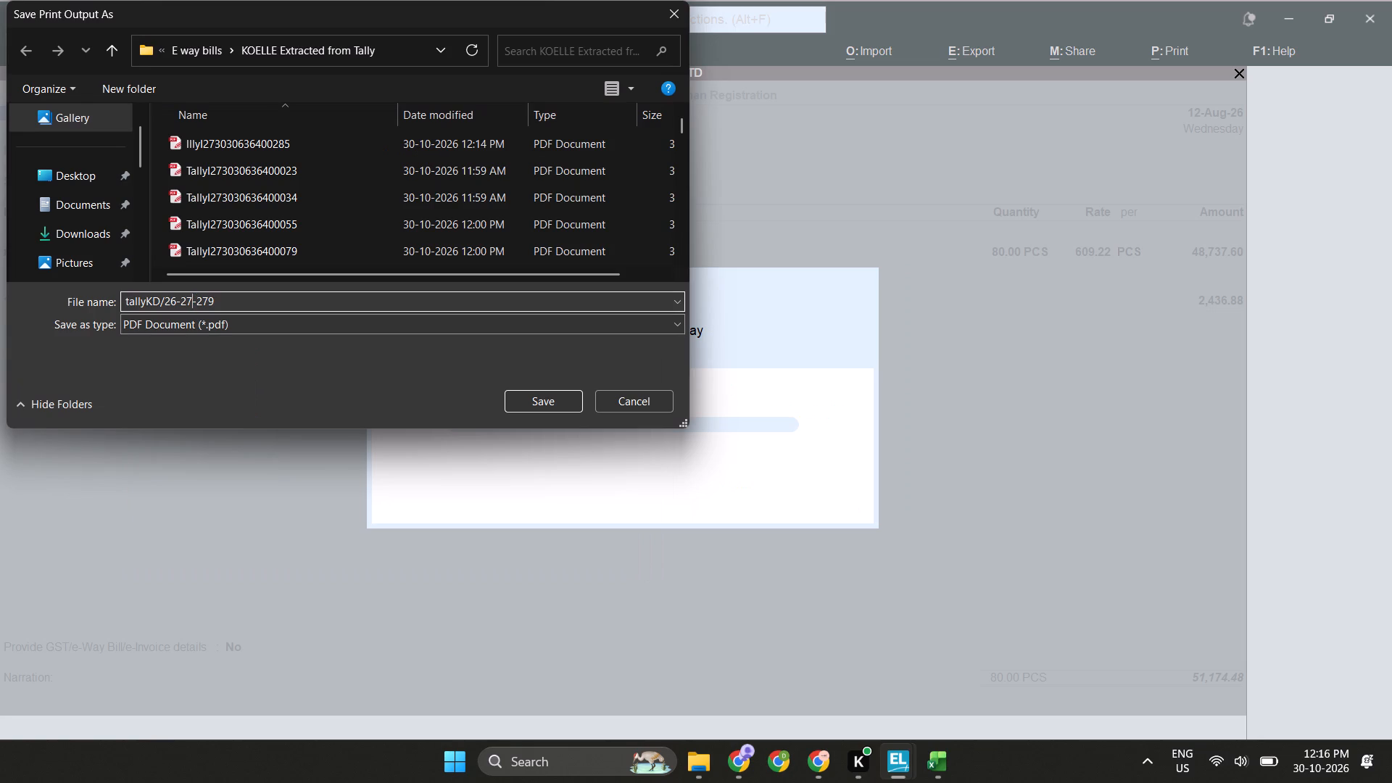
key(Left)
key(Left)
key(Left)
key(Left)
key(Left)
key(shift+Left)
key(minus)
key(Return)
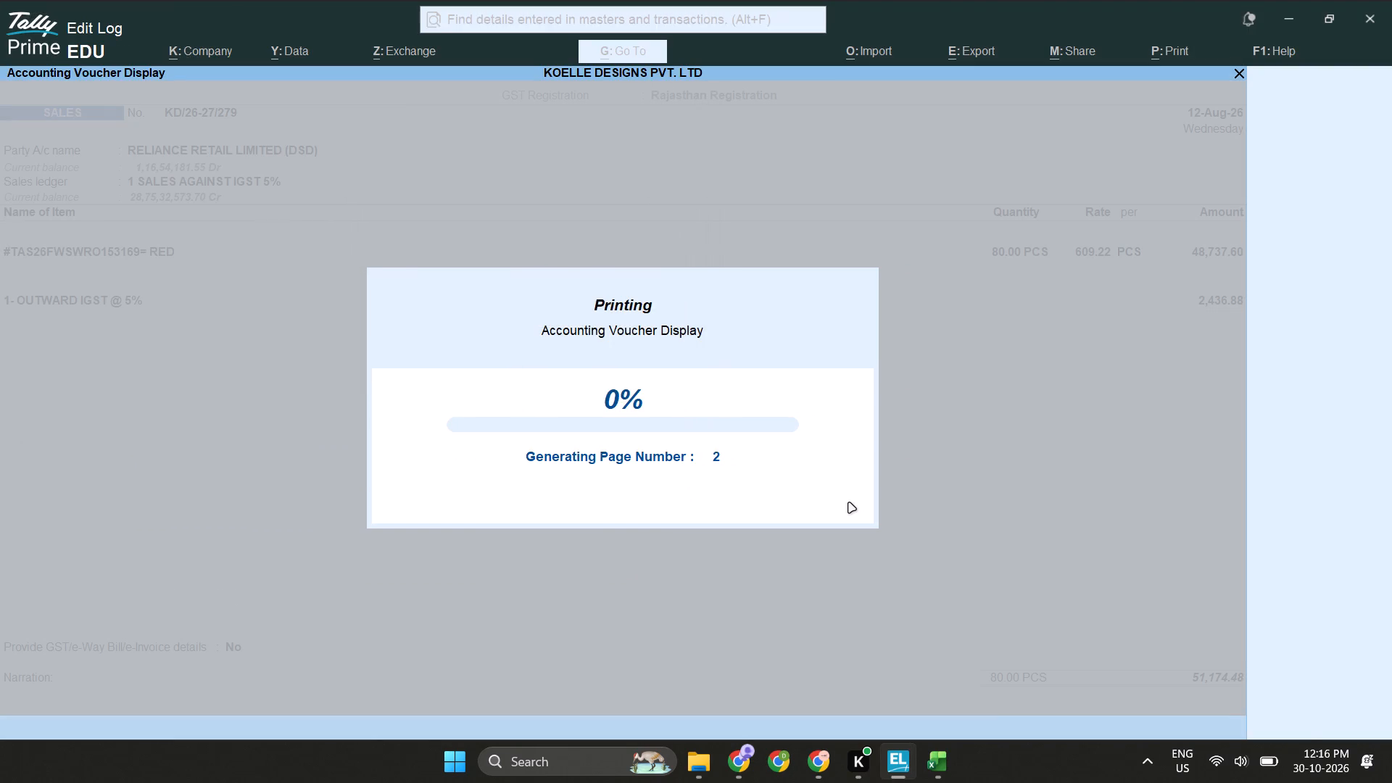
Copy voucher number KD/26-27/289 from the Koelle workbook, close TallyPrime's open voucher, filter the ledger by the number and open the match.
key(alt+Tab)
key(Down)
key(ctrl+c)
key(alt+Tab)
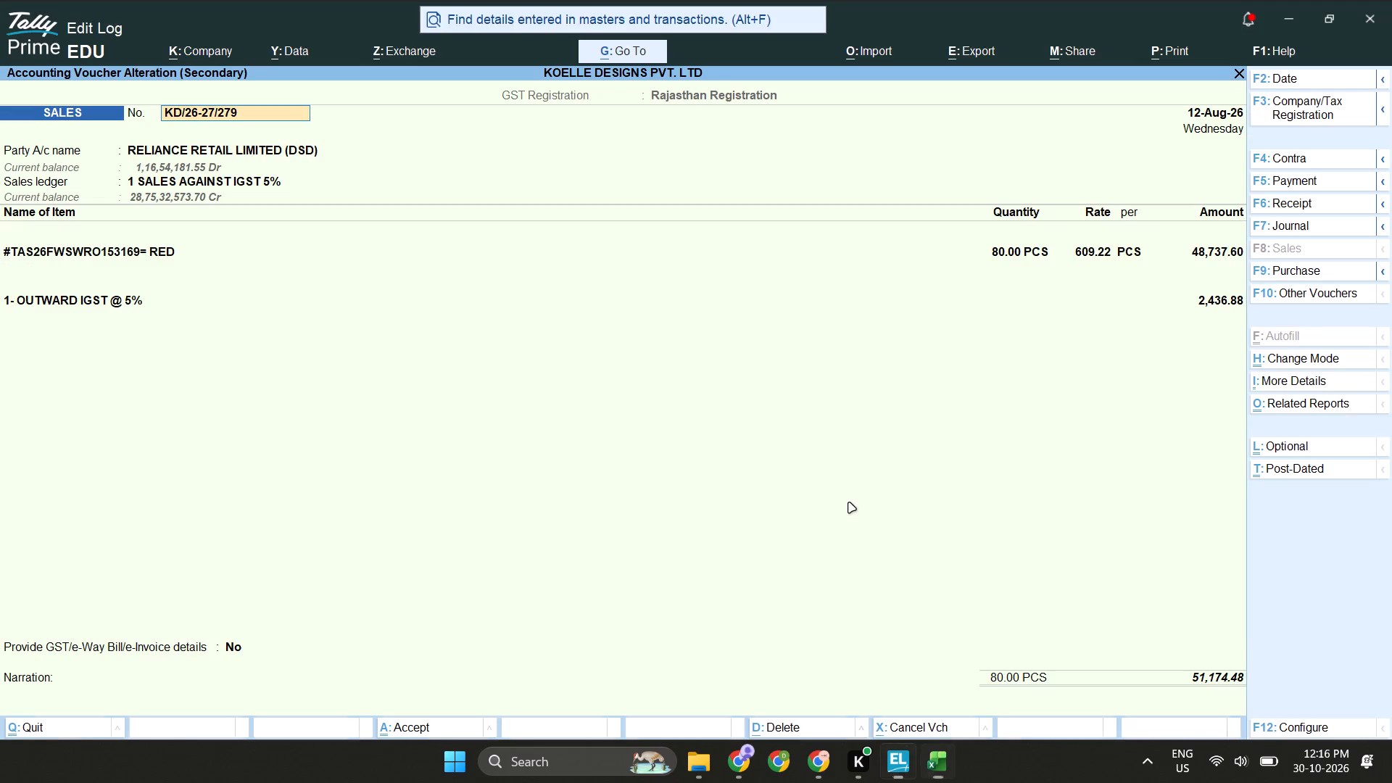
key(Escape)
key(Escape)
key(Escape)
key(ctrl+f)
key(ctrl+v)
key(Return)
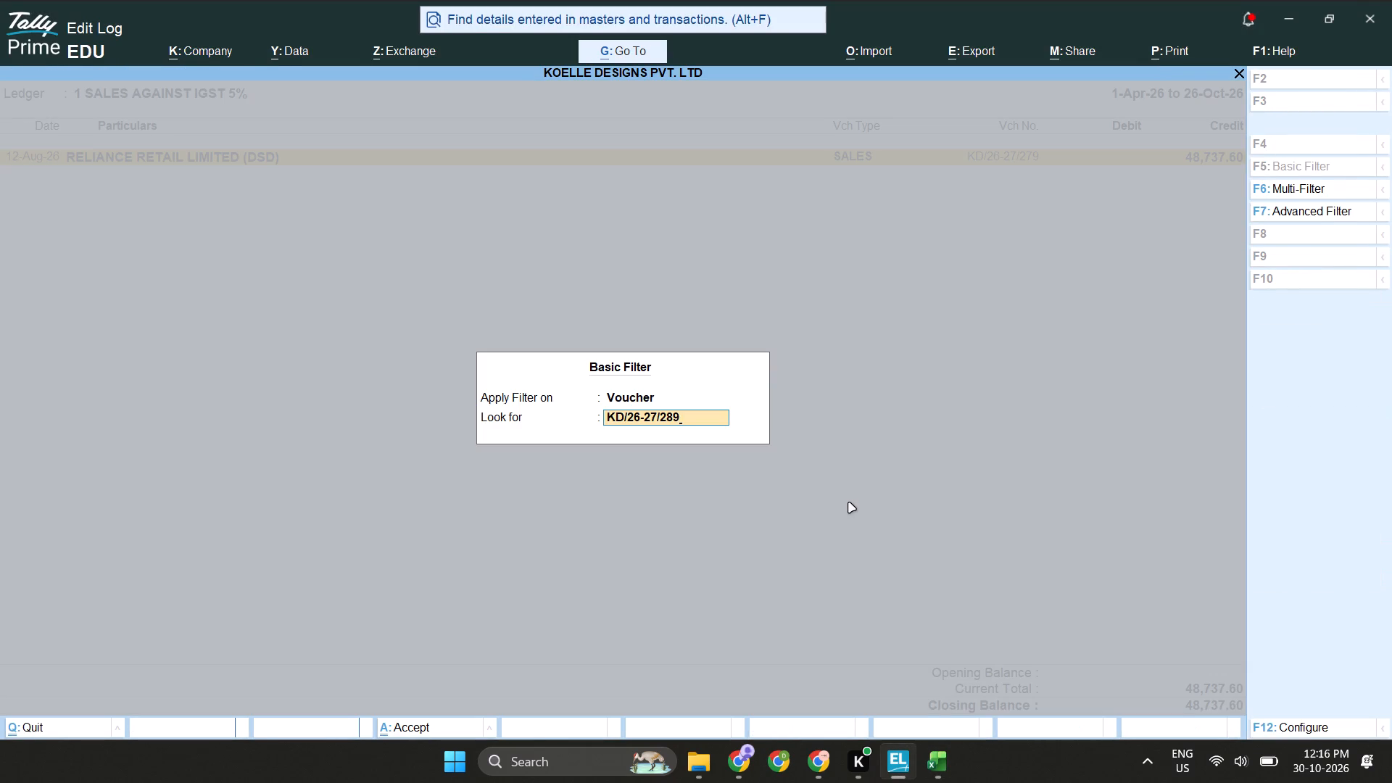
key(Return)
Print the voucher to PDF as tallyKD-26-27-289 in the KOELLE Extracted from Tally folder and close the voucher.
key(ctrl+p)
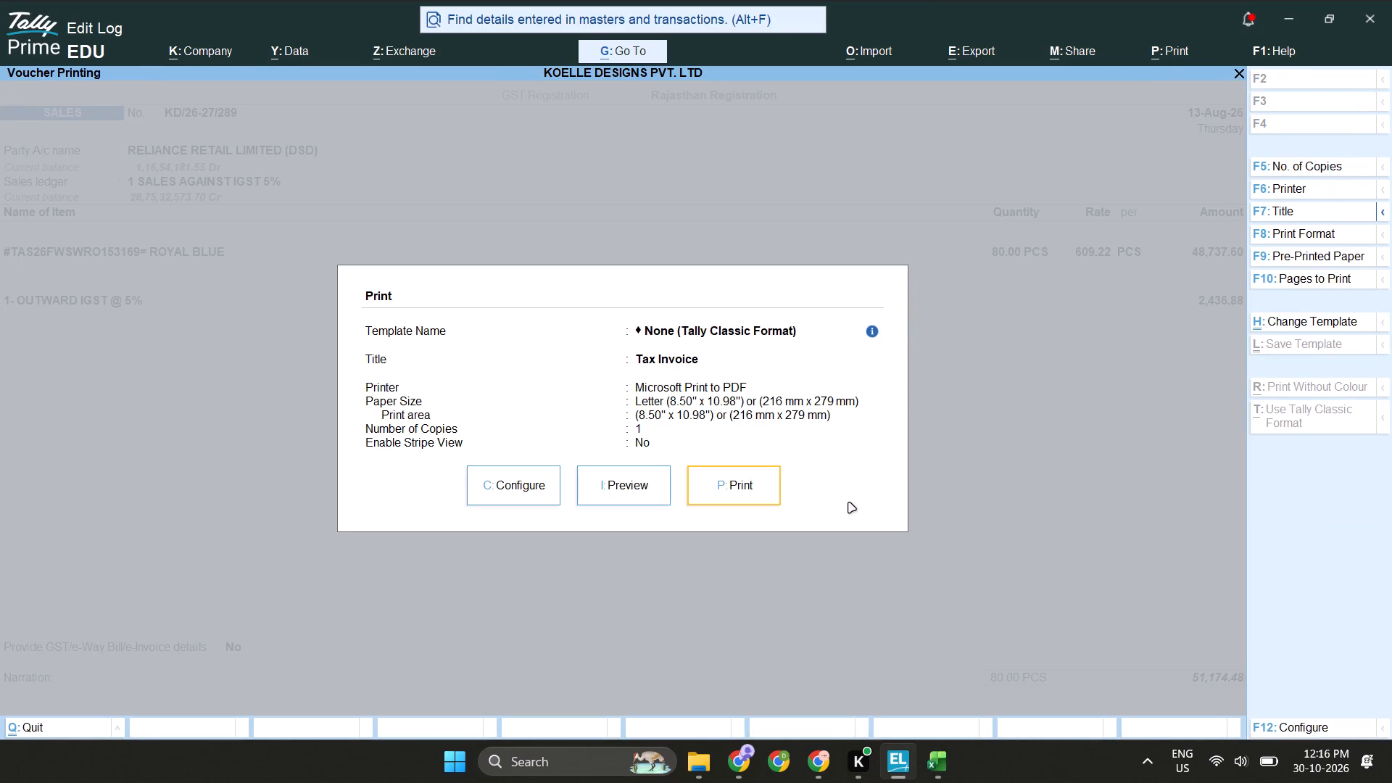
key(Return)
text(tally)
key(ctrl+v)
key(Left)
key(Left)
key(Left)
key(shift+Left)
key(minus)
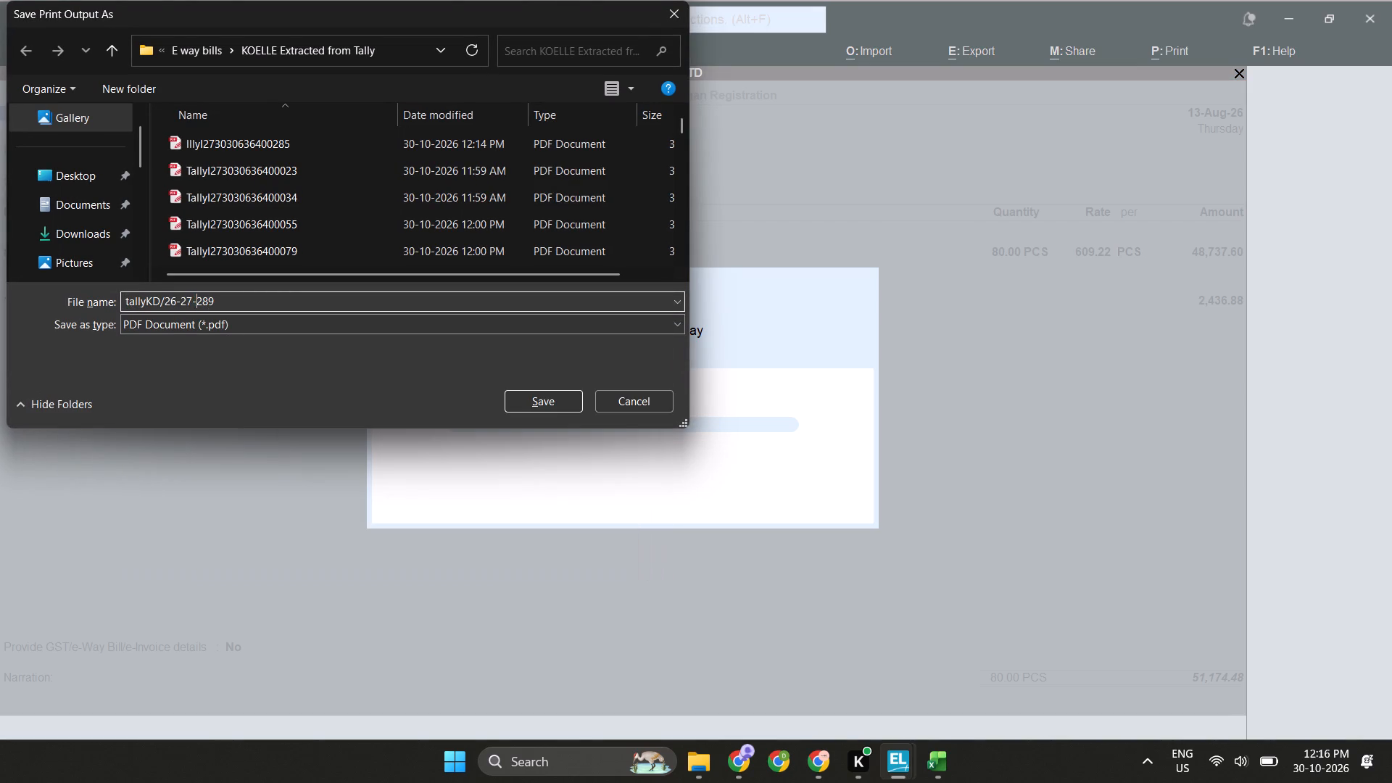
key(Left)
key(Left)
key(Left)
key(Left)
key(Left)
key(Left)
key(shift+Left)
key(minus)
key(Return)
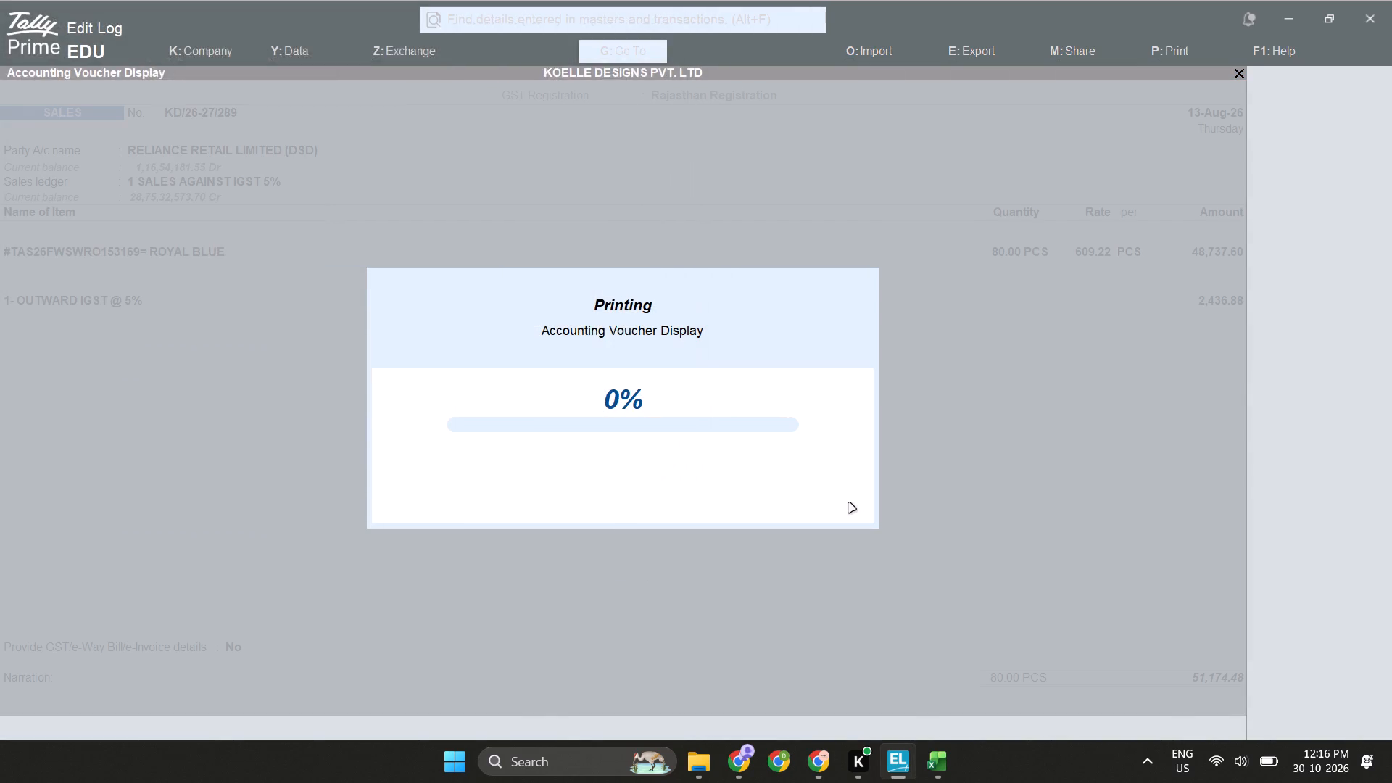
key(Escape)
key(Escape)
key(Escape)
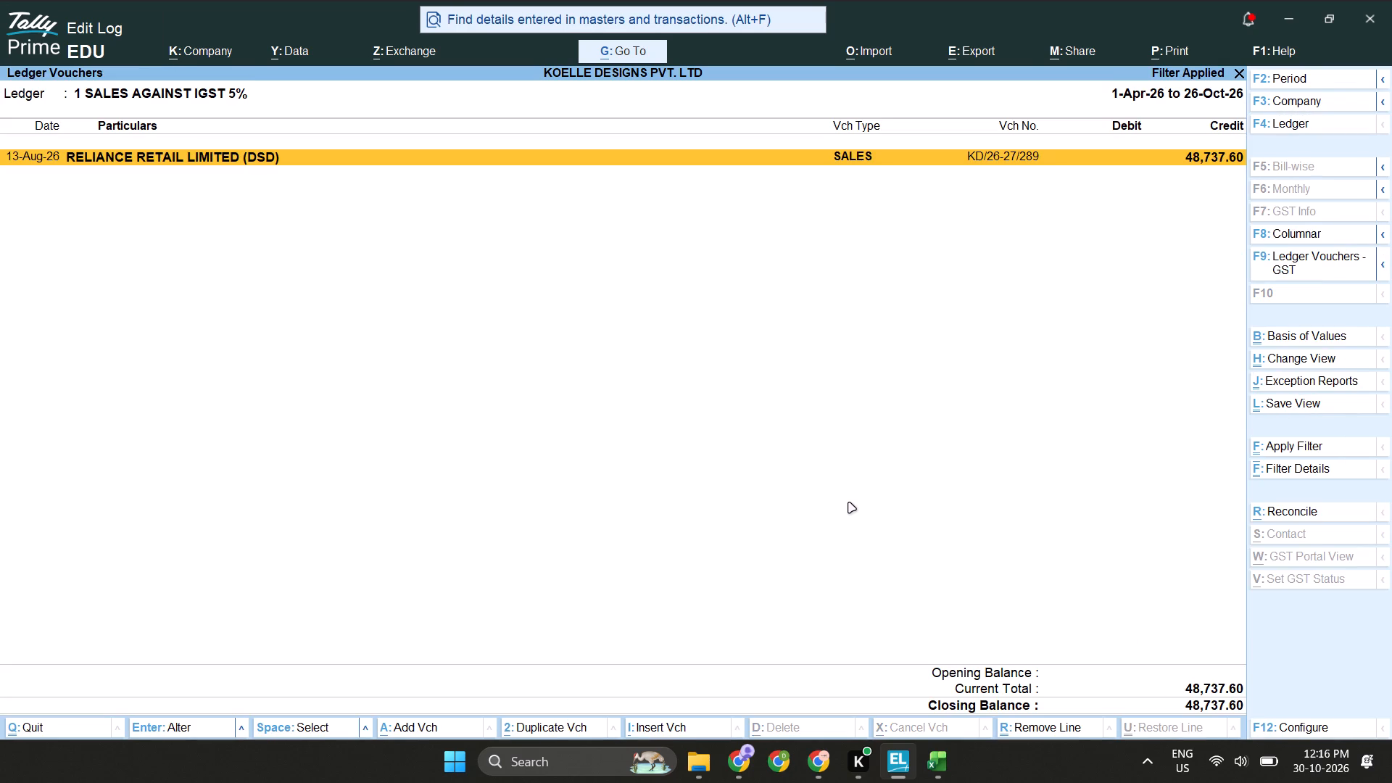
Copy voucher number KD/26-27/298 from the Koelle workbook, filter TallyPrime's ledger vouchers by it and open the matching voucher.
key(alt+Tab)
key(Down)
key(ctrl+c)
key(alt+Tab)
key(ctrl+f)
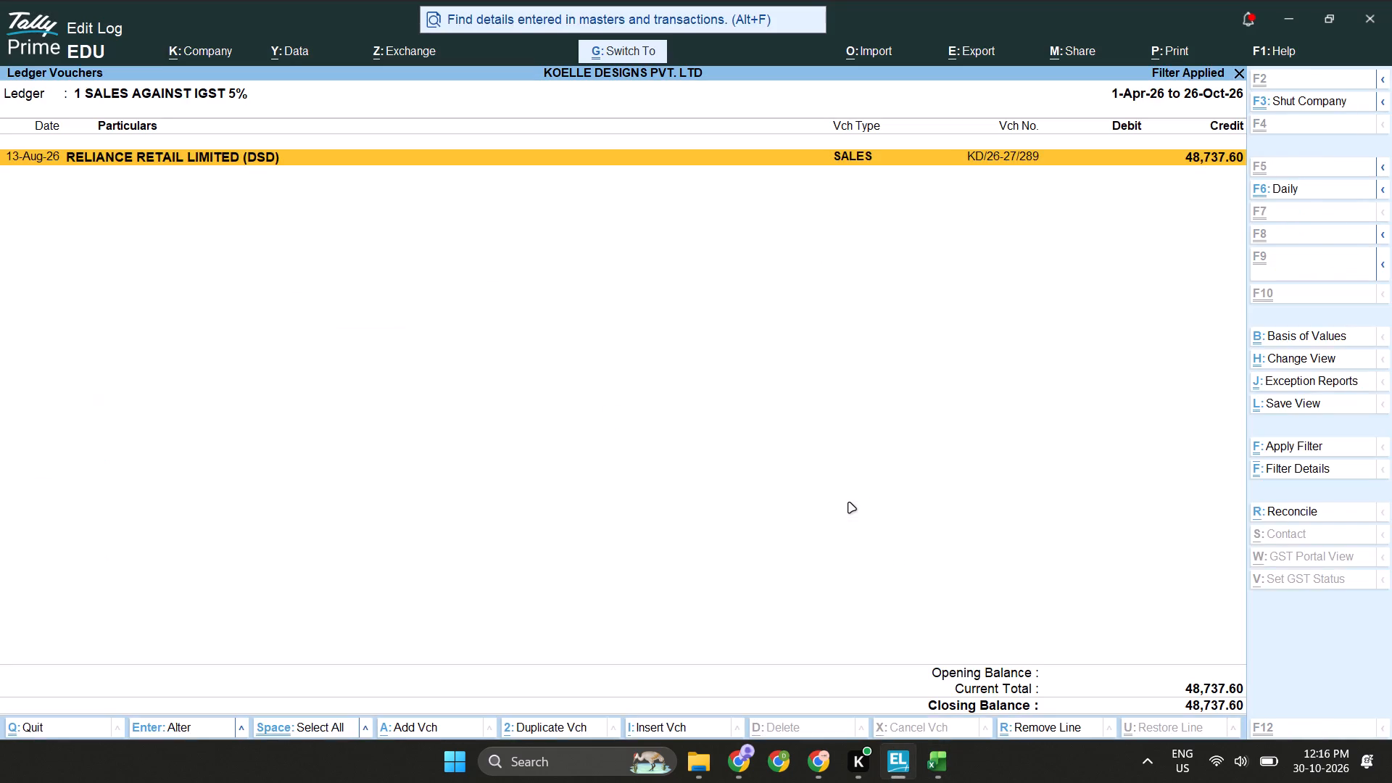
key(ctrl+v)
key(Return)
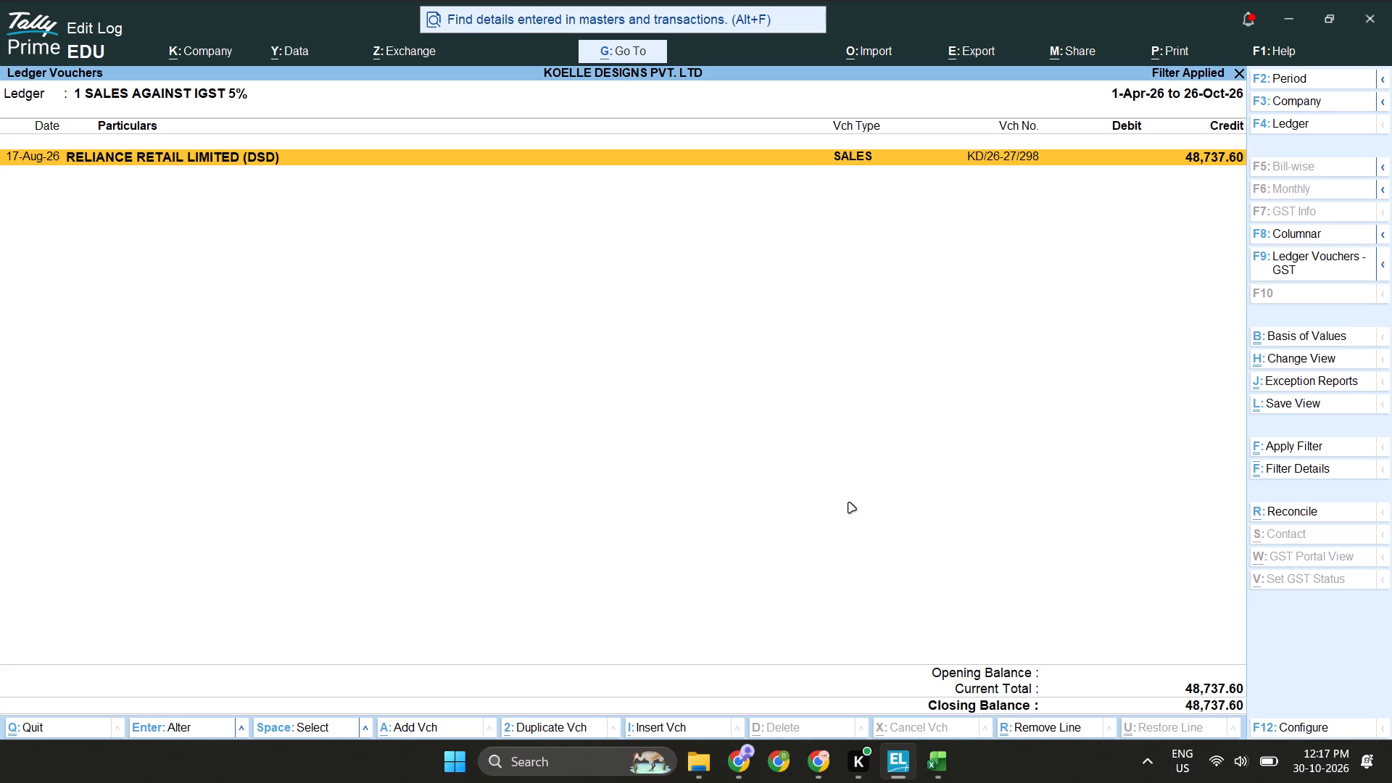
key(alt+Tab)
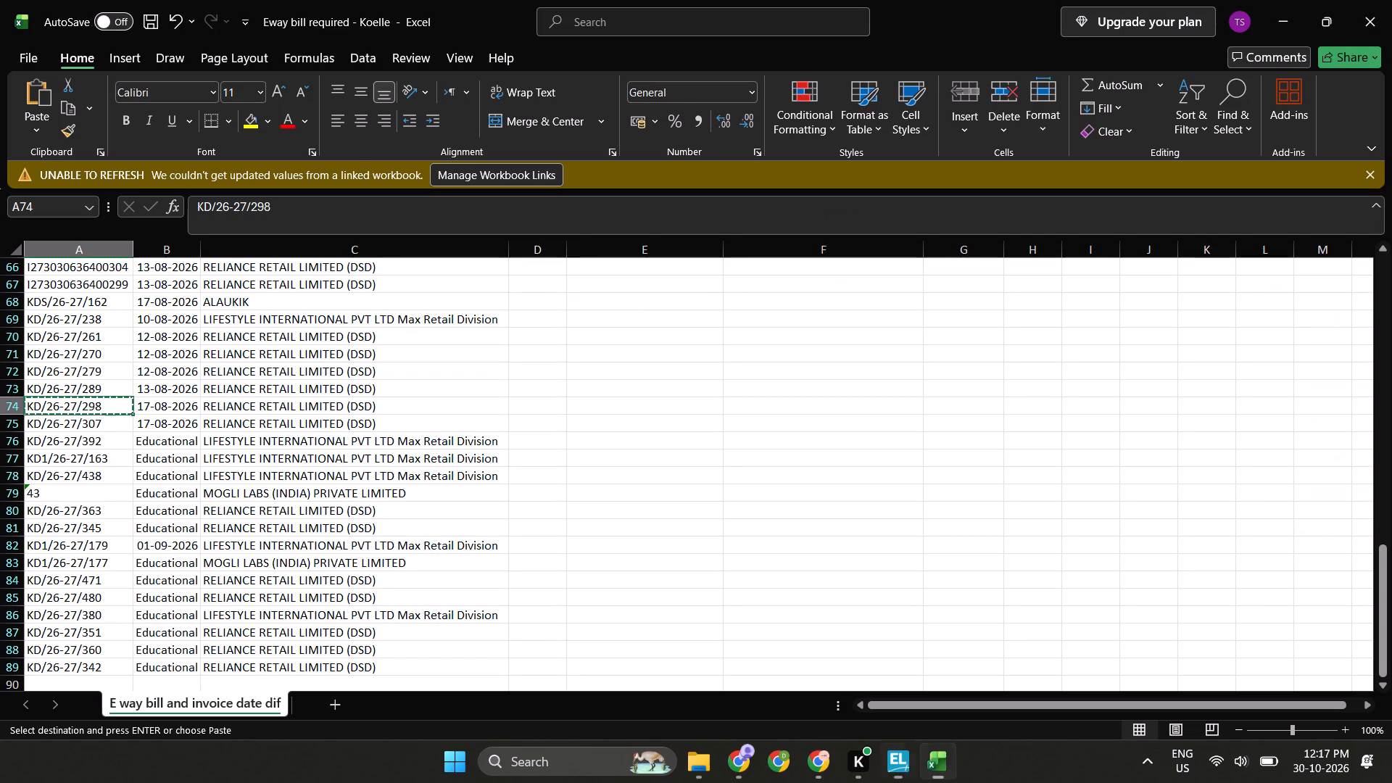
key(alt+Tab)
key(Return)
Print the voucher to PDF as tallyKD-26-27-298 in the KOELLE Extracted from Tally folder.
key(ctrl+p)
text(pta)
text(lly)
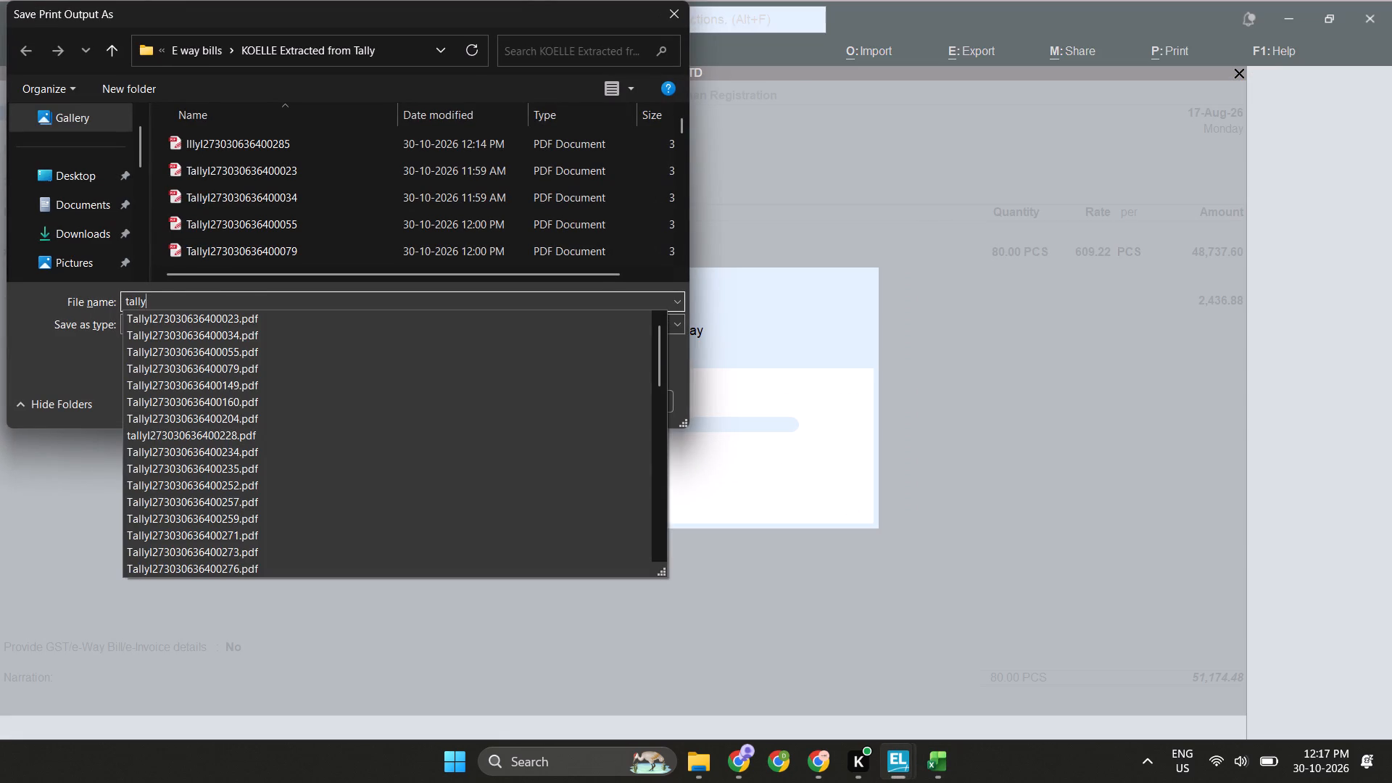
key(ctrl+v)
key(Left)
key(Left)
key(Left)
key(shift+Left)
key(minus)
key(Left)
key(Left)
key(Left)
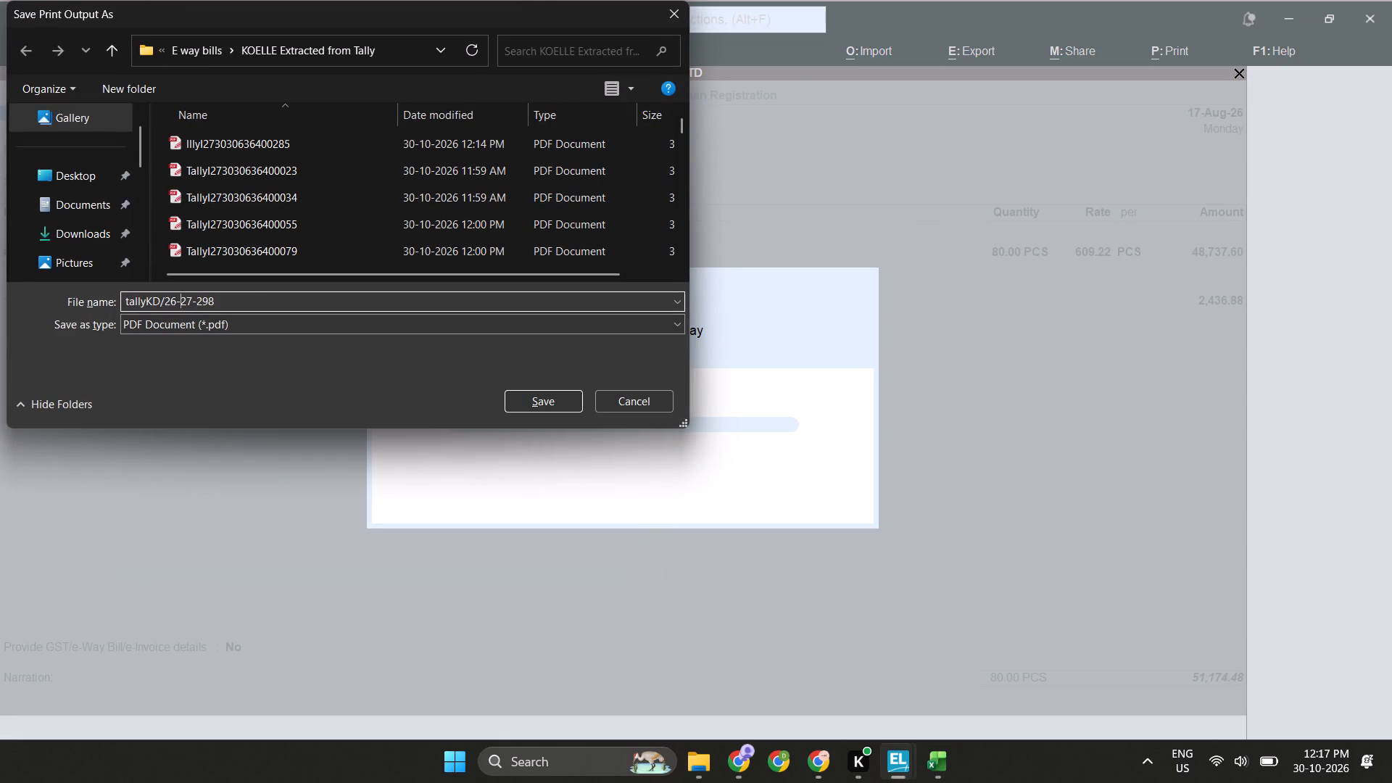
key(Left)
key(Left)
key(Left)
key(shift+Left)
key(minus)
key(Return)
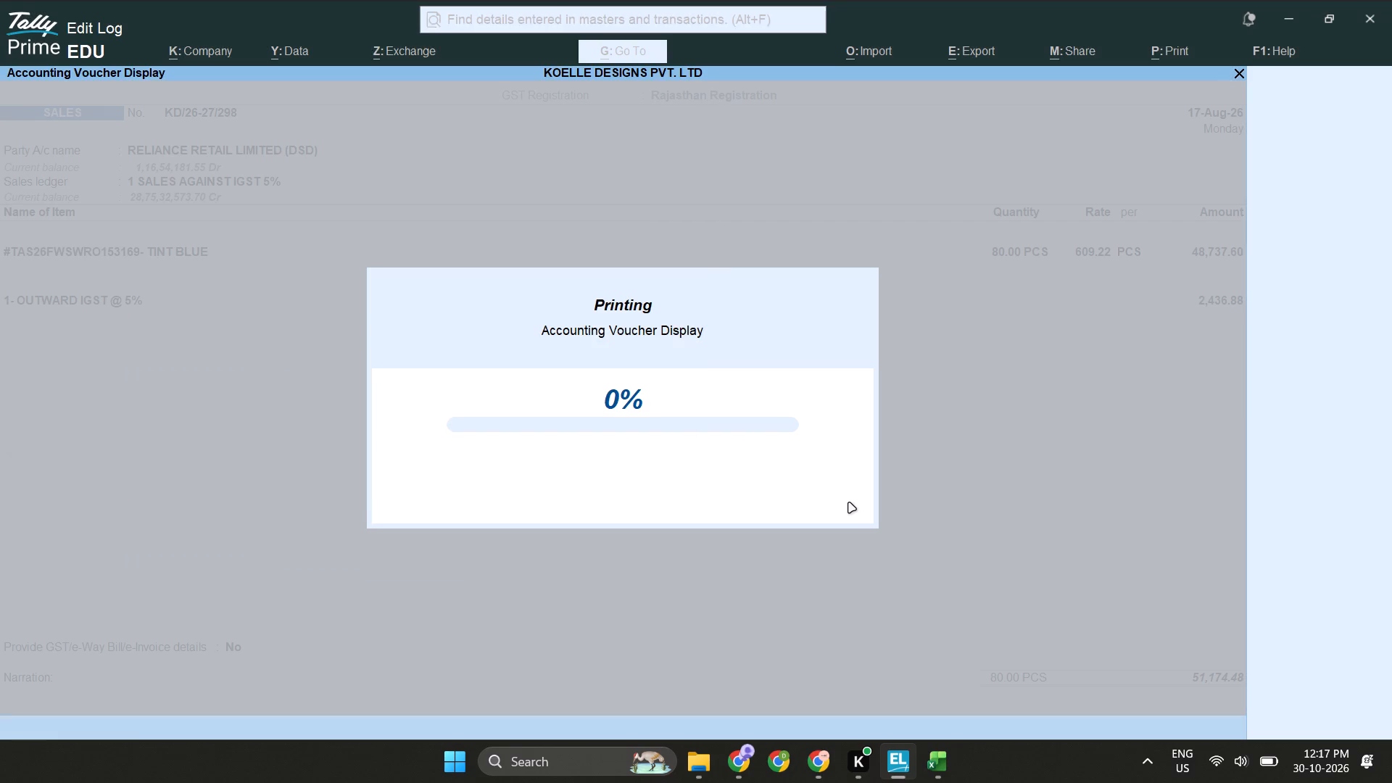
Copy voucher number KD/26-27/307 from the Koelle workbook, close TallyPrime's open voucher, filter the ledger by the number and open the match.
key(alt+Tab)
key(Down)
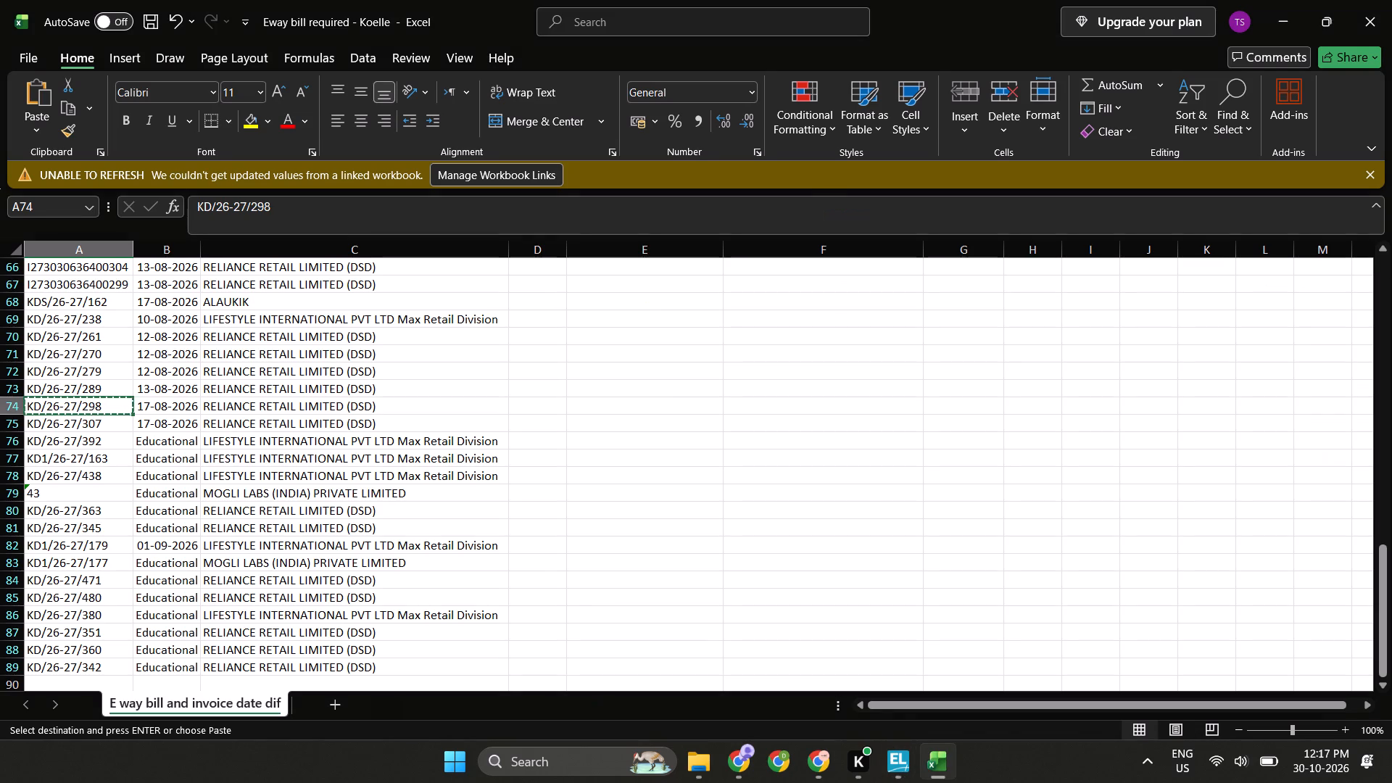
key(ctrl+c)
key(alt+Tab)
key(Escape)
key(Escape)
key(Escape)
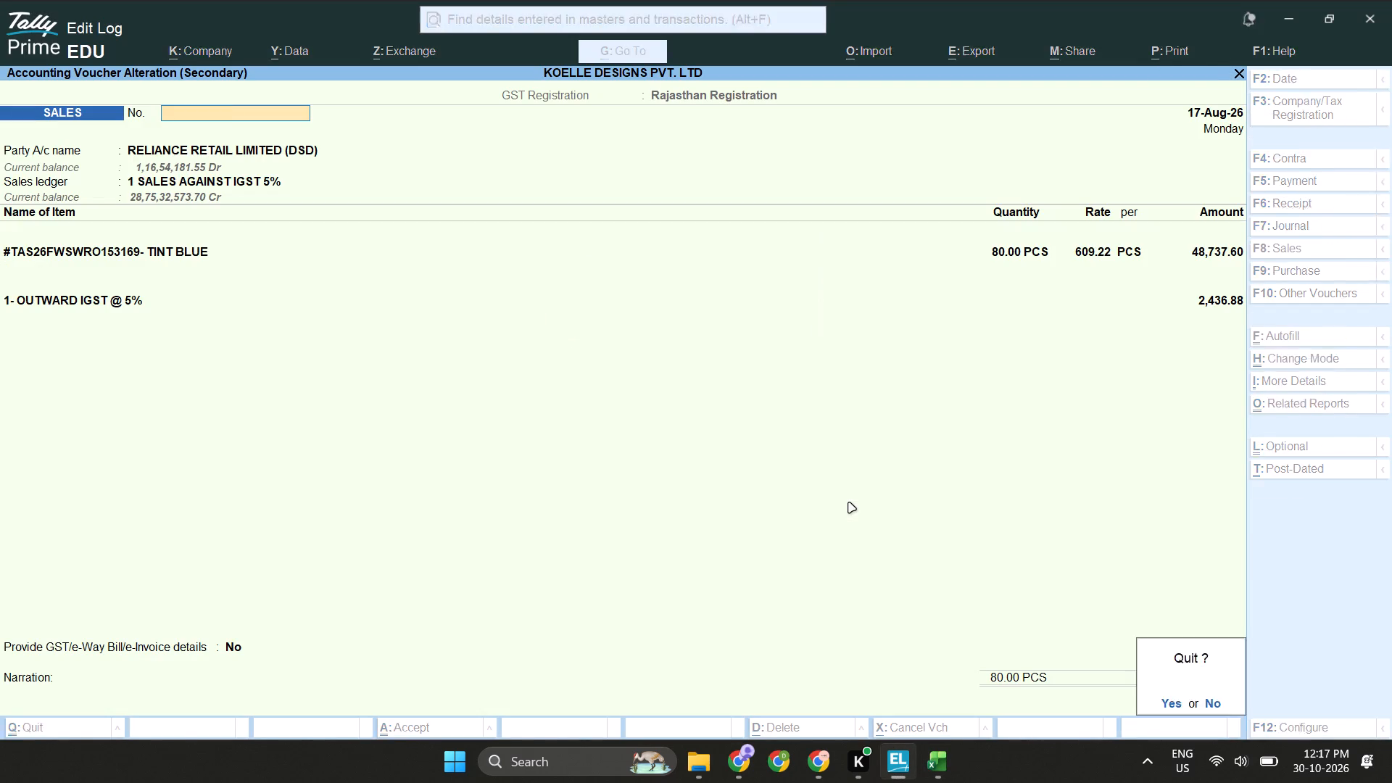
key(ctrl+f)
key(ctrl+v)
key(Return)
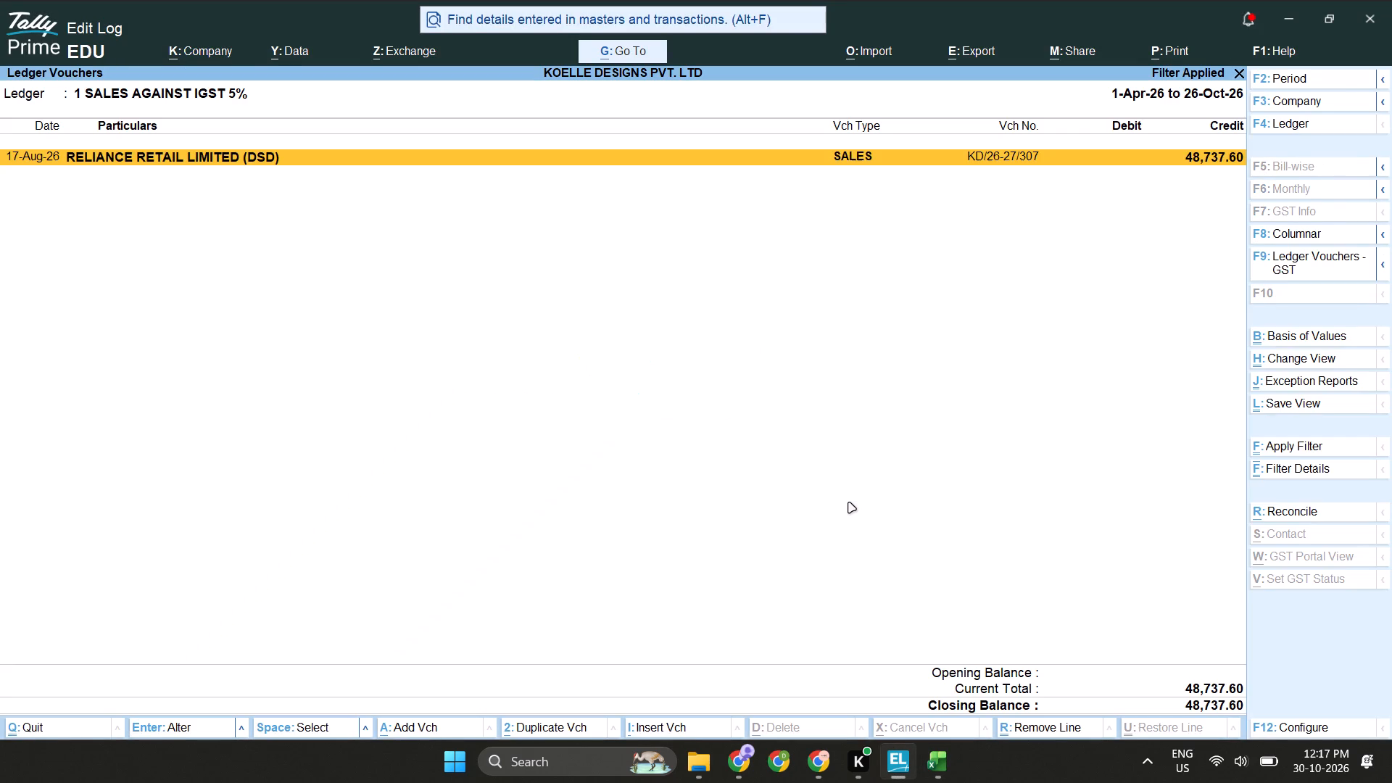
key(Return)
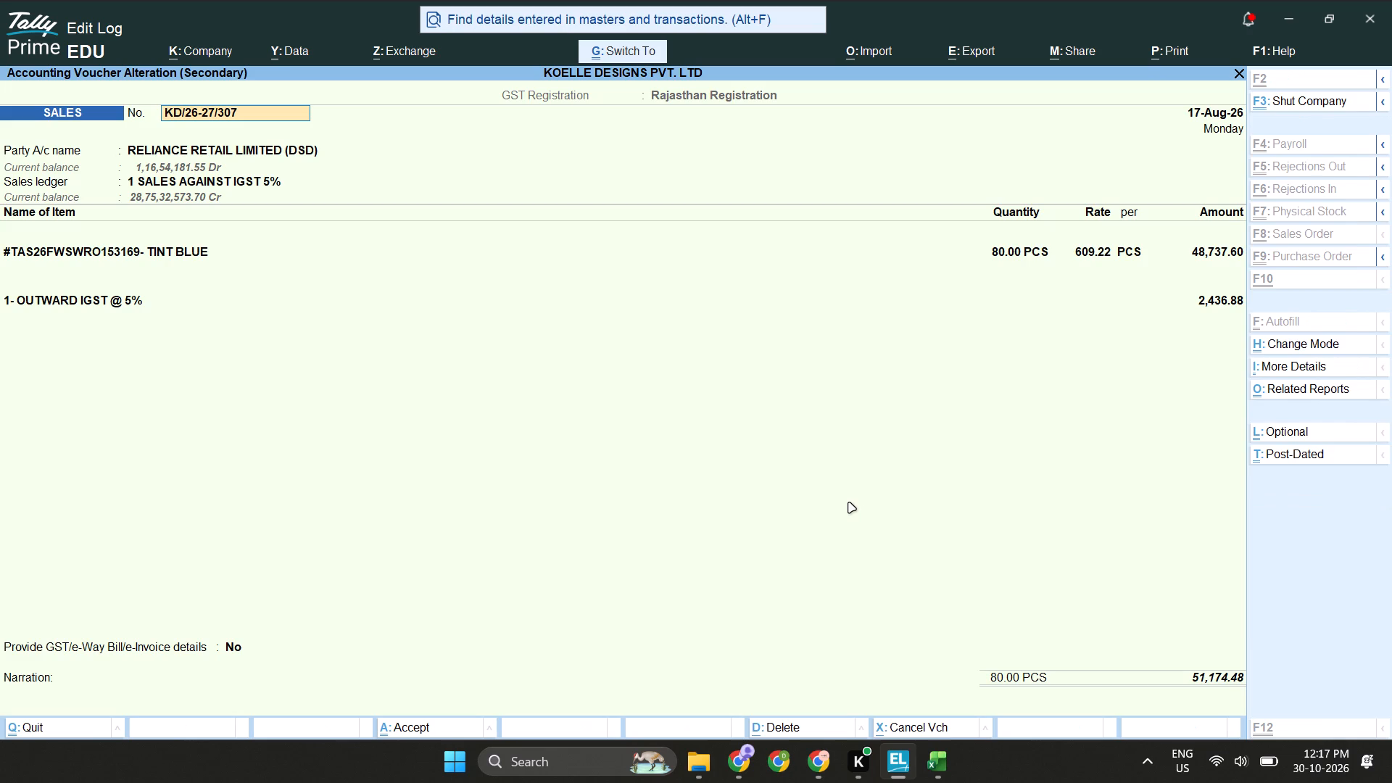
Print the voucher to PDF as tallyKD-26-27-307 in the KOELLE Extracted from Tally folder and close the voucher.
key(ctrl+p)
key(p)
text(tally)
key(ctrl+v)
key(Left)
key(Left)
key(Left)
key(shift+Left)
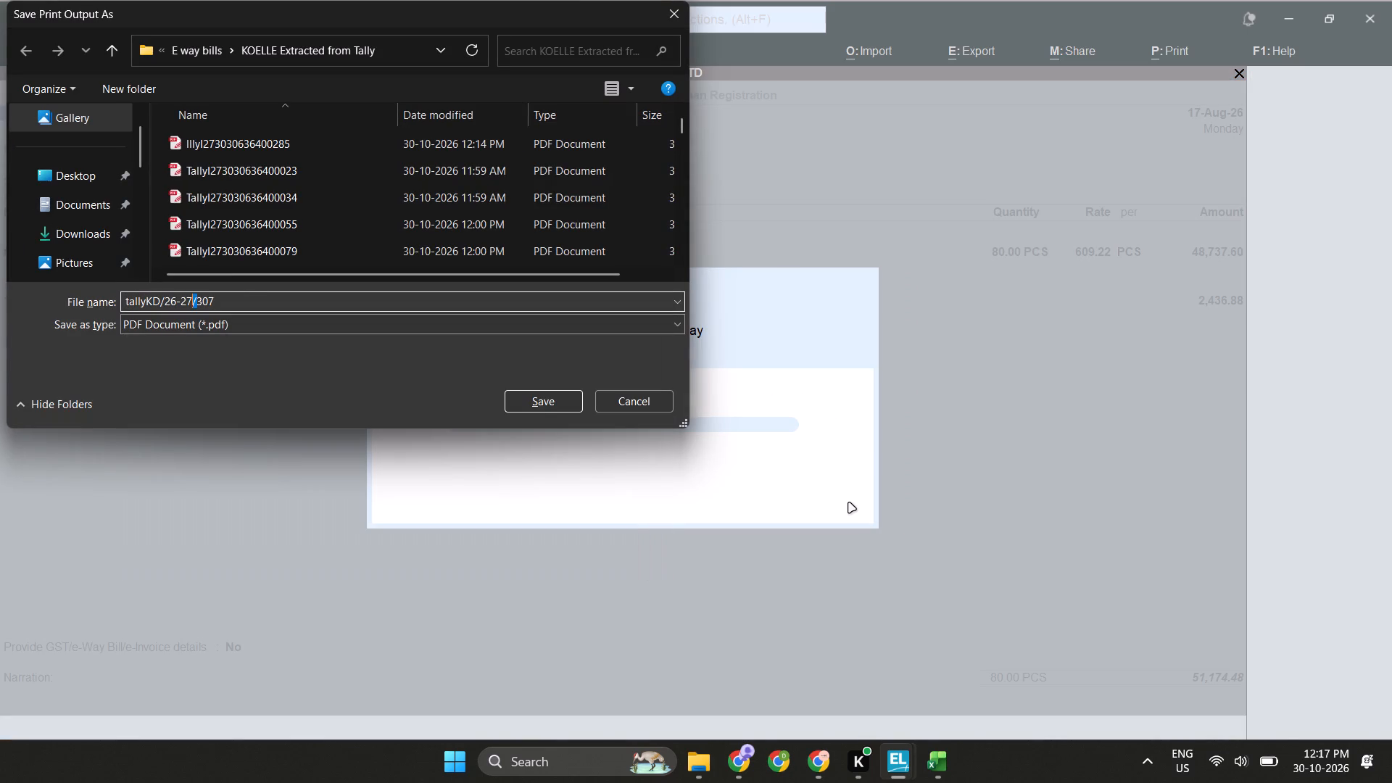
key(minus)
key(Left)
key(Left)
key(Left)
key(Left)
key(Left)
key(shift+Left)
key(Left)
key(shift+Left)
key(minus)
key(Return)
key(Escape)
key(Escape)
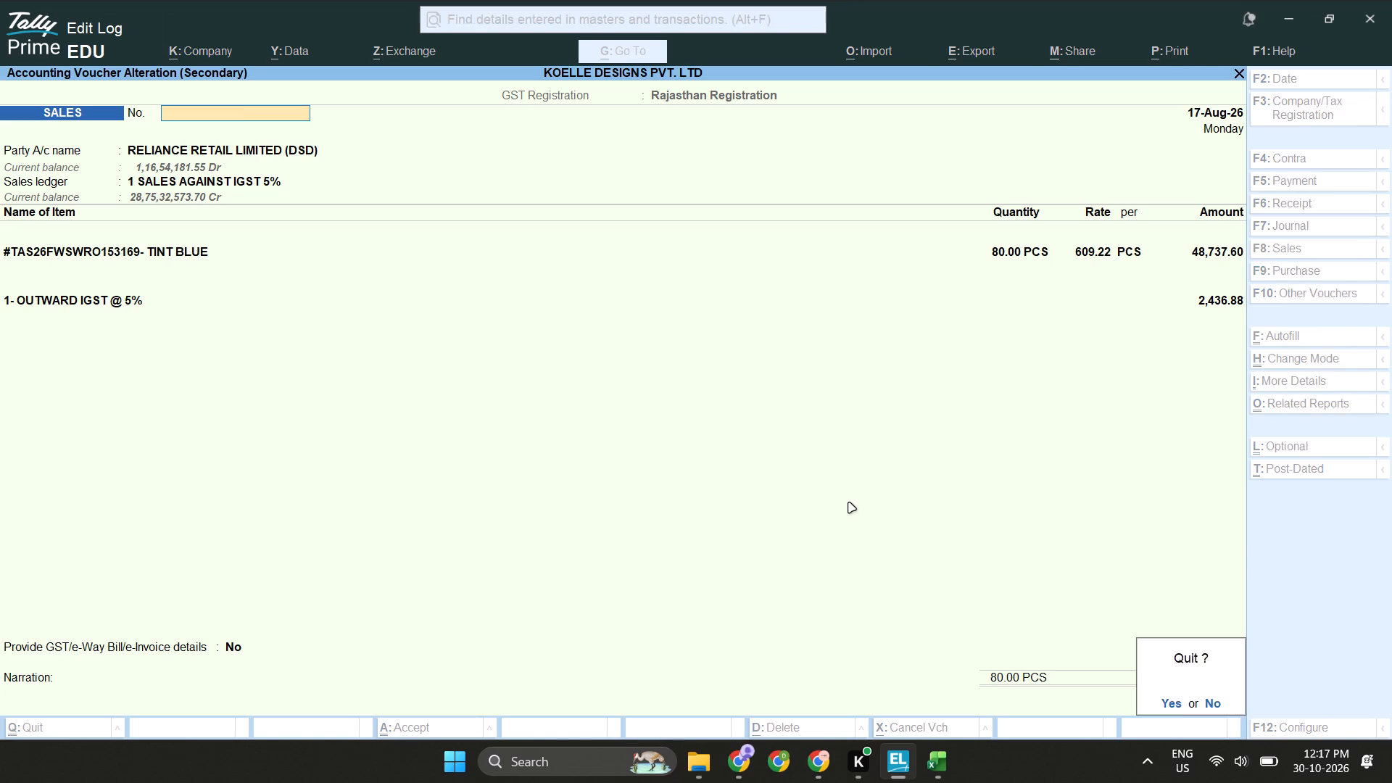
key(Escape)
key(Escape)
Copy voucher number KD/26-27/392 from the Koelle workbook, filter TallyPrime's ledger vouchers by it and open the matching voucher.
key(alt+Tab)
key(Down)
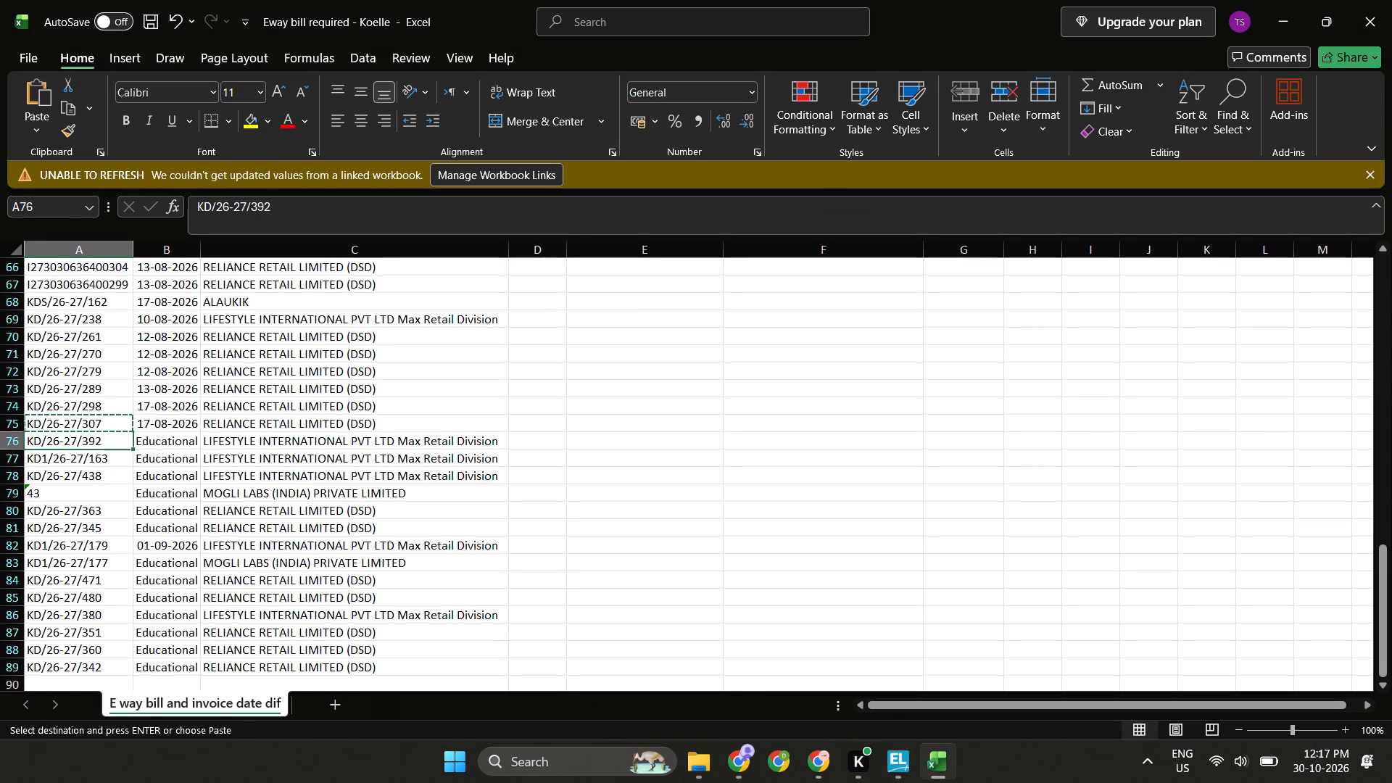
key(ctrl+c)
key(alt+Tab)
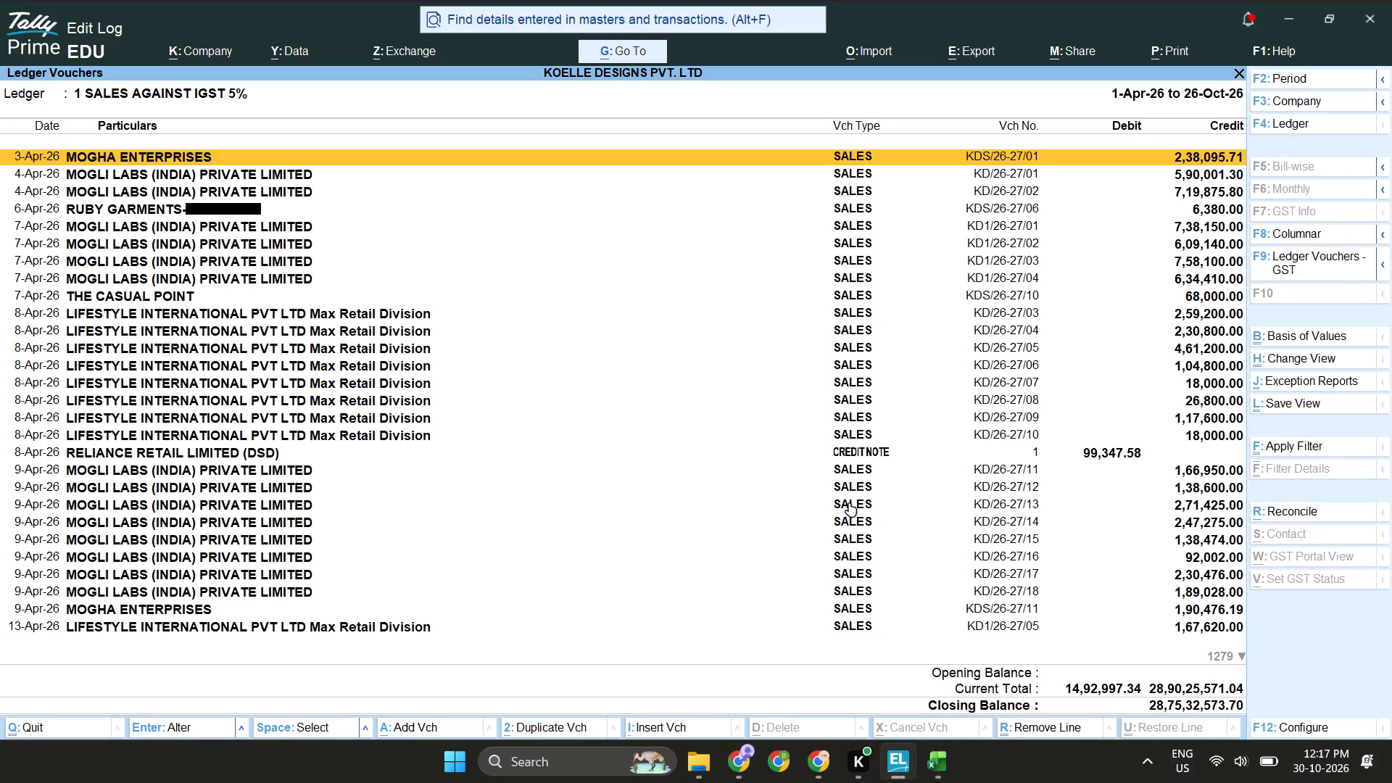
key(ctrl+f)
key(ctrl+v)
key(ctrl+Return)
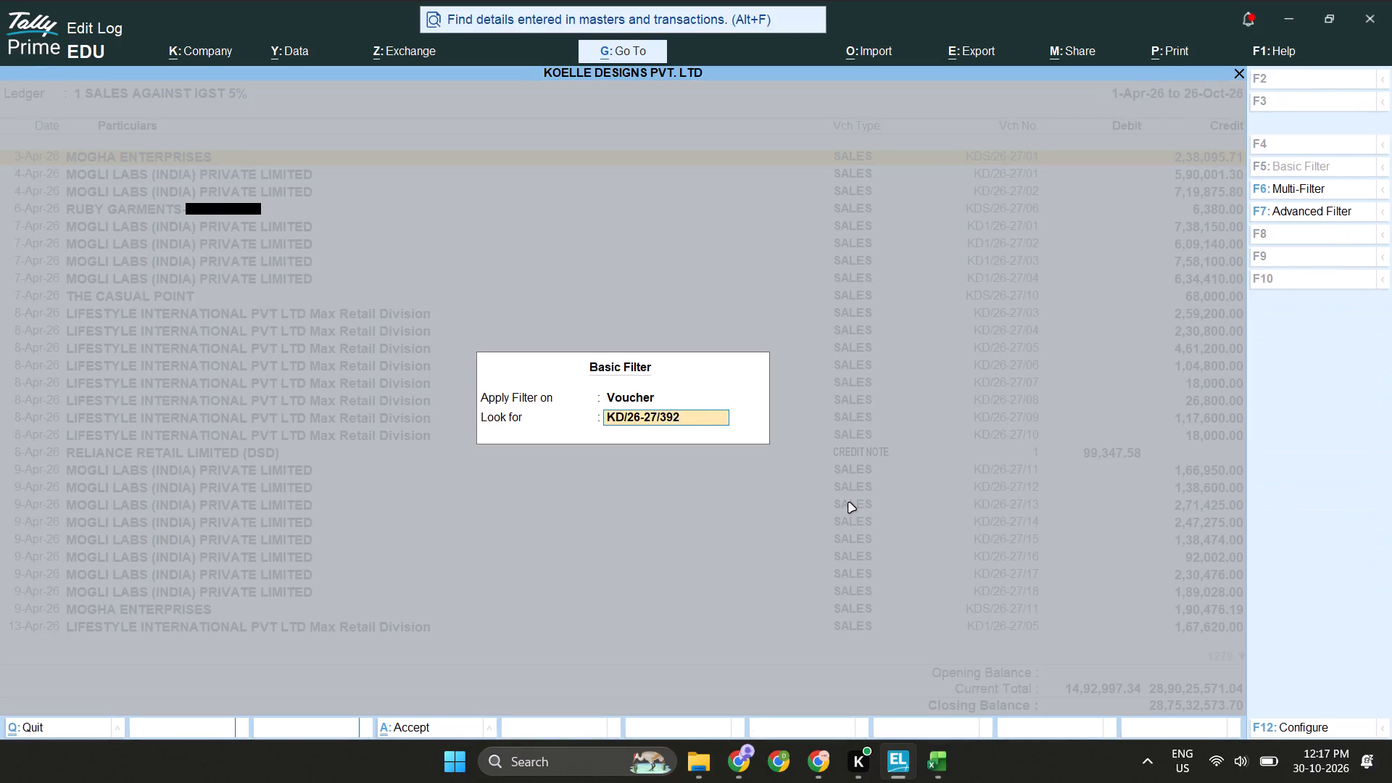
key(Return)
key(Return)
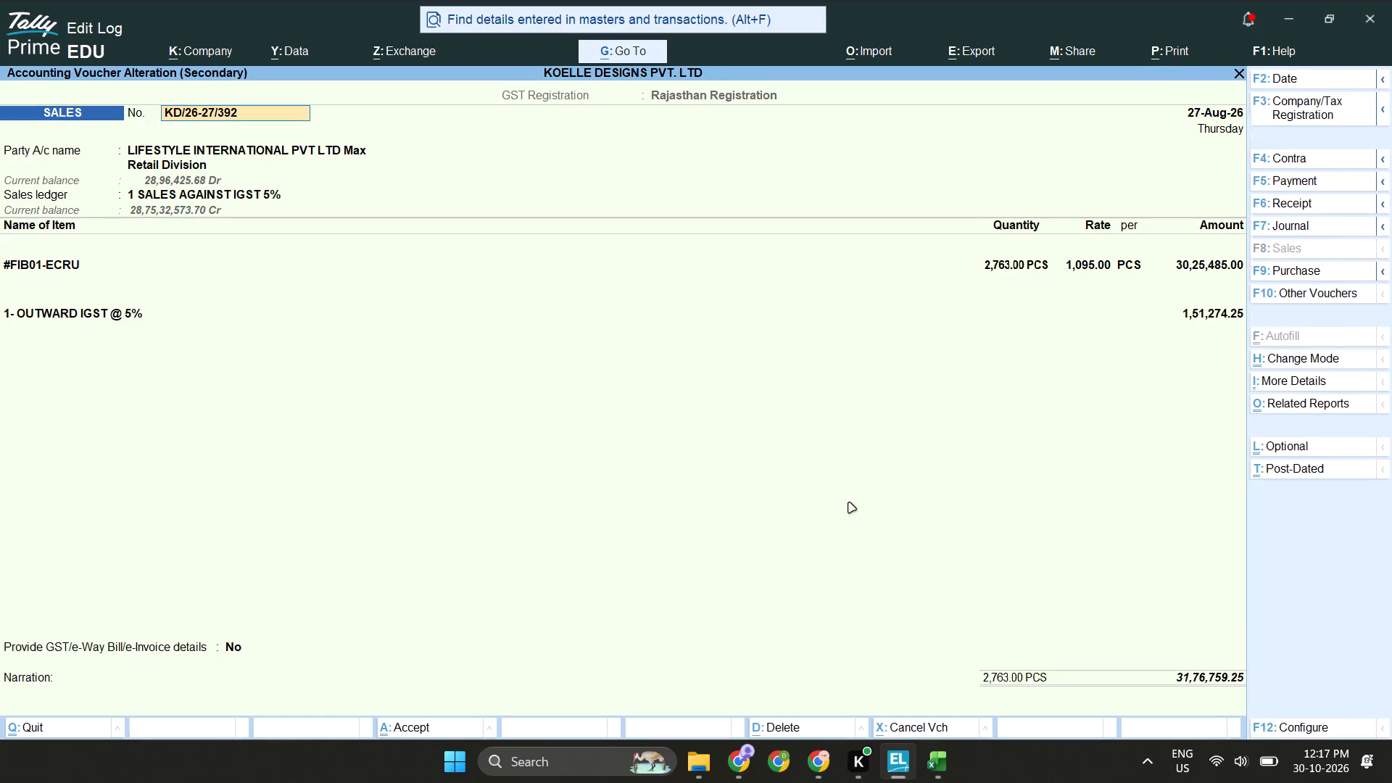
Print the voucher to PDF as tallyKD-26-27-392 in the KOELLE Extracted from Tally folder and close the voucher.
key(ctrl+p)
key(p)
text(tally)
key(ctrl+v)
key(Left)
key(Left)
key(Left)
key(shift+Left)
key(minus)
key(Left)
key(Left)
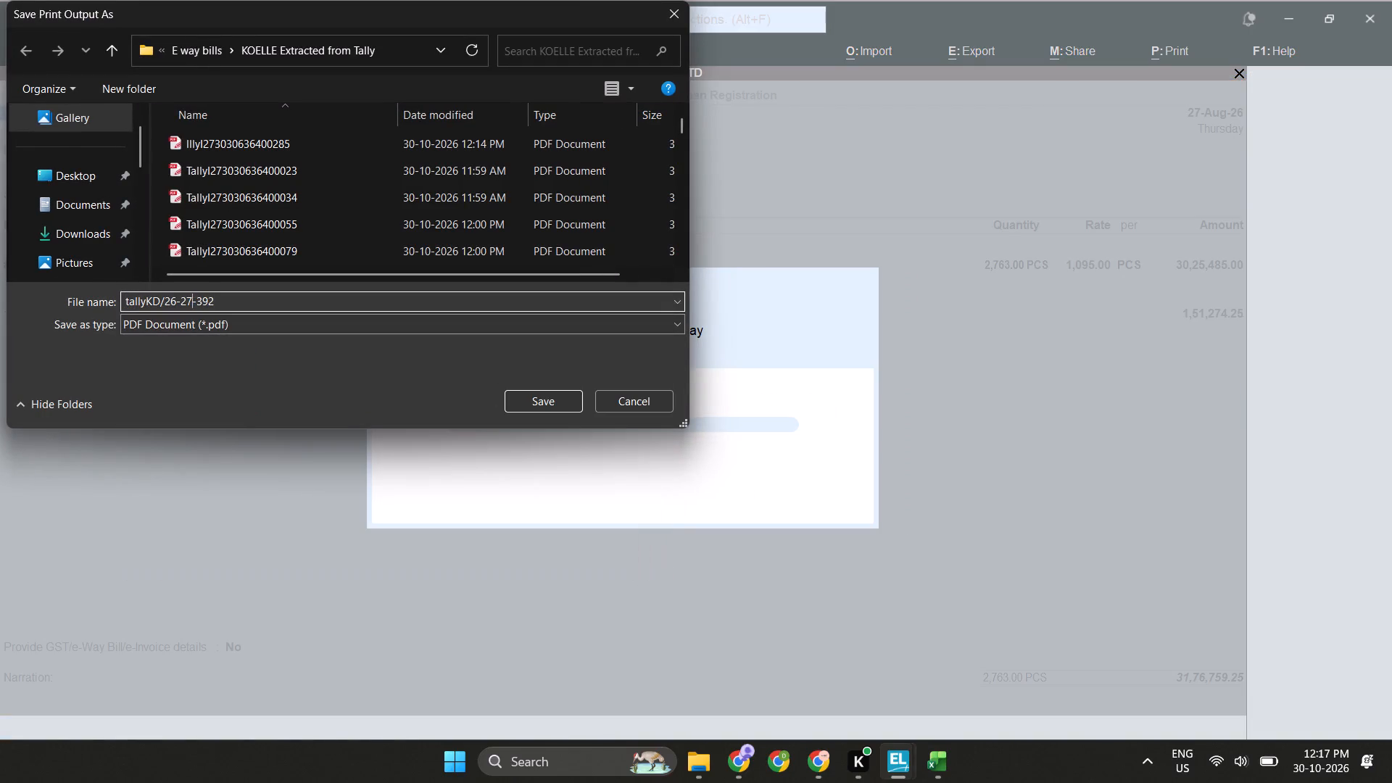
key(Left)
key(Left)
key(Left)
key(Left)
key(shift+Left)
key(minus)
key(Return)
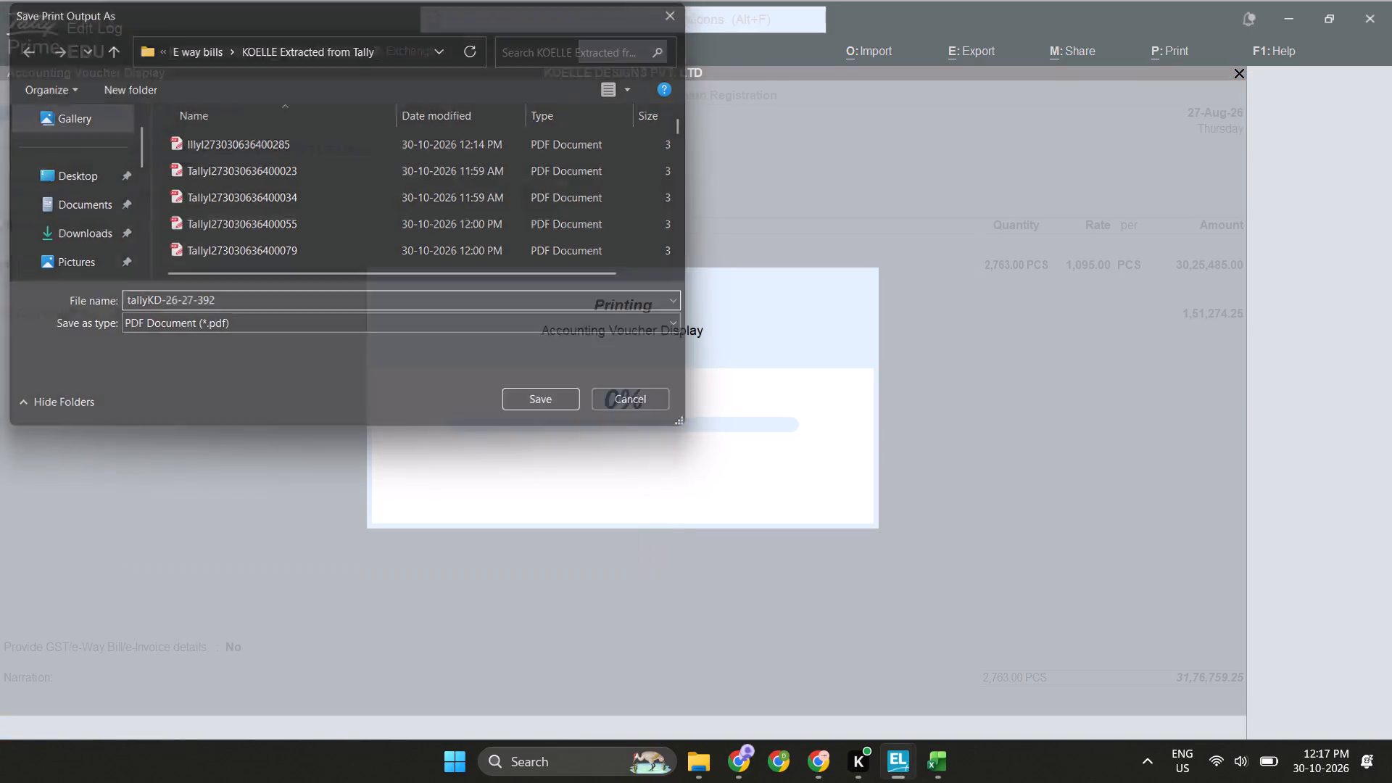
key(grave)
key(Escape)
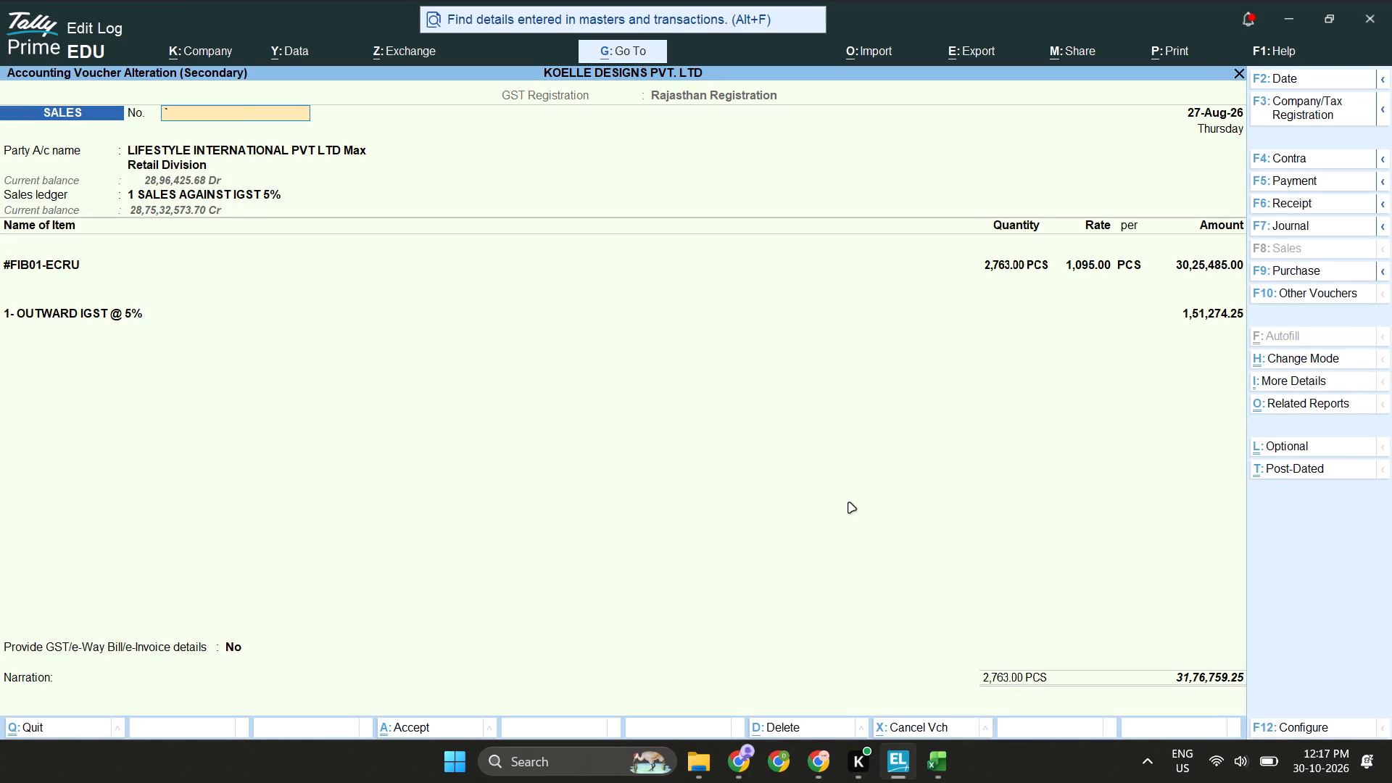
key(Escape)
key(Escape)
Copy voucher number KD1/26-27/163 from the Koelle workbook, filter TallyPrime's ledger vouchers by it and open the matching voucher.
key(alt+Tab)
key(Down)
key(ctrl+c)
key(alt+Tab)
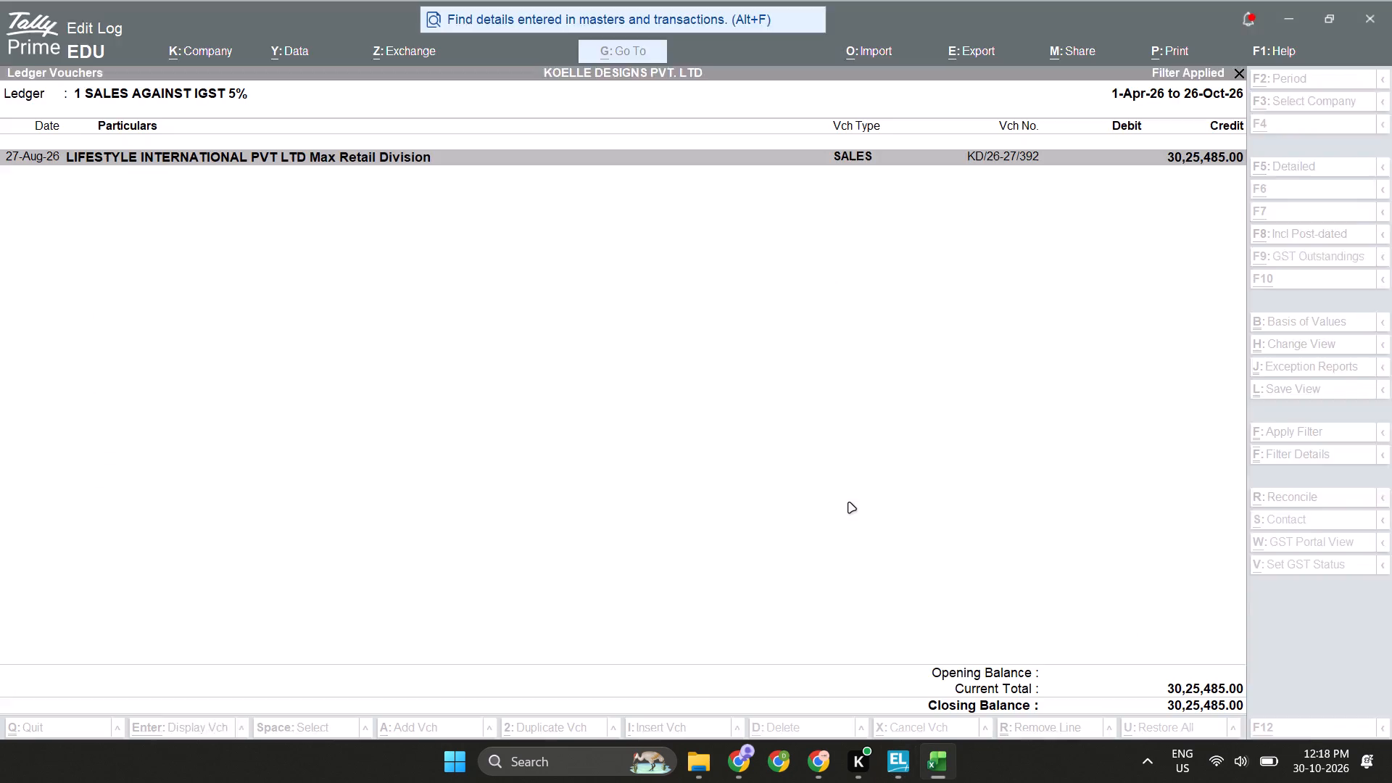
key(ctrl+f)
key(ctrl+v)
key(Return)
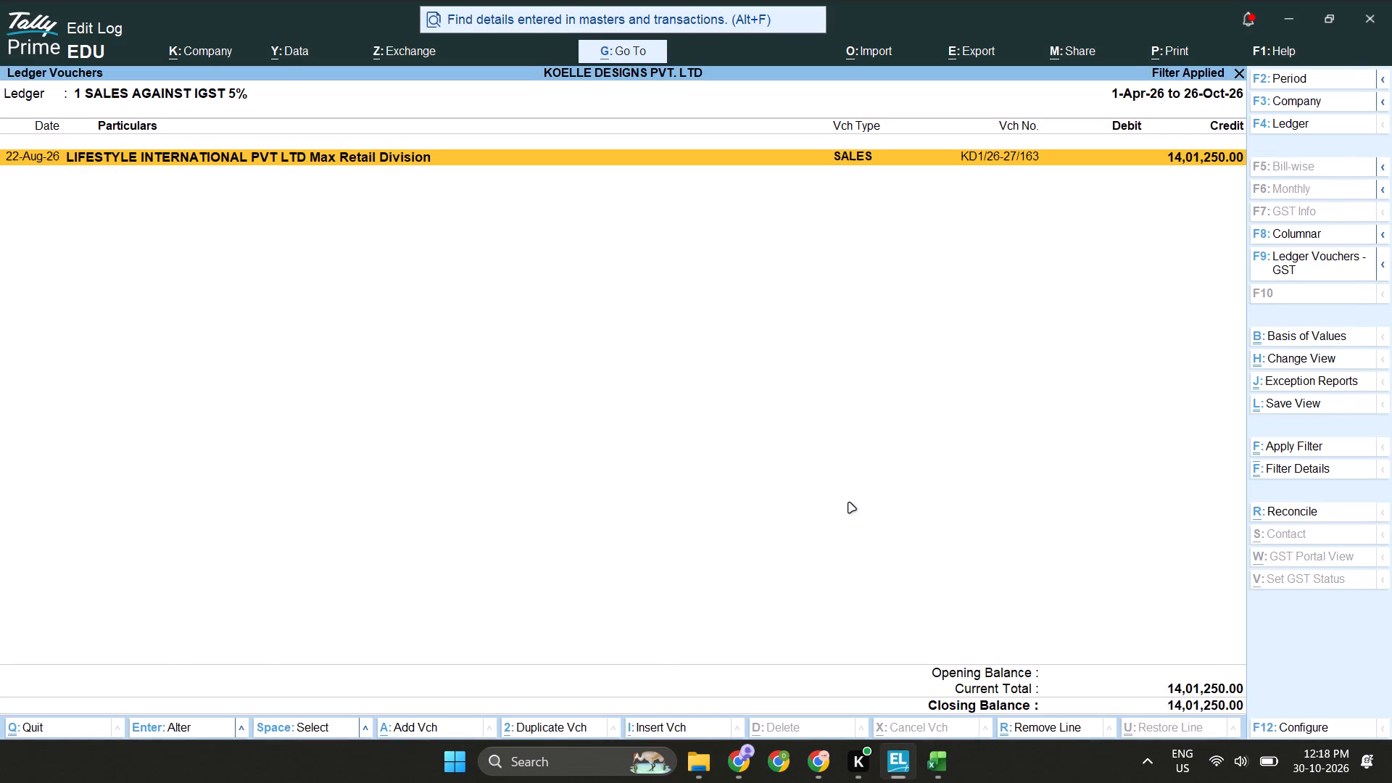
key(alt+Tab)
key(Down)
key(ctrl+shift+Down)
key(Up)
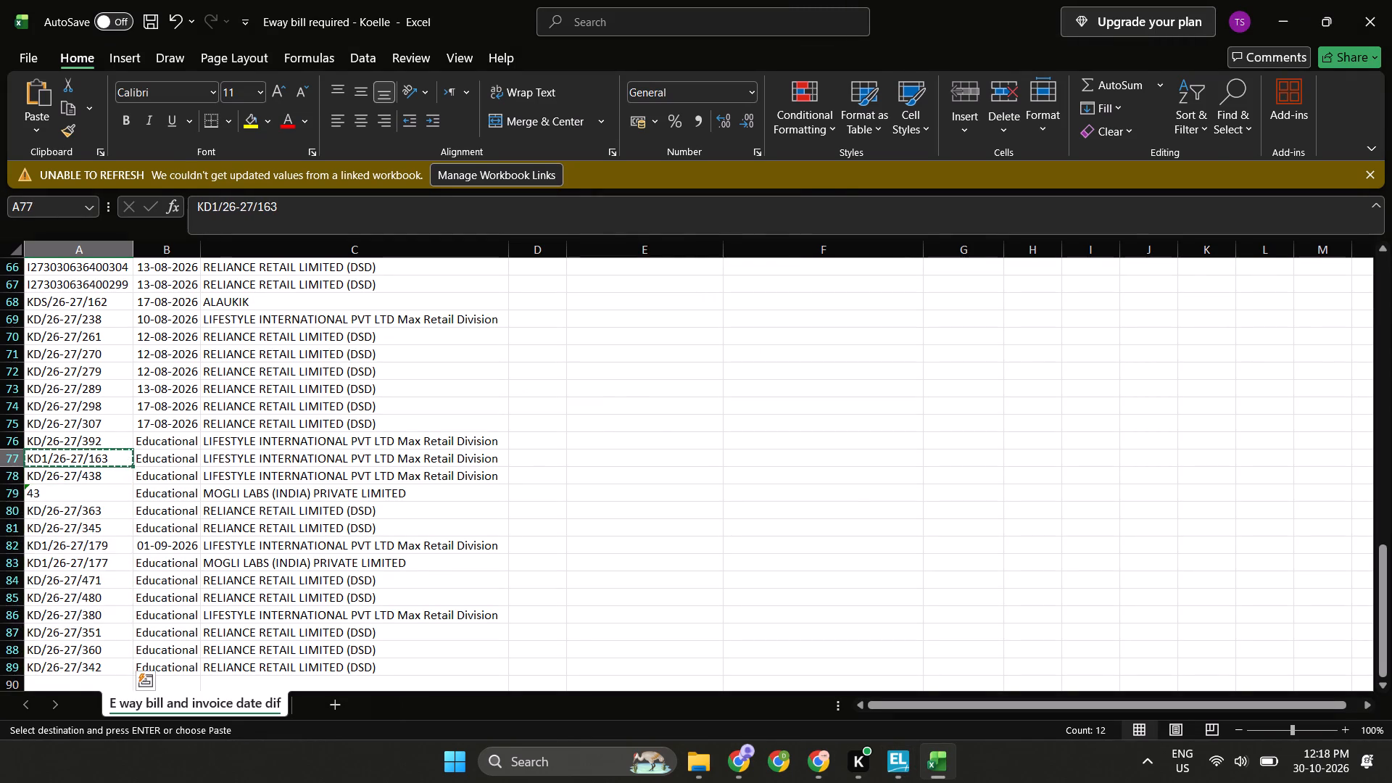
key(alt+Tab)
key(Return)
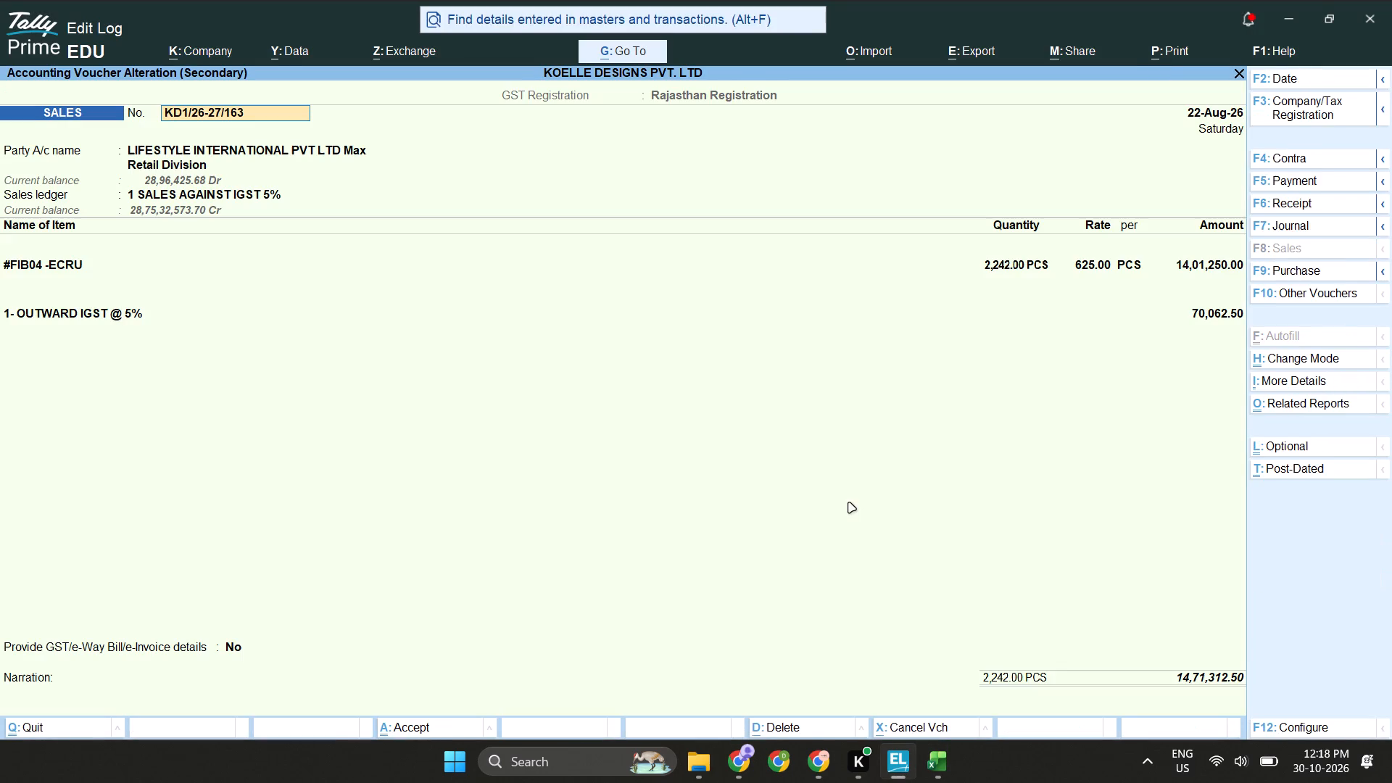
Print the voucher to PDF as tallyKD1-26-27-163 in the KOELLE Extracted from Tally folder and close the voucher.
key(ctrl+p)
key(p)
text(tally)
key(ctrl+v)
key(Left)
key(Left)
key(Left)
key(shift+Left)
key(minus)
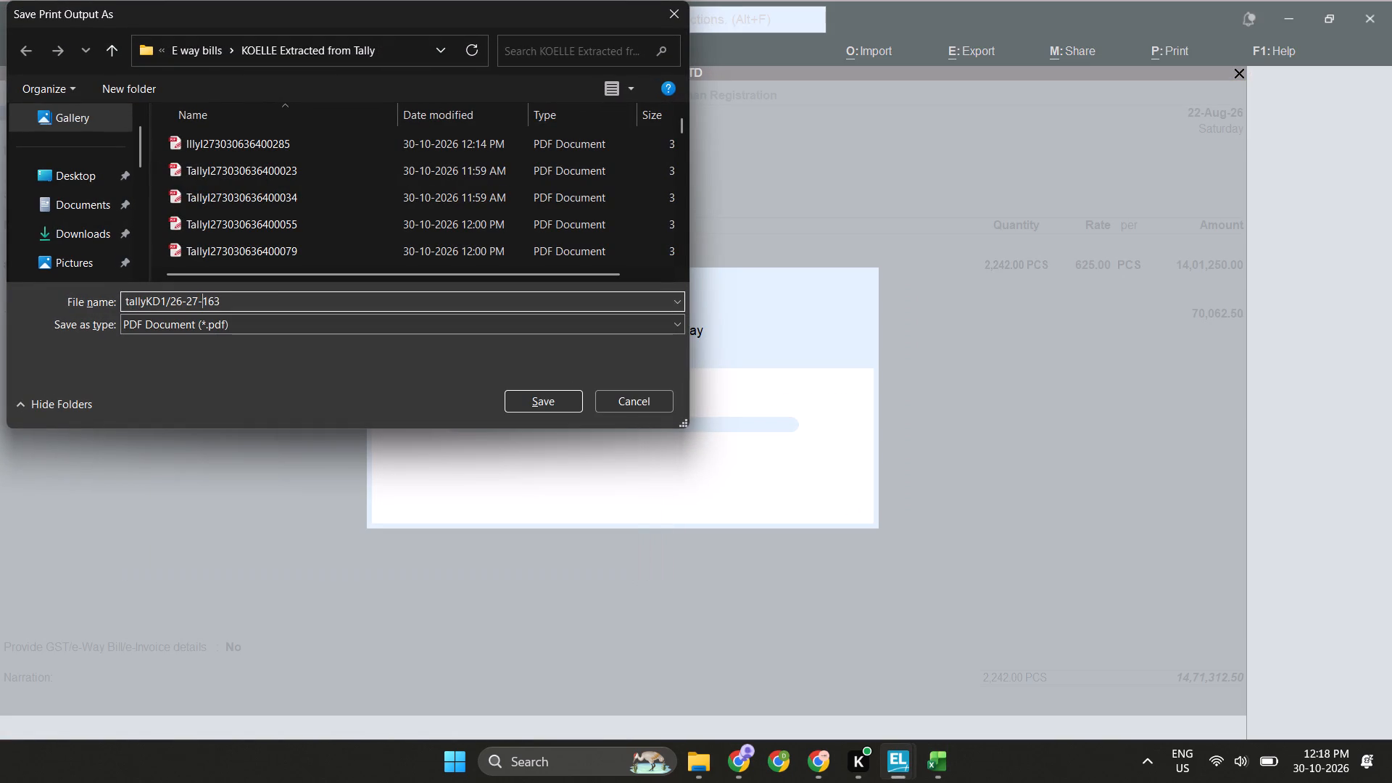
key(Left)
key(Left)
key(Left)
key(Left)
key(Left)
key(Left)
key(shift+Left)
key(minus)
key(Return)
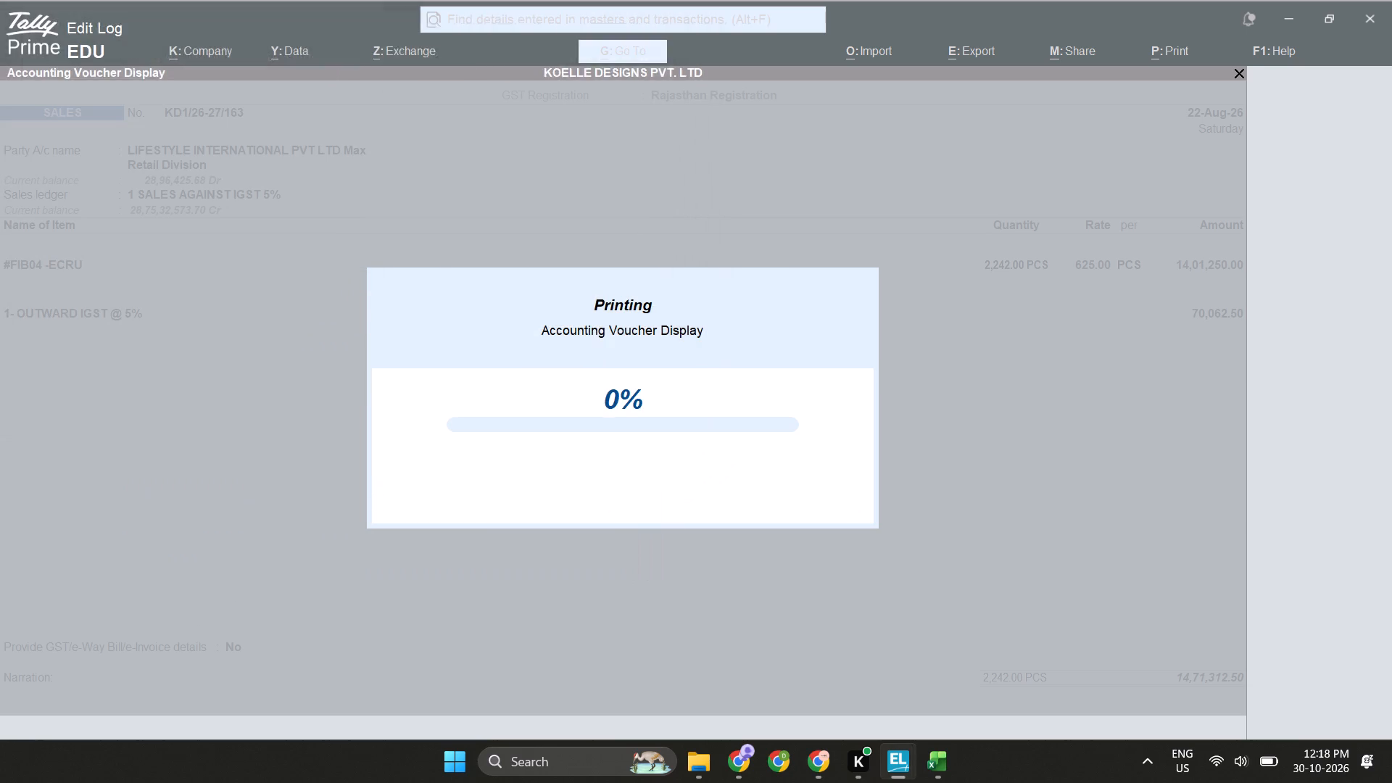
key(Escape)
key(Escape)
key(Escape)
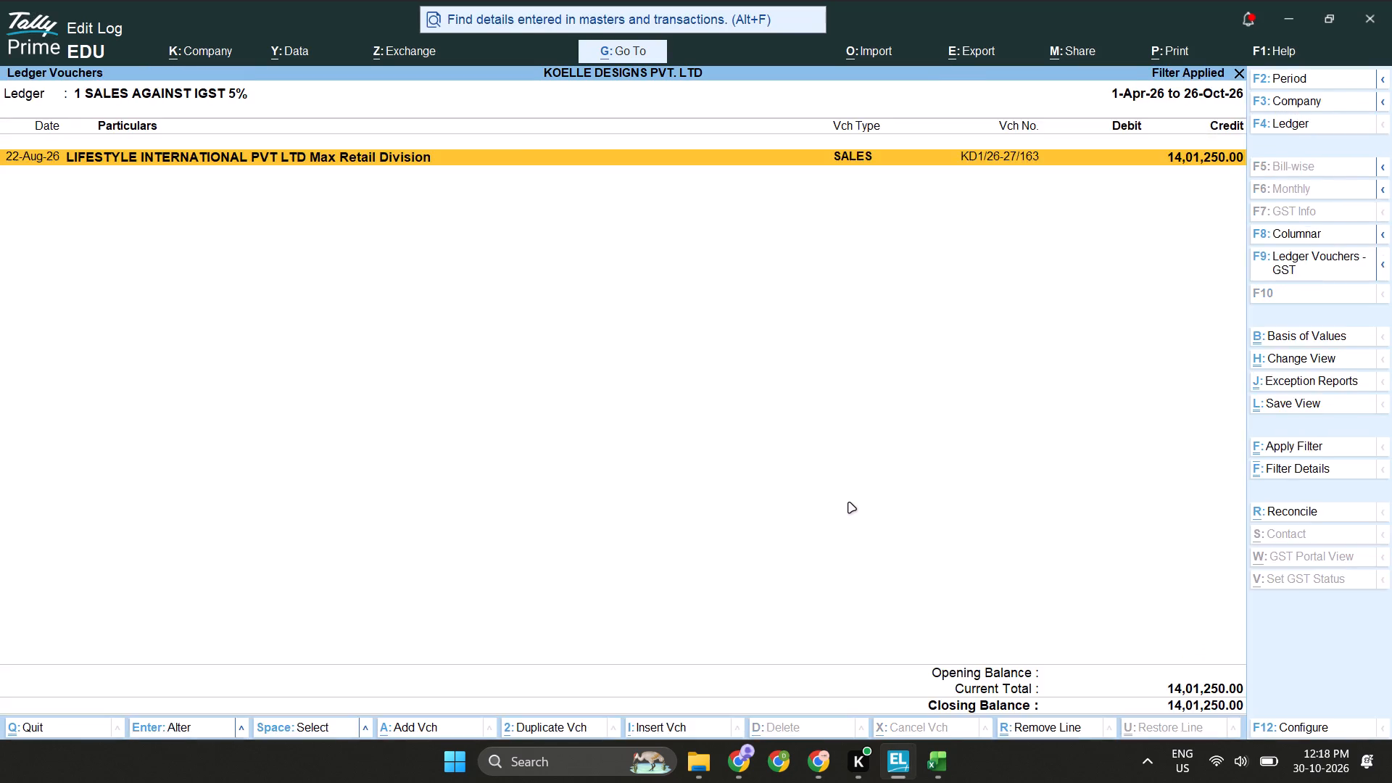
Copy voucher number KD/26-27/438 from the Koelle workbook, filter TallyPrime's ledger vouchers by it and open the matching voucher.
key(alt+Tab)
key(Down)
key(ctrl+c)
key(alt+Tab)
key(ctrl+f)
key(ctrl+v)
key(Return)
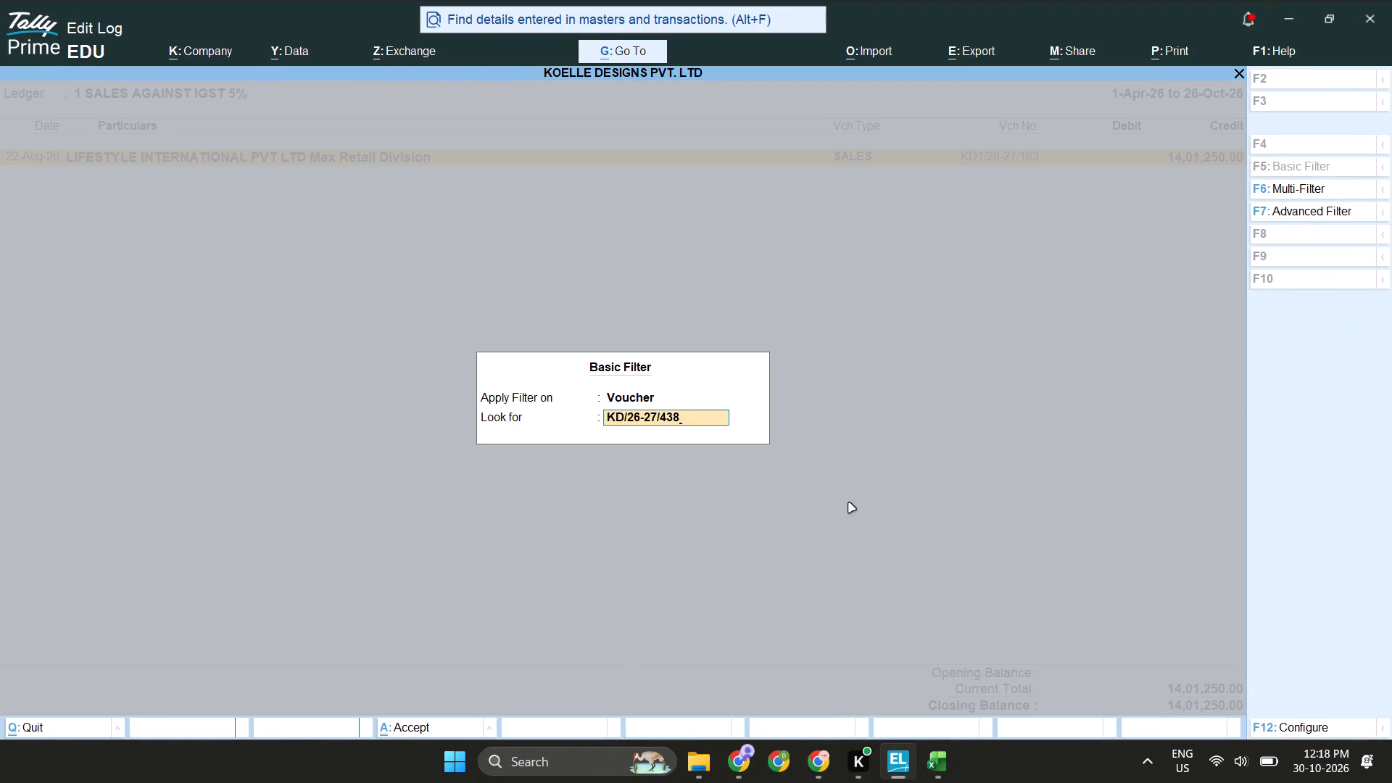
key(Return)
Print the voucher to PDF as tallyKD-26-27-438 in the KOELLE Extracted from Tally folder.
key(ctrl+p)
key(p)
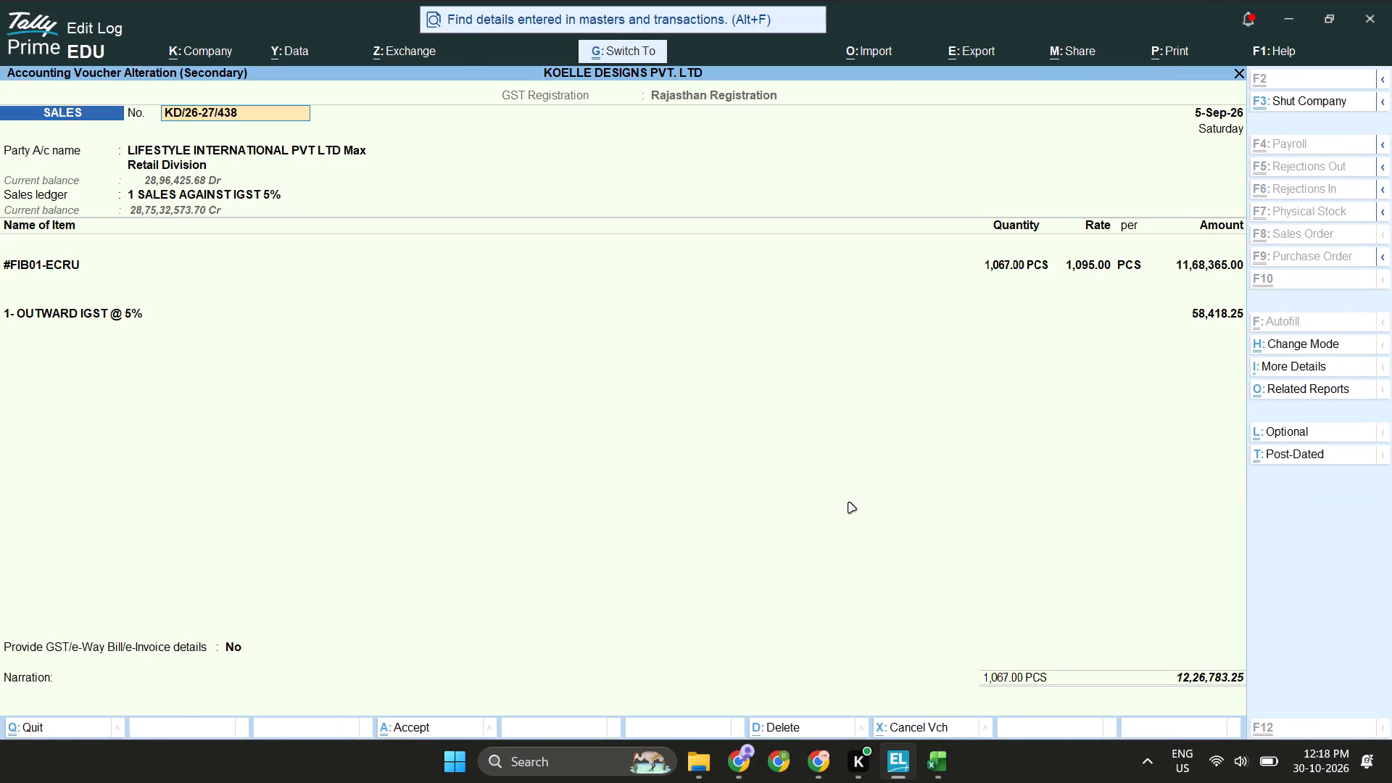
text(tally)
key(ctrl+v)
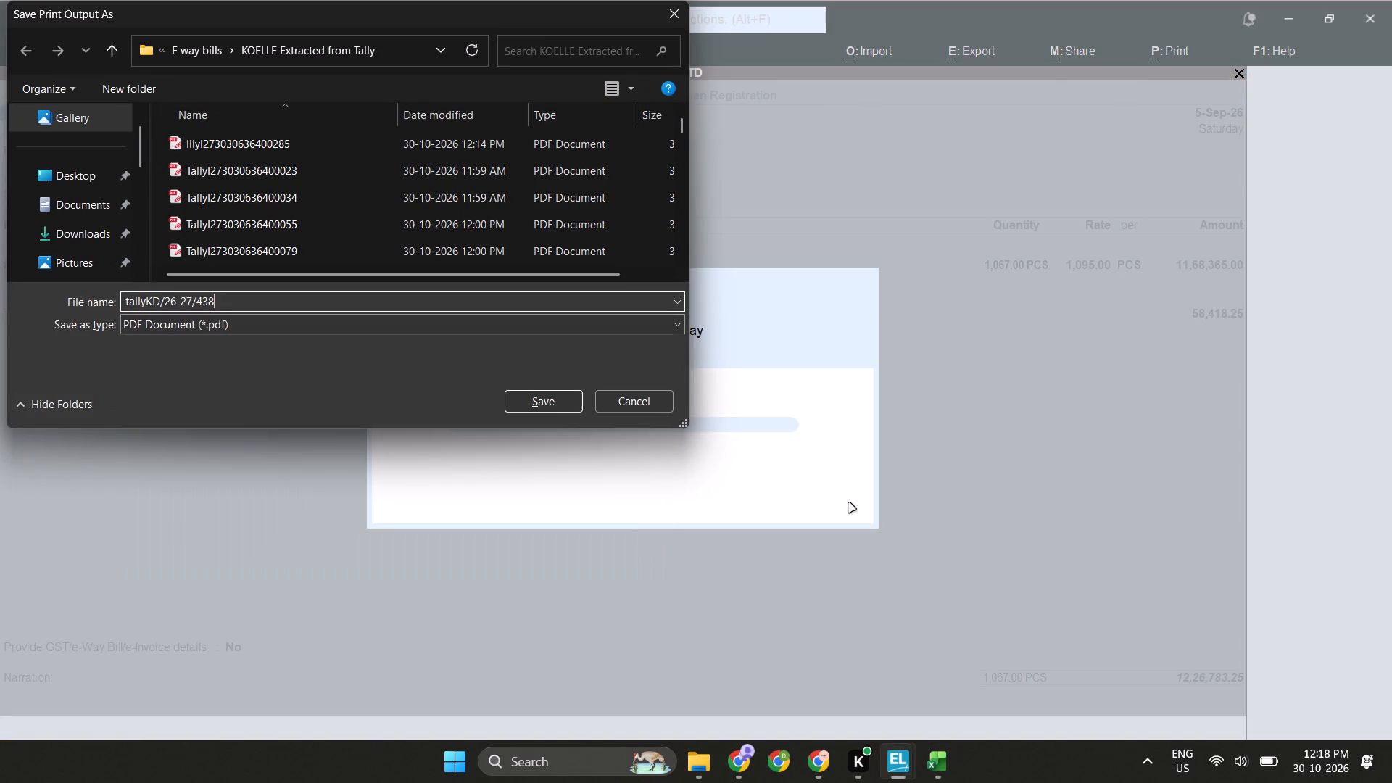
key(Left)
key(Left)
key(shift+Left)
key(Left)
key(shift+Left)
key(minus)
key(Left)
key(Left)
key(Left)
key(Left)
key(Left)
key(Left)
key(shift+Left)
key(minus)
key(Return)
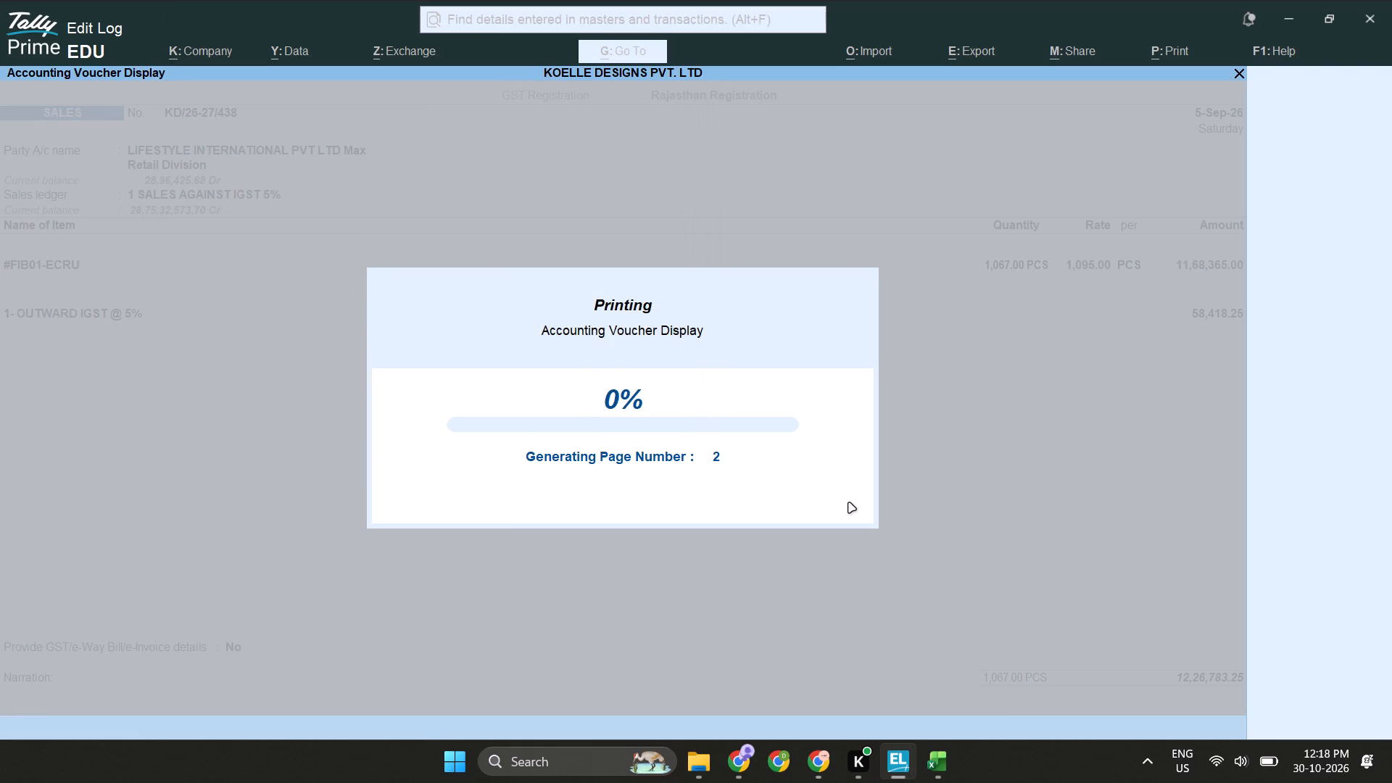
Copy voucher number 43 from the Koelle workbook, close TallyPrime's open voucher and filter the ledger vouchers by 43.
key(alt+Tab)
key(Down)
key(ctrl+c)
key(alt+Tab)
key(Escape)
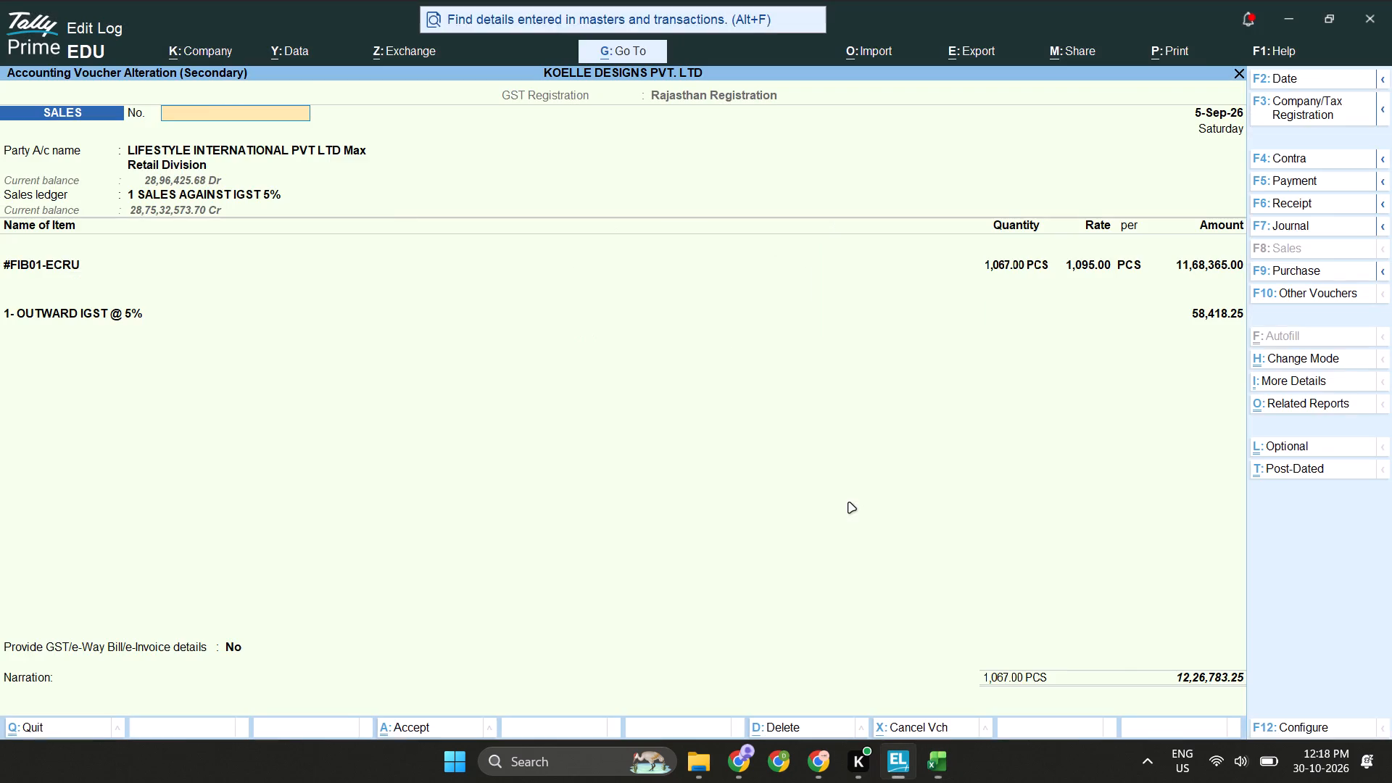
key(Escape)
key(Escape)
key(ctrl+f)
key(ctrl+v)
key(Return)
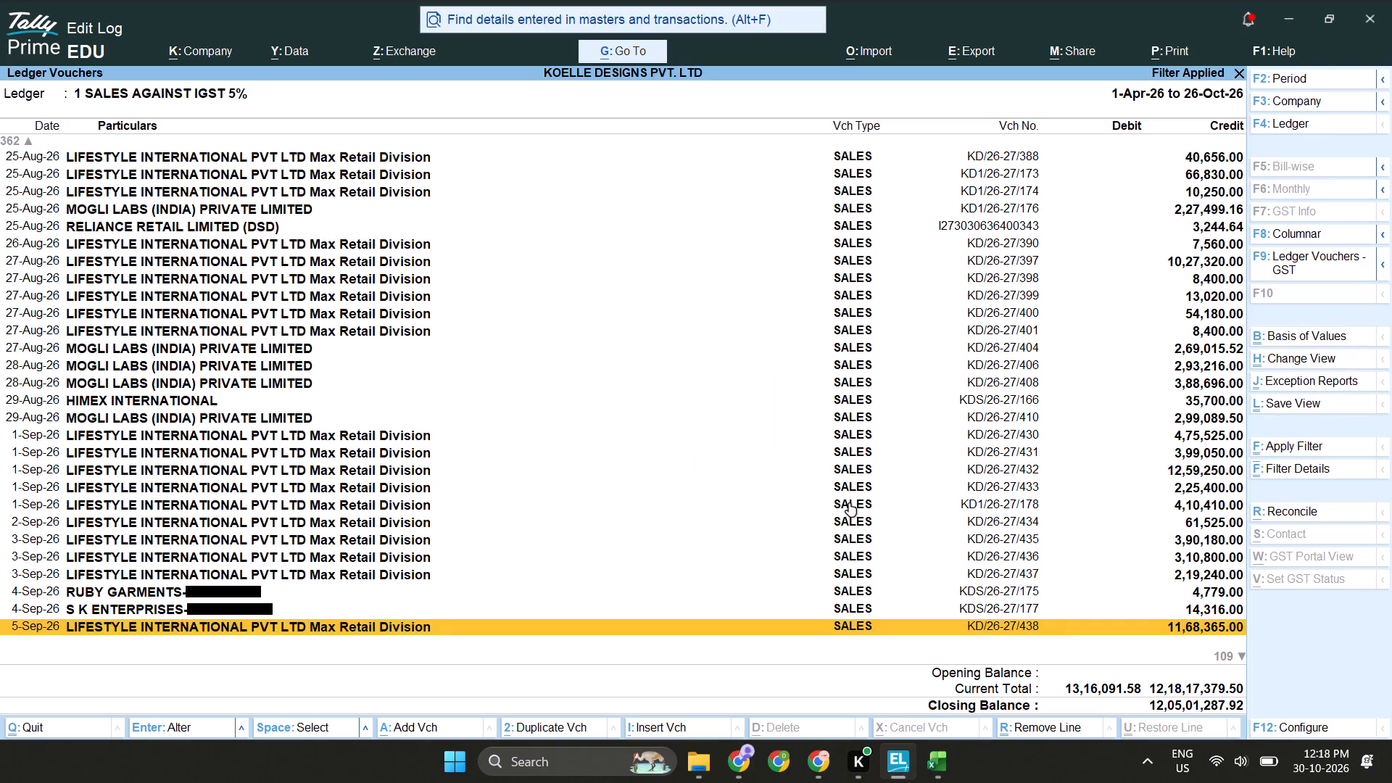
Find credit note 43 for MOGLI LABS (INDIA) PRIVATE LIMITED in the filtered ledger, check it against the Koelle workbook and open it.
key(Down)
key(Down)
key(Down)
key(Down)
key(Down)
key(Down)
key(Down)
key(Down)
key(Down)
key(Down)
key(Down)
key(Down)
key(Down)
key(Down)
key(Down)
key(Down)
key(Down)
key(Down)
key(Down)
key(Down)
key(Up)
key(Up)
key(Up)
key(Up)
key(Up)
key(Up)
key(Up)
key(Up)
key(Up)
key(Up)
key(Up)
key(Up)
key(Up)
key(Up)
key(Up)
key(Up)
key(Up)
key(Up)
key(Up)
key(Up)
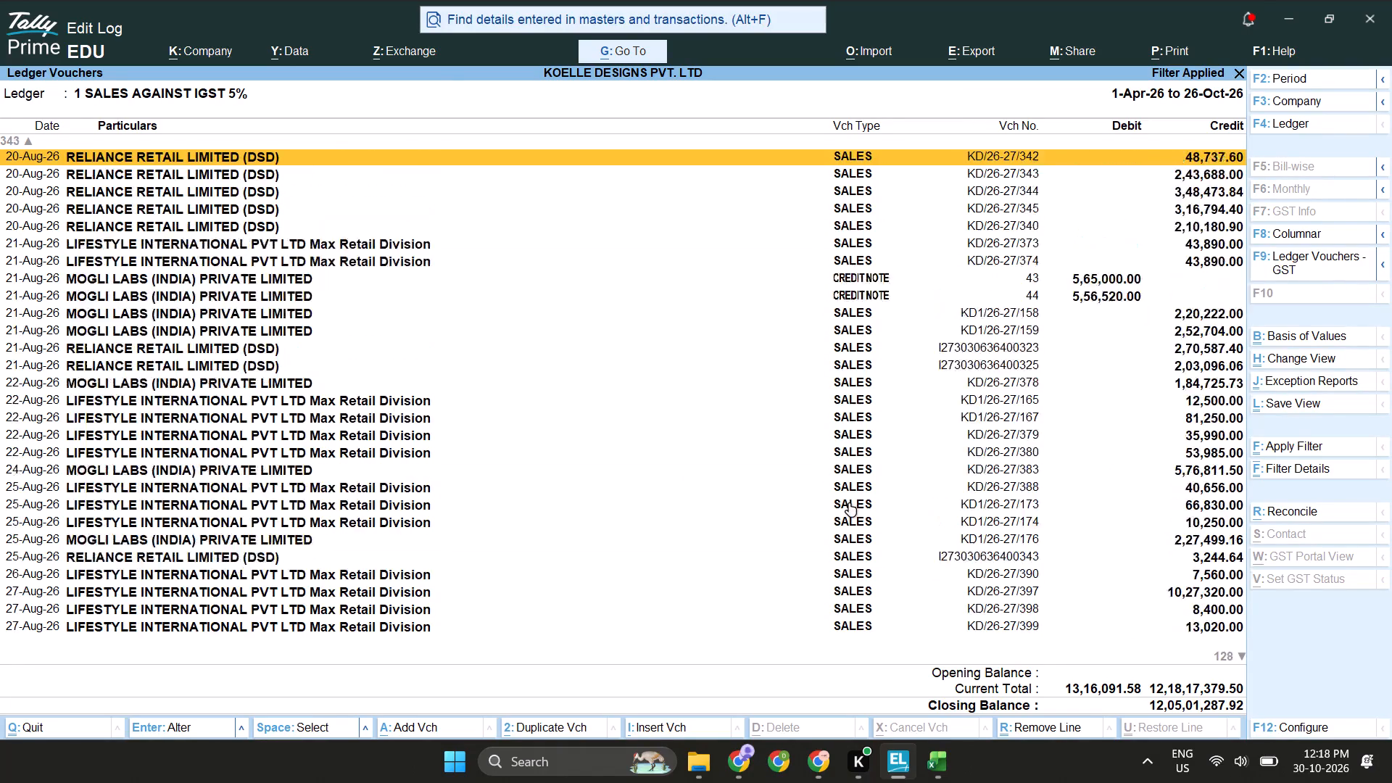
key(Down)
key(Down)
key(Down)
key(Down)
key(Down)
key(Down)
key(Down)
key(Down)
key(Down)
key(Down)
key(Down)
key(Down)
key(Down)
key(Down)
key(Down)
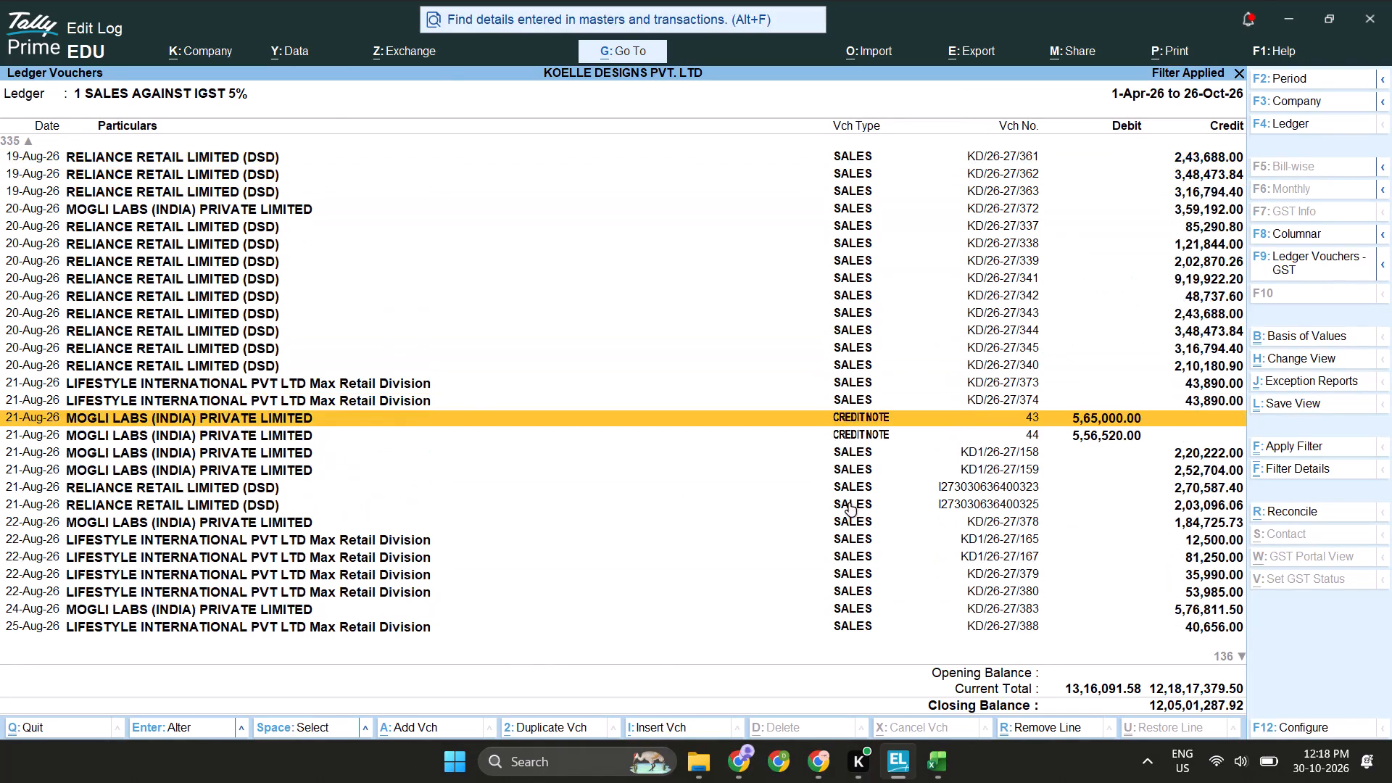
key(alt+Tab)
key(alt+Tab)
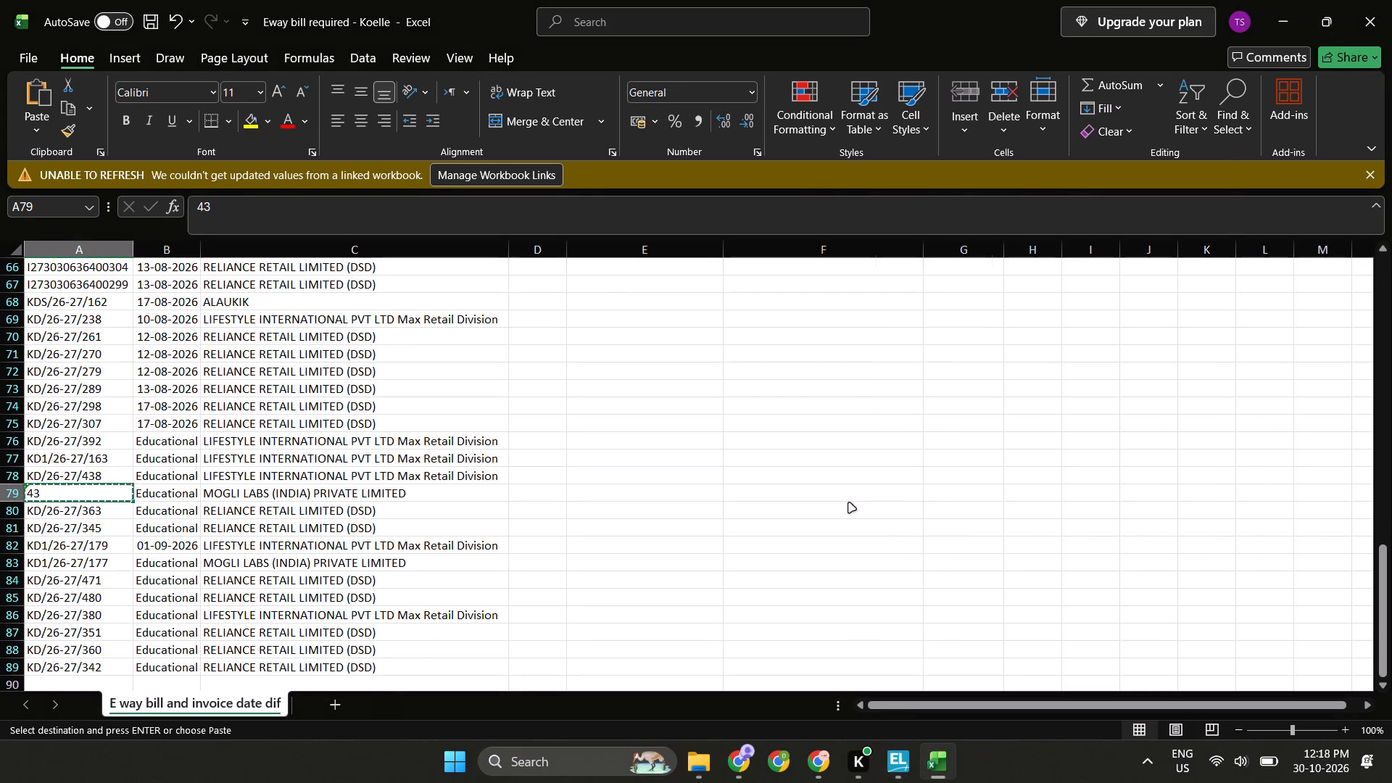
key(Return)
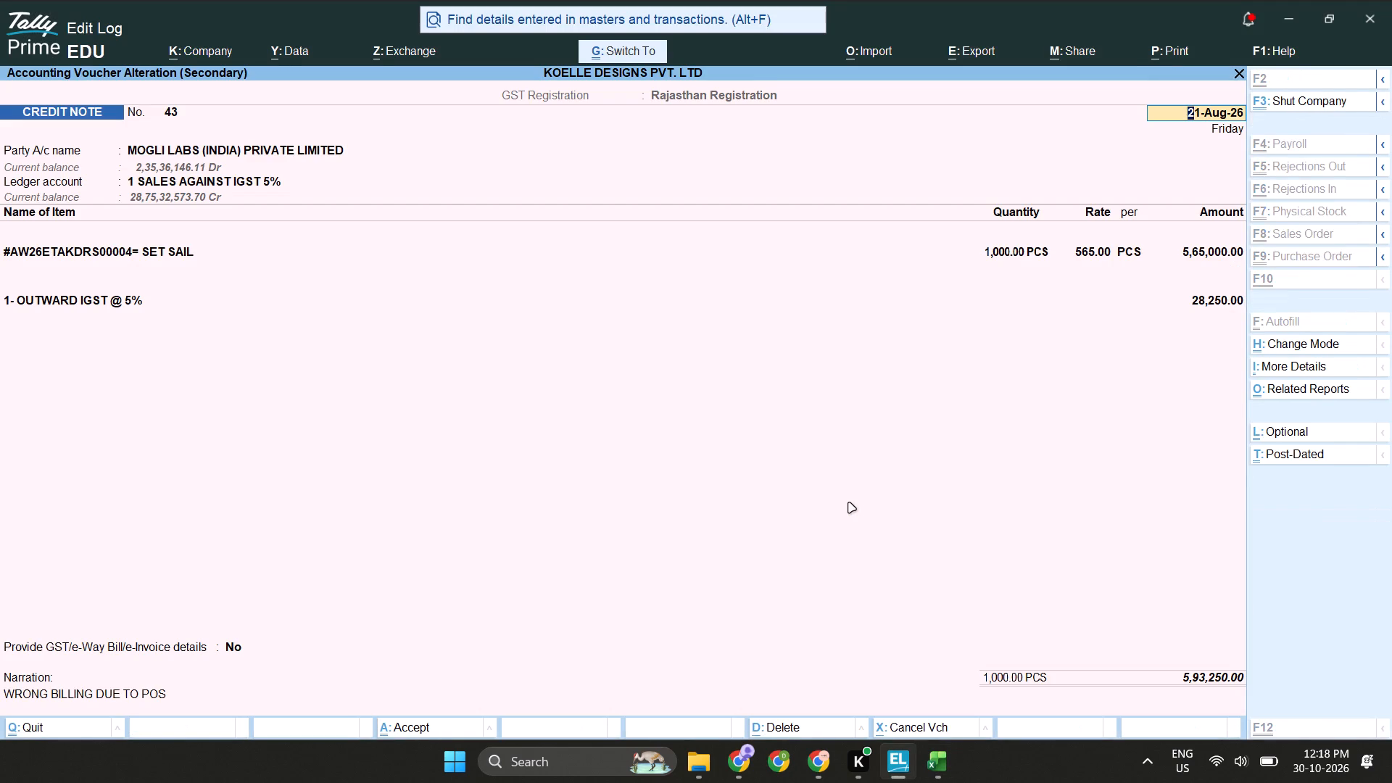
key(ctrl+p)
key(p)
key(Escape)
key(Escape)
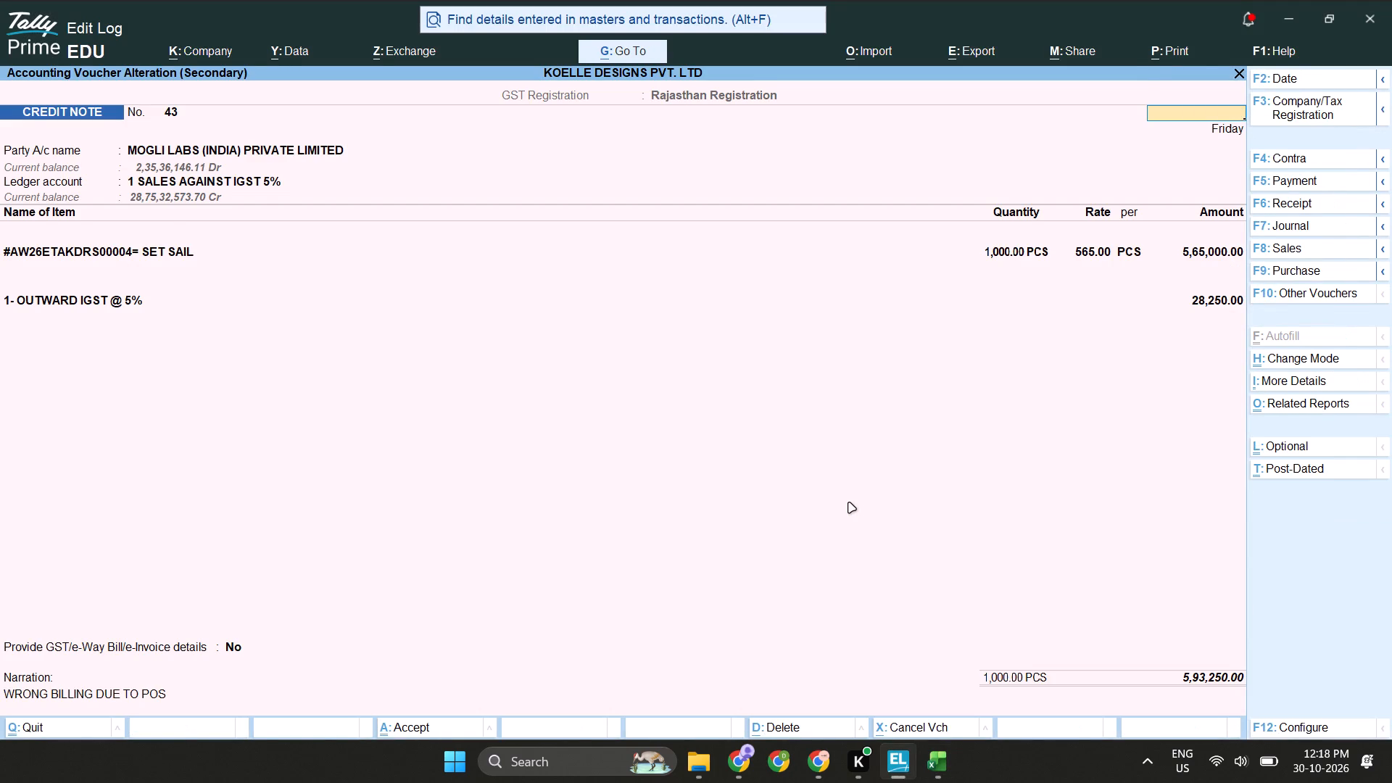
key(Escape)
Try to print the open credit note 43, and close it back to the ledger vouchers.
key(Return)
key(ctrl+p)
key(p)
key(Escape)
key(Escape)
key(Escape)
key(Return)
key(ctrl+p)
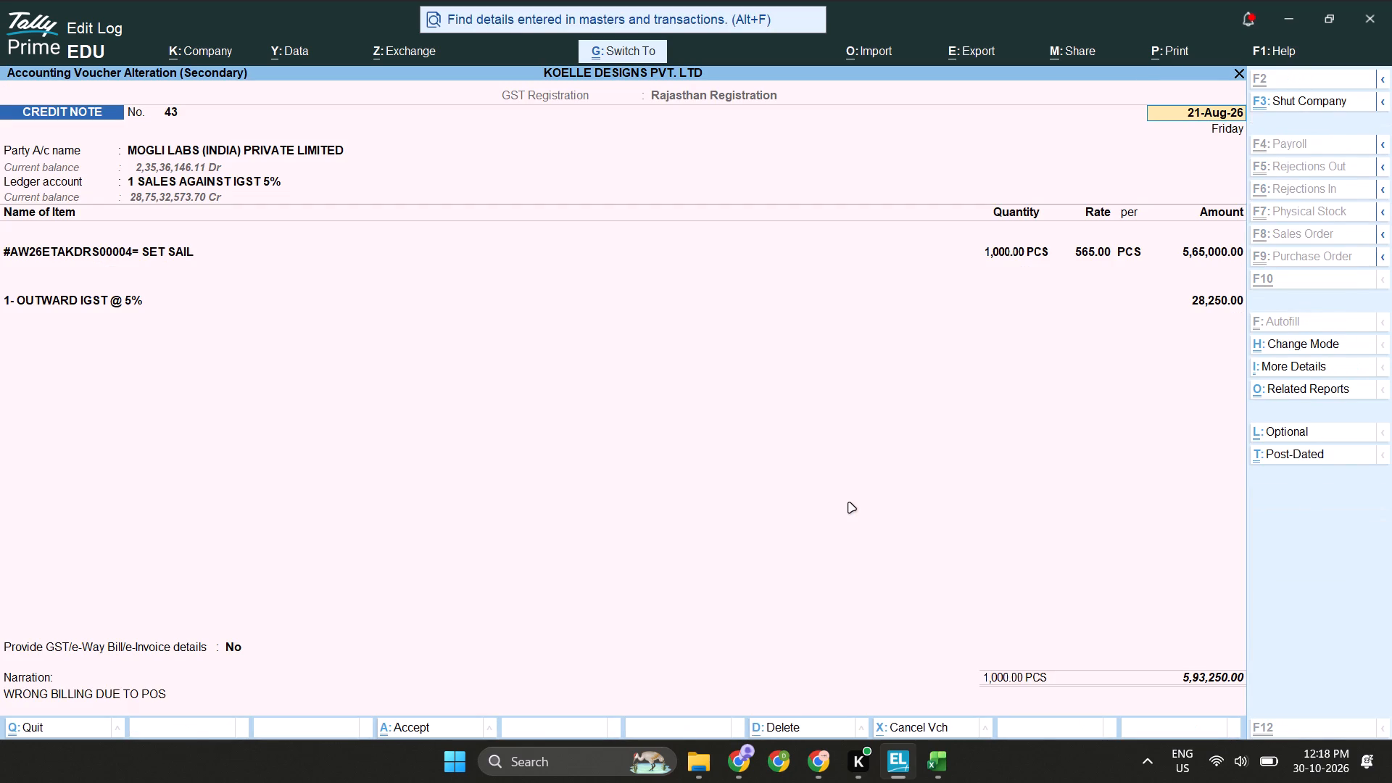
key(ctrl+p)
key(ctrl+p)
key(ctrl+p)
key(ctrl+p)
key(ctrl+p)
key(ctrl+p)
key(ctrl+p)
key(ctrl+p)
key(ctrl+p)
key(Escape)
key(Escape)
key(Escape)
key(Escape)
Make the credit note 43 row for MOGLI LABS (INDIA) PRIVATE LIMITED bold in the Koelle Excel workbook.
key(alt+Tab)
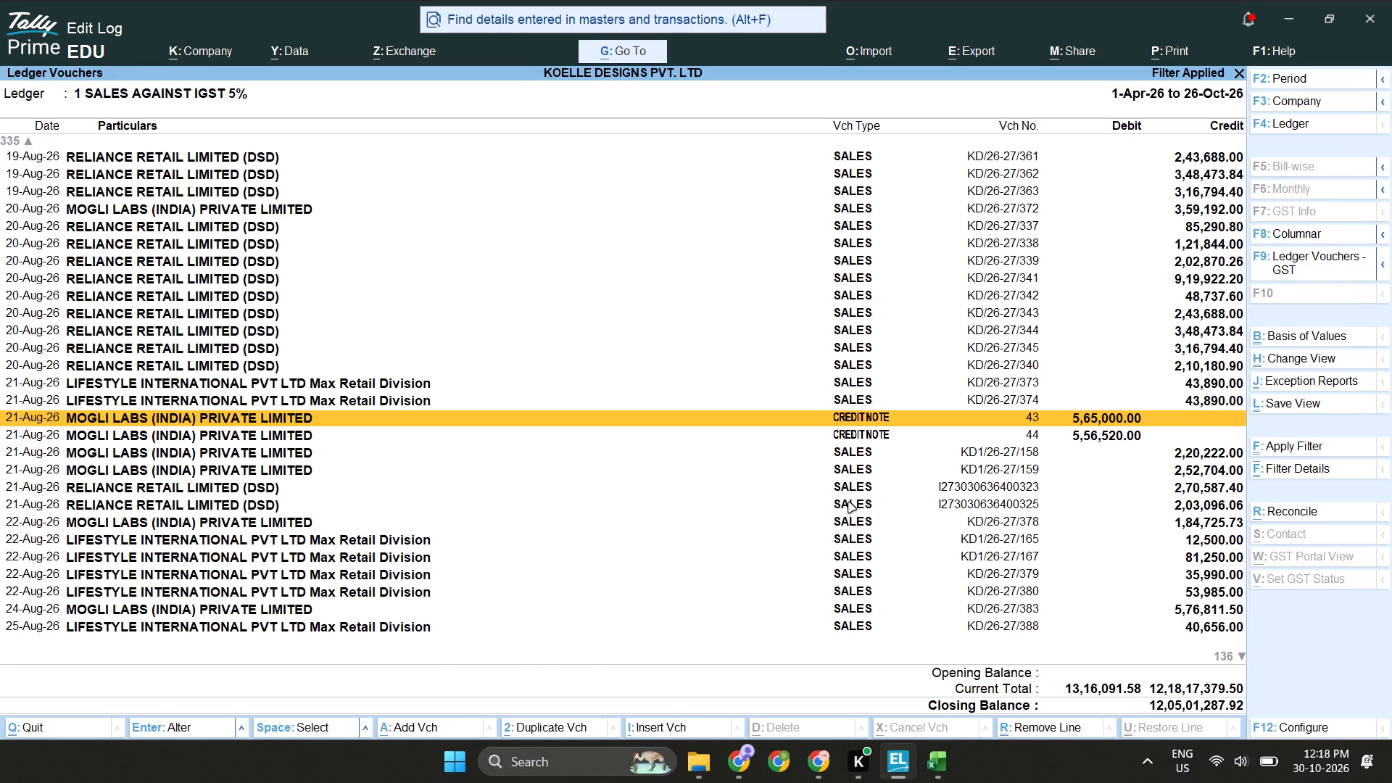
key(shift+space)
key(ctrl+b)
Copy voucher number KD/26-27/363 from the Koelle workbook and switch back to TallyPrime.
key(Down)
key(alt+Tab)
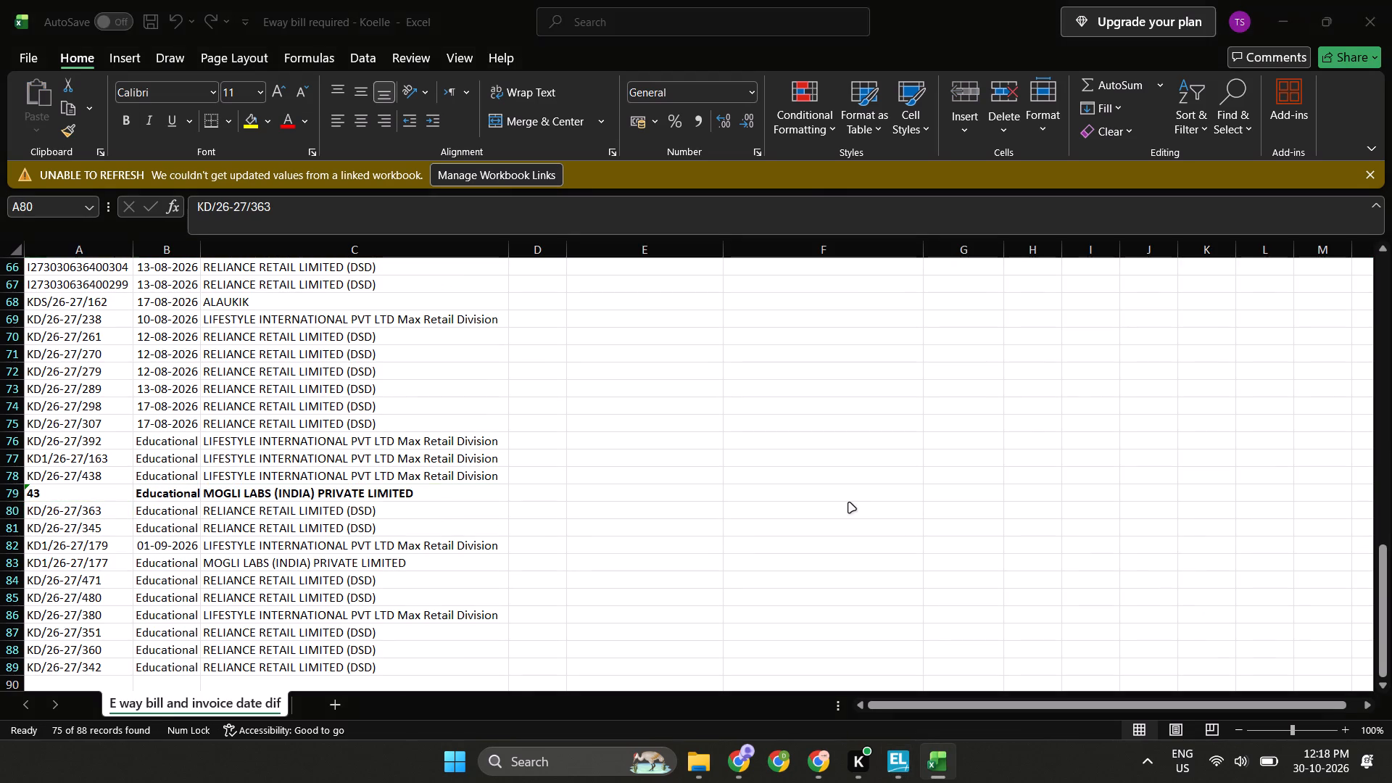
key(alt+Tab)
key(ctrl+c)
key(alt+Tab)
Clear the voucher filter by reopening the ledger vouchers from the monthly summary, with the period 1-Apr-26 to 26-Oct-26.
key(Escape)
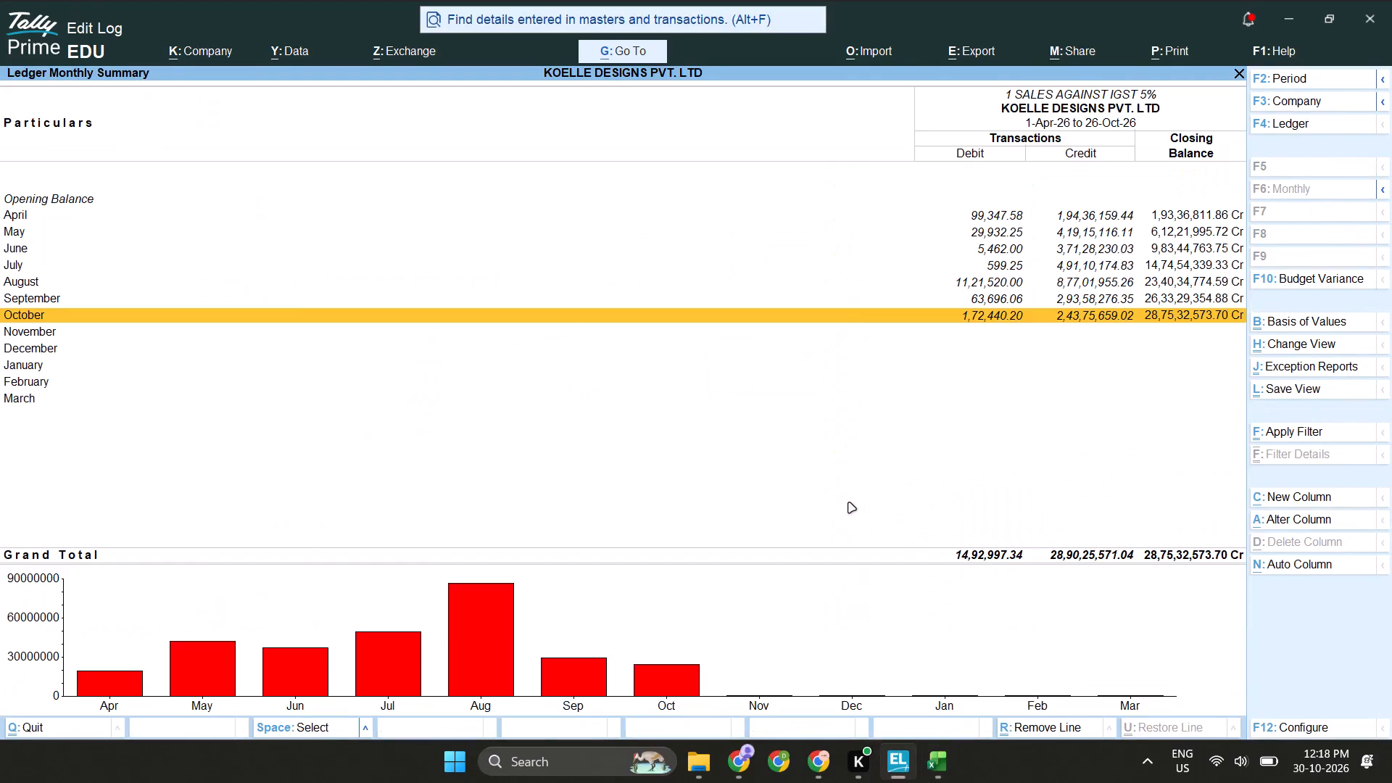
key(Return)
key(F2)
key(space)
key(Return)
key(space)
key(Return)
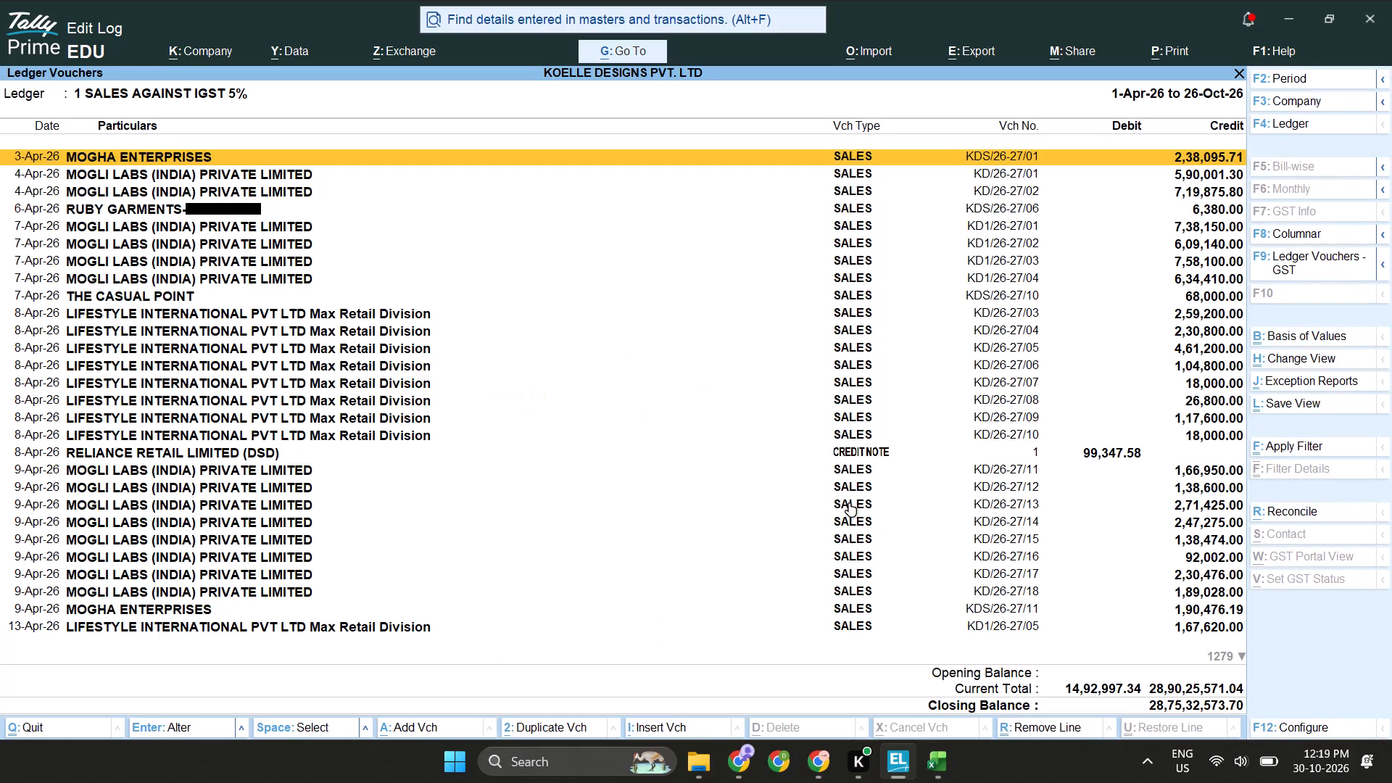
Filter the ledger vouchers by KD/26-27/363, compare with the Koelle workbook and open the matching voucher.
key(ctrl+f)
key(ctrl+v)
key(Return)
key(alt+Tab)
key(alt+Tab)
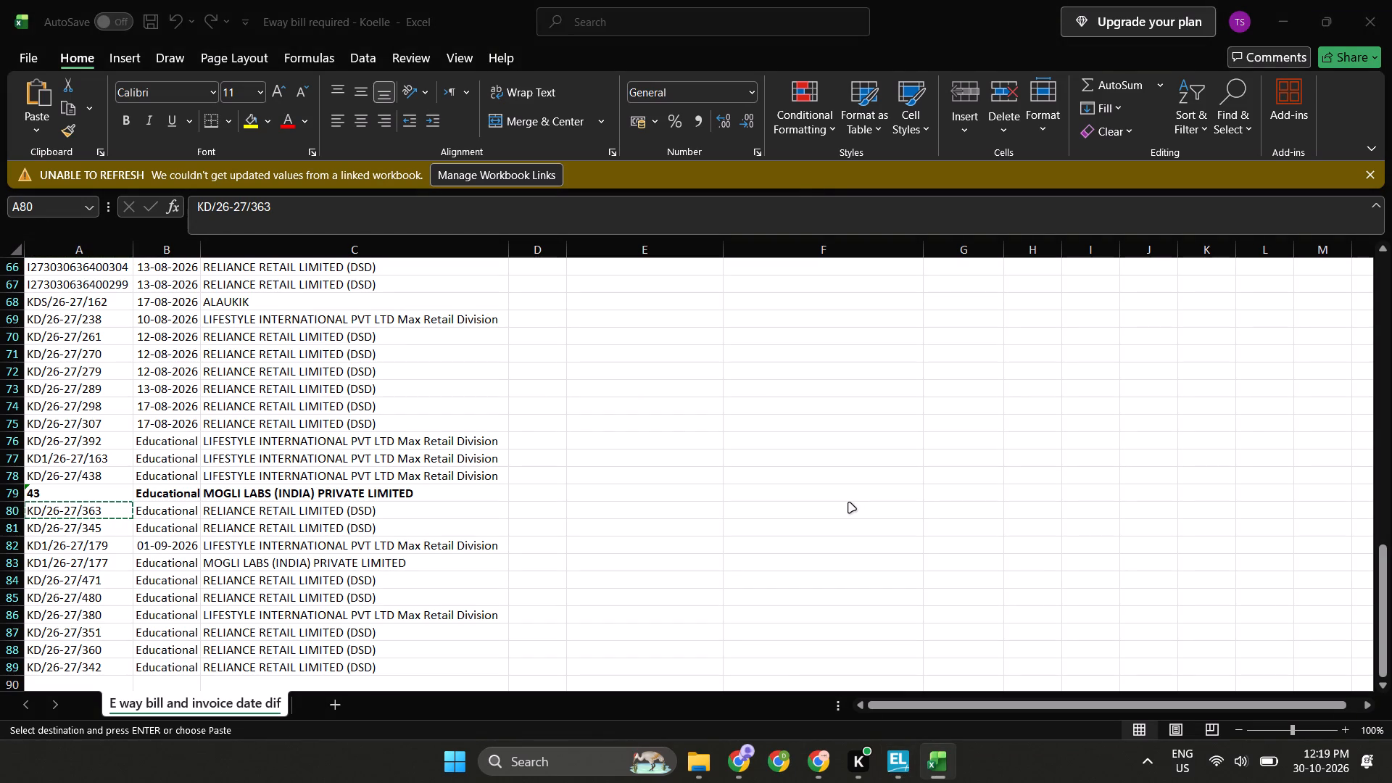
key(alt+Tab)
key(alt+Tab)
key(Return)
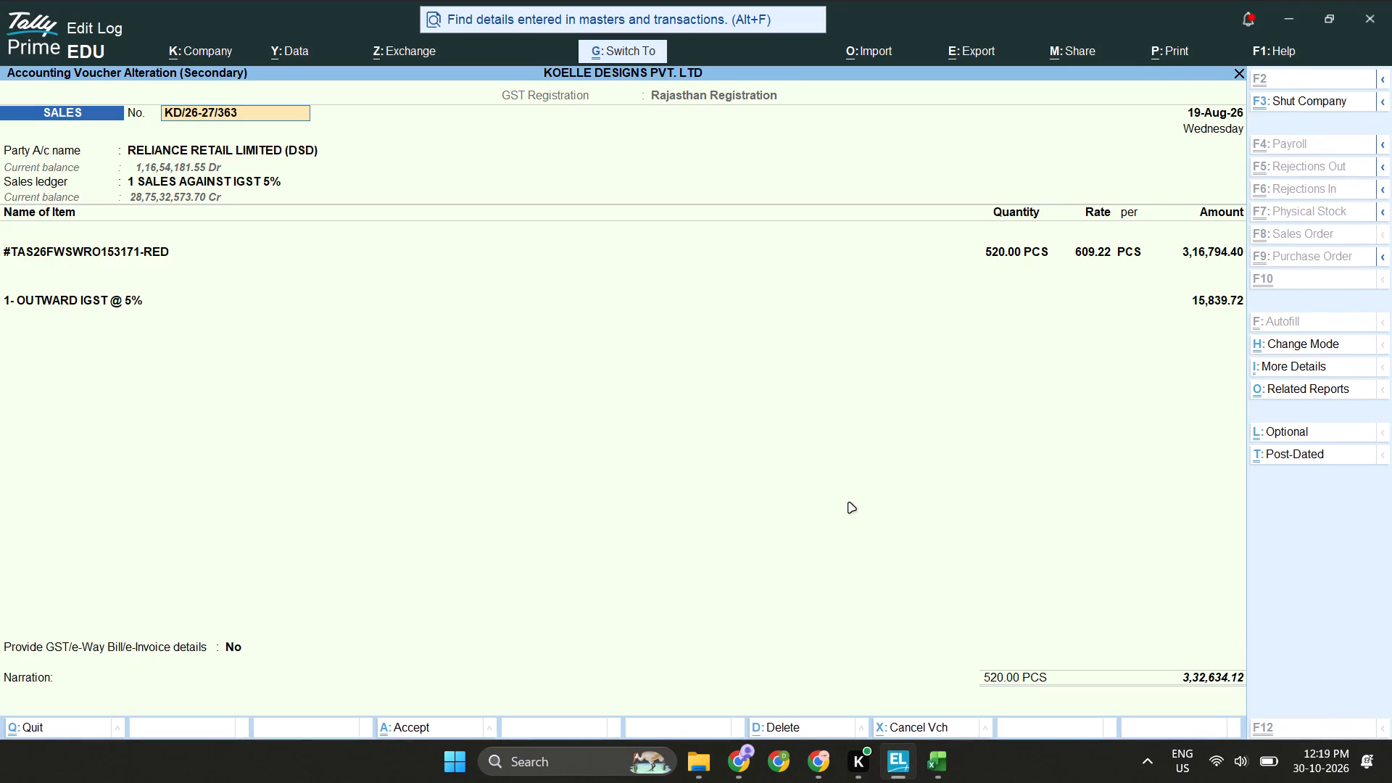
Print the voucher to PDF as tallyKD-26-27-363 in the KOELLE Extracted from Tally folder.
key(ctrl+p)
key(p)
key(ctrl+v)
key(Left)
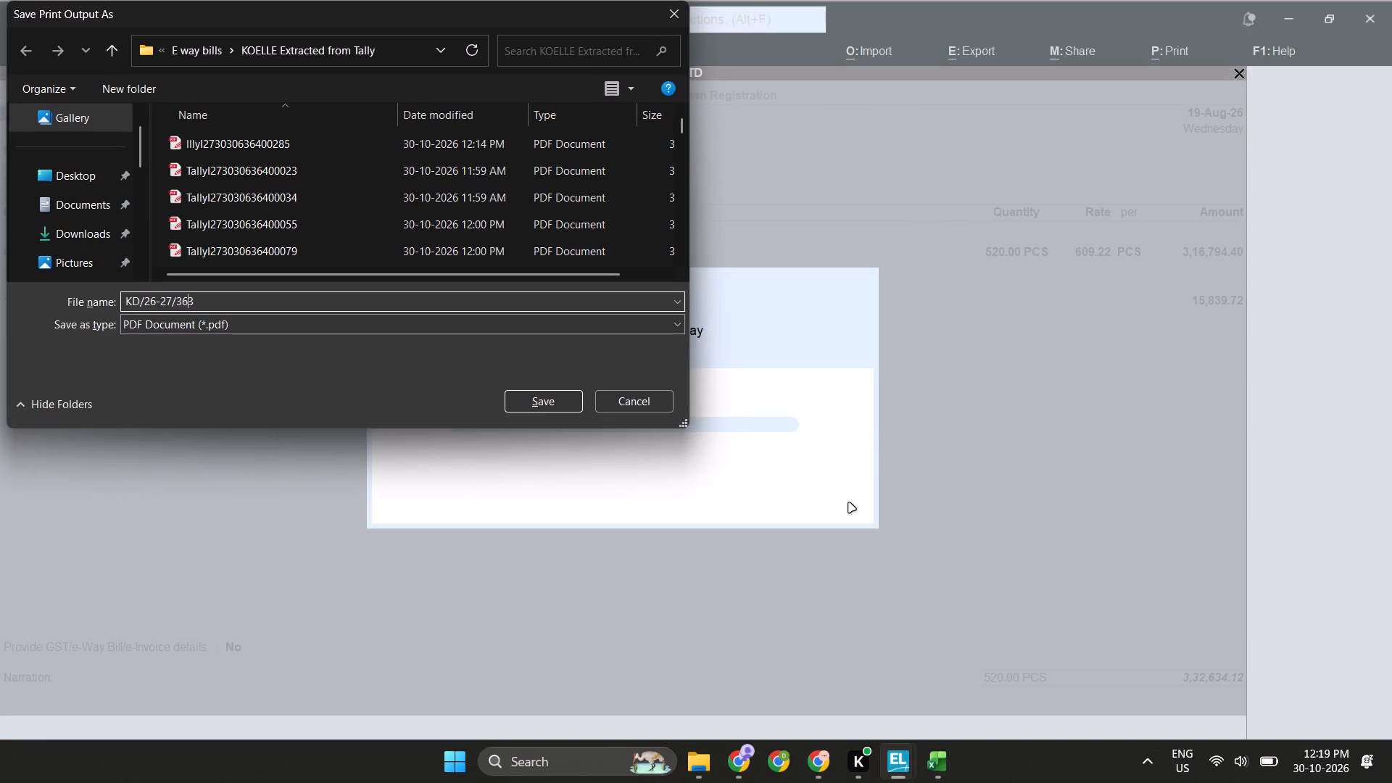
key(Home)
text(tally)
key(Right)
key(Right)
key(shift+Right)
key(minus)
key(Right)
key(Right)
key(Right)
key(Right)
key(Right)
key(shift+Right)
key(minus)
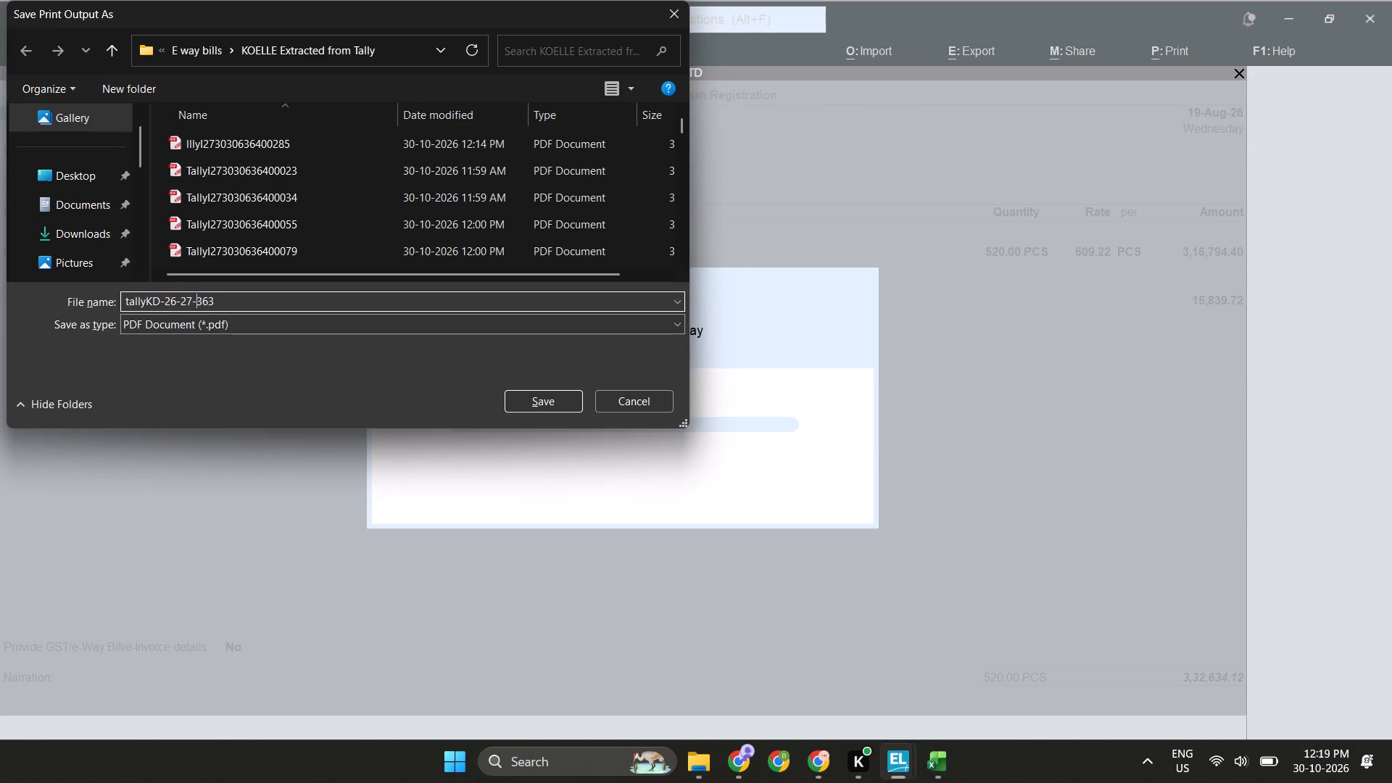
key(Return)
key(Return)
Copy voucher number KD/26-27/345 from the Koelle workbook and close TallyPrime's open voucher.
key(alt+Tab)
key(Down)
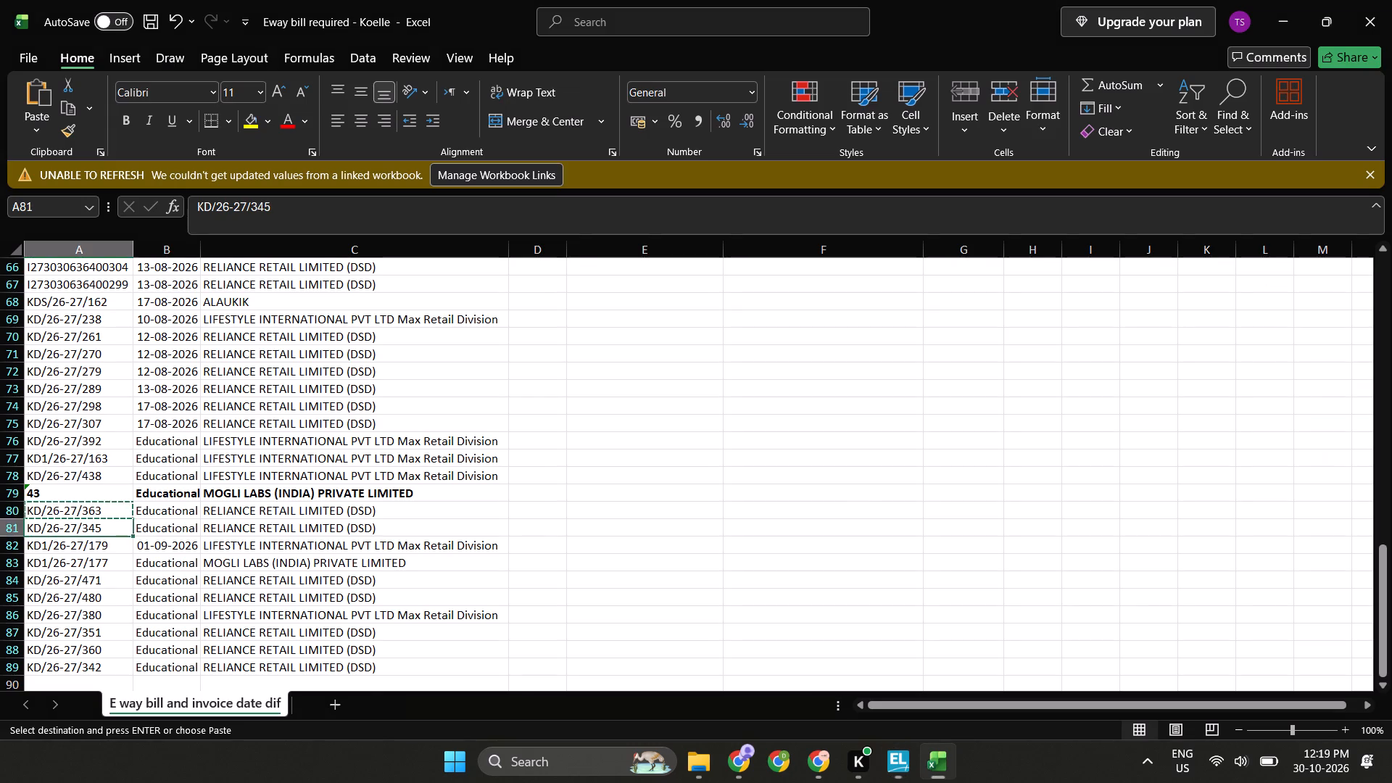
key(ctrl+c)
key(alt+Tab)
key(Escape)
key(Escape)
key(Escape)
key(Escape)
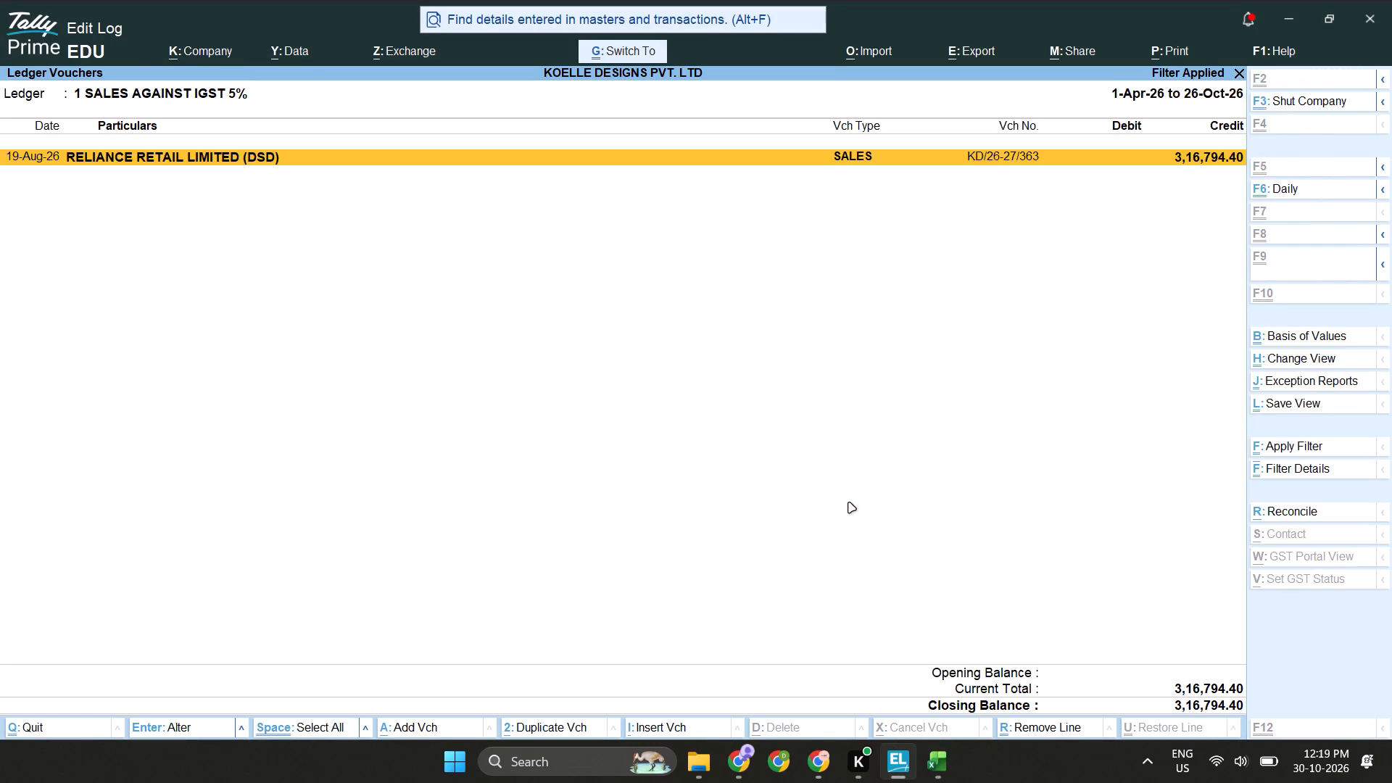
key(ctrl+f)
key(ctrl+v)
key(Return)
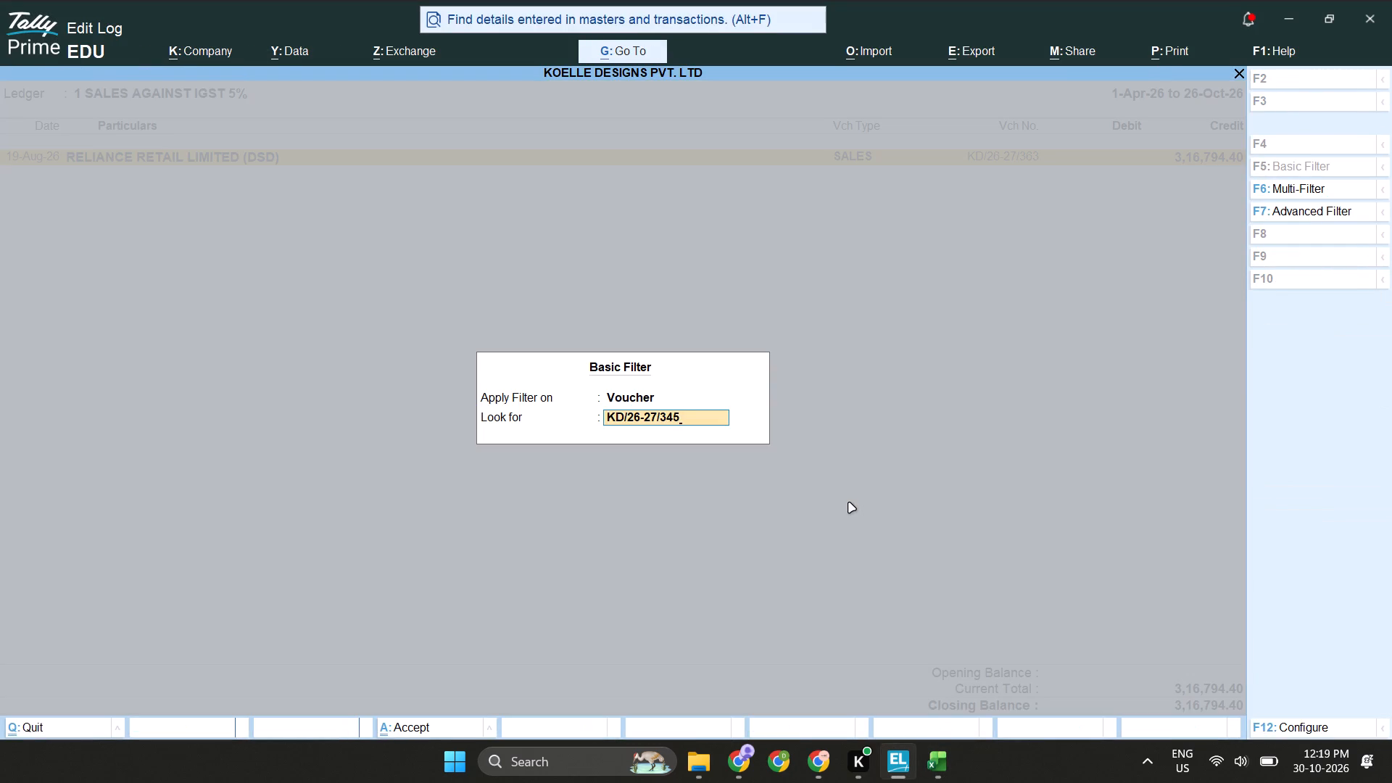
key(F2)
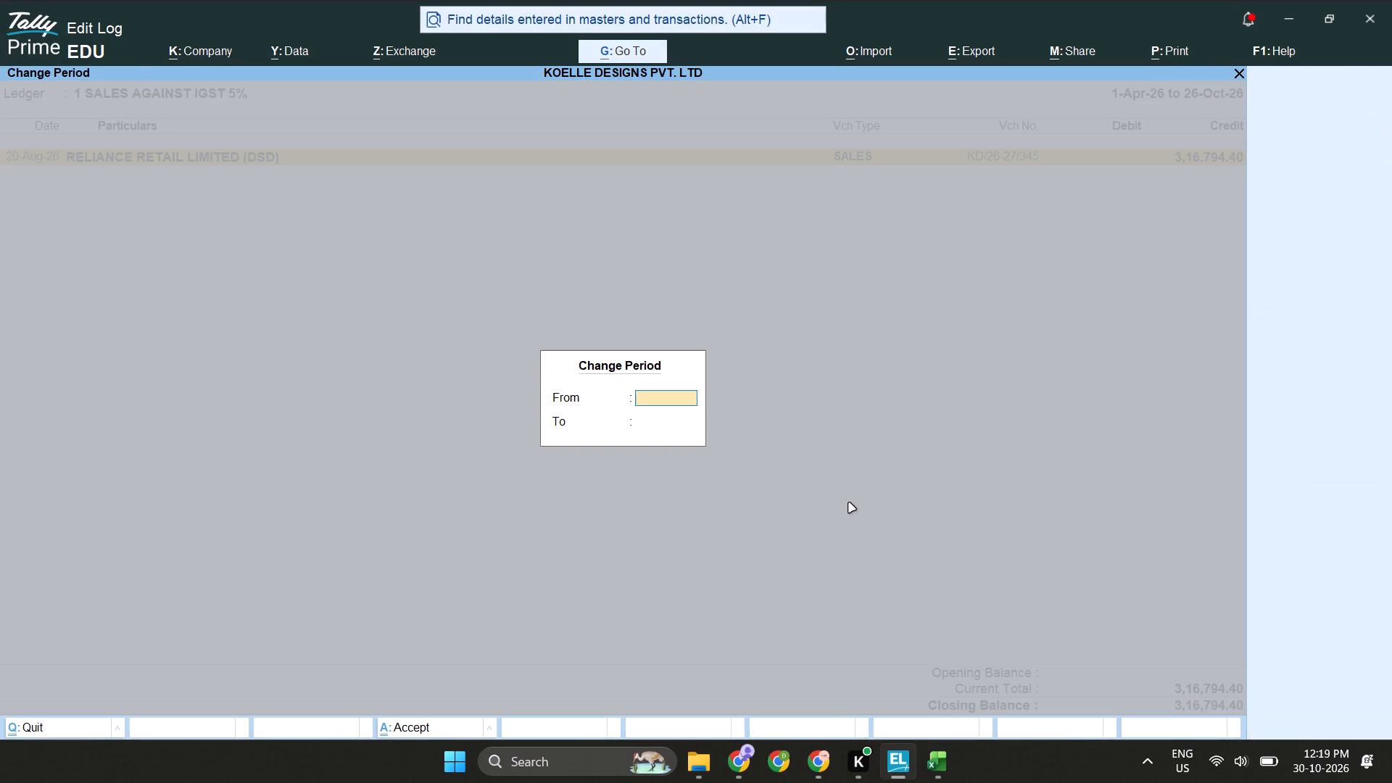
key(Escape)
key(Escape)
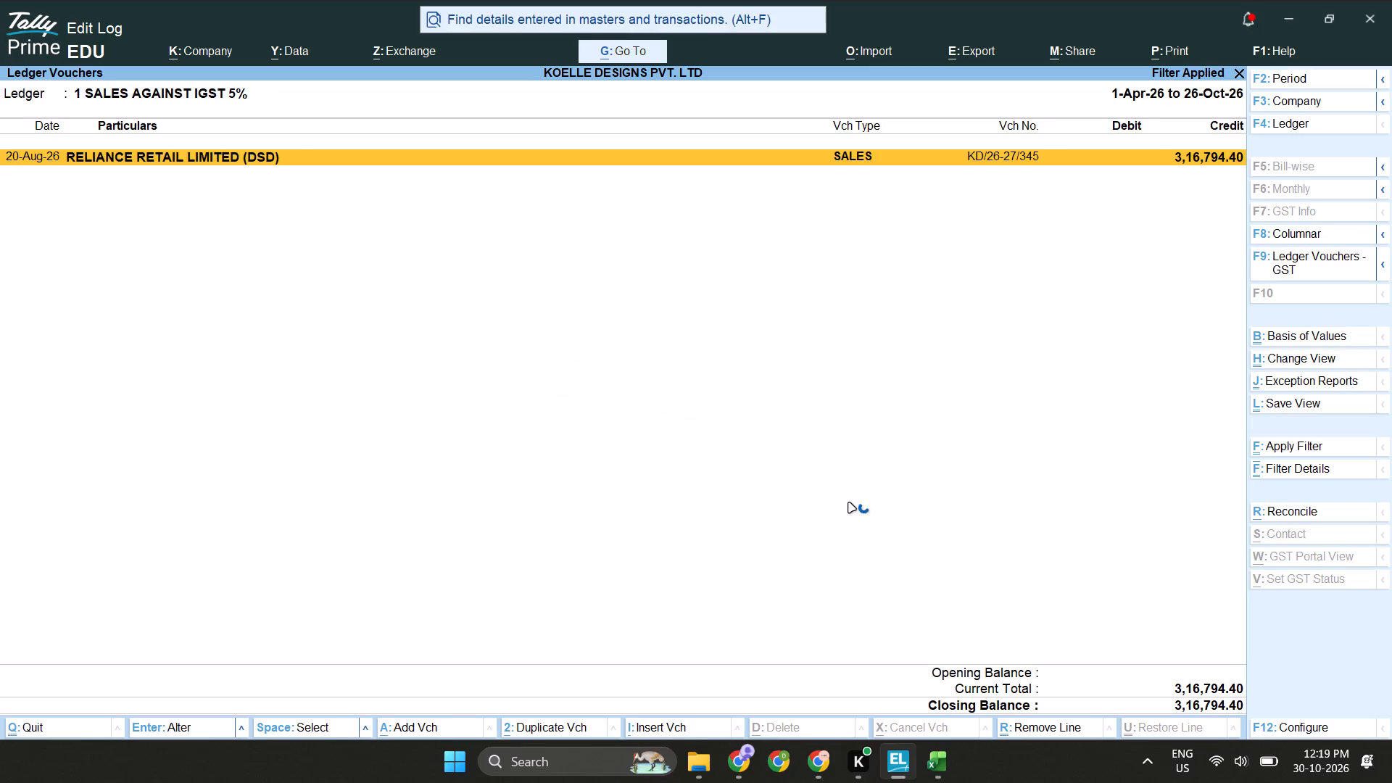
Filter the ledger vouchers by KD/26-27/345 and open the matching RELIANCE RETAIL LIMITED (DSD) voucher.
key(ctrl+f)
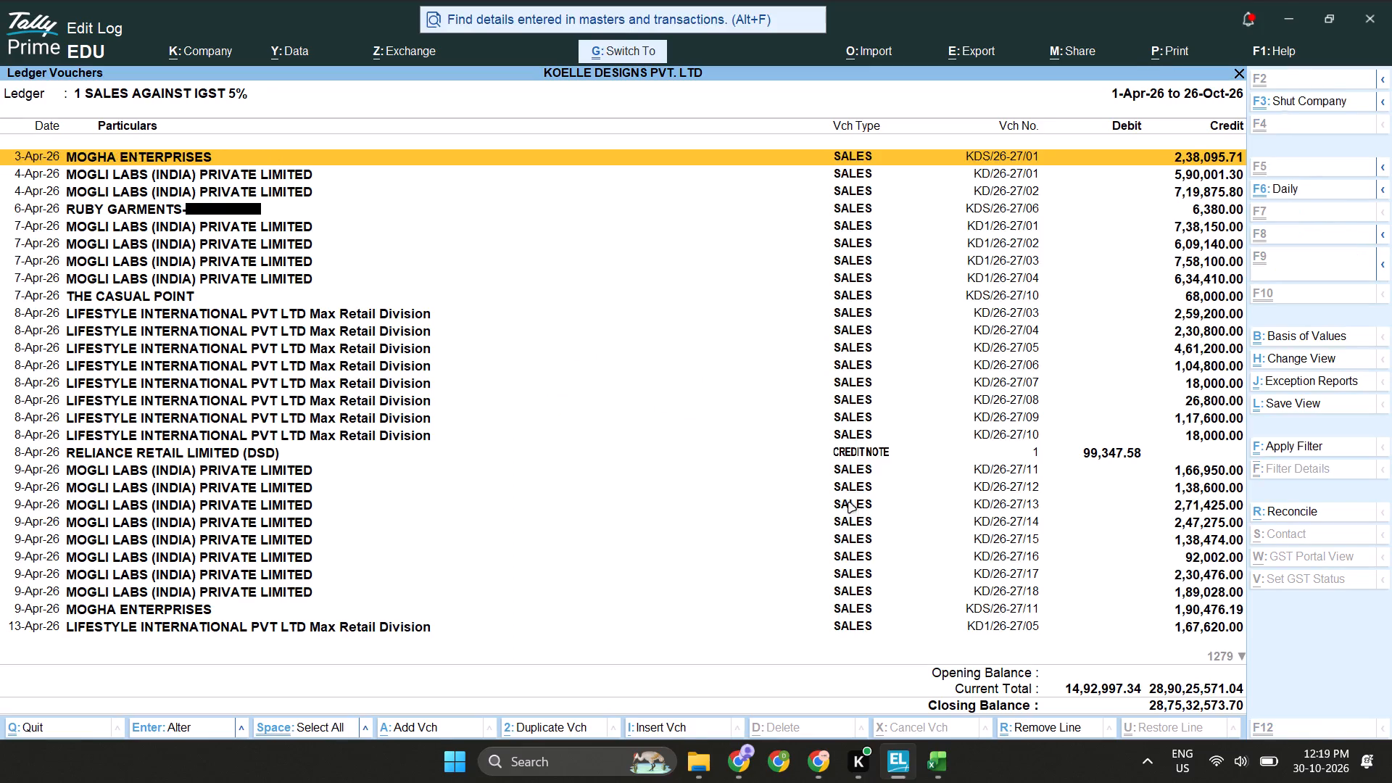
key(ctrl+v)
key(Return)
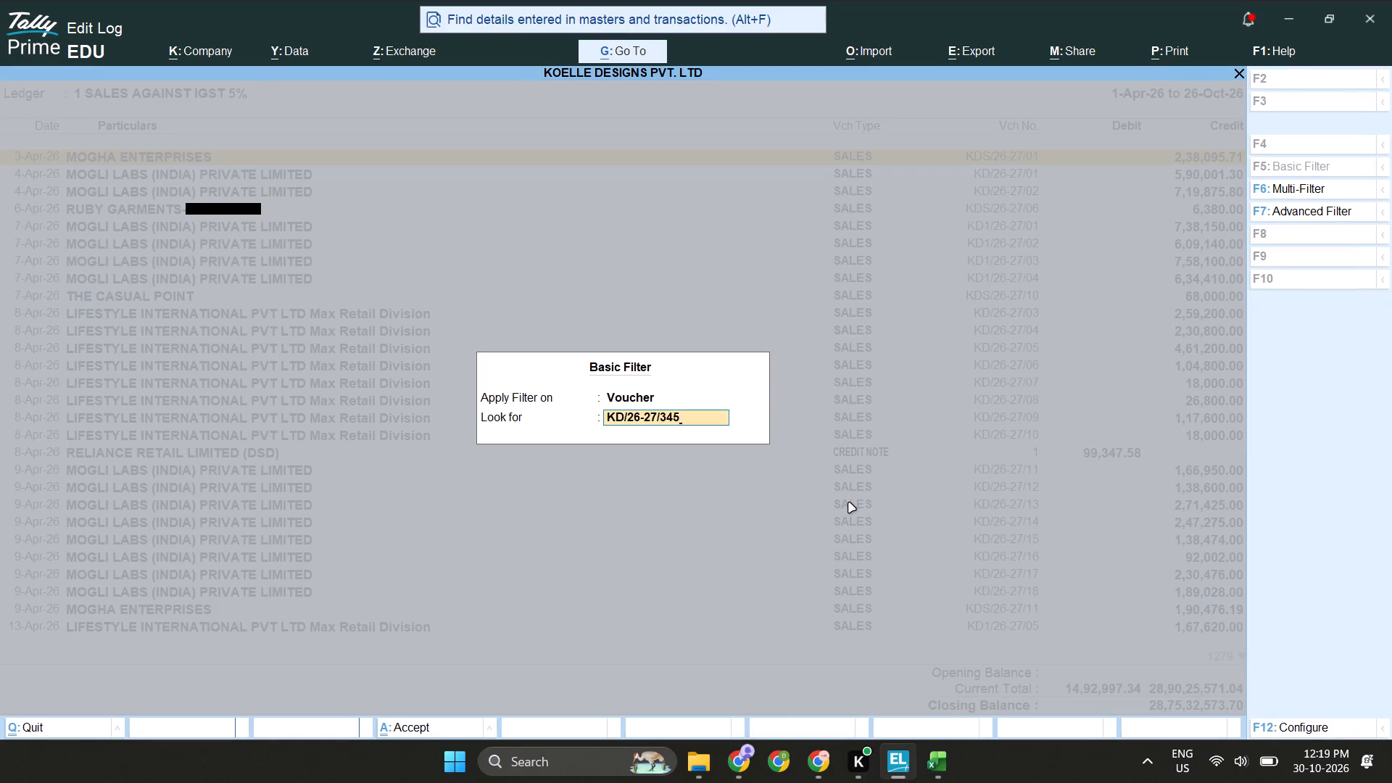
key(Return)
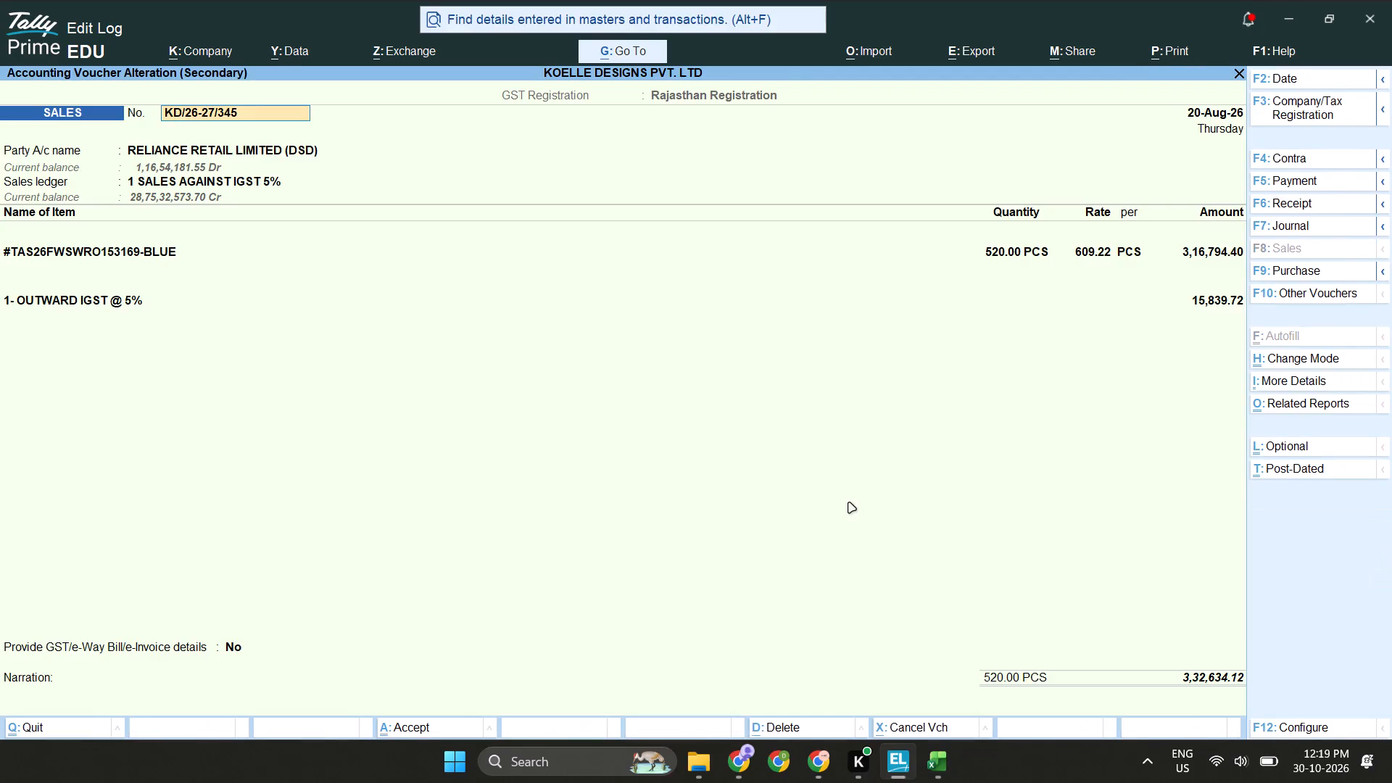
Print the voucher to PDF as tallyKD-26-27-345 in the KOELLE Extracted from Tally folder.
key(ctrl+p)
key(p)
text(tally)
key(ctrl+v)
key(Left)
key(Left)
key(Left)
key(Left)
key(shift+Right)
key(minus)
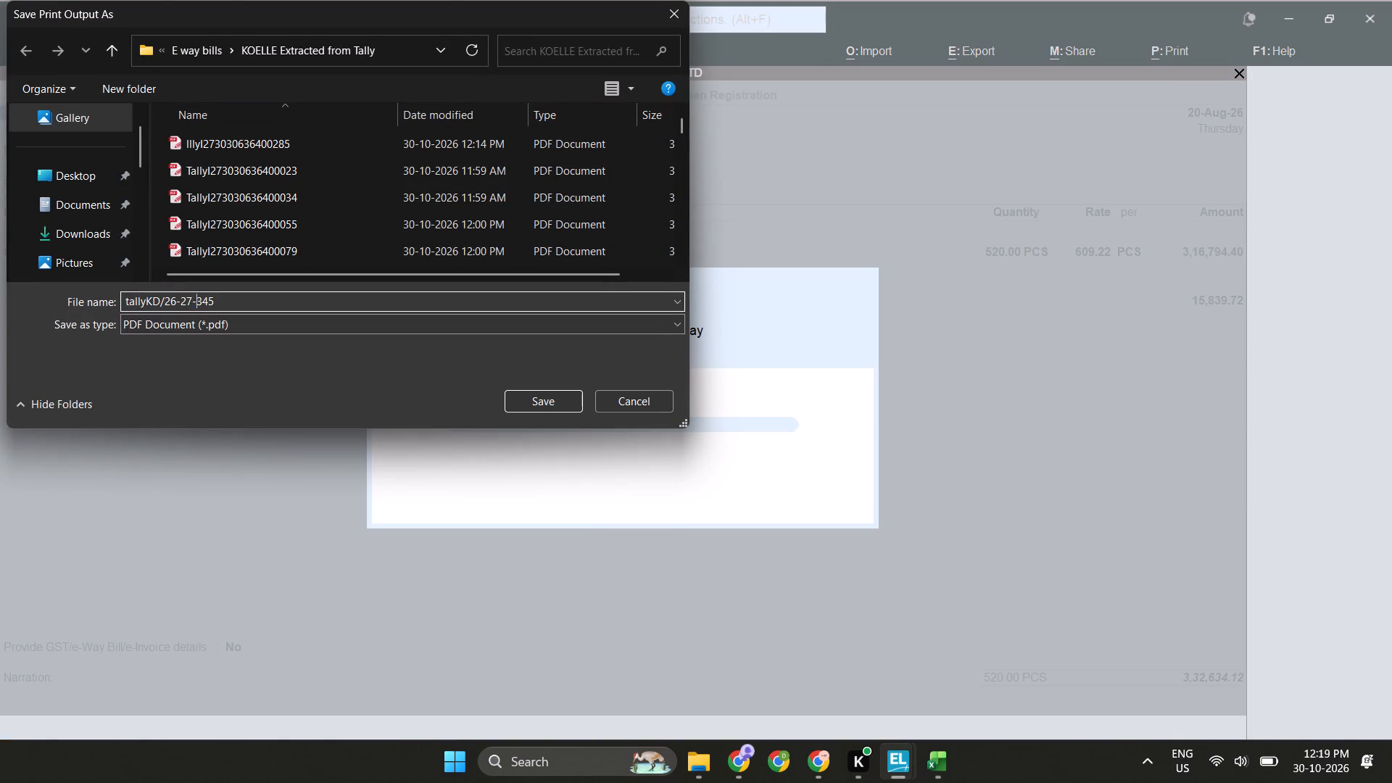
key(Left)
key(Left)
key(Left)
key(Left)
key(Left)
key(Left)
key(shift+Left)
key(minus)
key(Return)
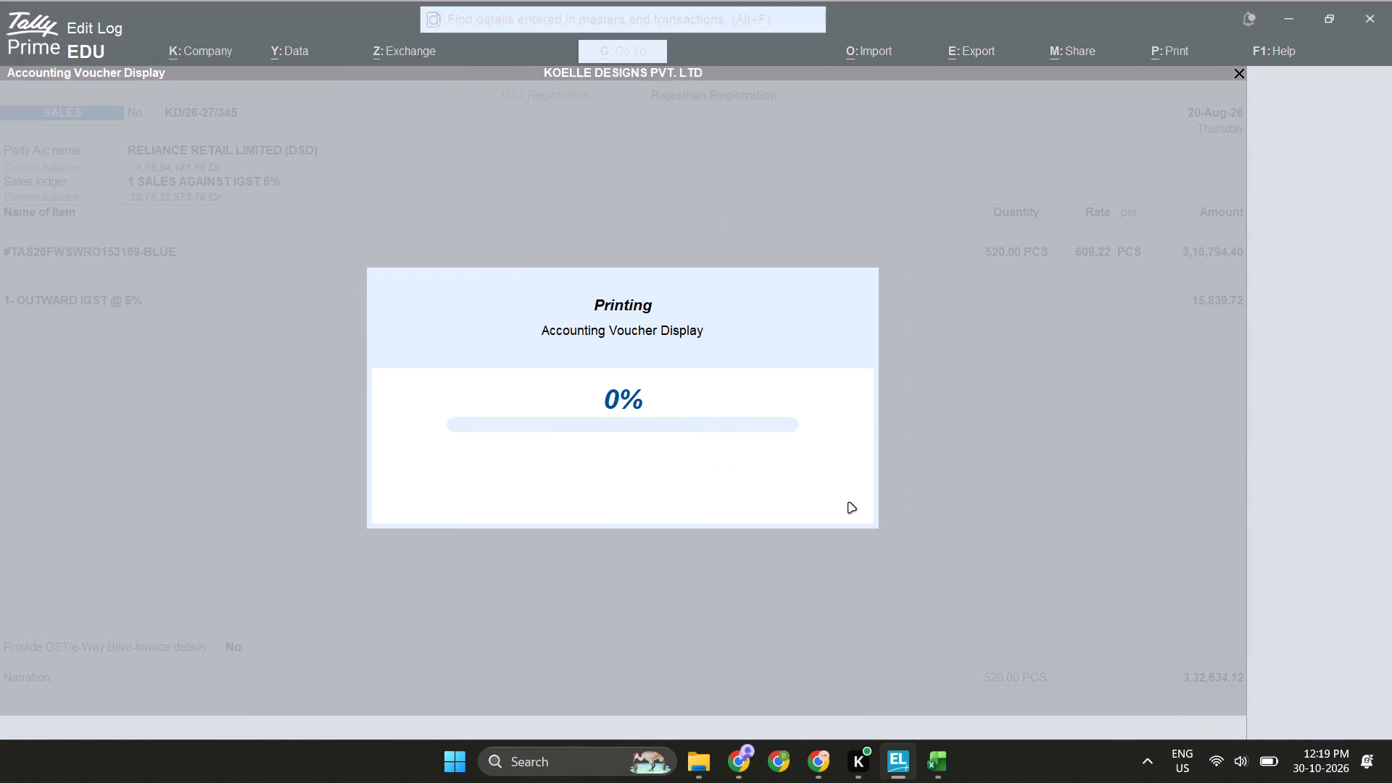
Copy voucher number KD1/26-27/179 from the Koelle workbook, filter TallyPrime's ledger vouchers by it and open the matching voucher.
key(alt+Tab)
key(Down)
key(ctrl+c)
key(alt+Tab)
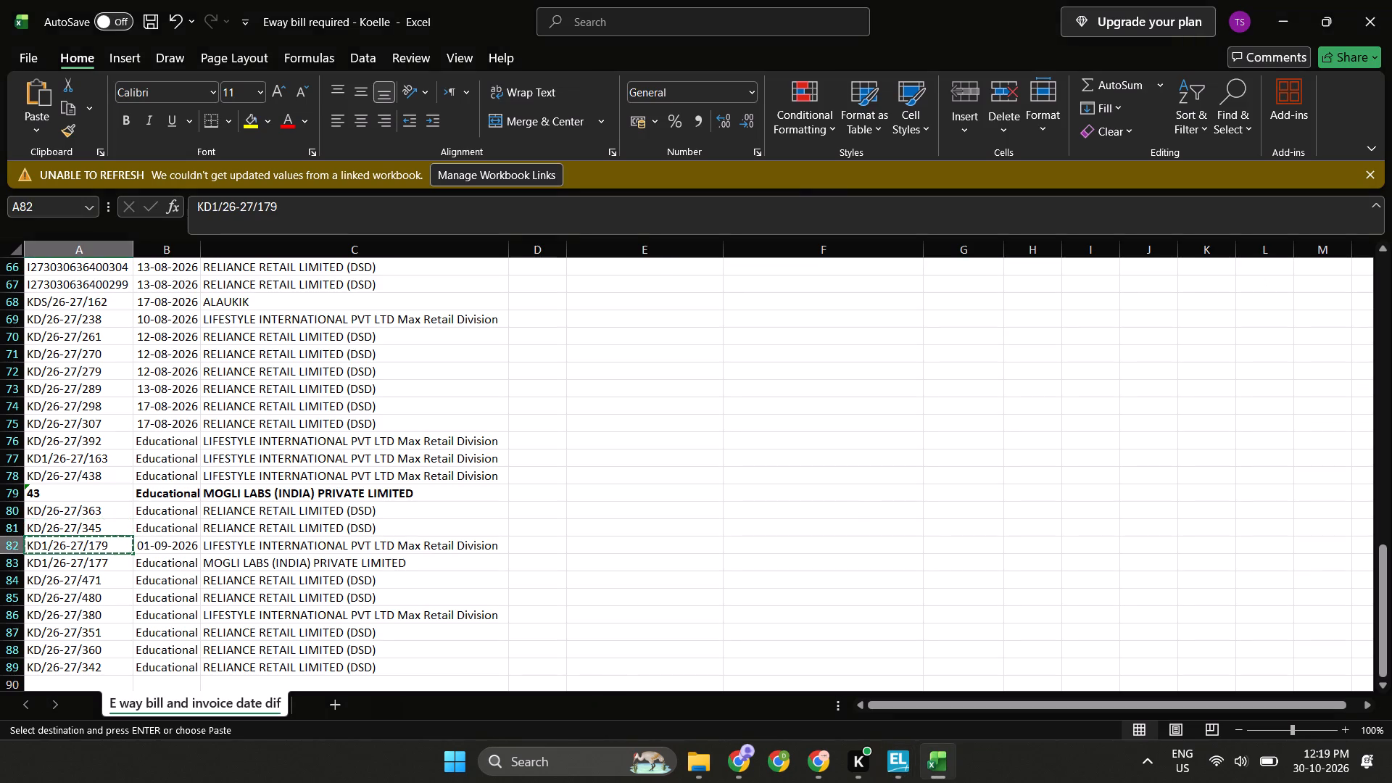
key(Escape)
key(Escape)
key(Escape)
key(Escape)
key(ctrl+f)
key(ctrl+v)
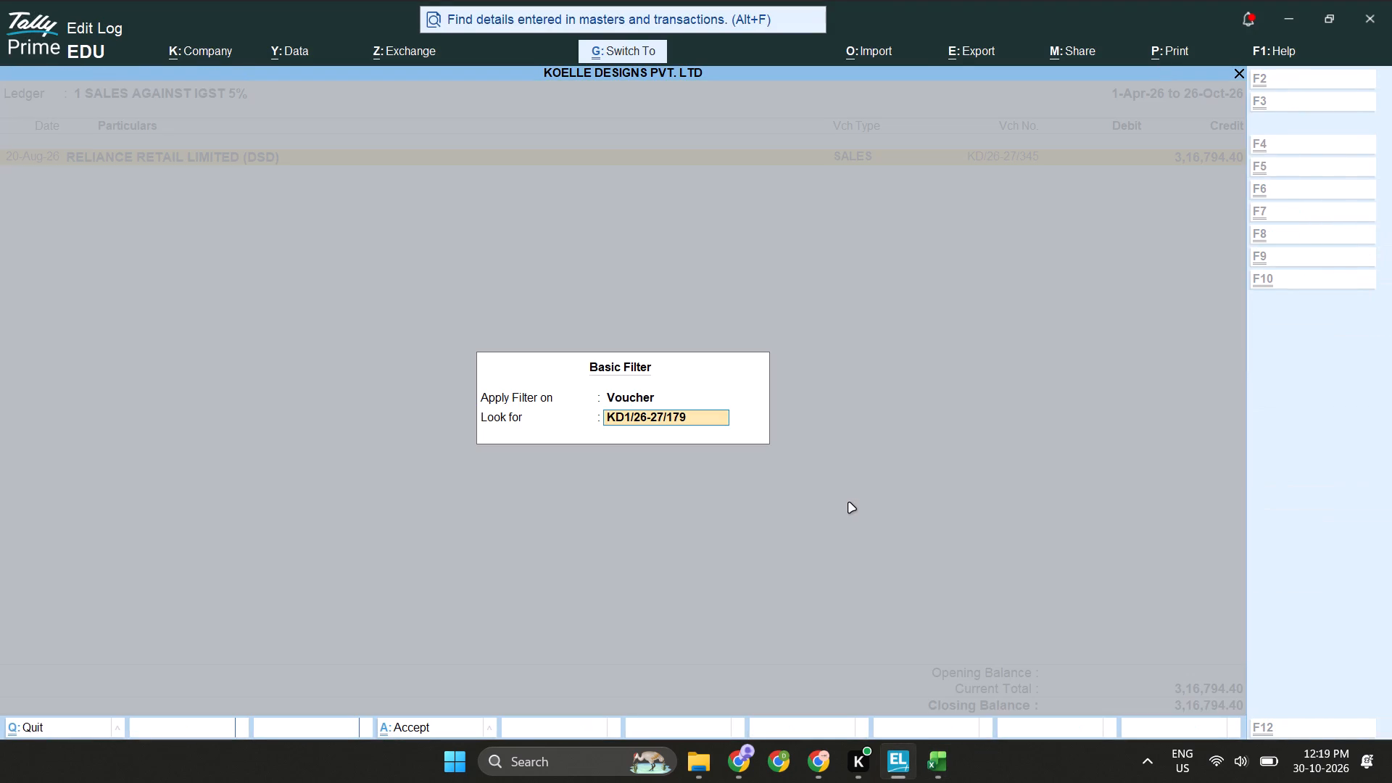
key(Return)
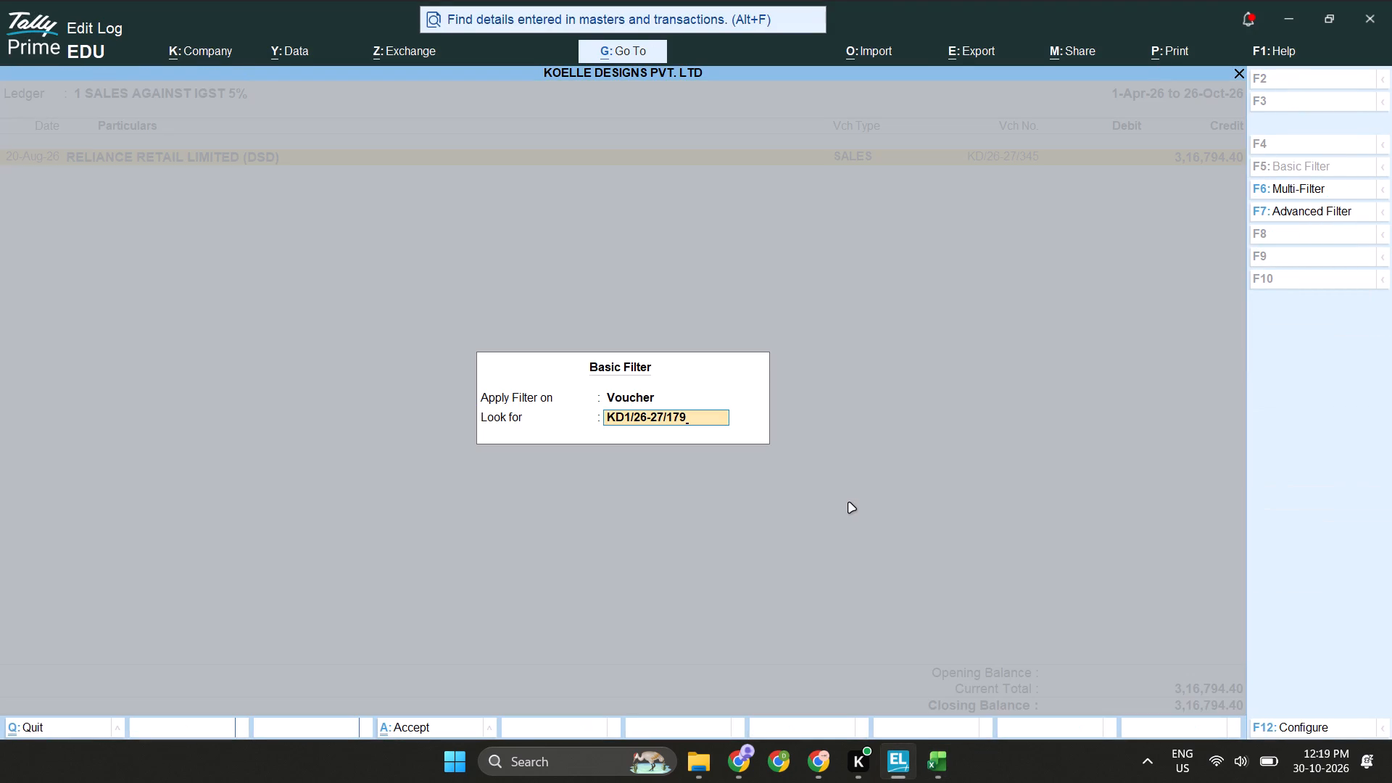
key(Return)
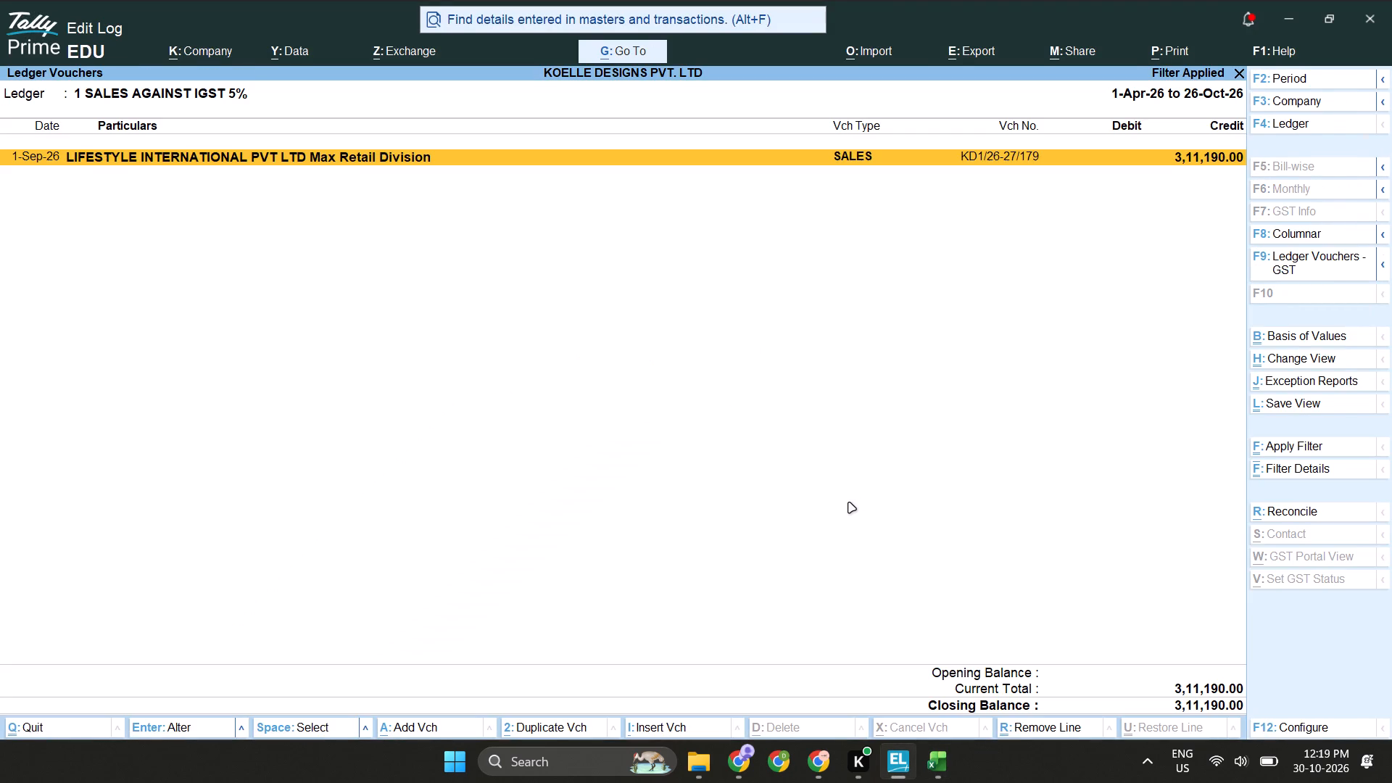
Print the voucher to PDF as TallyKD1-26-27-179 in the KOELLE Extracted from Tally folder.
key(ctrl+p)
key(p)
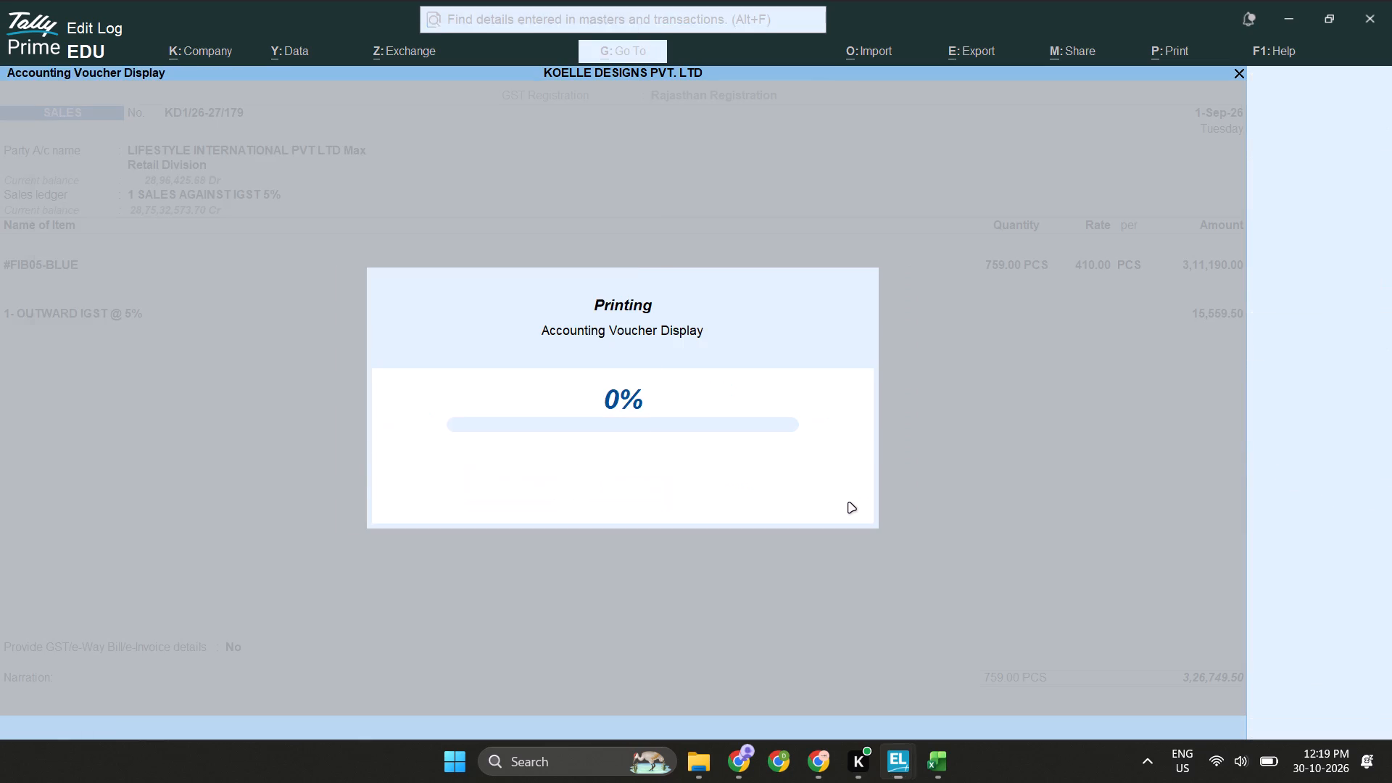
key(ctrl+v)
key(Home)
text(Tally)
key(Right)
key(Right)
key(Right)
key(Right)
key(shift+Left)
key(minus)
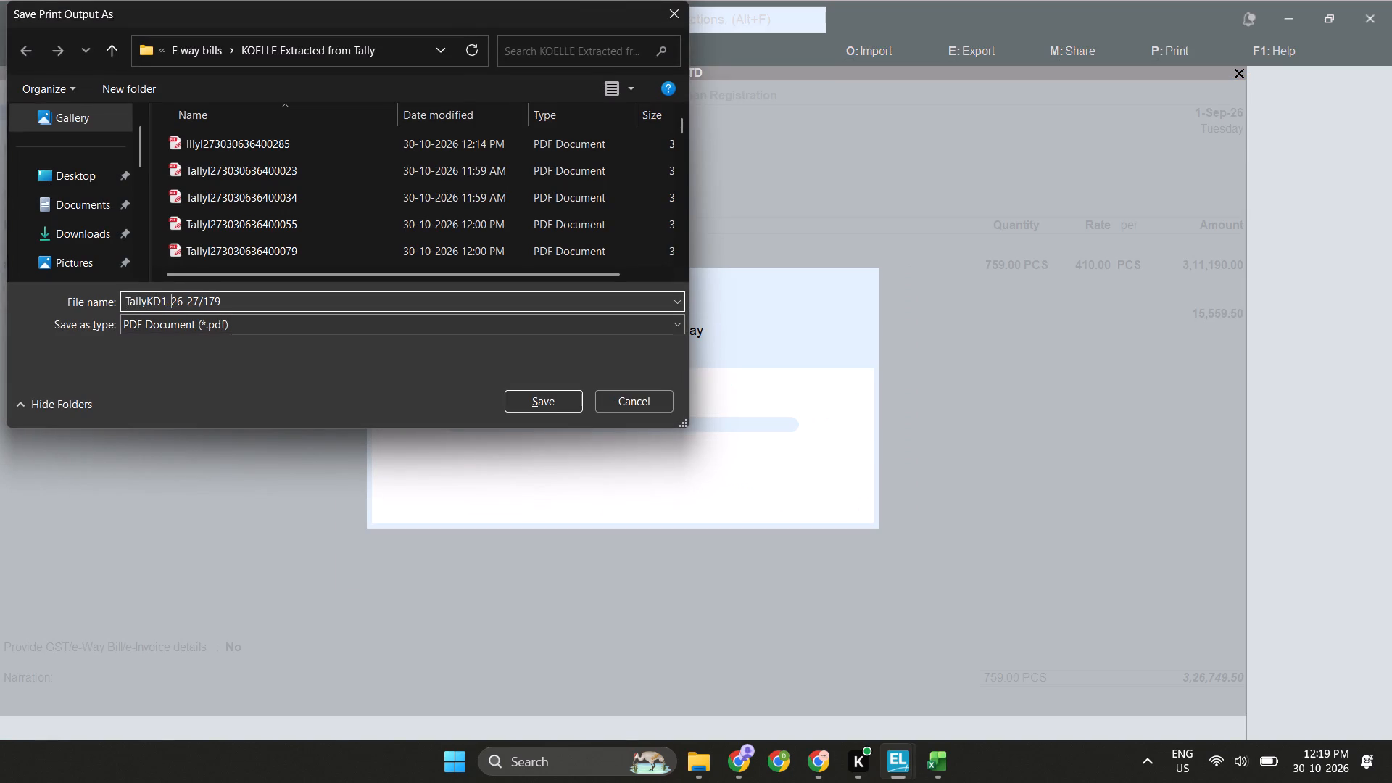
key(Right)
key(Right)
key(Right)
key(Right)
key(Right)
key(shift+Right)
key(minus)
key(Return)
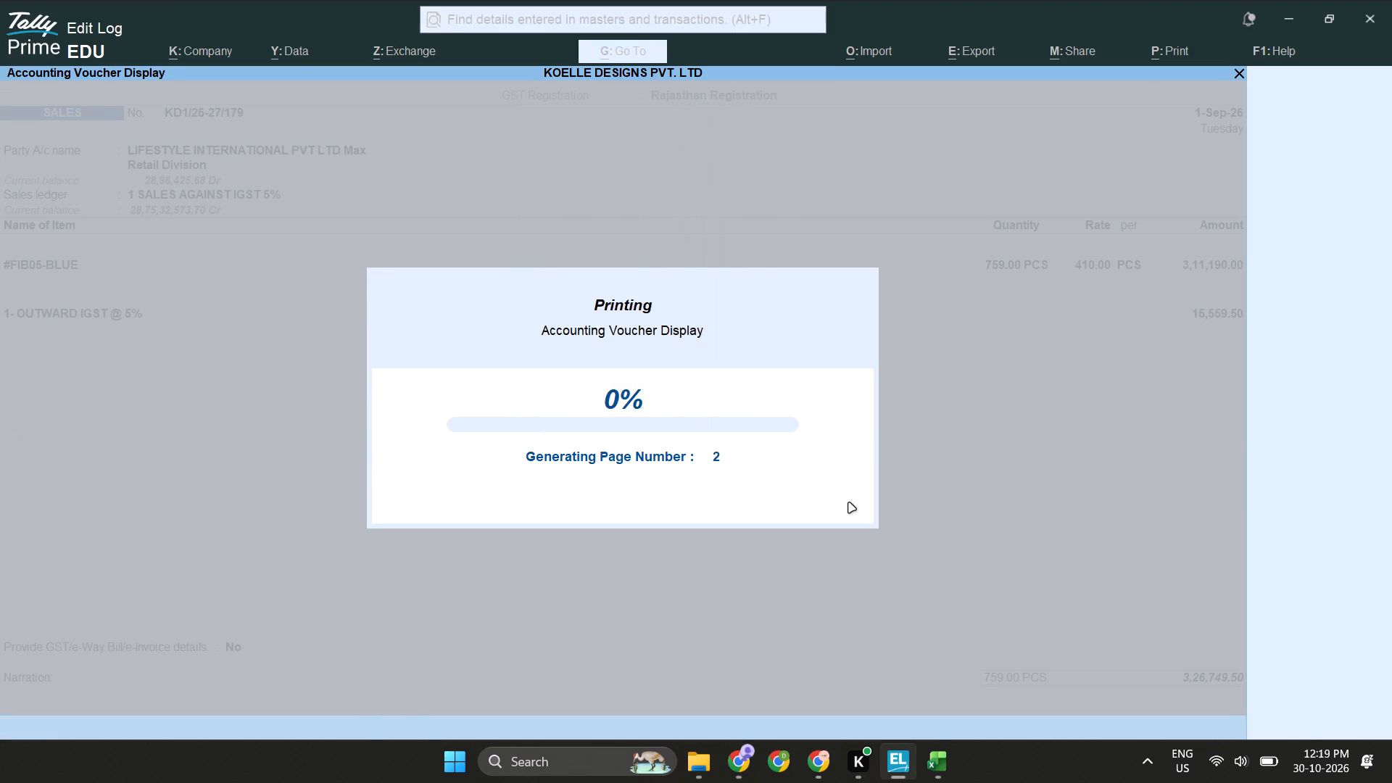
Close the voucher, copy number KD1/26-27/177 from the Koelle workbook, filter TallyPrime's ledger vouchers by it and open the match.
key(Escape)
key(Escape)
key(Escape)
key(Escape)
key(alt+Tab)
key(Down)
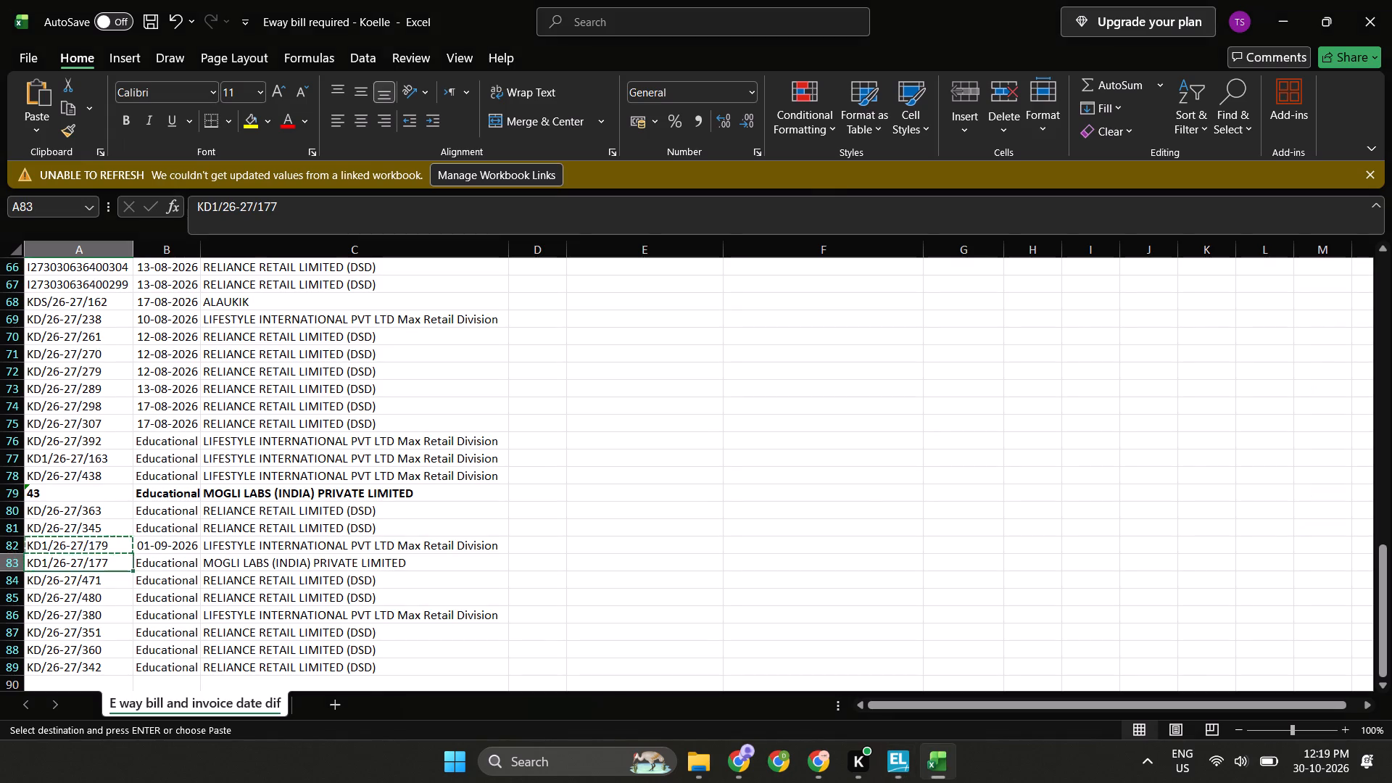
key(ctrl+c)
key(alt+Tab)
key(ctrl+f)
key(ctrl+v)
key(Return)
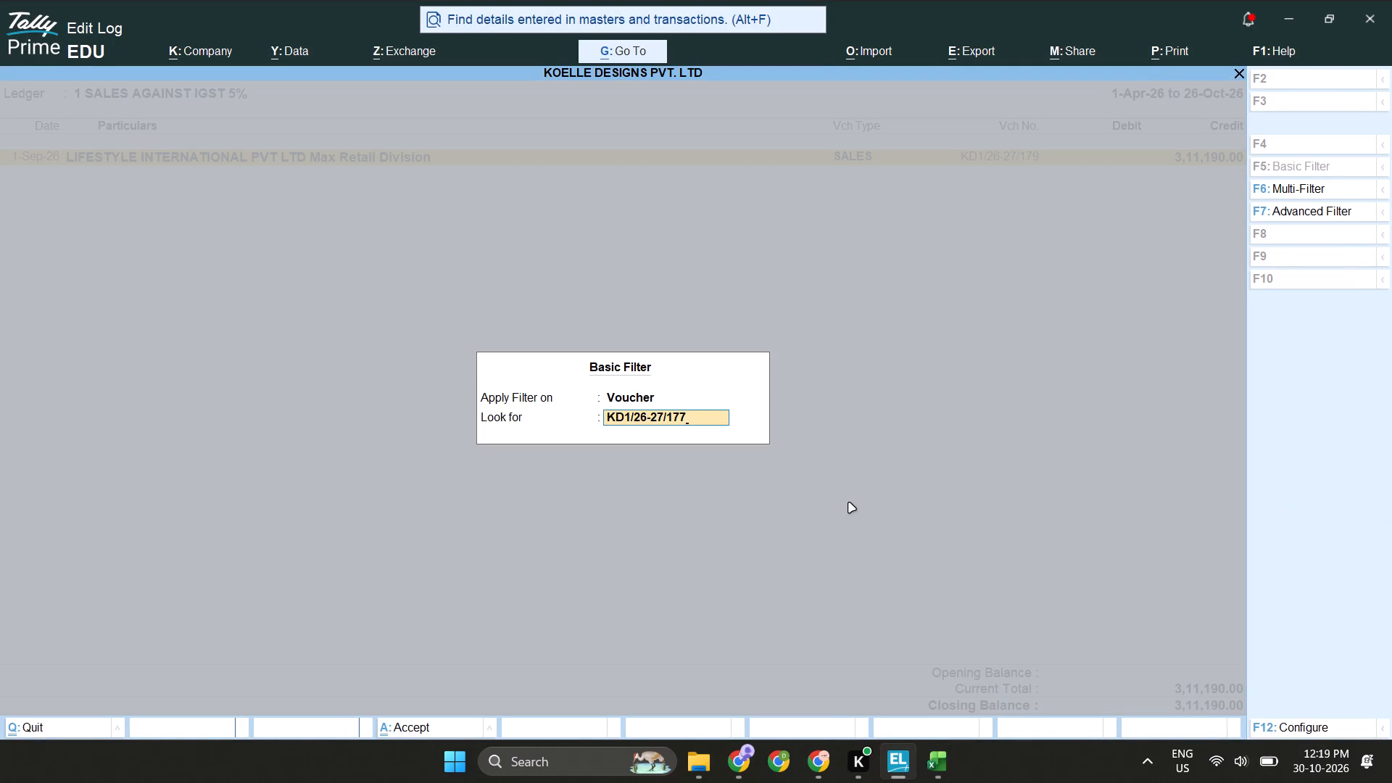
key(Return)
Print the voucher to PDF as tallyKD1-26-27-177 in the KOELLE Extracted from Tally folder.
key(ctrl+p)
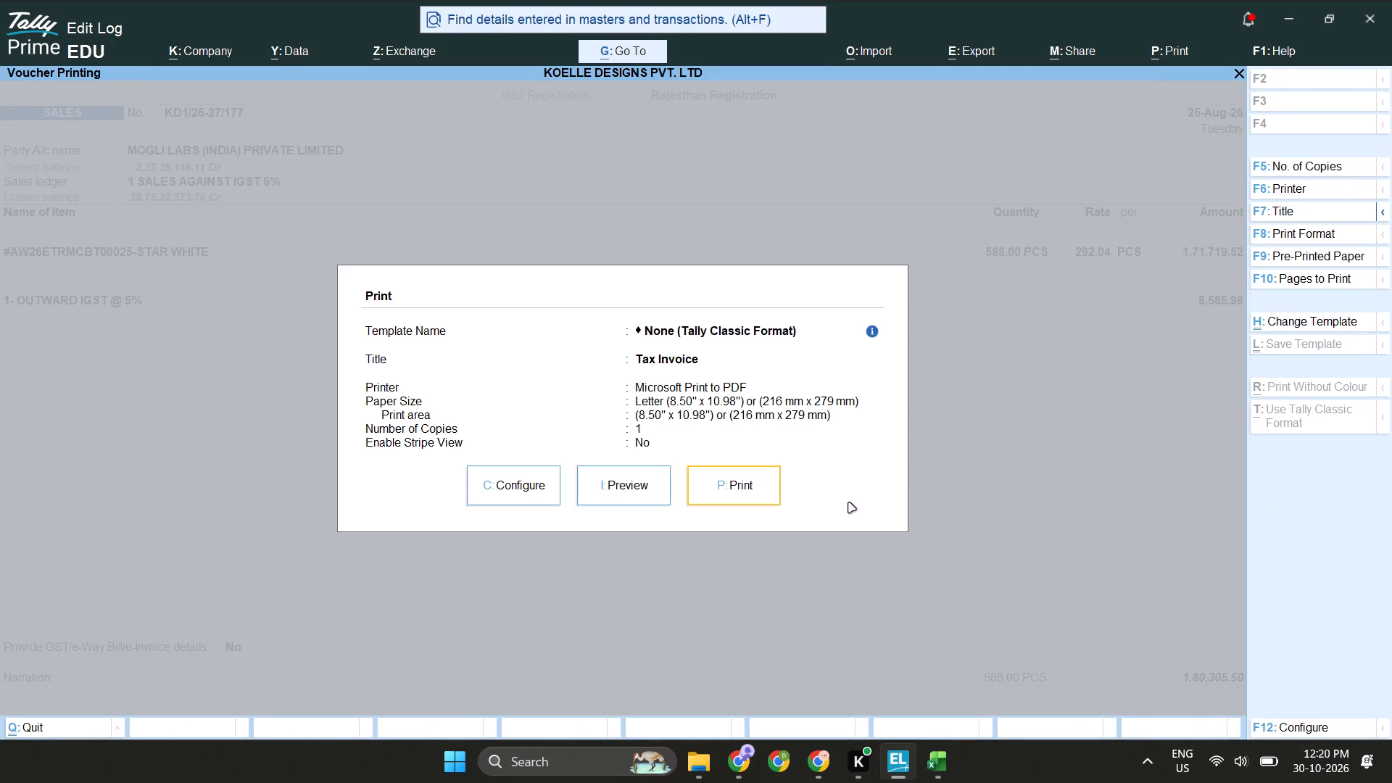
text(ptally)
key(ctrl+v)
key(Left)
key(Left)
key(Left)
key(Left)
key(shift+Right)
key(minus)
key(Left)
key(Left)
key(Left)
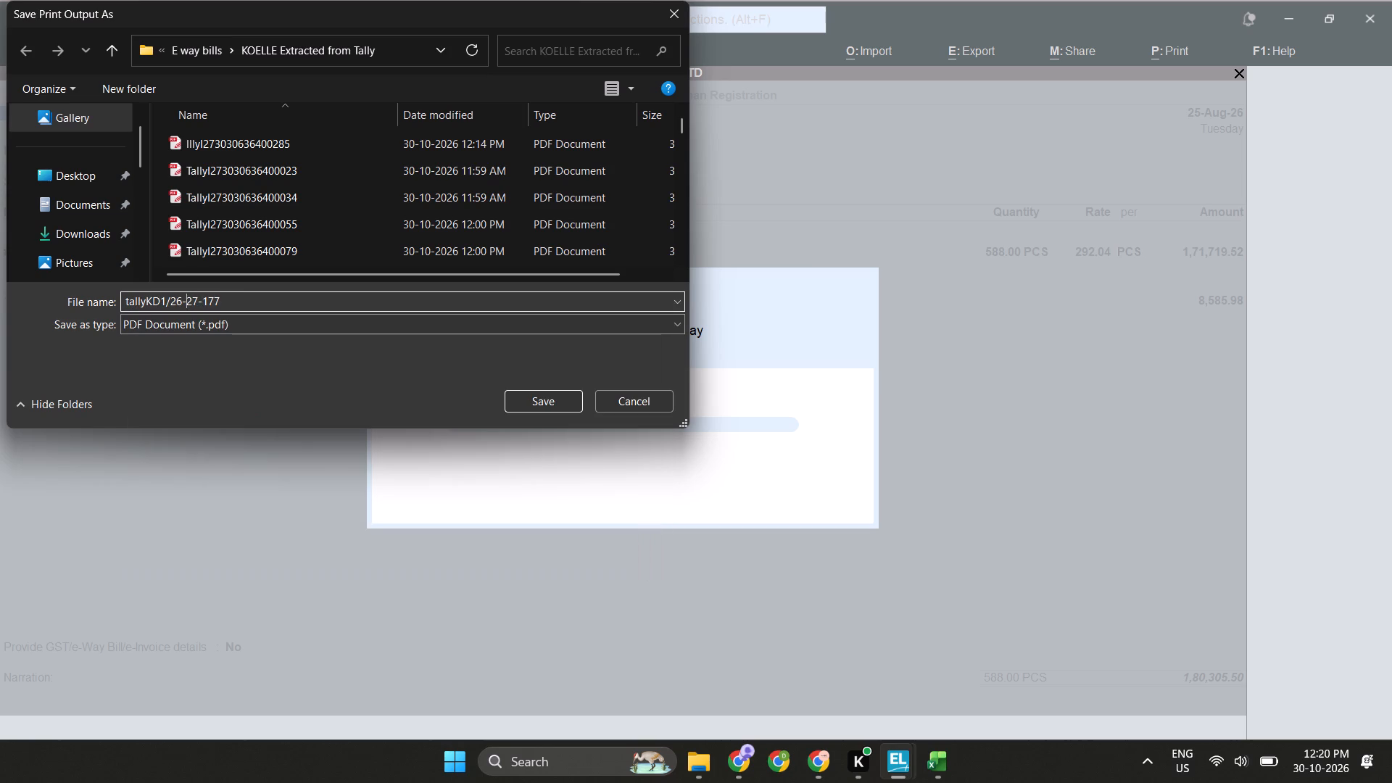
key(Left)
key(Left)
key(Left)
key(shift+Left)
key(minus)
key(Return)
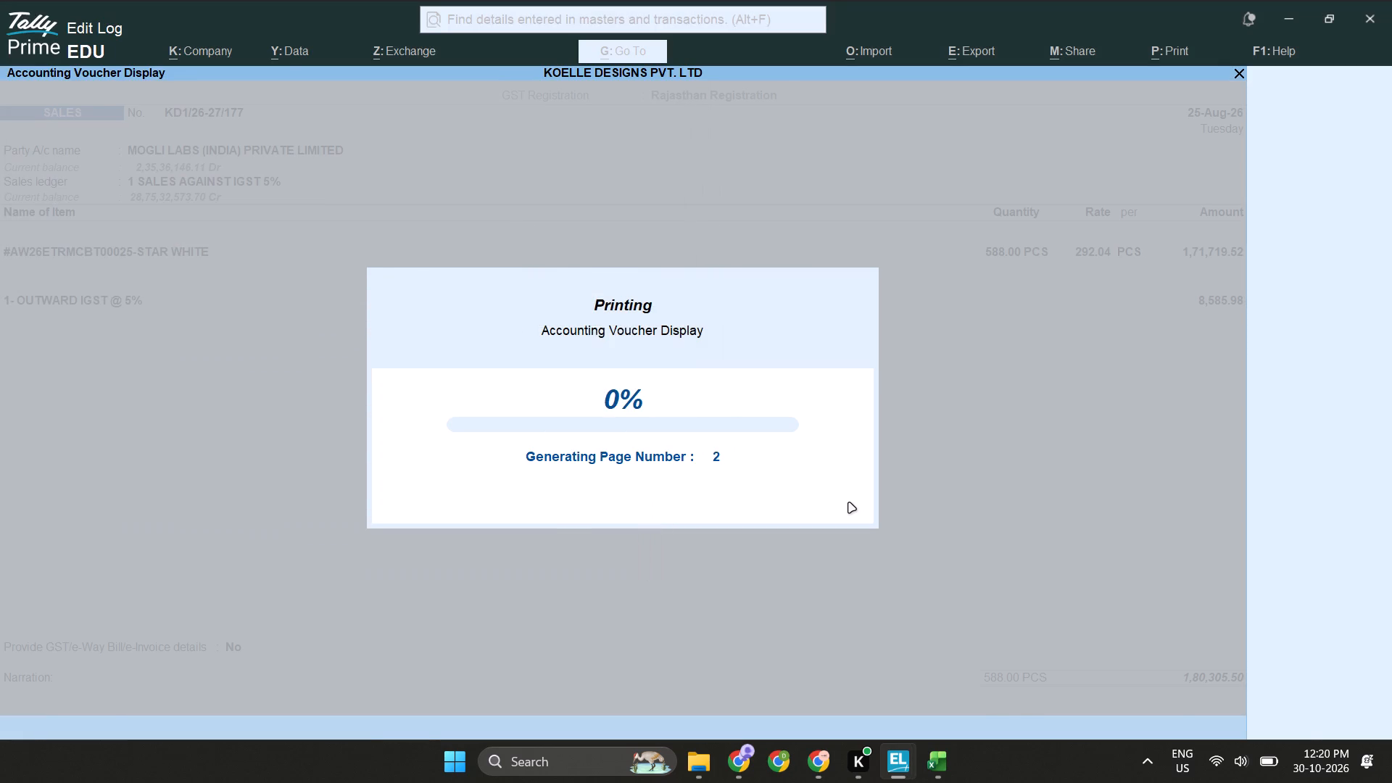
Copy voucher number KD/26-27/471 from the Koelle workbook, filter TallyPrime's ledger vouchers by it and open the matching voucher.
key(Escape)
key(Escape)
key(Escape)
key(alt+Tab)
key(Down)
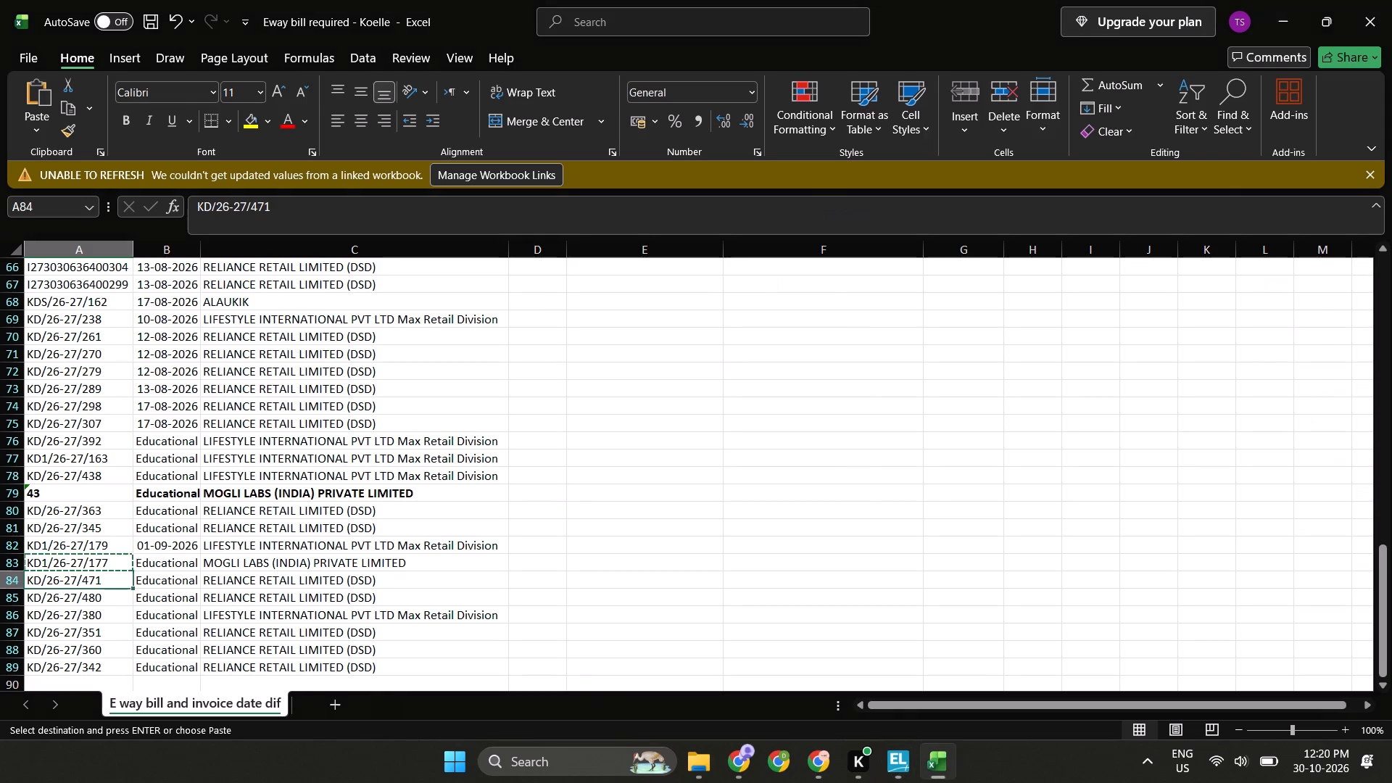
key(ctrl+c)
key(alt+Tab)
key(ctrl+f)
key(ctrl+v)
key(ctrl+space)
key(Return)
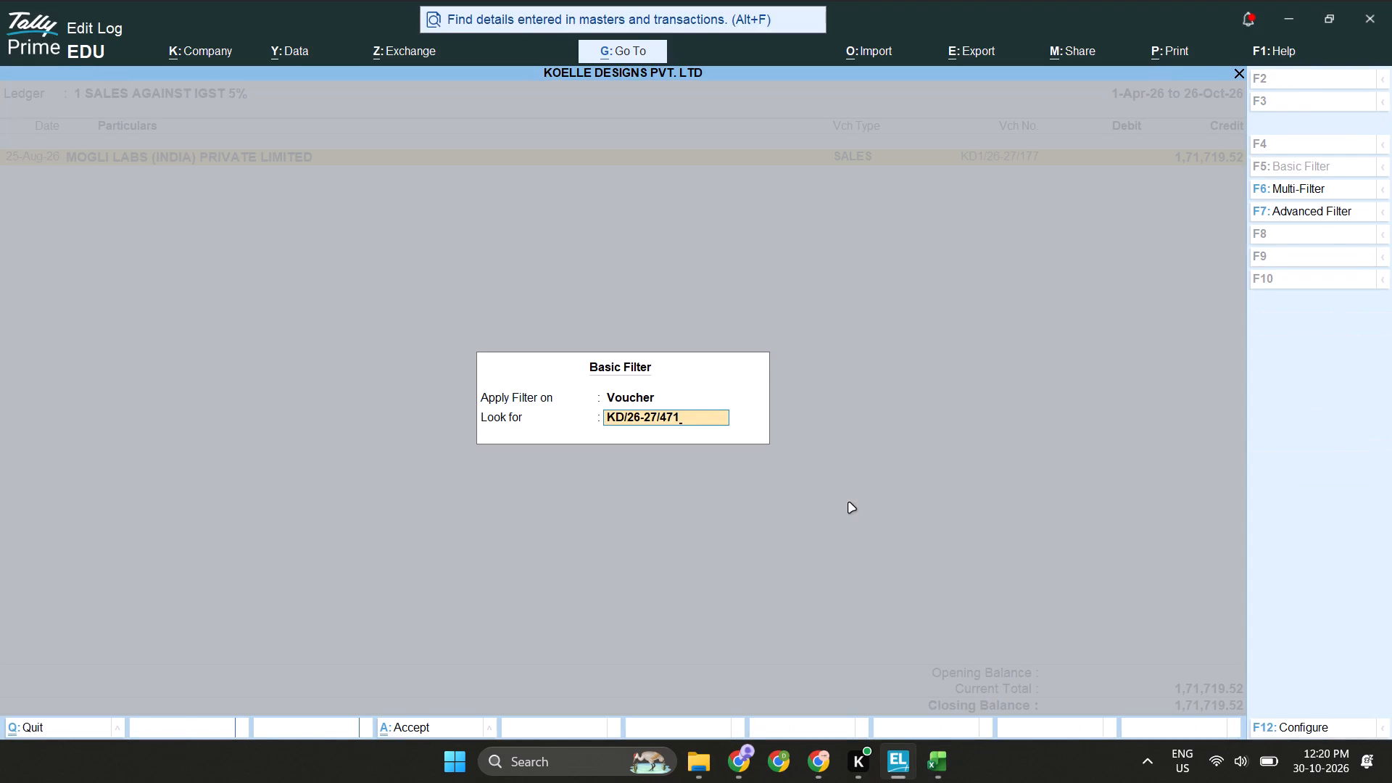
key(shift+Return)
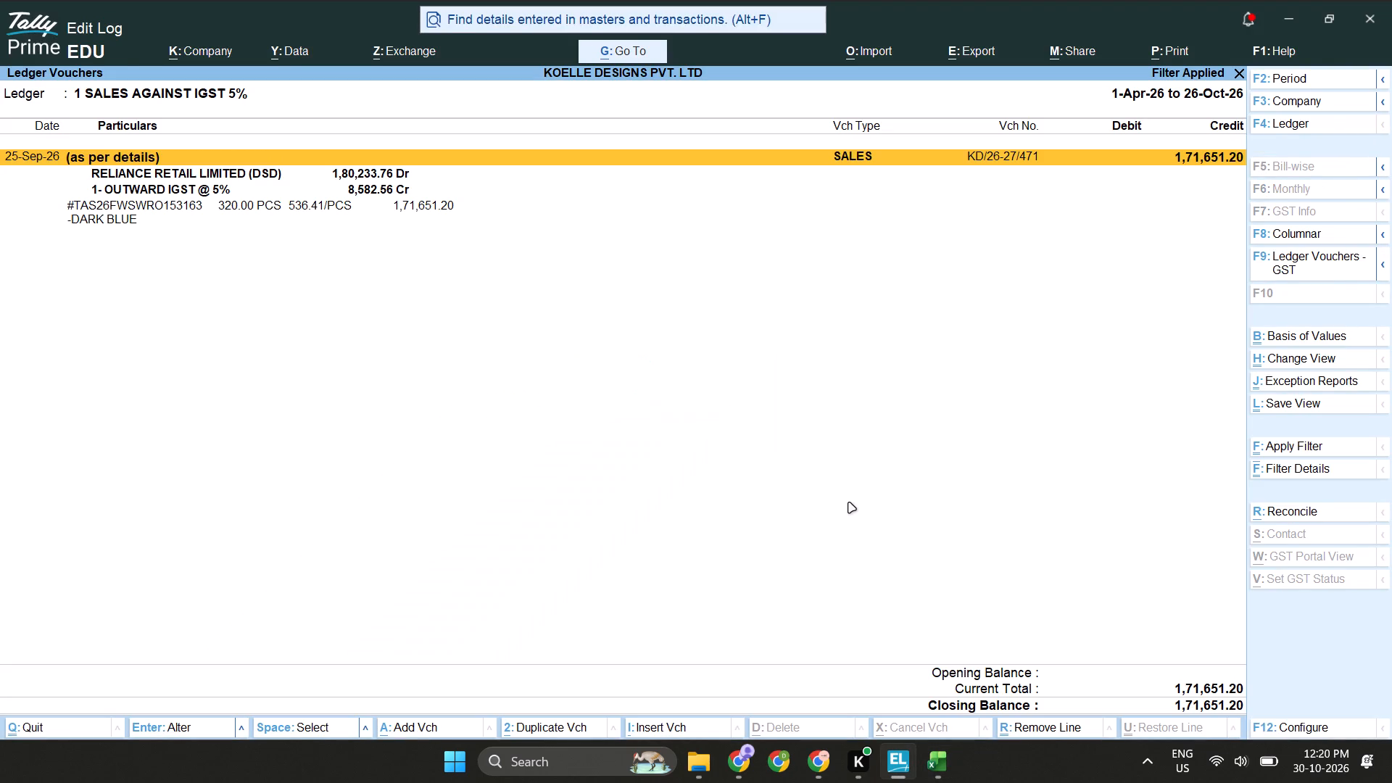
key(shift+Return)
key(Return)
Print the voucher to PDF as tallyKD-26-27-471 in the KOELLE Extracted from Tally folder.
key(ctrl+p)
key(p)
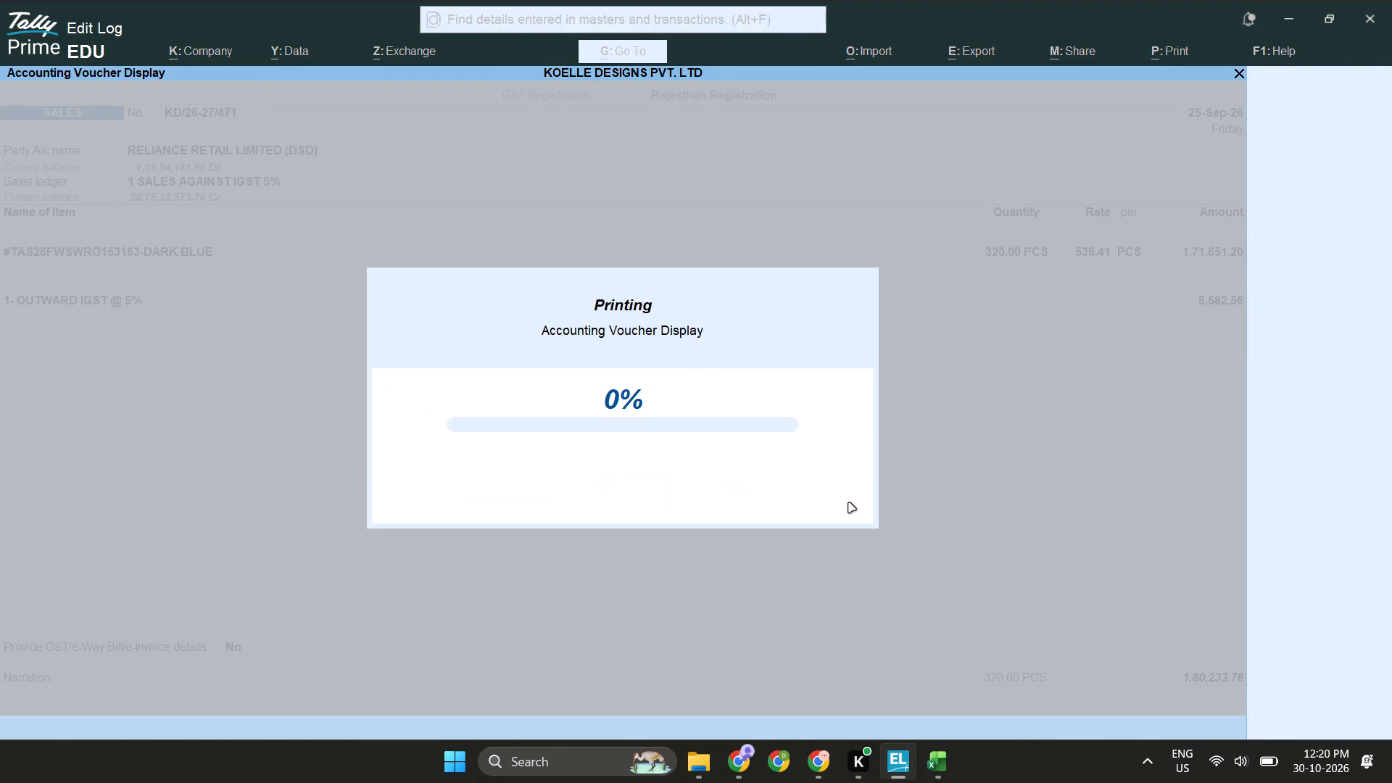
text(tally)
key(ctrl+v)
key(Left)
key(Left)
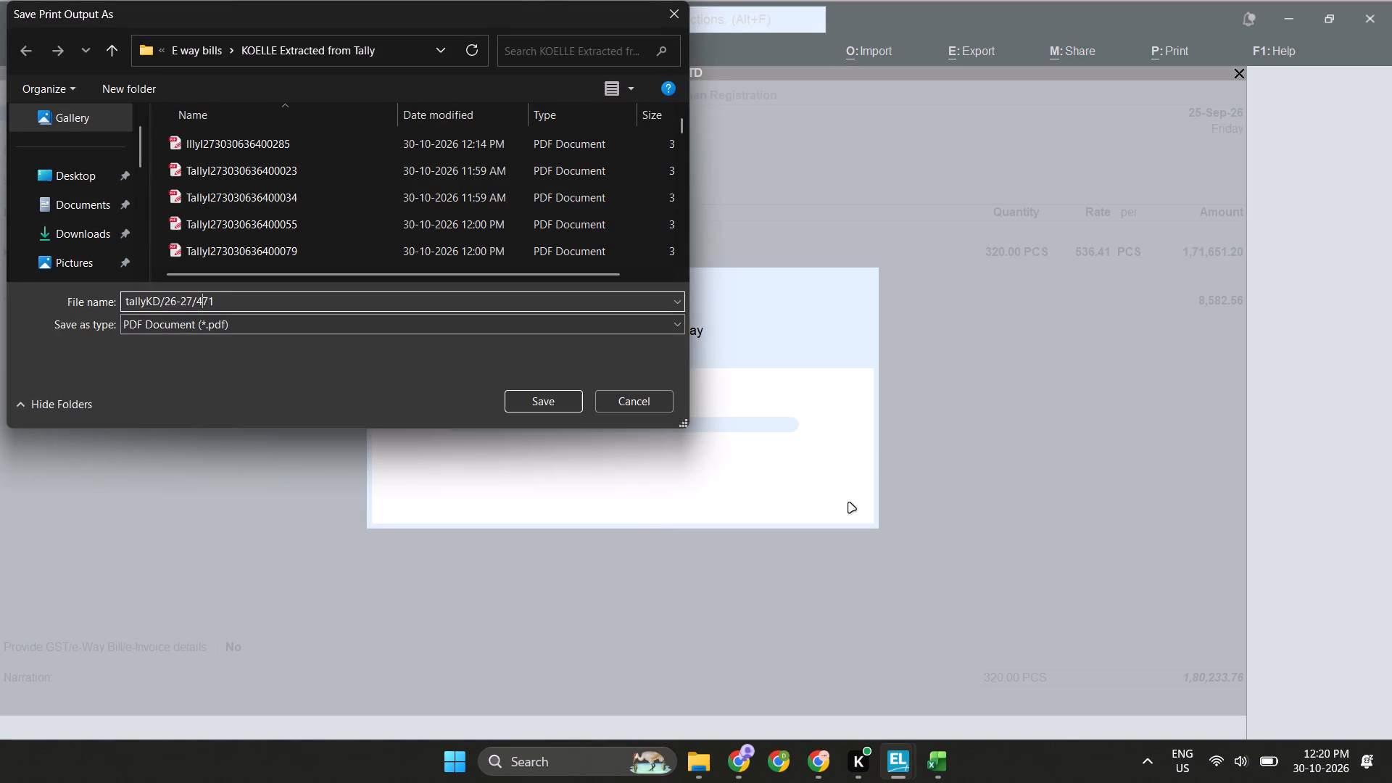
key(Left)
key(shift+Left)
key(minus)
key(Left)
key(Left)
key(Left)
key(Left)
key(Left)
key(Left)
key(shift+Left)
key(minus)
key(Return)
Copy voucher number KD/26-27/480 from the Koelle workbook, filter TallyPrime's ledger vouchers by it and open the matching voucher.
key(Escape)
key(Escape)
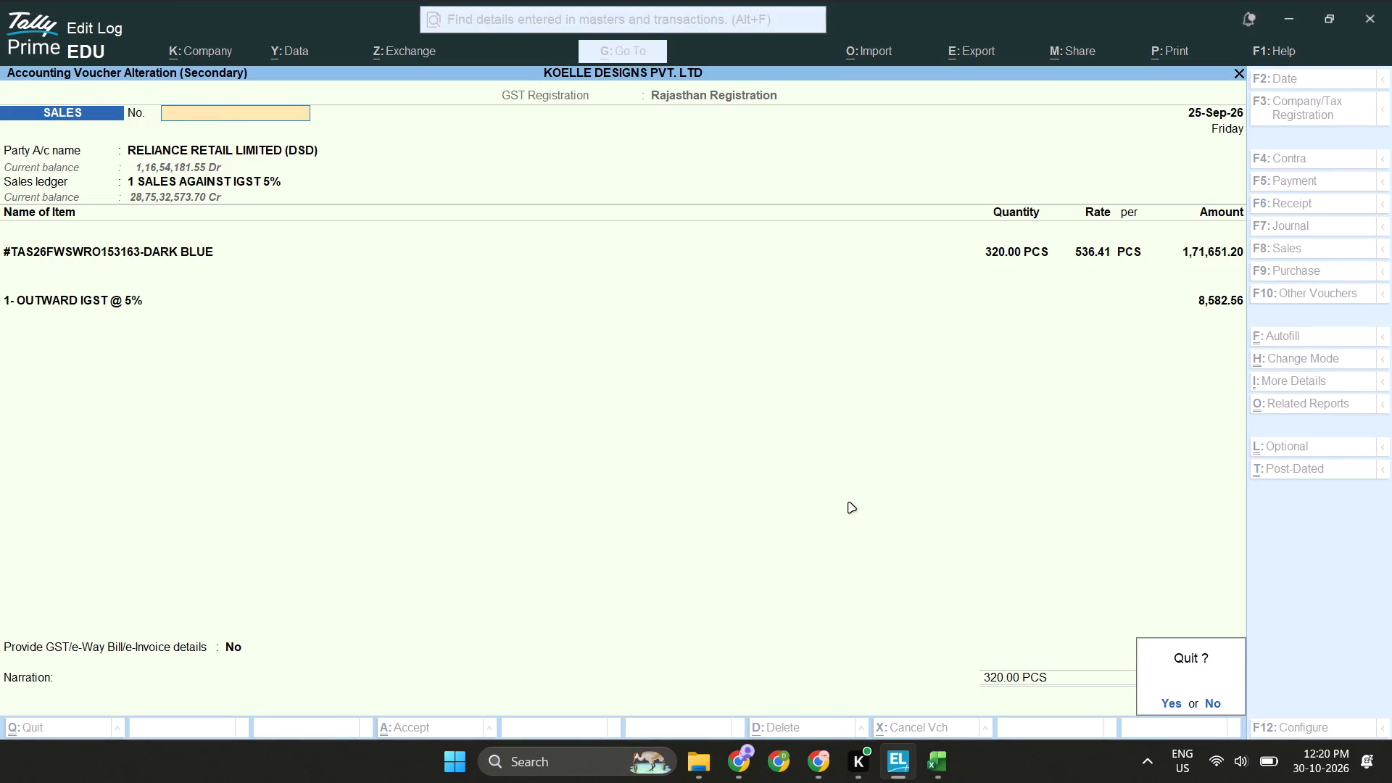
key(alt+Tab)
key(Down)
key(alt+Tab)
key(alt+Tab)
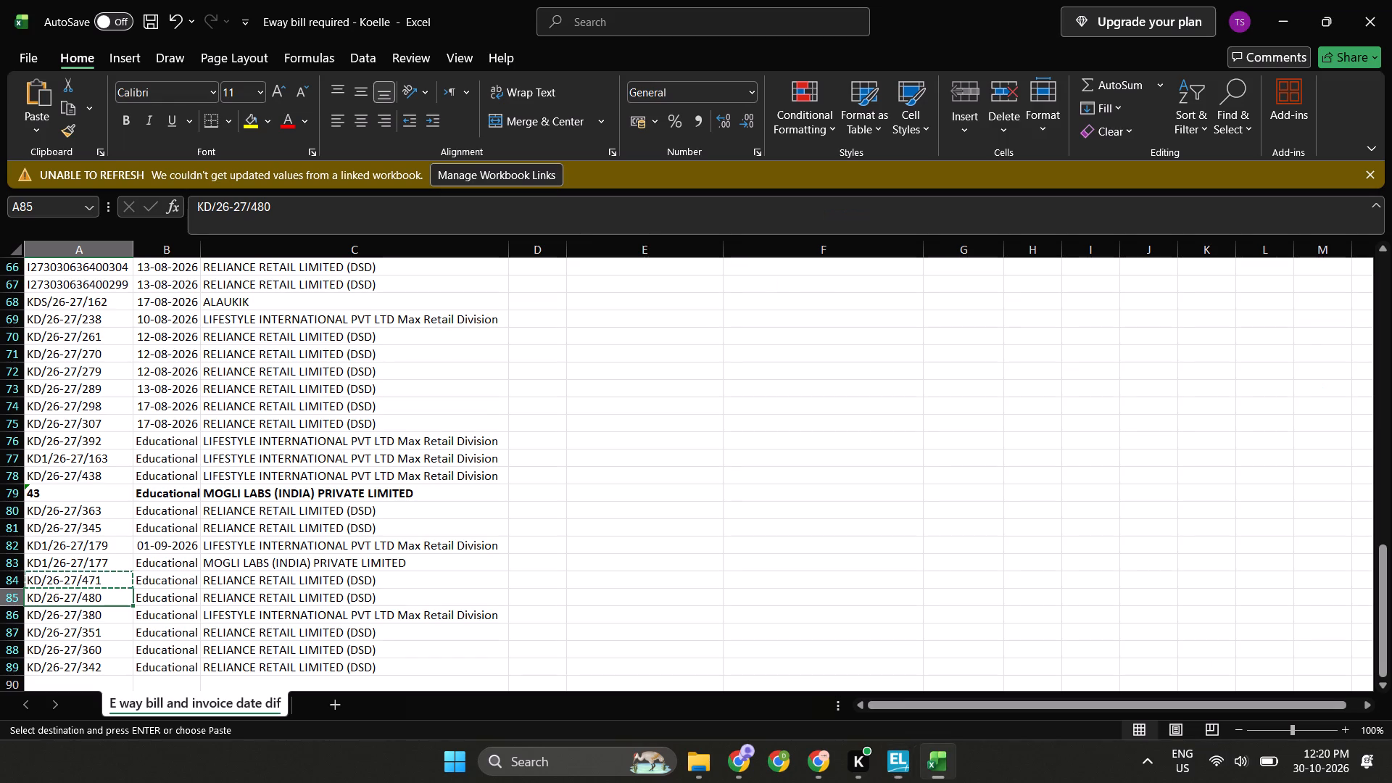
key(ctrl+c)
key(alt+Tab)
key(Escape)
key(ctrl+f)
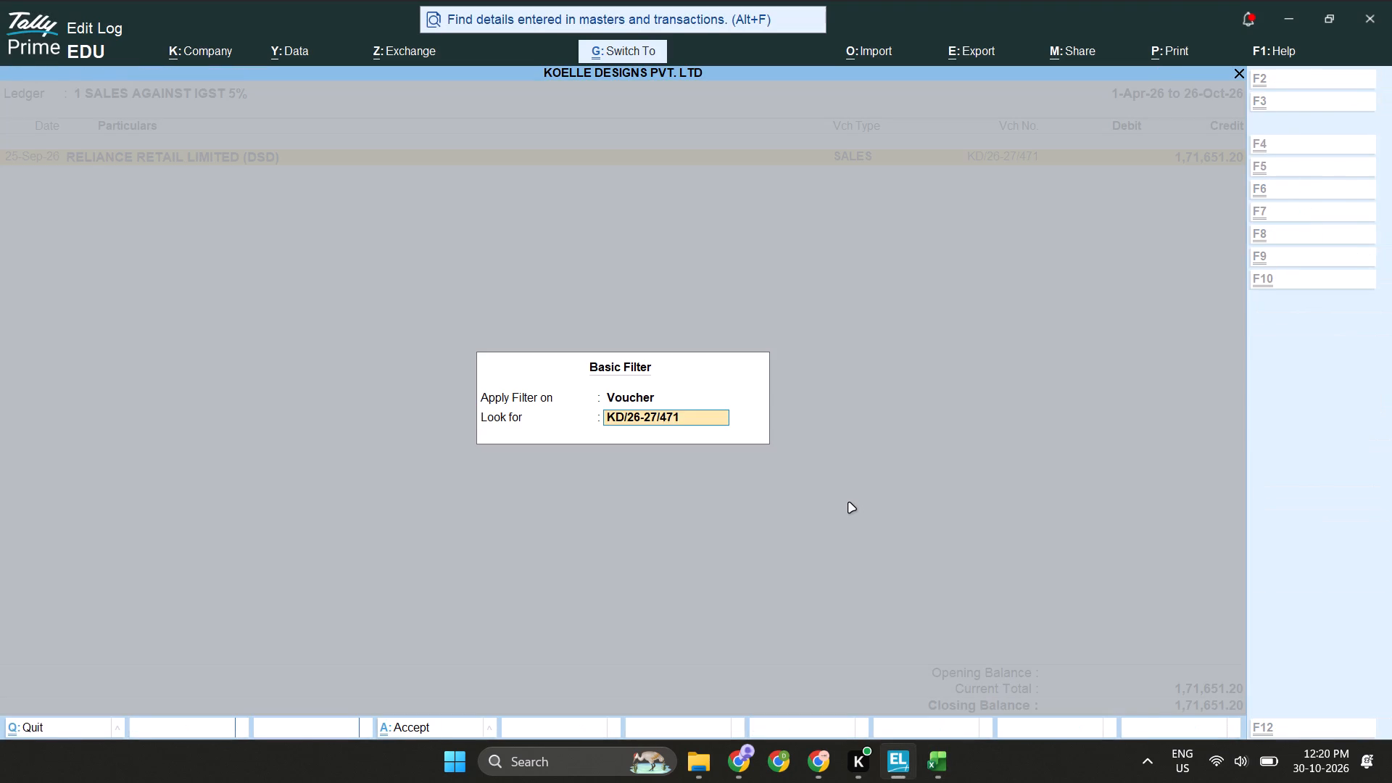
key(ctrl+v)
key(ctrl+Return)
key(Return)
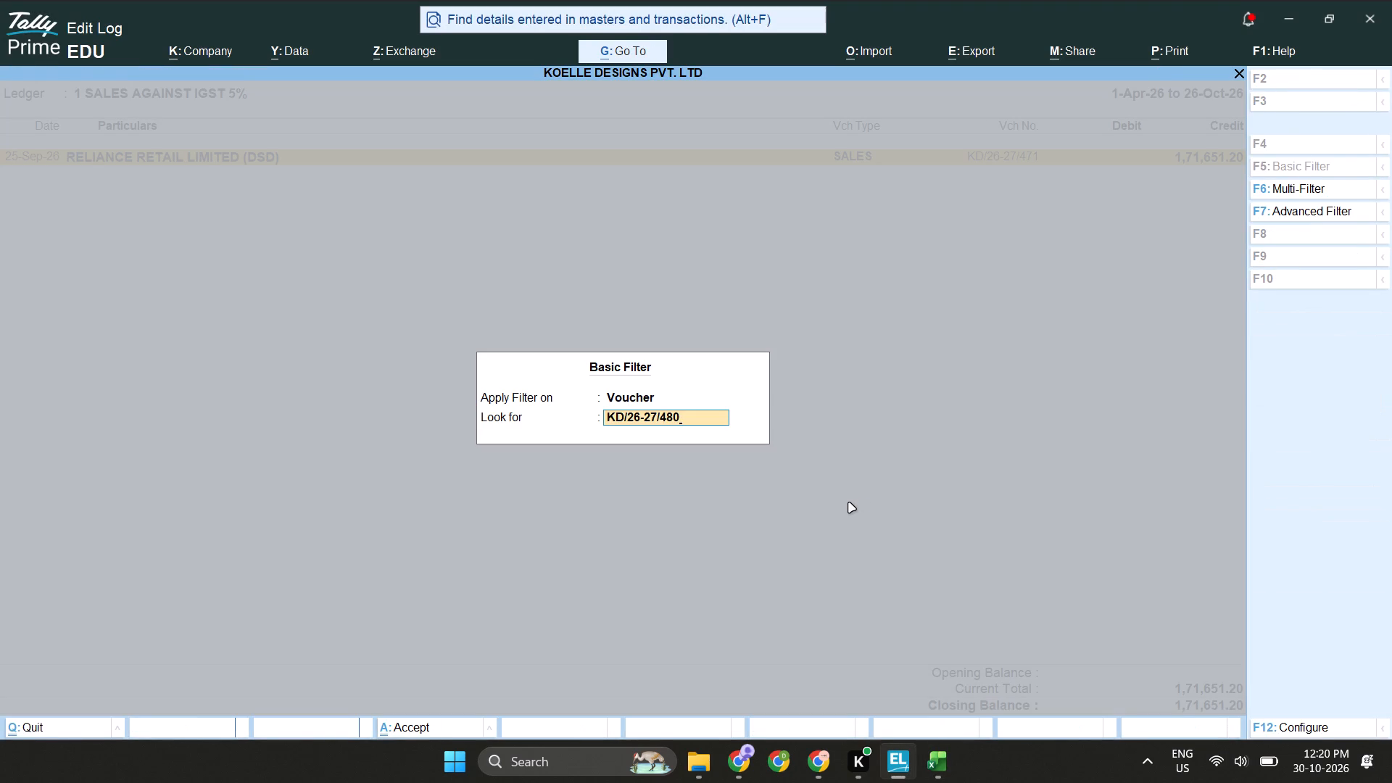
key(Return)
Print the voucher to PDF as tallyKD-26-27-480 in the KOELLE Extracted from Tally folder.
key(ctrl+p)
text(ptally)
key(ctrl+v)
key(Left)
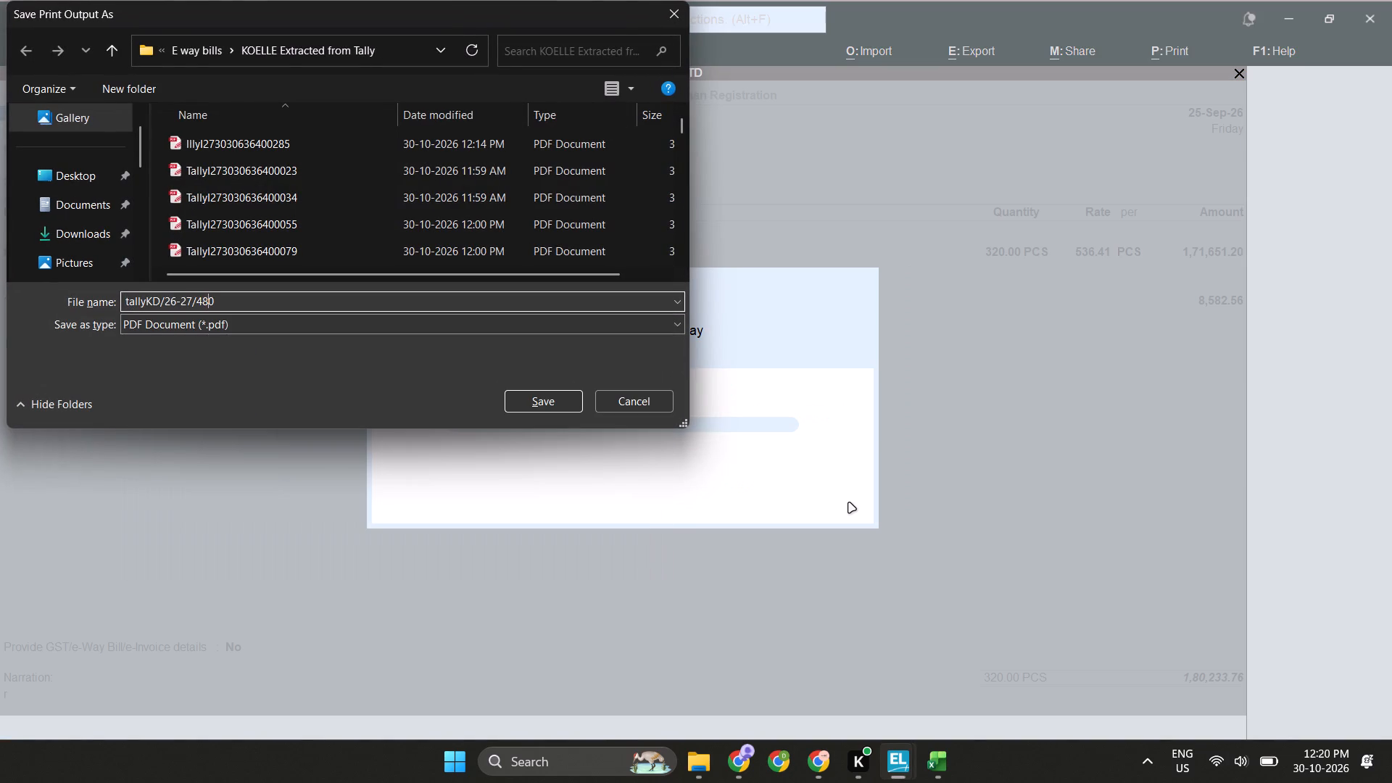
key(Left)
key(Left)
key(shift+Left)
key(minus)
key(Left)
key(Left)
key(Left)
key(Left)
key(Left)
key(Left)
key(shift+Left)
key(minus)
key(Return)
Copy voucher number KD/26-27/380 from the Koelle workbook, filter TallyPrime's ledger vouchers by it and open the matching voucher.
key(Escape)
key(Escape)
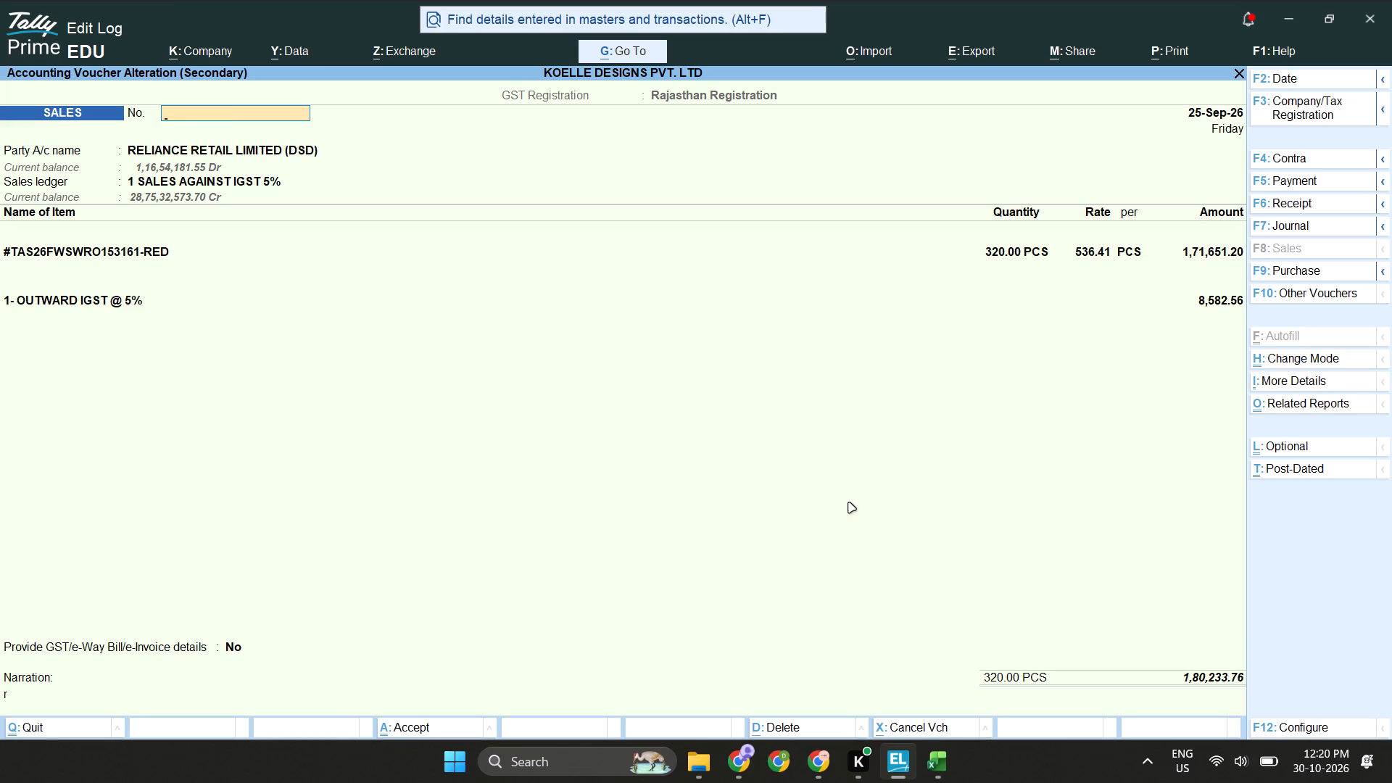
key(Escape)
key(alt+Tab)
key(Down)
key(ctrl+c)
key(alt+Tab)
key(Escape)
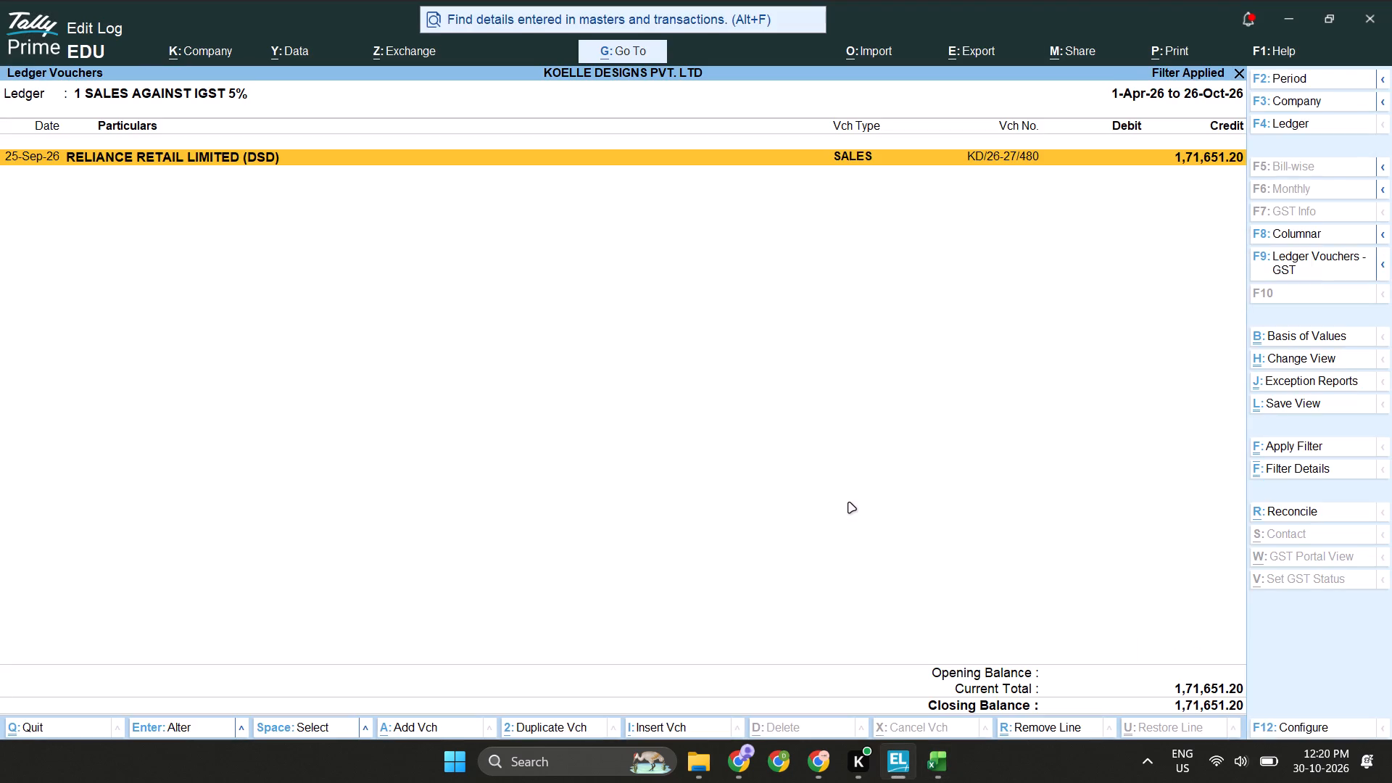
key(ctrl+f)
key(ctrl+v)
key(Return)
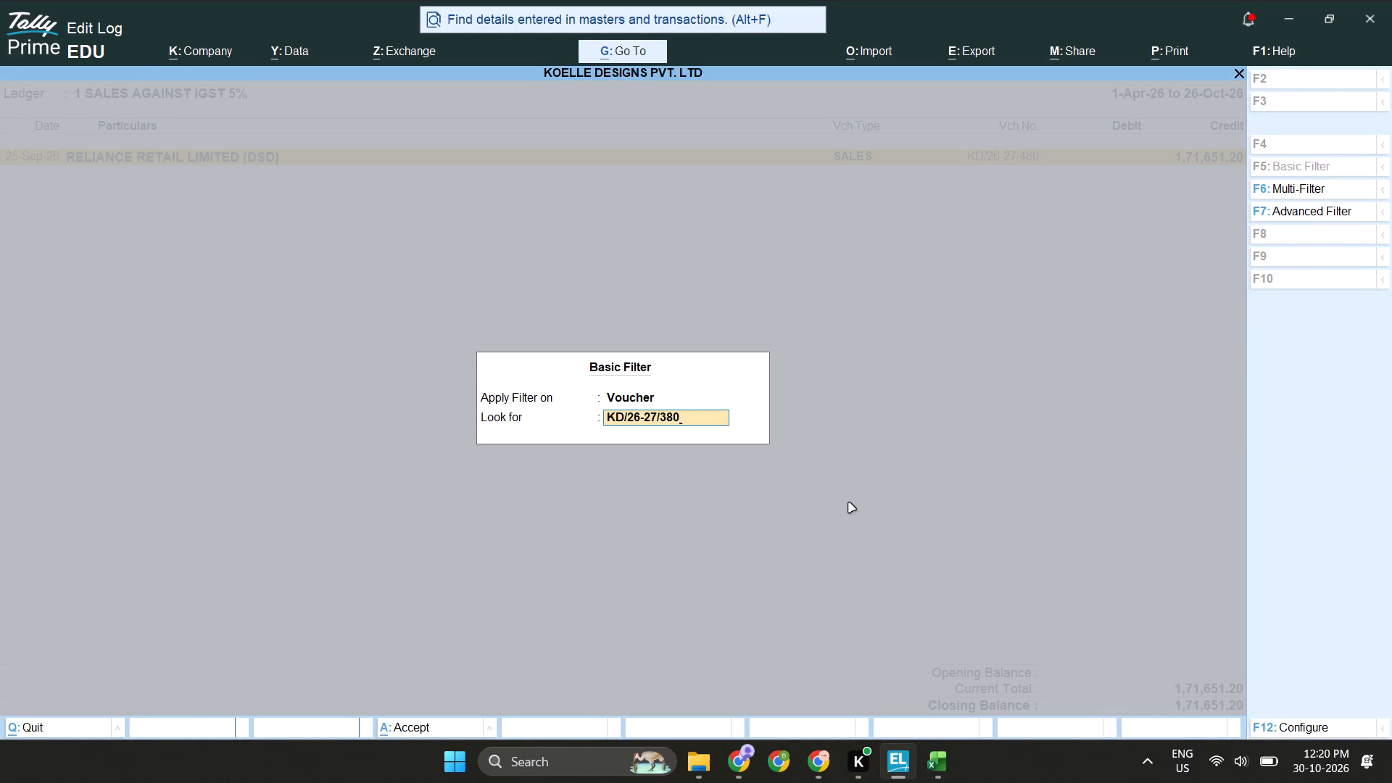
key(Return)
Print the voucher to PDF as tallyKD-26-27-380 in the KOELLE Extracted from Tally folder.
key(ctrl+p)
text(ptally)
key(ctrl+v)
key(Left)
key(Left)
key(Left)
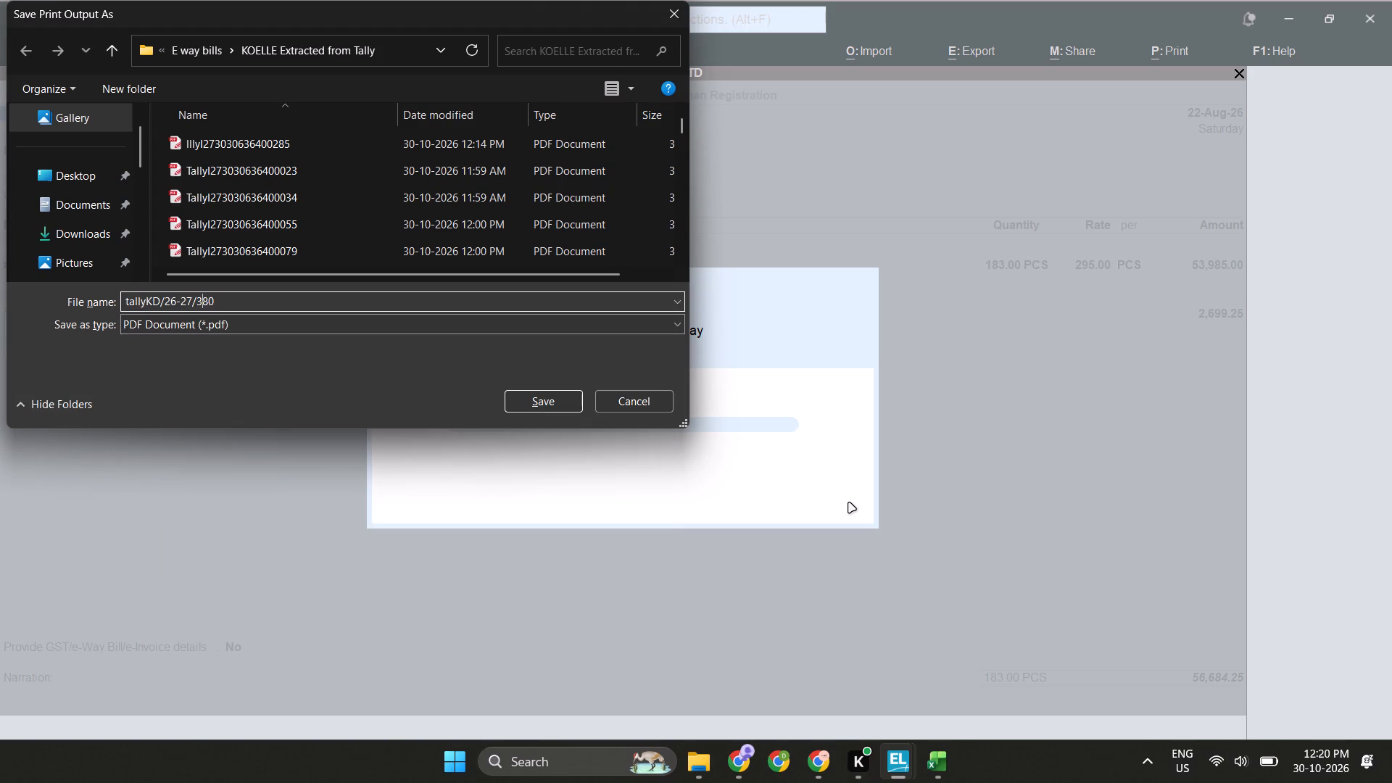
key(shift+Left)
key(minus)
key(Left)
key(Left)
key(Left)
key(Left)
key(Left)
key(Left)
key(shift+Left)
key(minus)
key(Return)
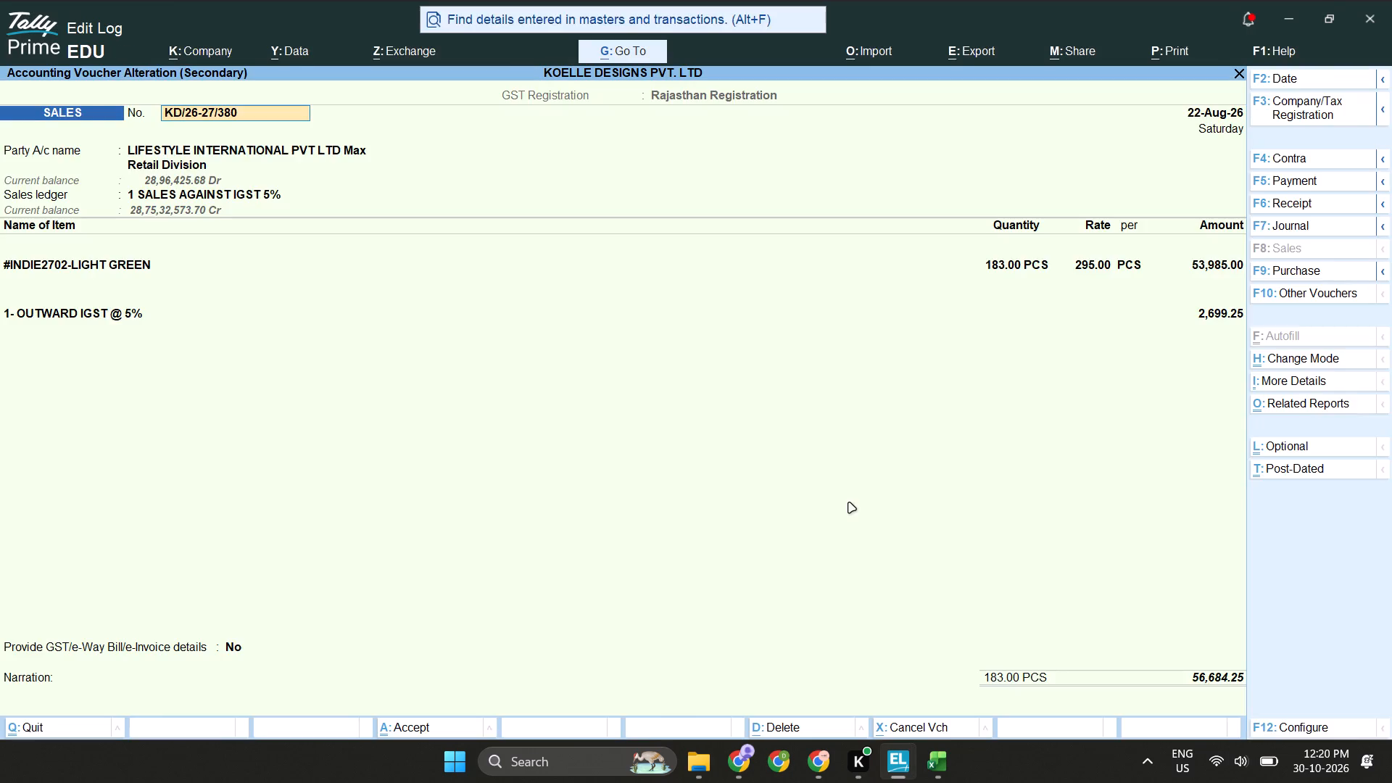
Copy voucher number KD/26-27/351 from the Koelle workbook, filter TallyPrime's ledger vouchers by it and open the matching voucher.
key(alt+Tab)
key(Down)
key(ctrl+c)
key(alt+Tab)
key(Escape)
key(Escape)
key(Escape)
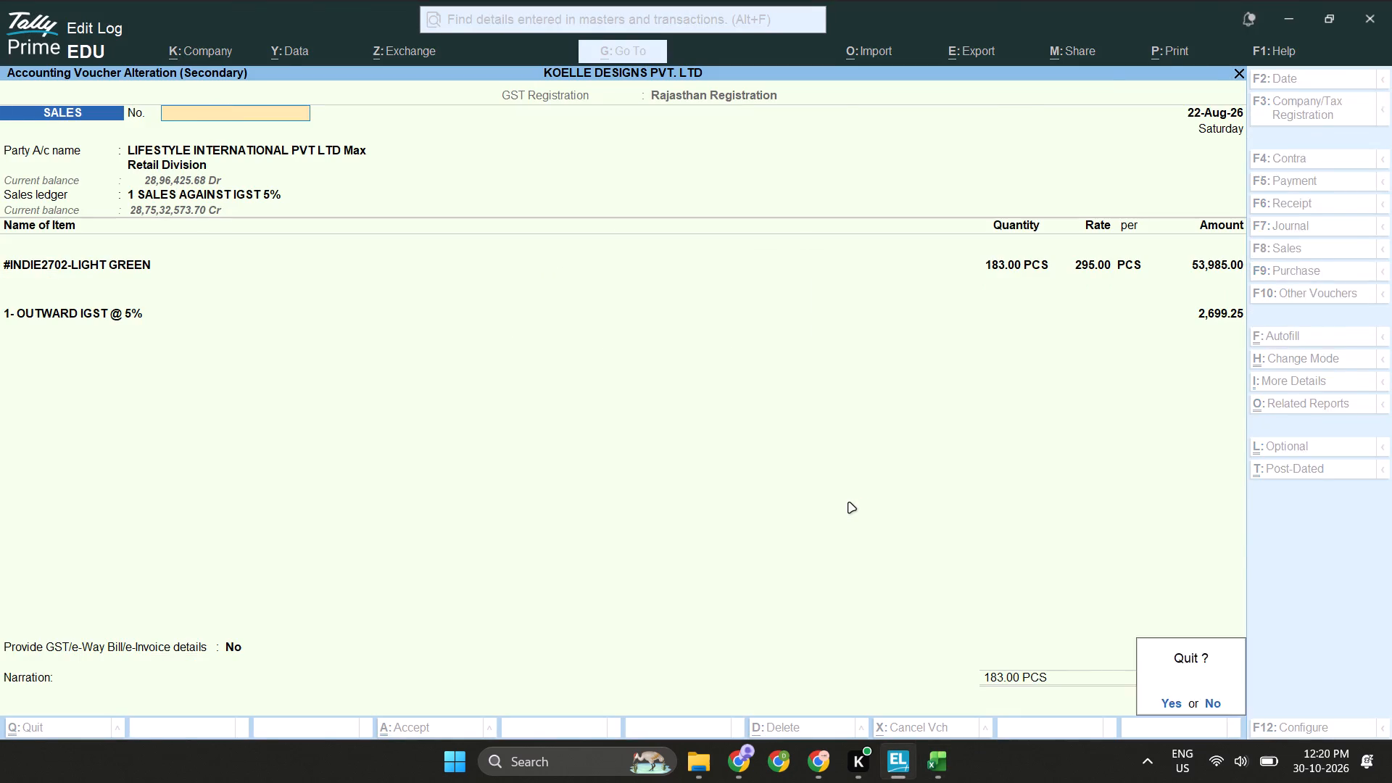
key(ctrl+f)
key(ctrl+v)
key(ctrl+Return)
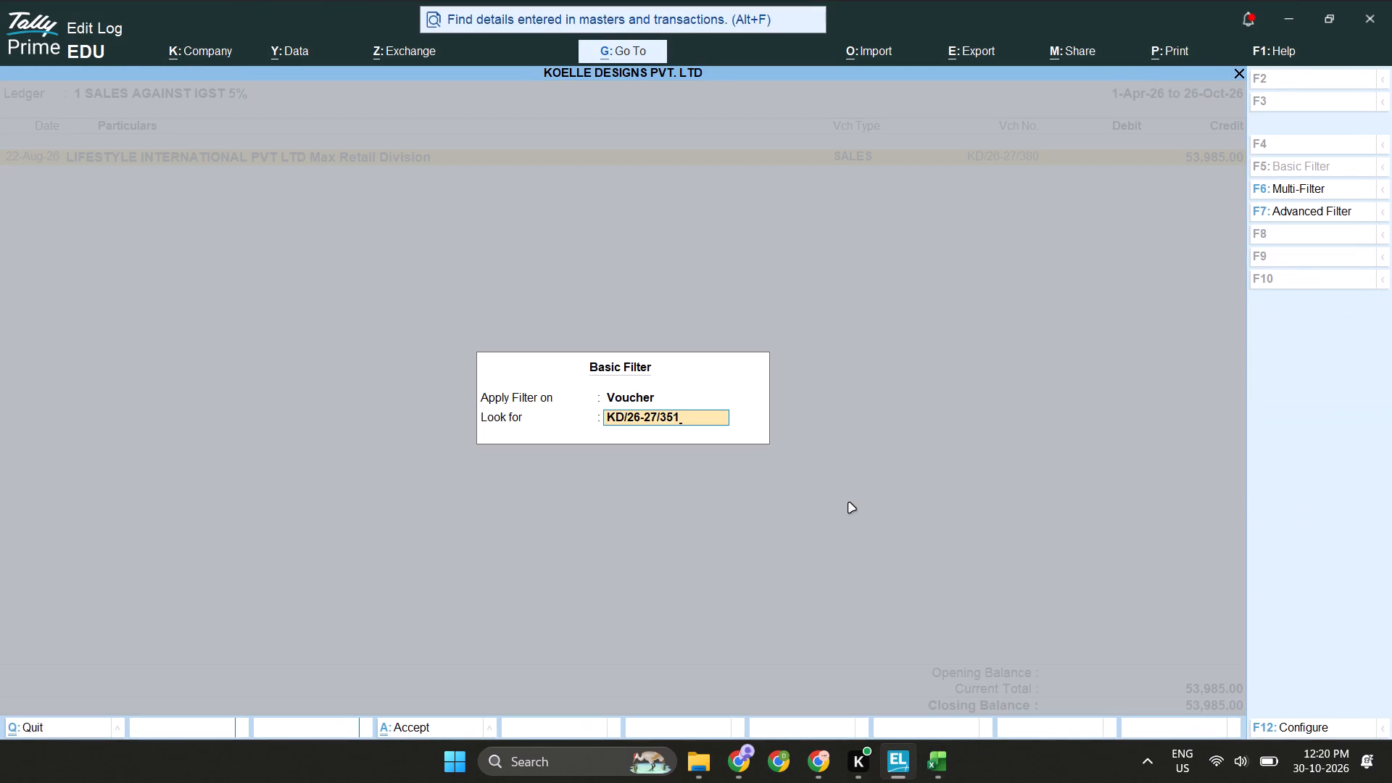
key(Return)
key(Return)
Print the voucher to PDF as tallyKD-26-27-351 in the KOELLE Extracted from Tally folder.
key(ctrl+p)
key(p)
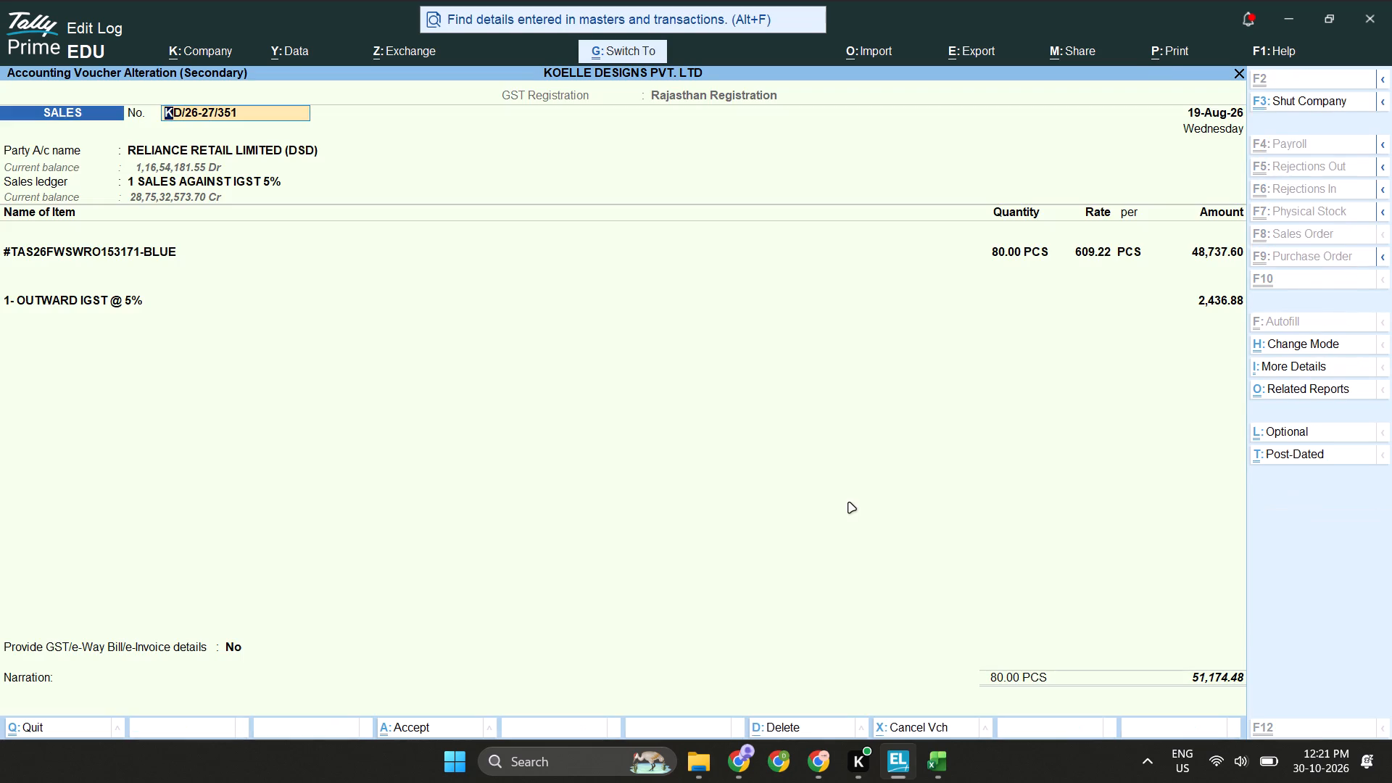
key(ctrl+v)
key(t)
key(BackSpace)
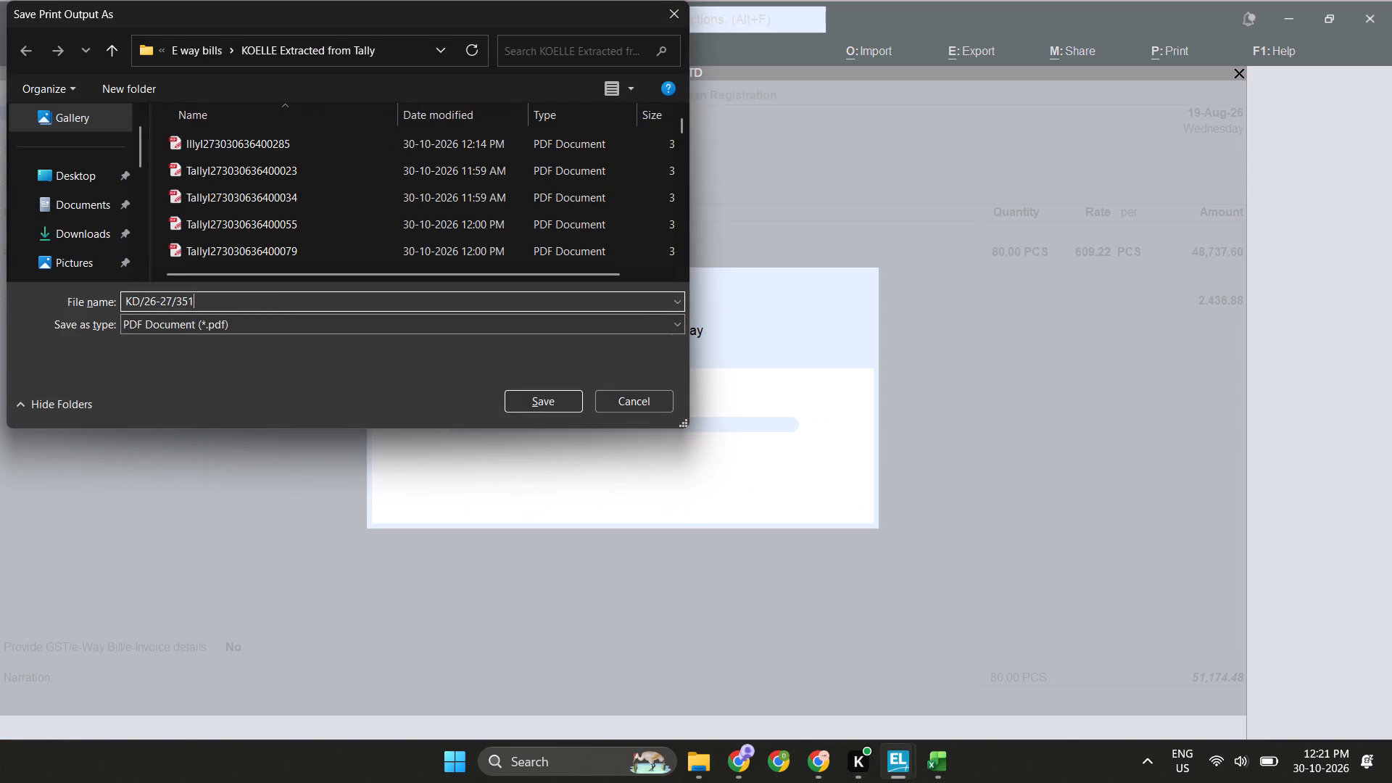
key(Left)
key(Left)
key(Left)
key(shift+Left)
key(minus)
key(Left)
key(Left)
key(Left)
key(Left)
key(Left)
key(Left)
key(shift+Left)
key(minus)
key(Left)
key(Left)
key(Left)
key(Left)
text(takkll)
key(BackSpace)
key(BackSpace)
key(BackSpace)
key(BackSpace)
text(lly)
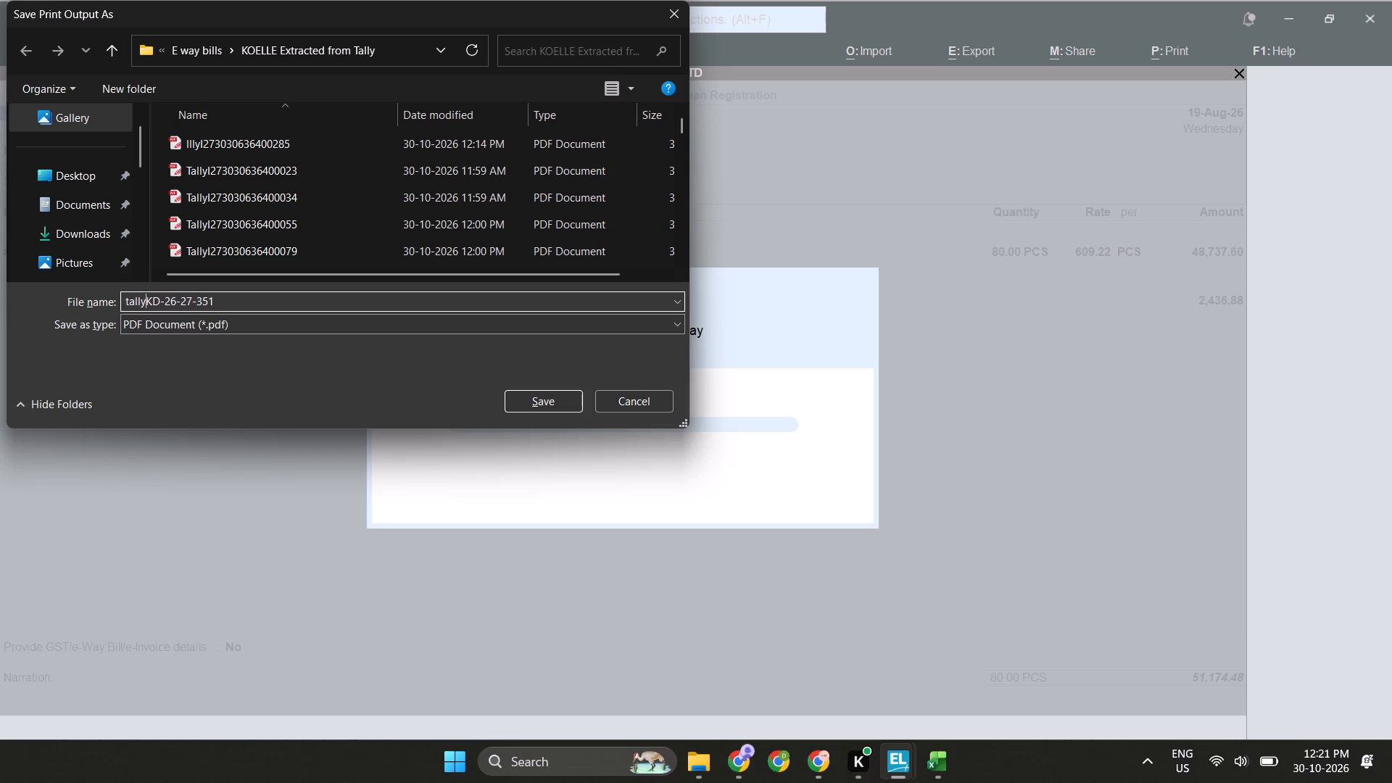
key(Return)
Copy voucher number KD/26-27/360 from the Koelle workbook, filter TallyPrime's ledger vouchers by it and open the matching voucher.
key(Escape)
key(Escape)
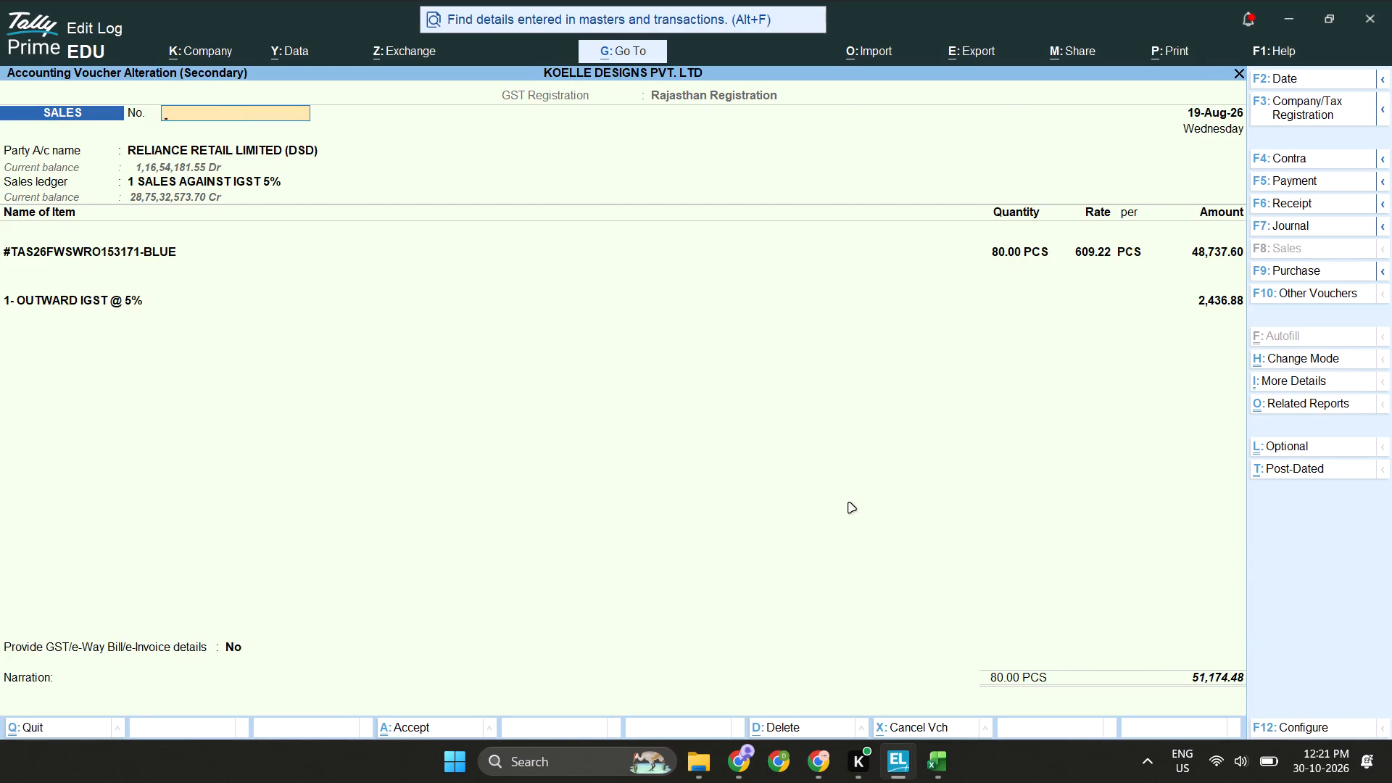
key(Escape)
key(alt+Tab)
key(Down)
key(ctrl+c)
key(alt+Tab)
key(ctrl+f)
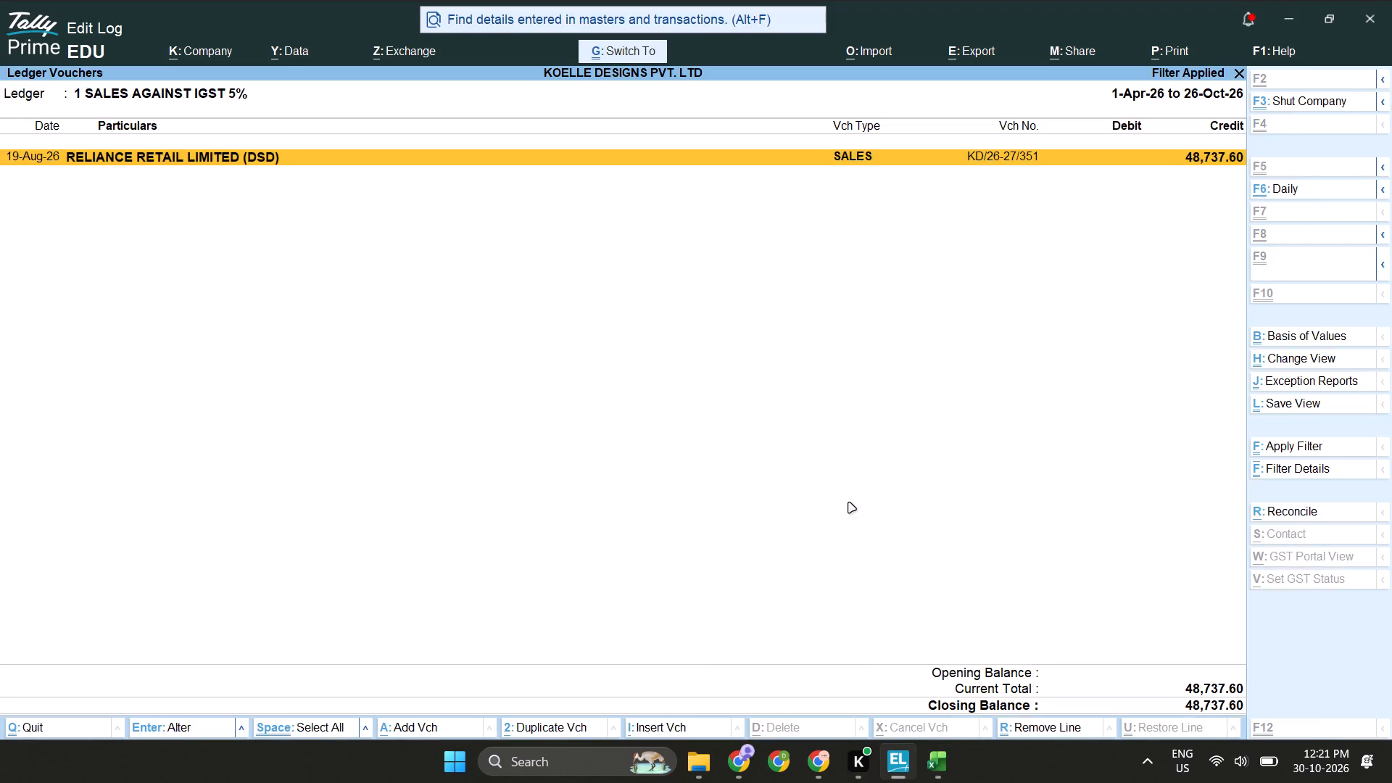
key(ctrl+v)
key(Return)
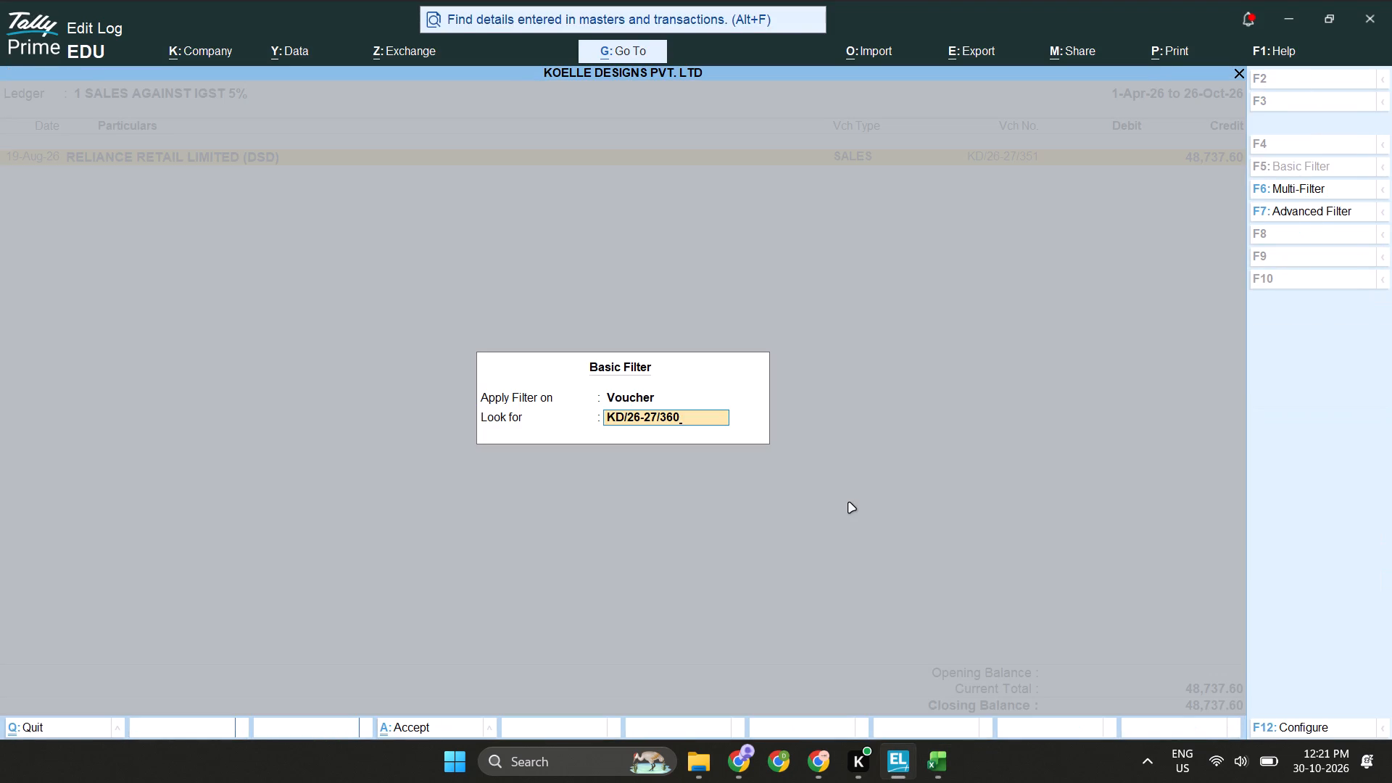
key(Return)
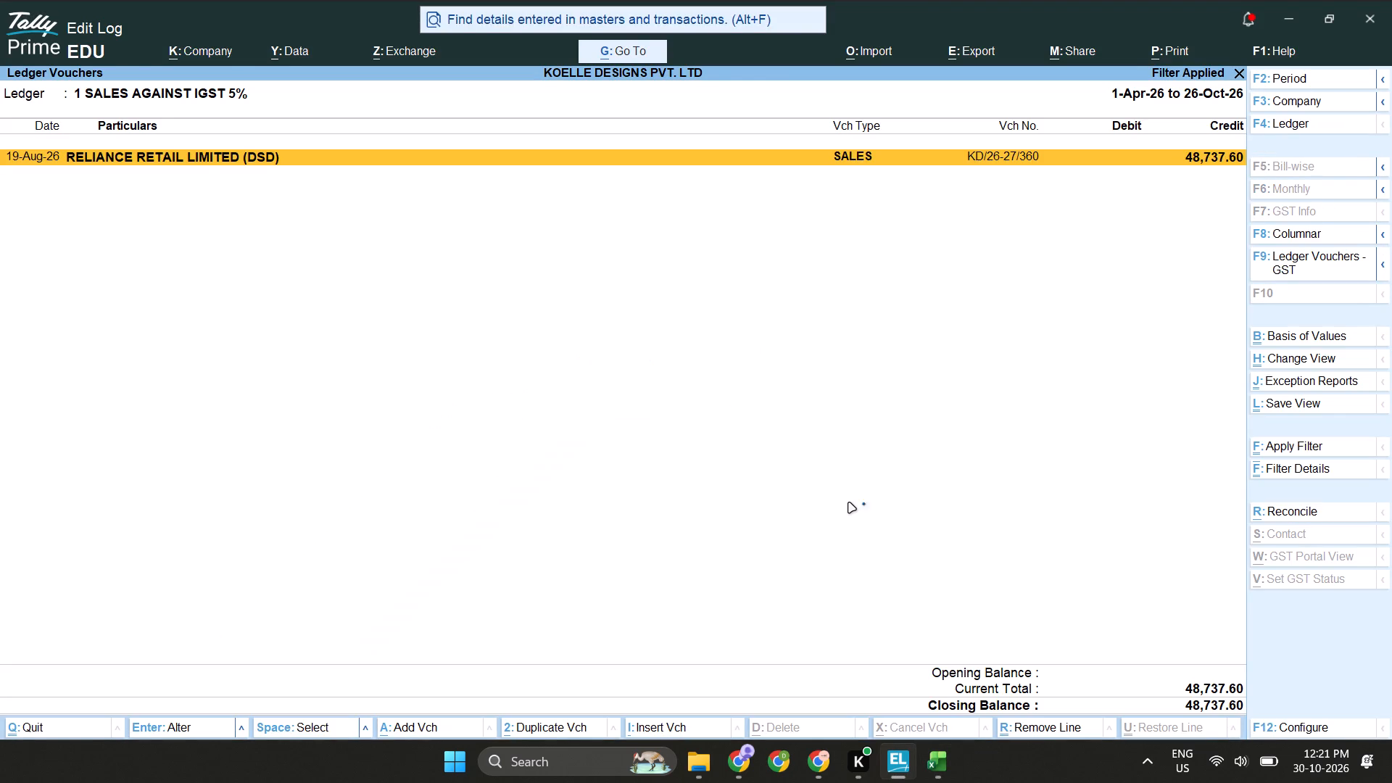
Print the voucher to PDF as tallyKD-26-27-360 in the KOELLE Extracted from Tally folder.
key(ctrl+p)
text(ptally)
key(ctrl+v)
key(Left)
key(Left)
key(Left)
key(shift+Left)
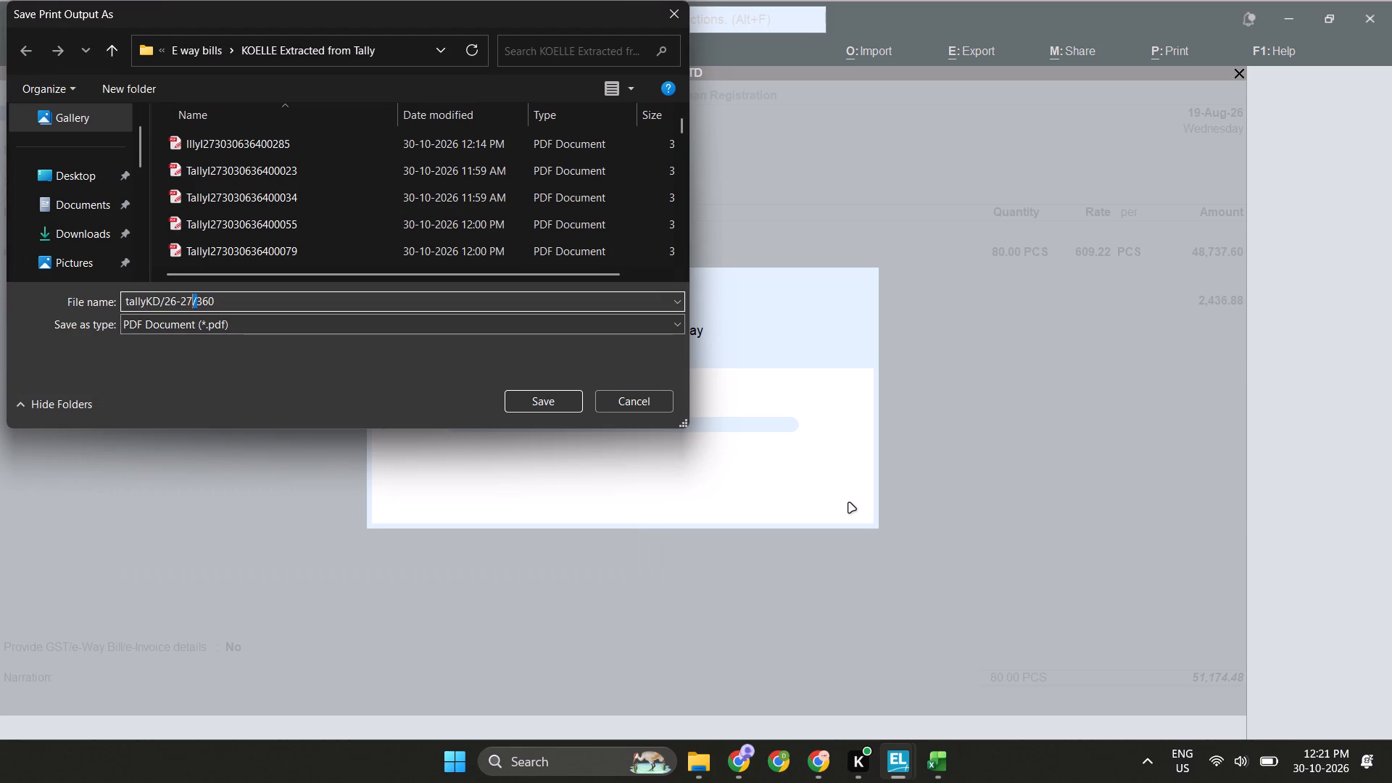
key(minus)
key(Left)
key(Left)
key(Left)
key(Left)
key(Left)
key(Left)
key(Left)
key(minus)
key(Right)
key(BackSpace)
key(Return)
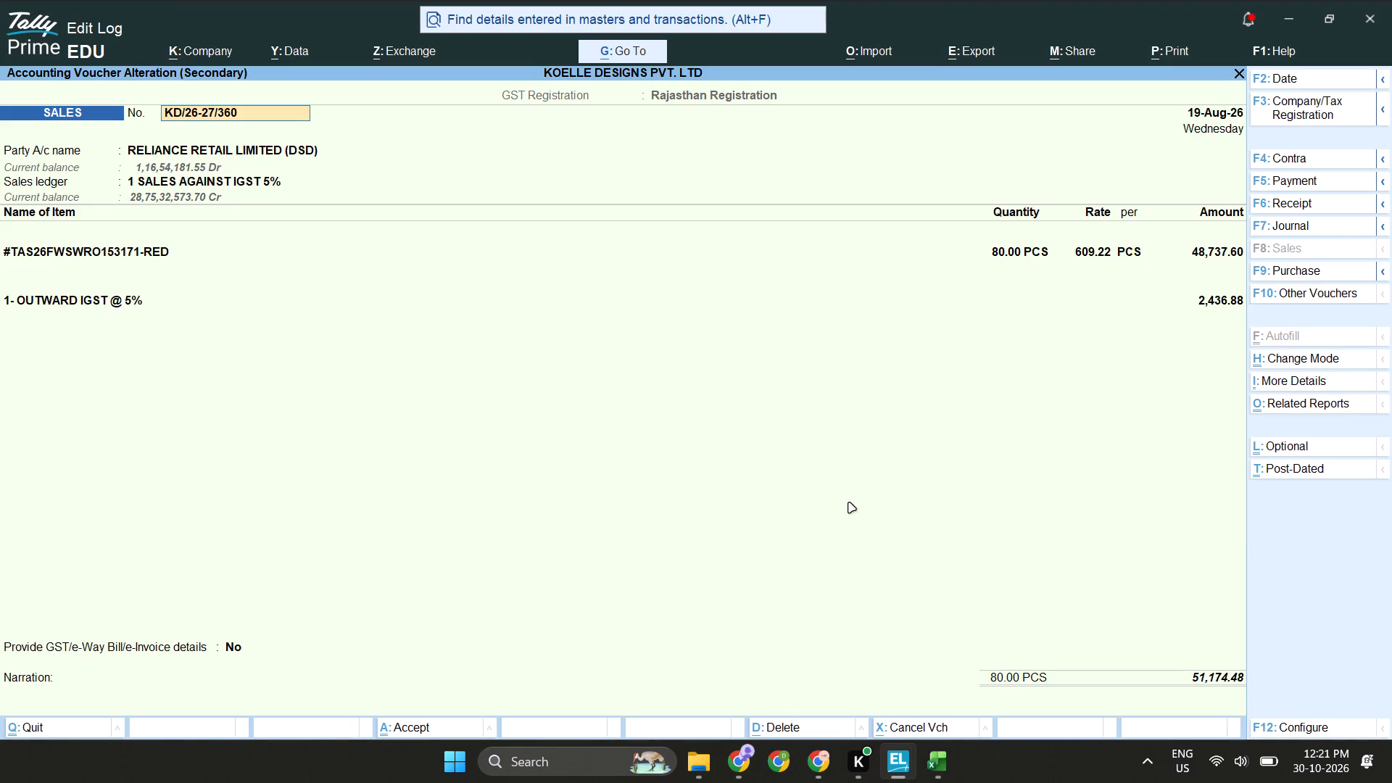
key(Escape)
key(Escape)
key(Escape)
Copy voucher number KD/26-27/342 from the Koelle workbook, filter TallyPrime's ledger vouchers by it and open the matching voucher.
key(alt+Tab)
key(Down)
key(ctrl+c)
key(alt+Tab)
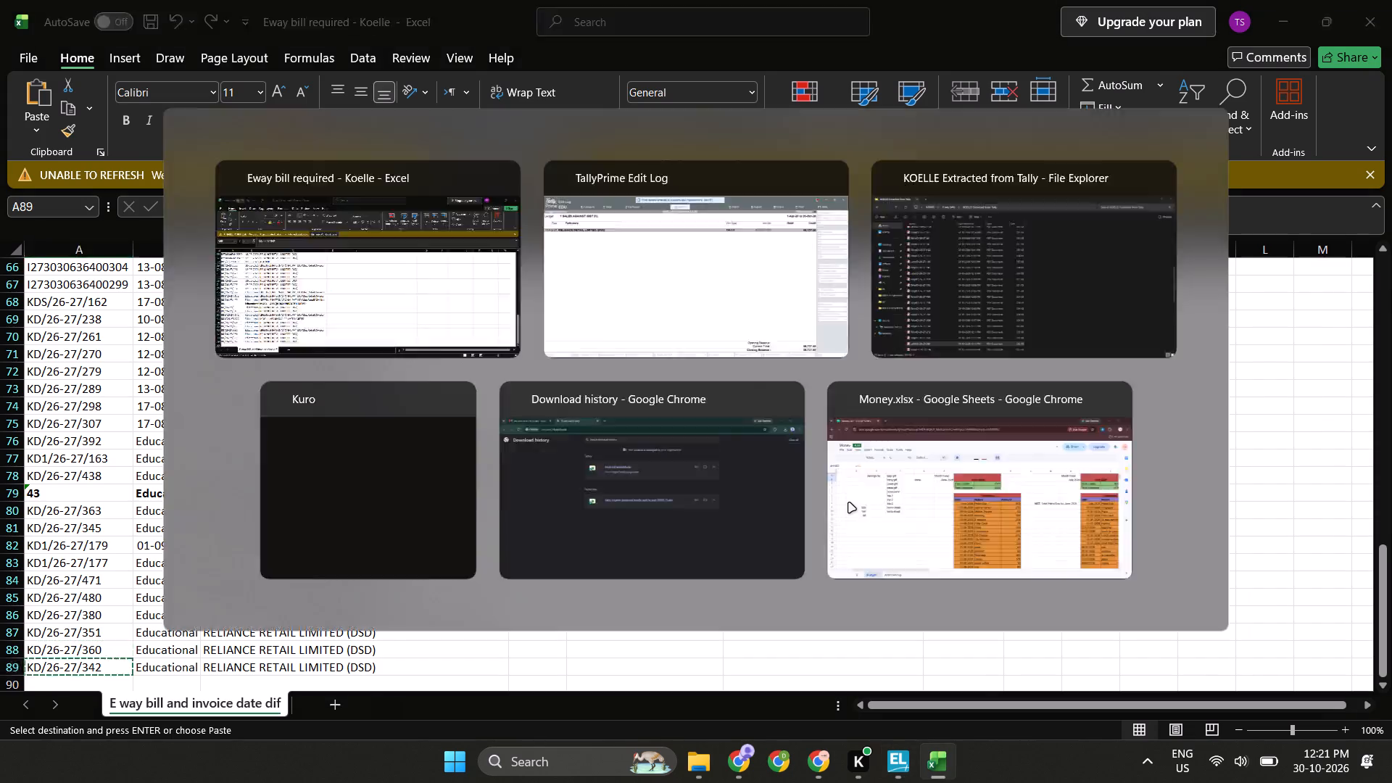
key(ctrl+f)
key(ctrl+space)
key(Return)
key(alt+Tab)
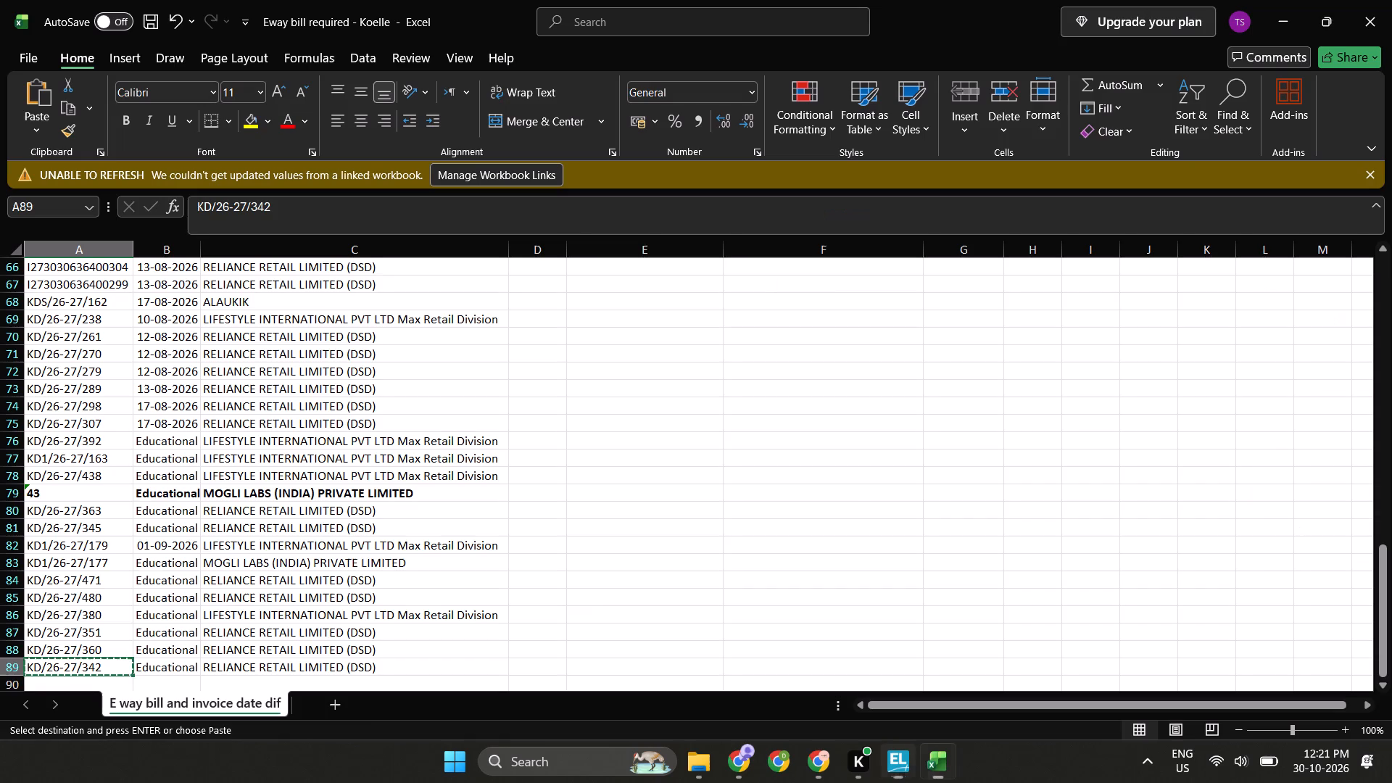
key(alt+Tab)
key(alt+Tab)
key(alt+Tab)
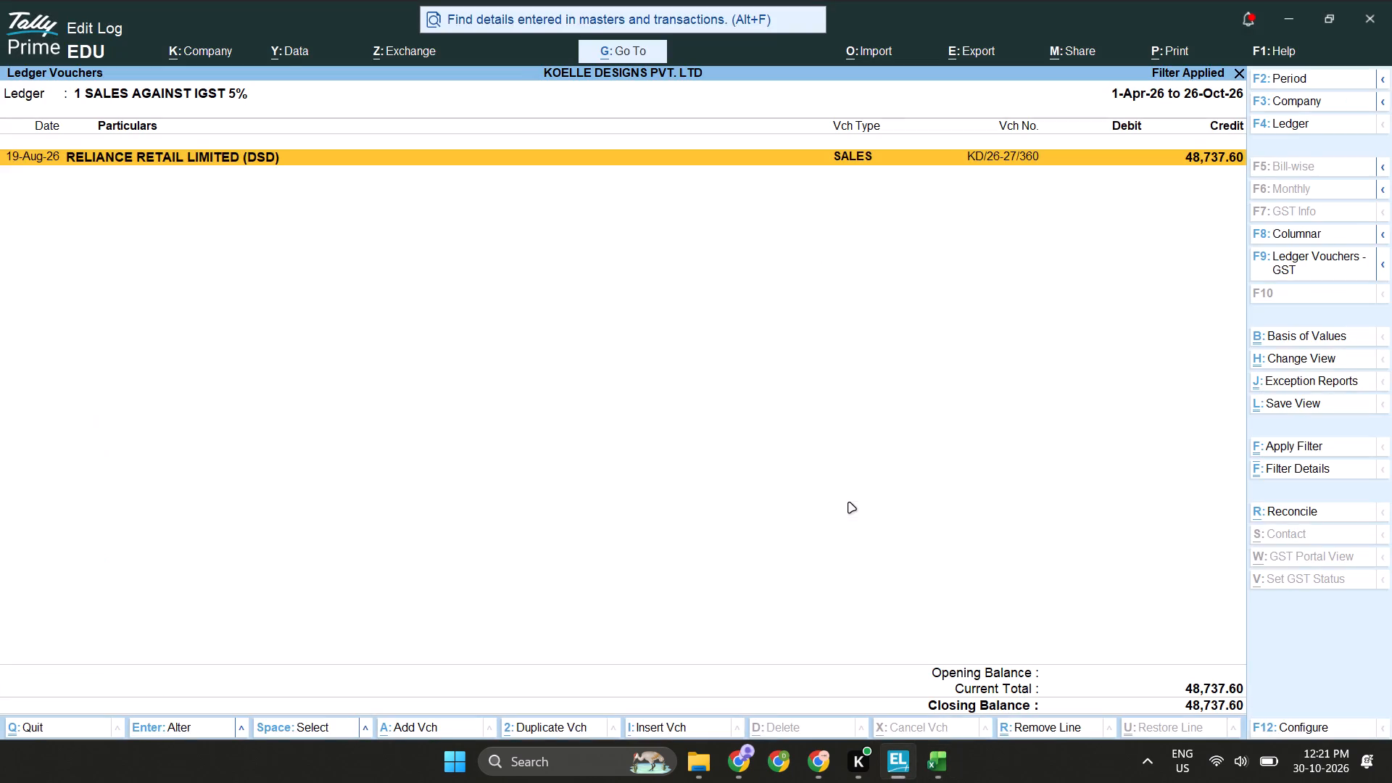
key(ctrl+f)
key(ctrl+v)
key(Return)
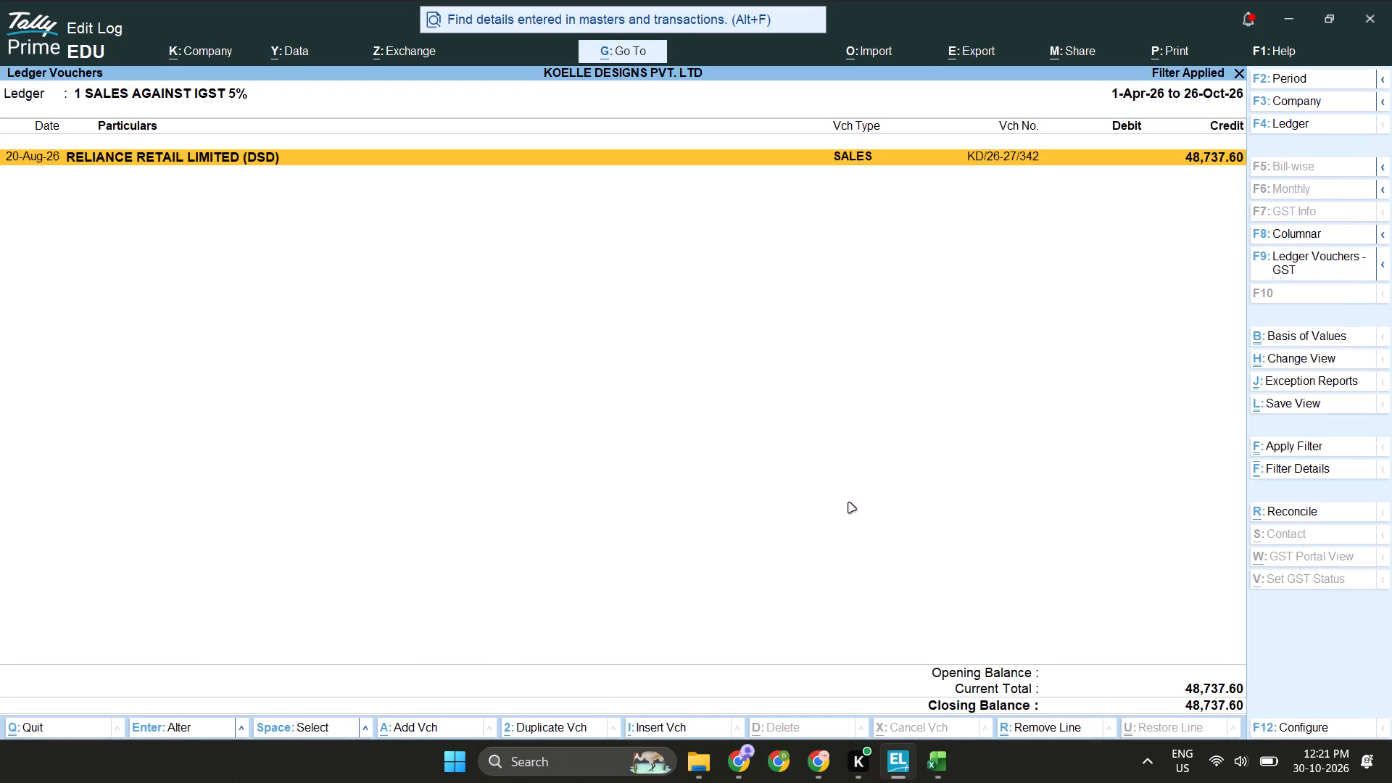
key(Return)
Print the voucher to PDF as tallyKD-26-27-342 in the KOELLE Extracted from Tally folder and return to the unfiltered ledger vouchers.
key(ctrl+p)
text(tall)
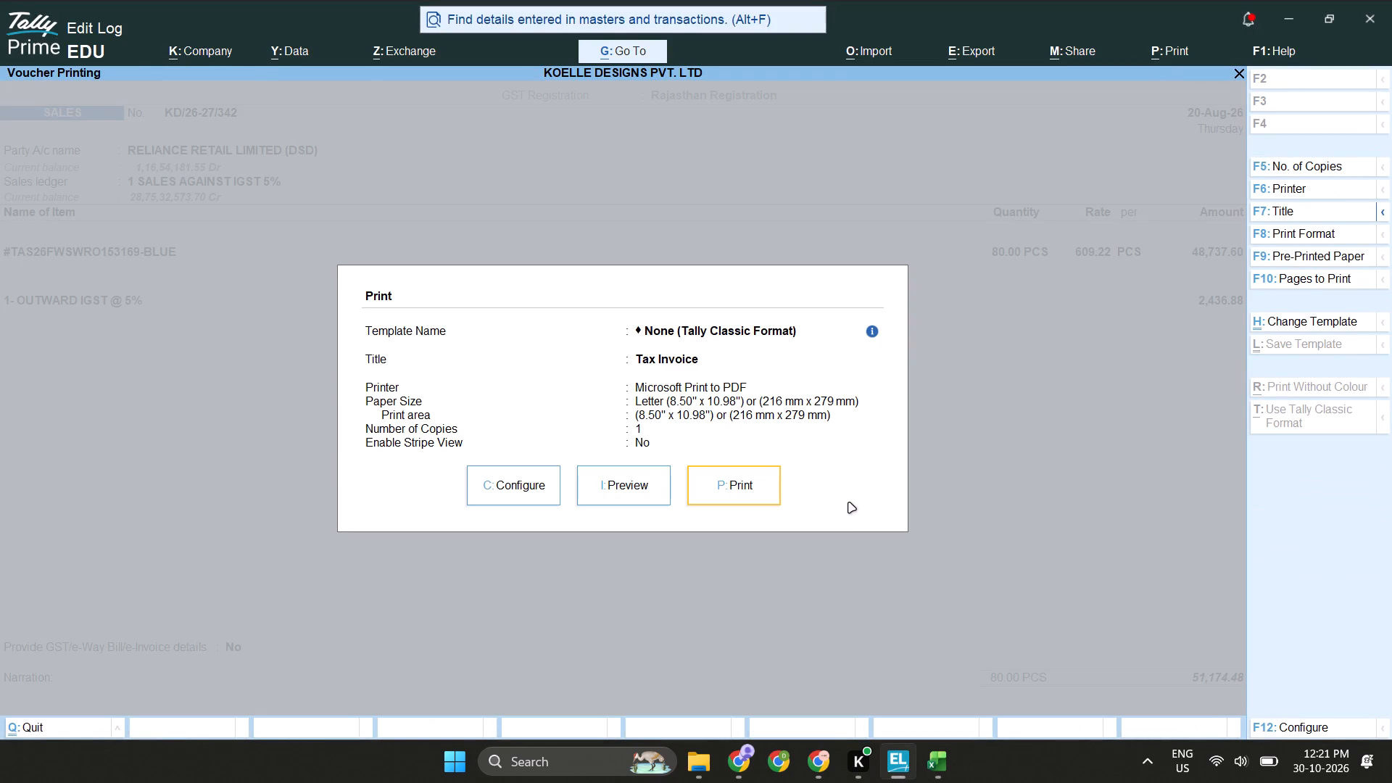
key(Return)
key(Return)
text(tally)
key(ctrl+v)
key(Left)
key(Left)
key(Left)
key(shift+Left)
key(minus)
key(Left)
key(Left)
key(Left)
key(Left)
key(Left)
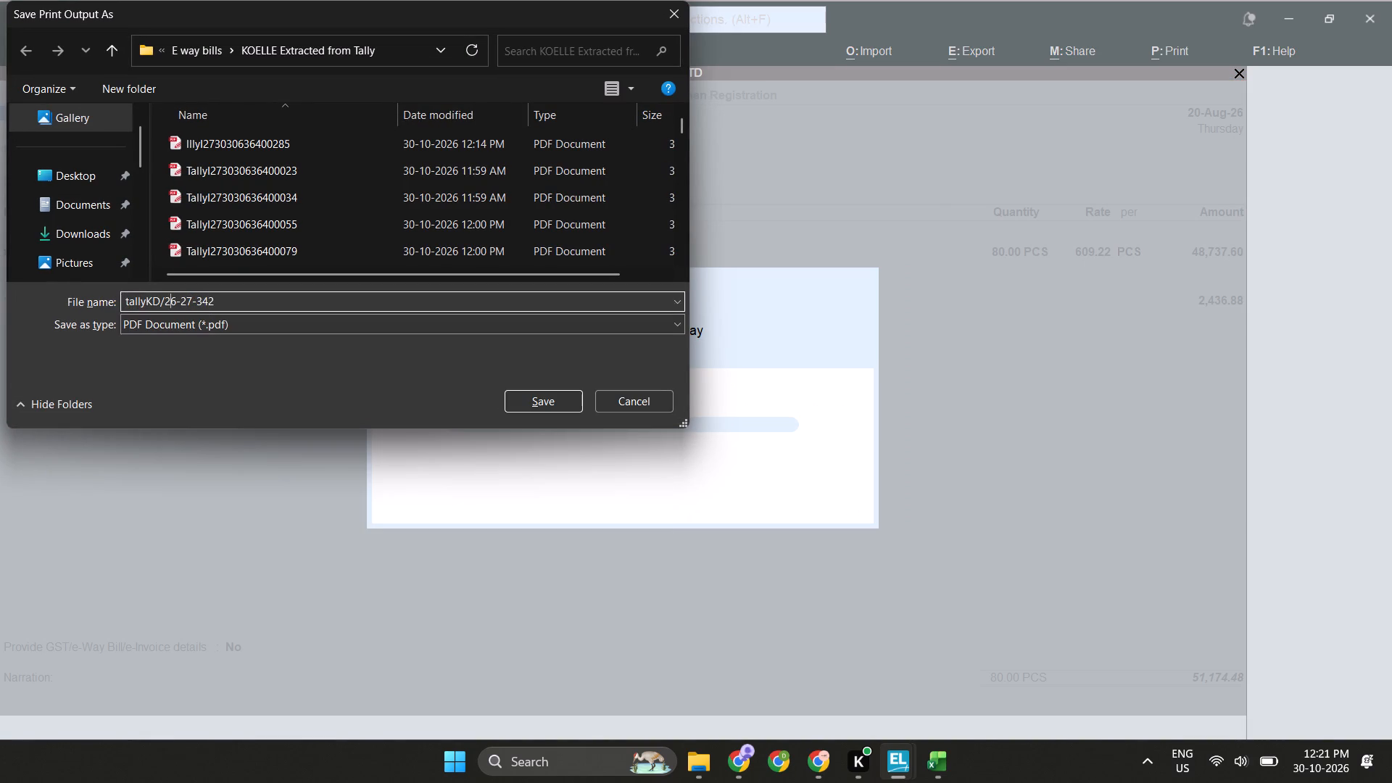
key(Left)
key(shift+Left)
key(minus)
key(Return)
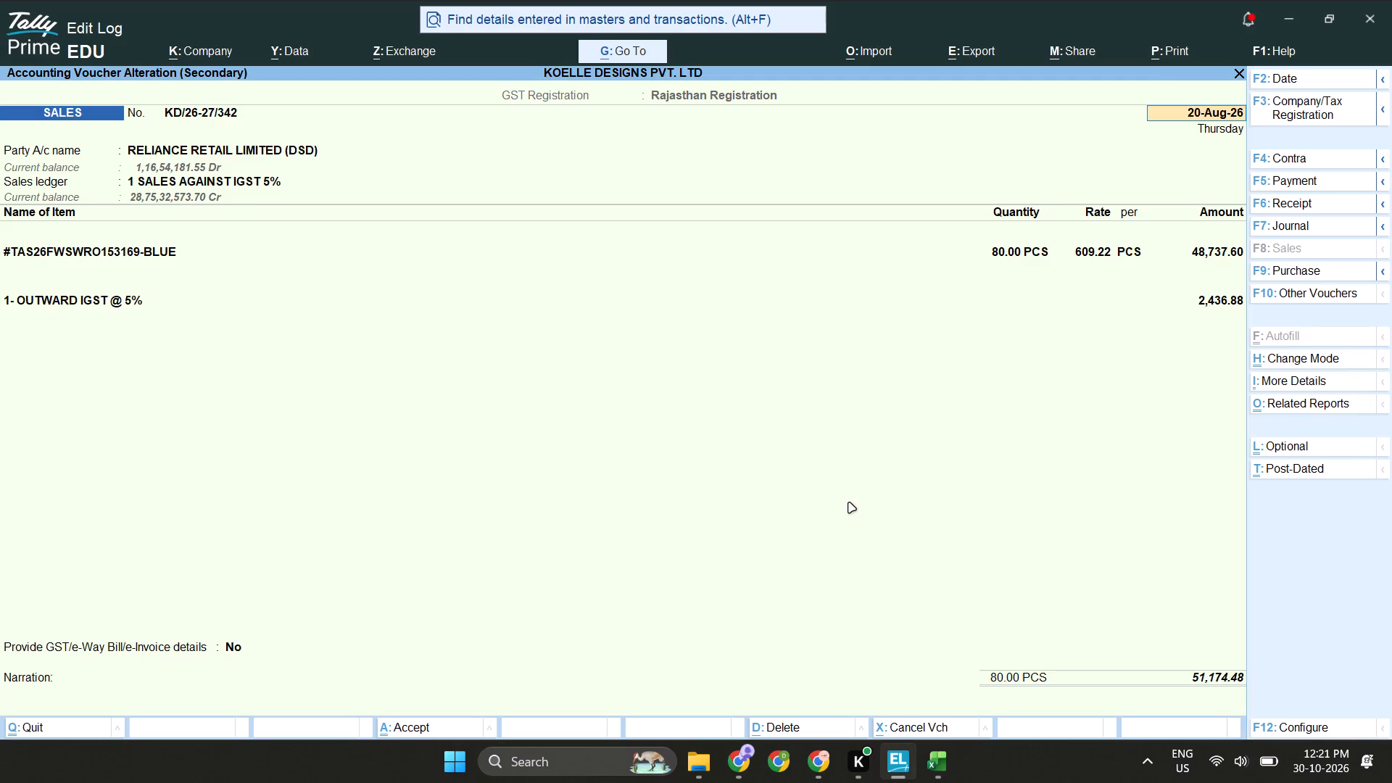
key(Escape)
key(Escape)
key(Escape)
key(Escape)
Review the Voucher No. column in the Koelle workbook from the end of the list to the top for remaining vouchers.
key(alt+Tab)
key(Down)
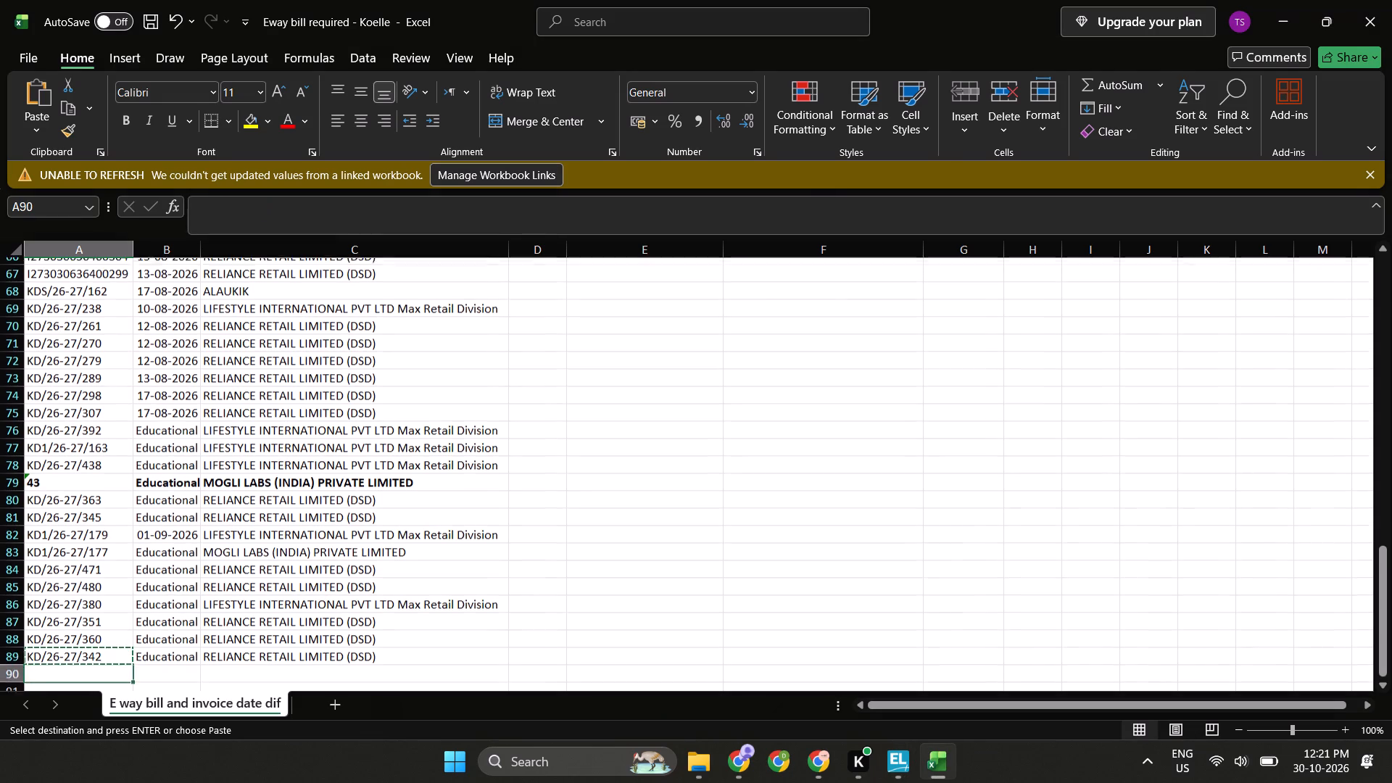
key(Down)
key(Up)
key(Up)
key(Up)
key(Up)
key(Up)
key(Up)
key(Up)
key(Up)
key(Up)
key(Up)
key(Up)
key(Up)
key(Up)
key(Up)
key(Up)
key(Up)
key(Up)
key(Up)
key(ctrl+Up)
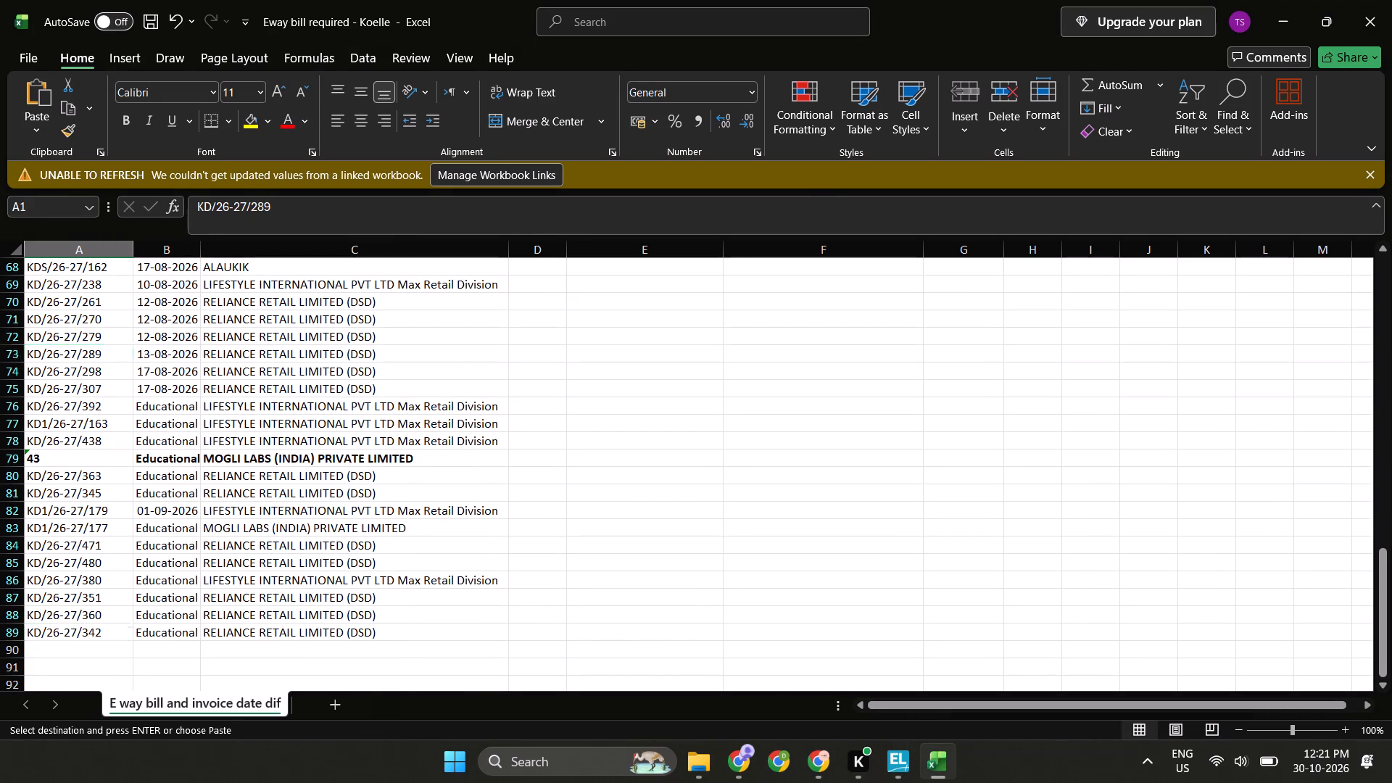
key(ctrl+Down)
key(ctrl+Up)
key(ctrl+Down)
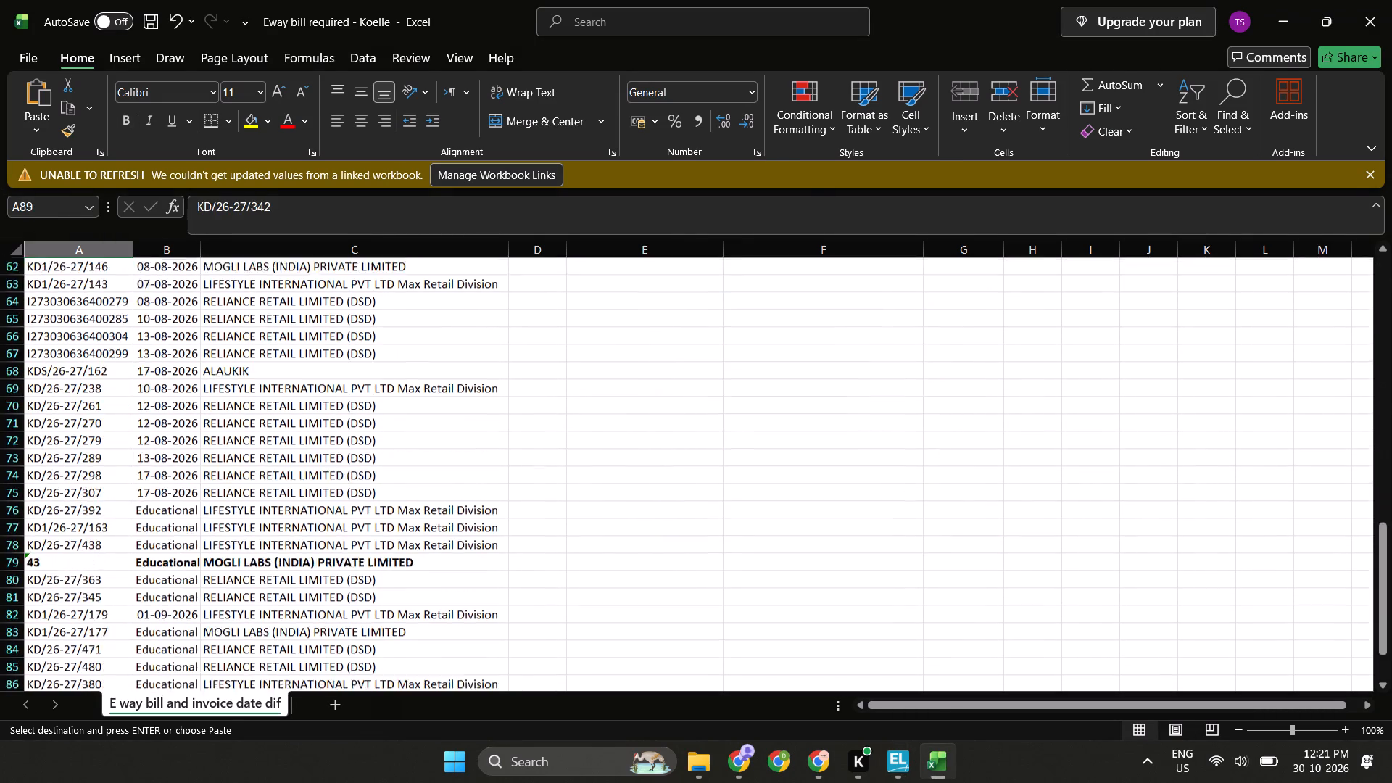
key(Down)
key(Up)
key(Up)
key(Up)
key(Up)
key(Up)
key(Up)
key(Up)
key(Up)
key(Up)
key(Up)
key(ctrl+Up)
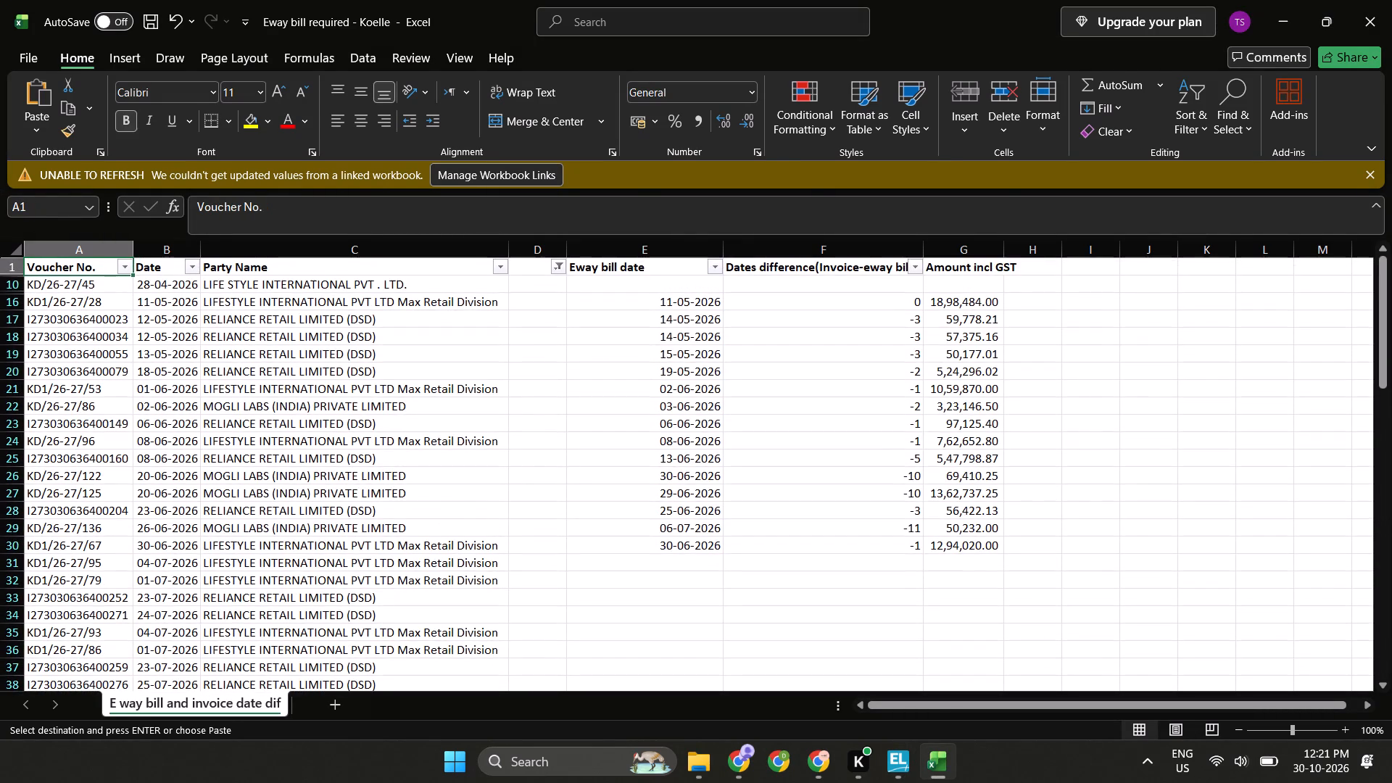
key(ctrl+Down)
Filter TallyPrime's ledger vouchers by voucher number 43.
key(alt+Tab)
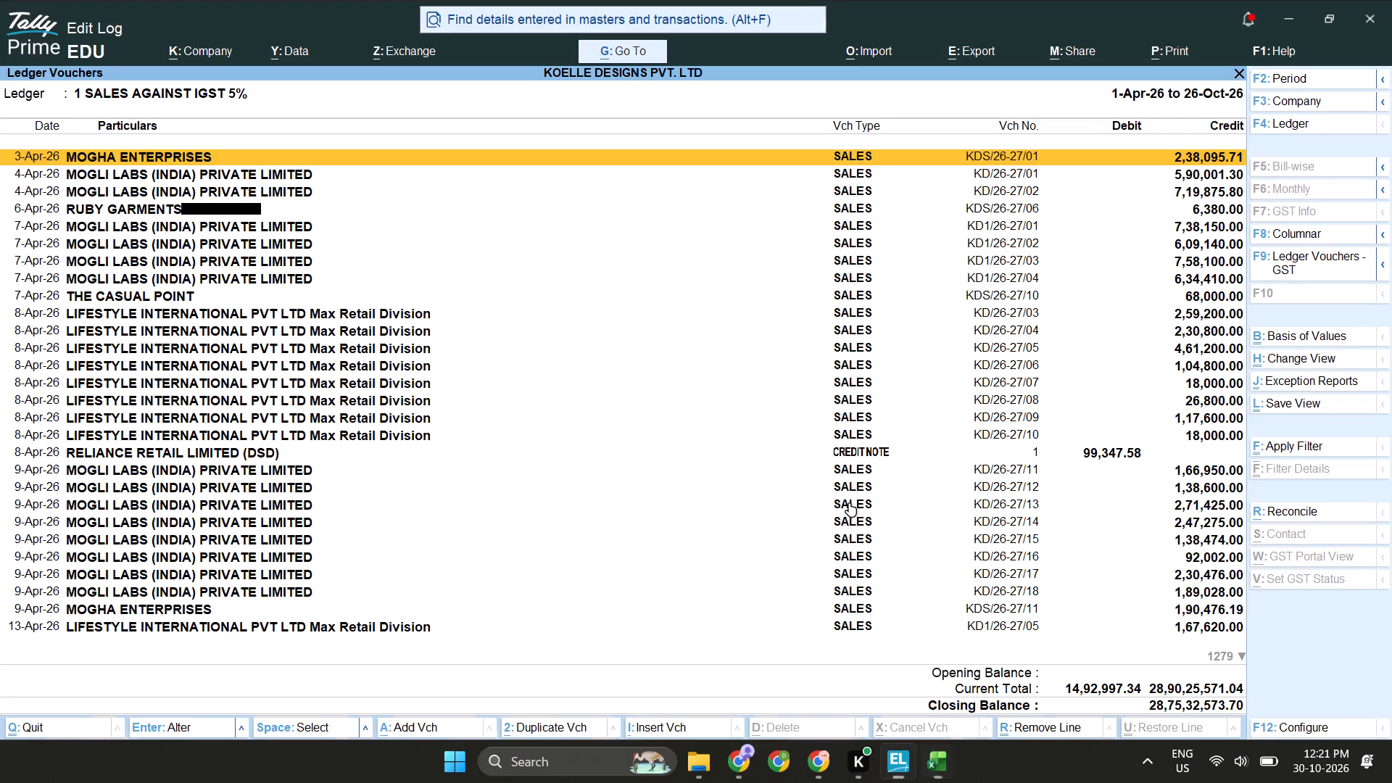
key(Right)
key(Left)
key(ctrl+f)
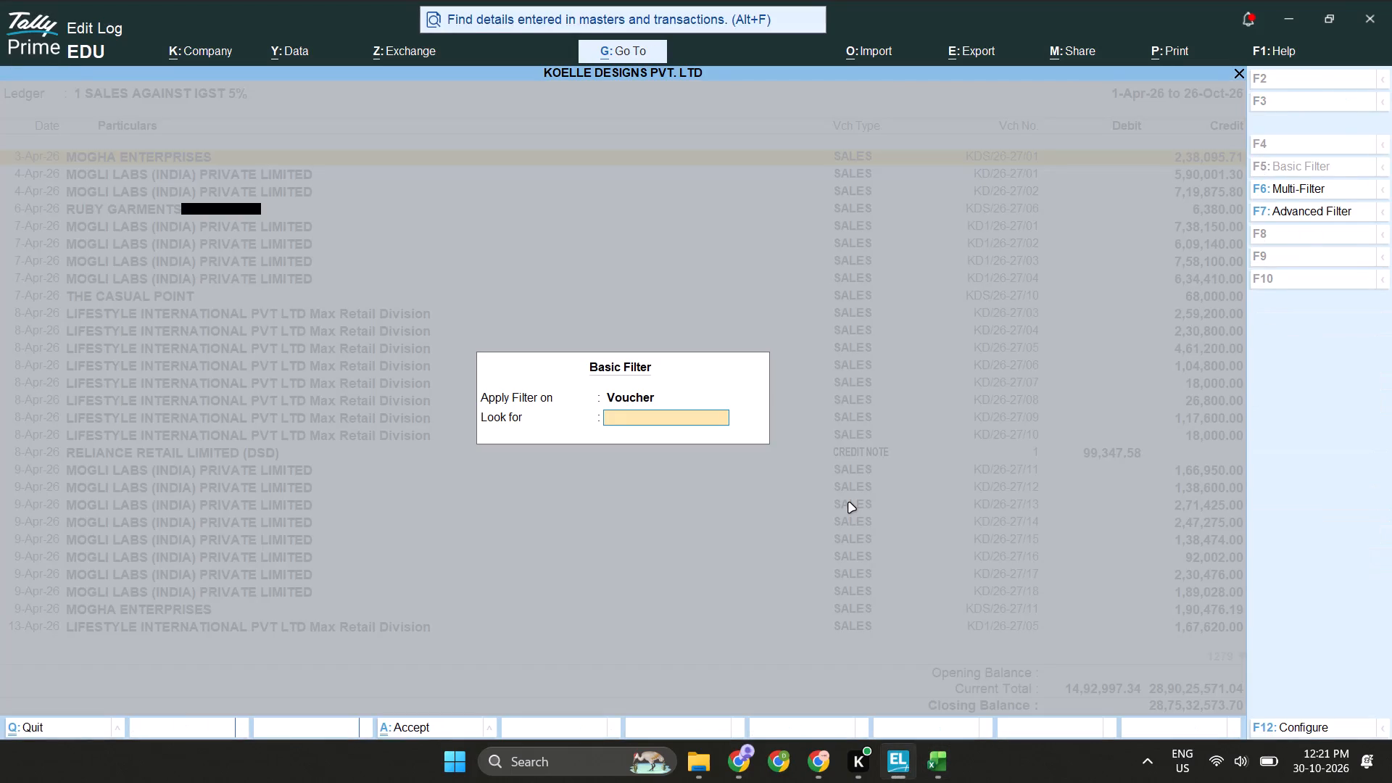
text(43)
key(Return)
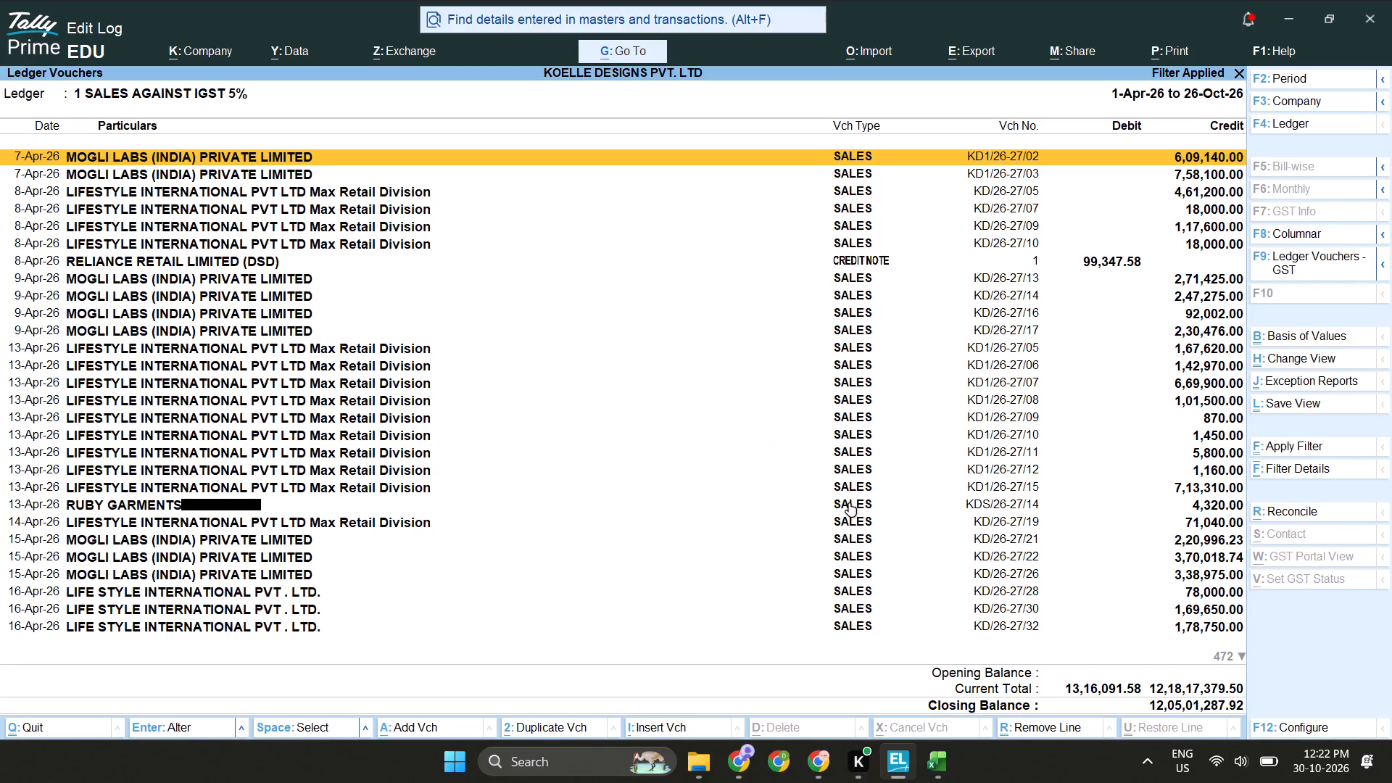
Look through the filtered ledger vouchers from the first entry to the last for voucher number 43.
key(alt+Tab)
key(alt+Tab)
key(Down)
key(Down)
key(Down)
key(Down)
key(Down)
key(Down)
key(Down)
key(Down)
key(Down)
key(Down)
key(Down)
key(Down)
key(Down)
key(Down)
key(Down)
key(Down)
key(Down)
key(Down)
key(Down)
key(Down)
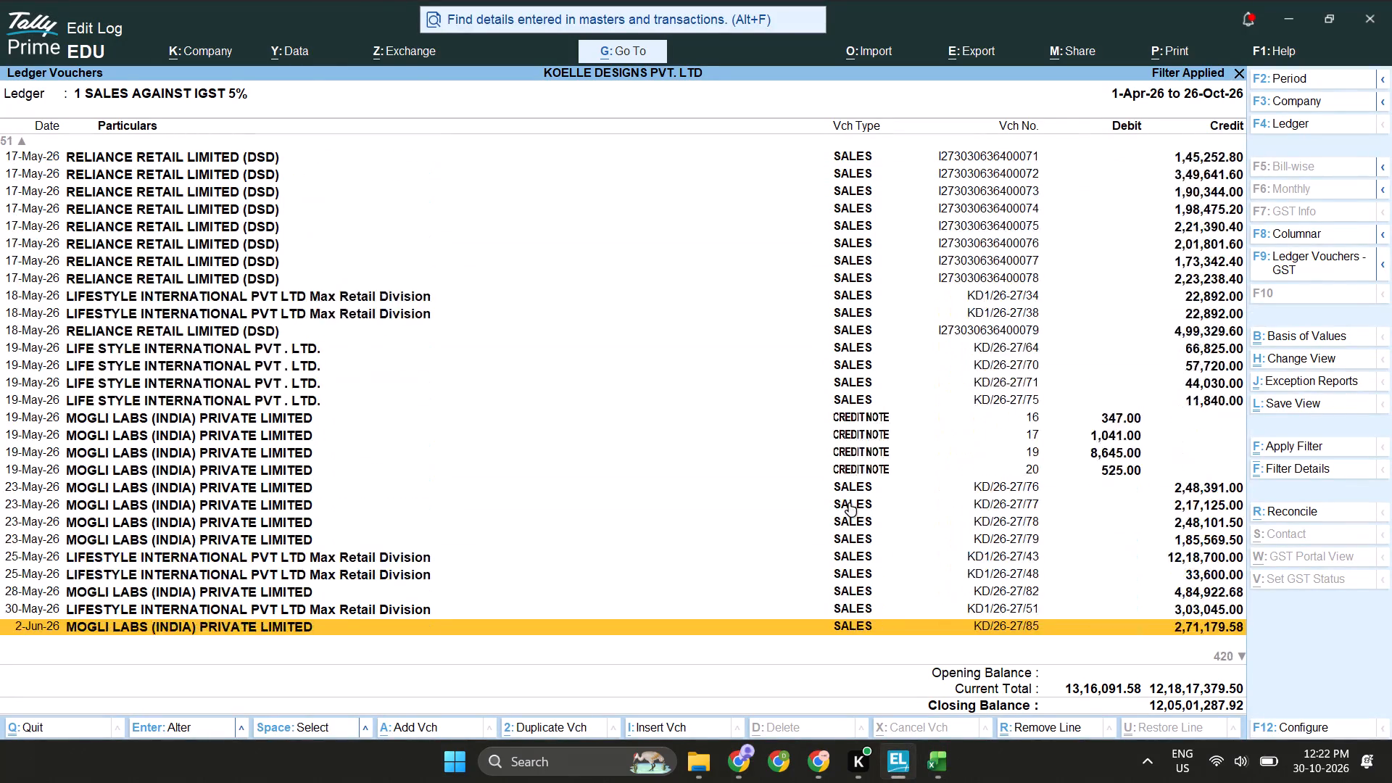
key(Up)
key(Down)
key(Down)
key(Down)
key(Down)
key(Down)
key(Down)
key(Down)
key(Down)
key(Down)
key(Down)
key(Down)
key(Down)
key(Down)
key(Down)
key(Down)
key(Down)
key(Down)
key(Down)
key(Down)
key(Down)
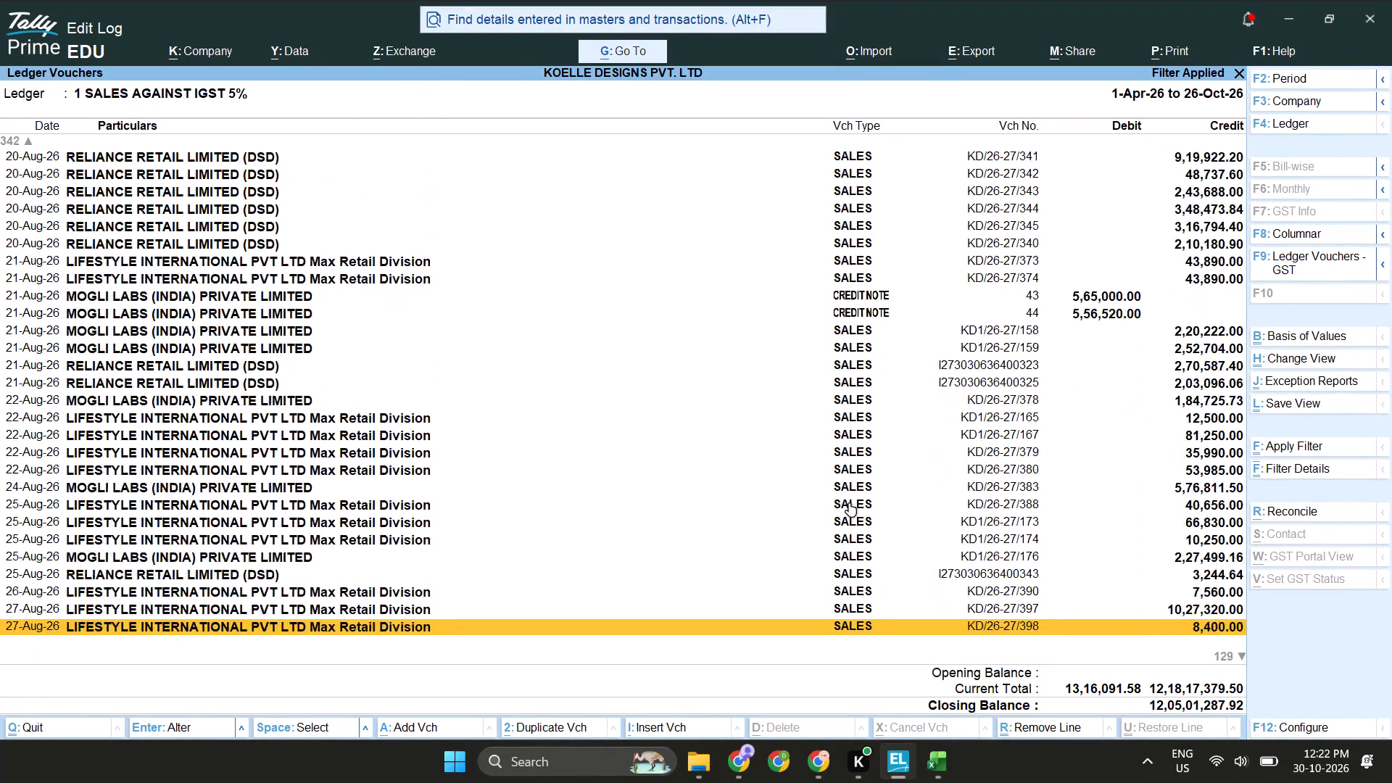
key(Down)
key(Up)
key(Down)
key(Down)
key(Down)
key(Down)
key(Down)
key(Down)
key(Down)
key(Down)
key(Down)
key(Down)
key(Down)
key(Down)
key(Down)
key(Down)
key(Down)
key(Down)
key(Down)
key(Down)
key(Down)
key(Down)
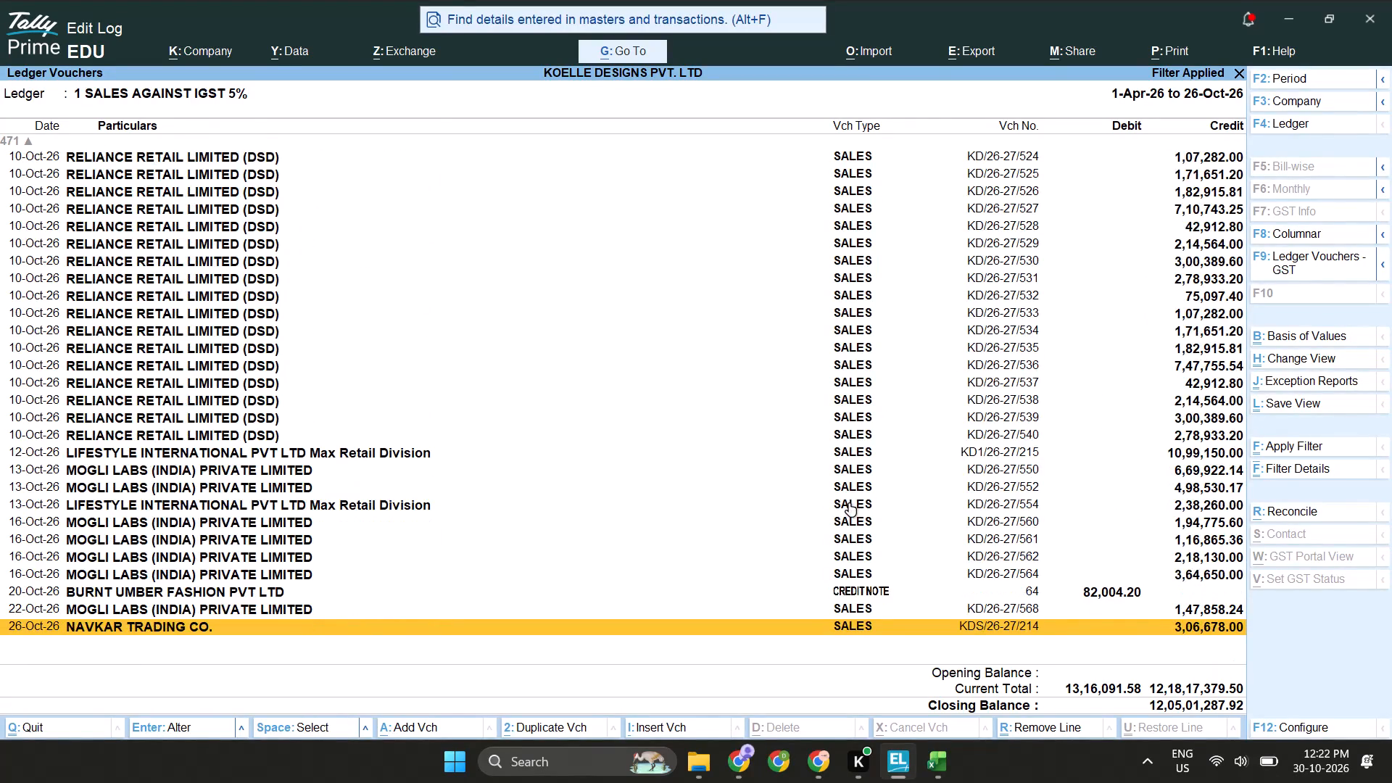
Go through the filtered ledger vouchers again from the first entry, locate Mogli Labs credit note 43 dated 21-Aug-26 and open it.
key(Up)
key(Home)
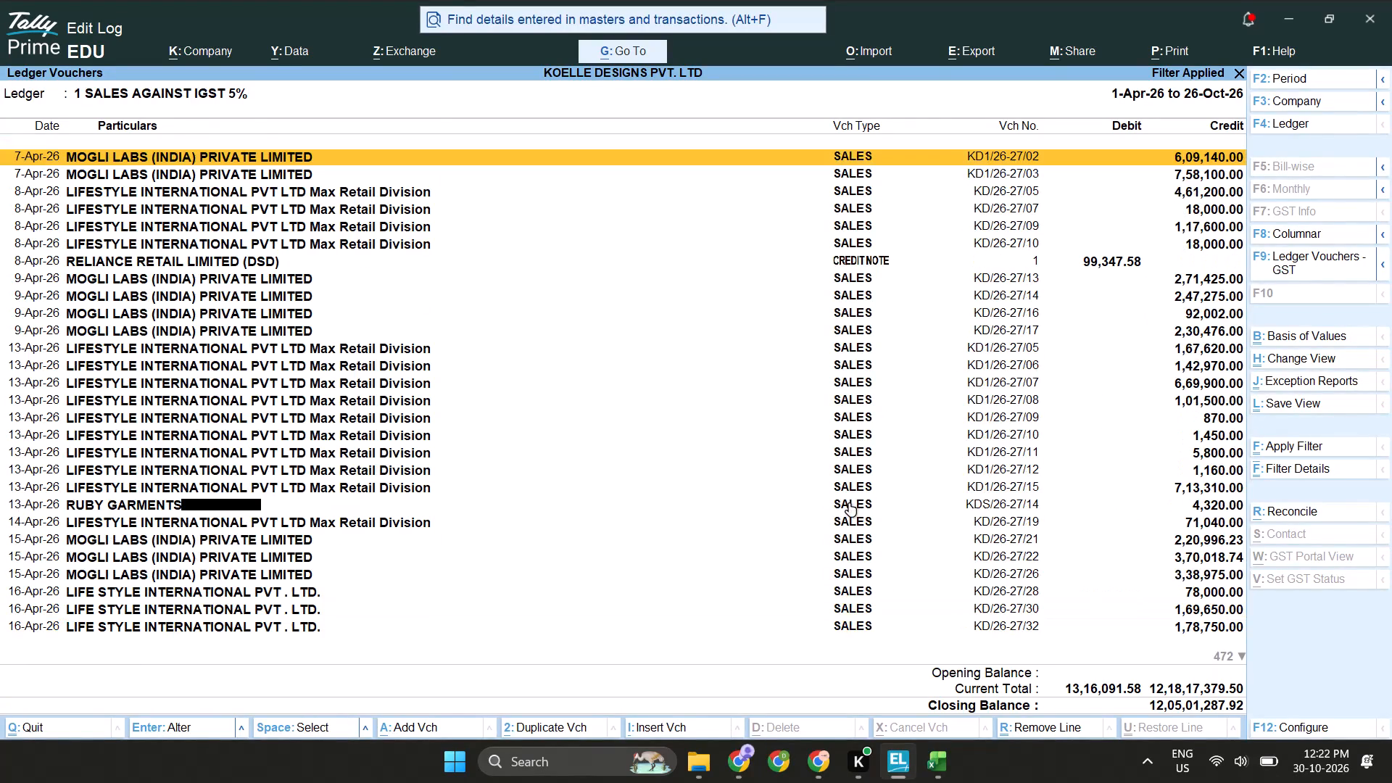
key(Down)
key(Down)
key(Down)
key(Down)
key(Down)
key(Down)
key(Down)
key(Down)
key(Down)
key(Down)
key(Down)
key(Down)
key(Down)
key(Down)
key(Down)
key(Down)
key(Down)
key(Down)
key(Down)
key(Down)
key(Down)
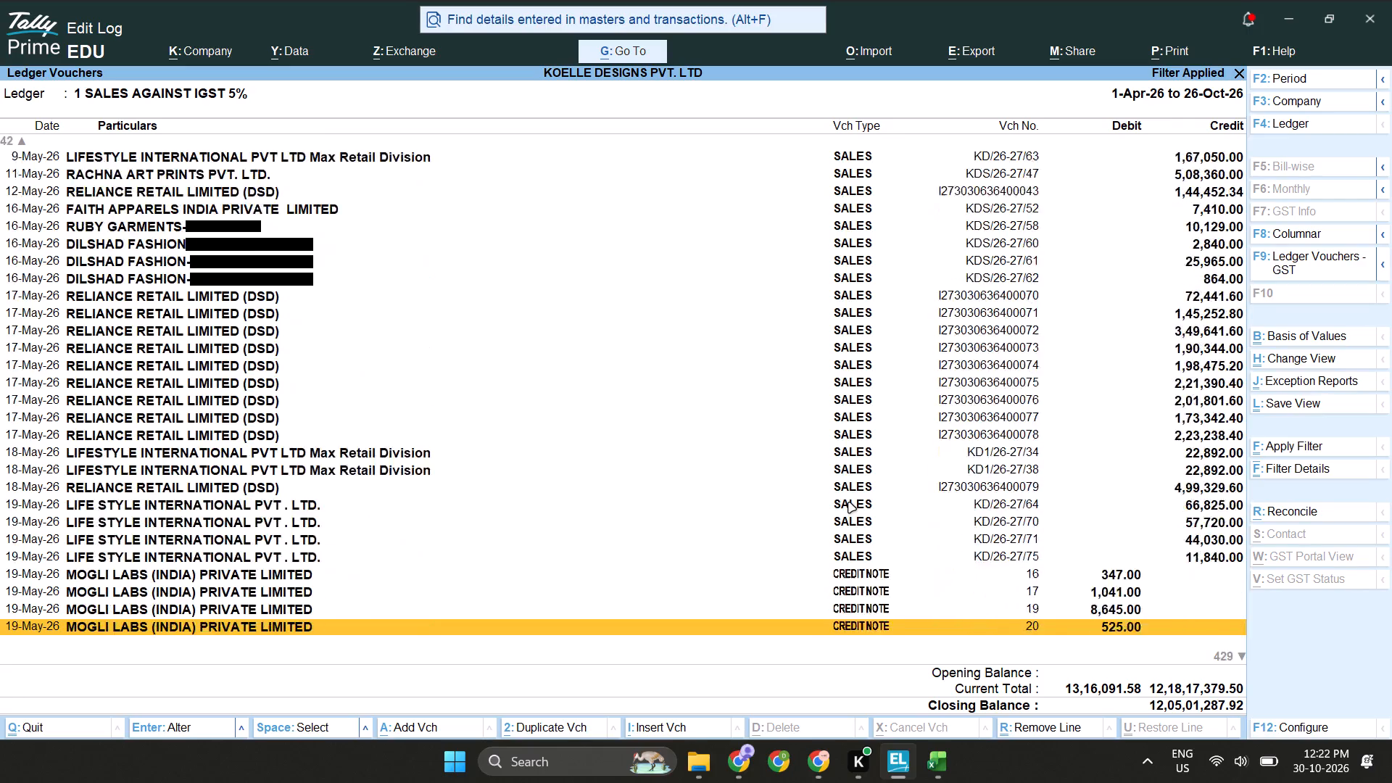
key(Down)
key(Down)
key(Down)
key(Down)
key(Down)
key(Down)
key(Down)
key(Down)
key(Down)
key(Down)
key(Down)
key(Down)
key(Down)
key(Down)
key(Down)
key(Down)
key(Down)
key(Down)
key(Down)
key(Down)
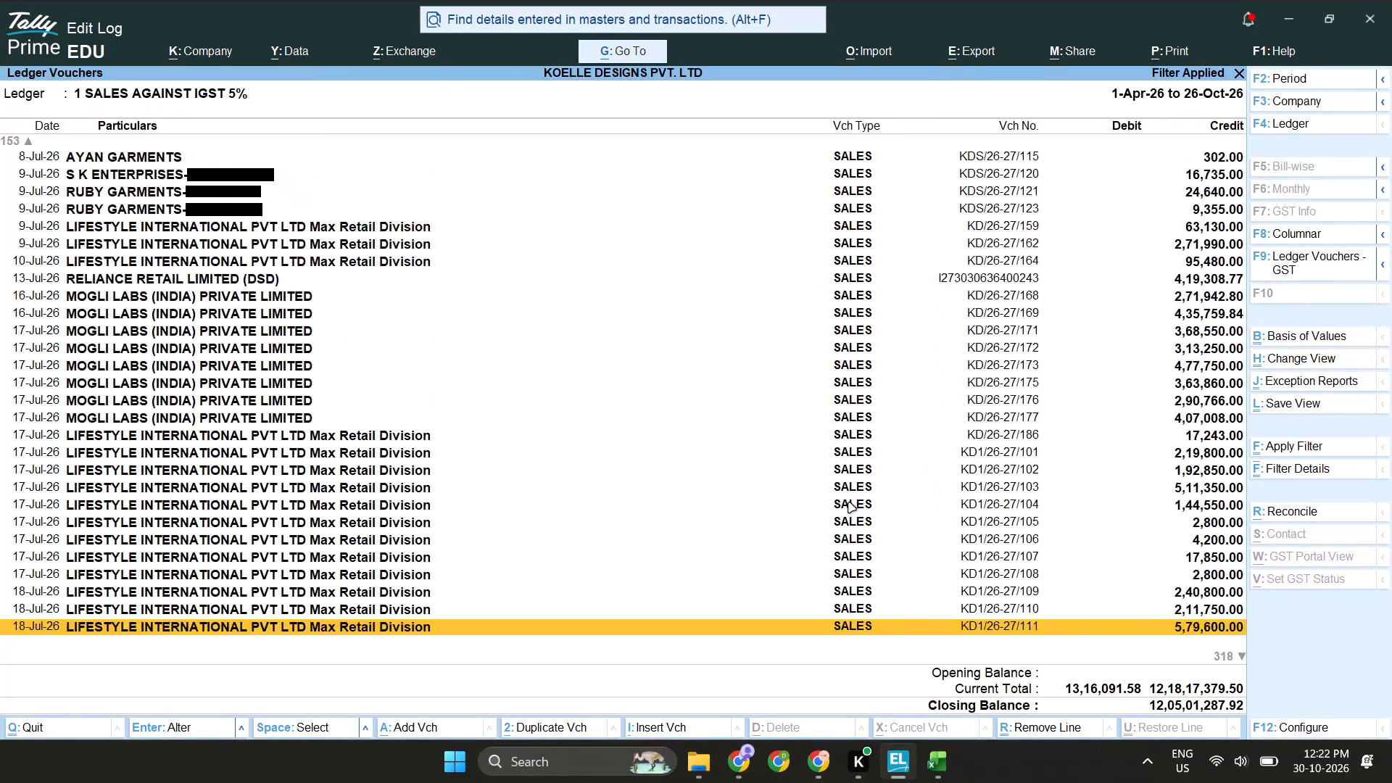
key(Down)
key(Down)
key(Down)
key(Down)
key(Down)
key(Down)
key(Down)
key(Down)
key(Down)
key(Down)
key(Down)
key(Down)
key(Down)
key(Down)
key(Down)
key(Down)
key(Down)
key(Down)
key(Down)
key(Down)
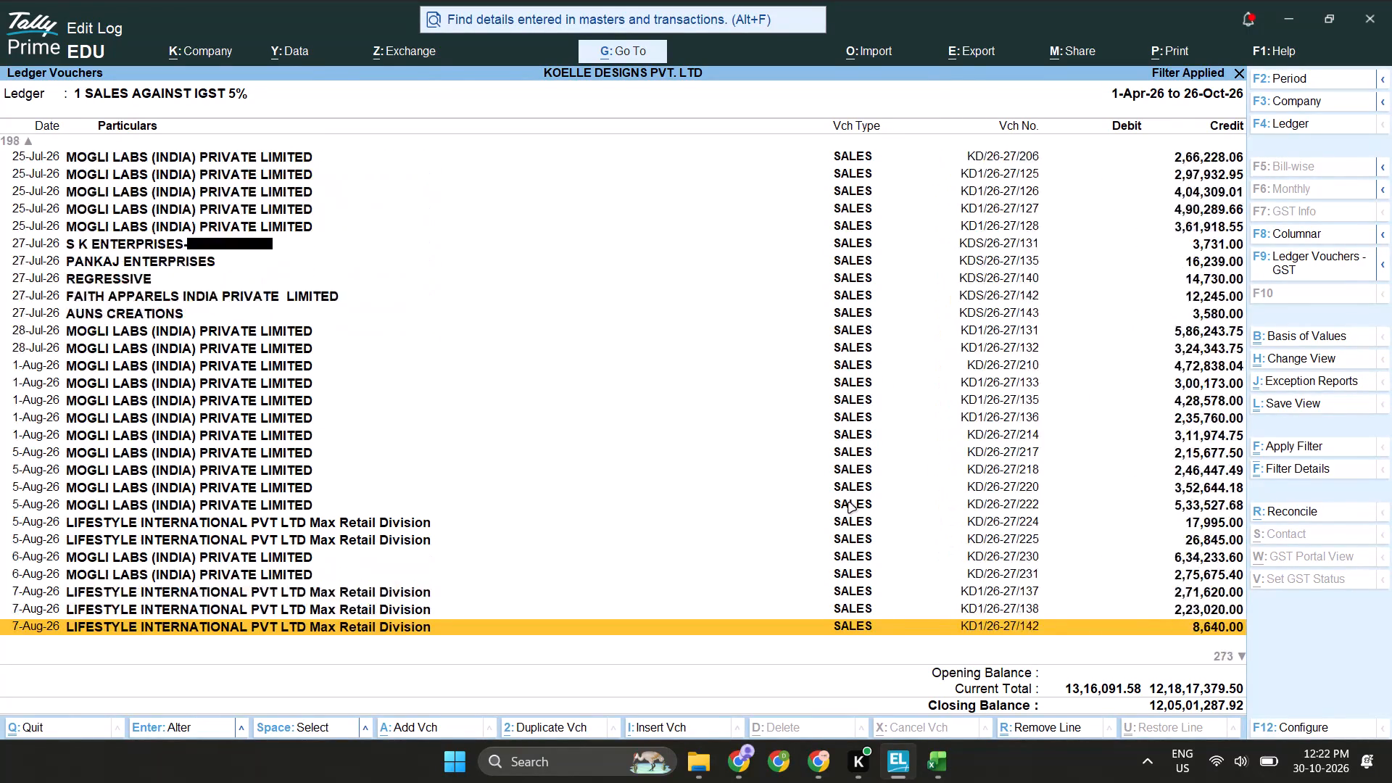
key(Page_Down)
key(Page_Down)
key(Page_Down)
key(Page_Down)
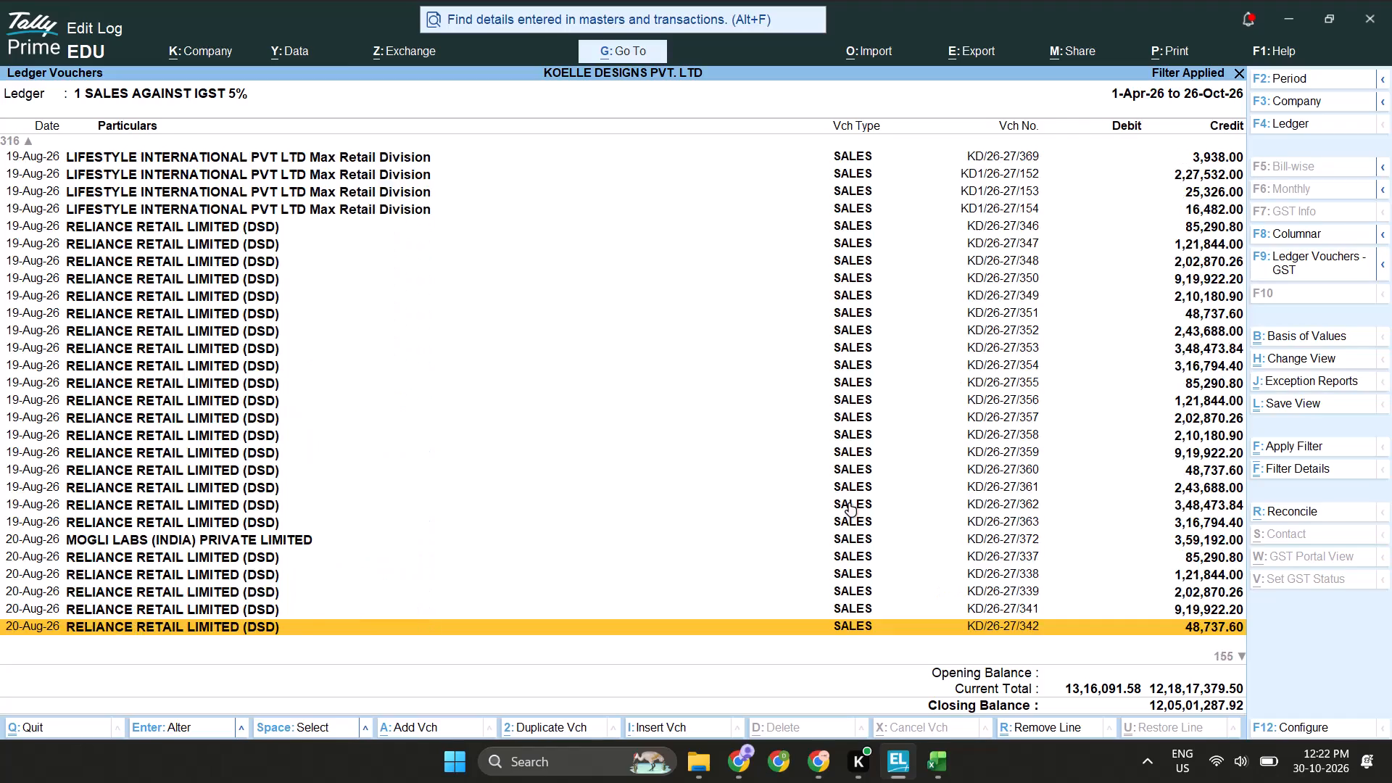
key(Page_Down)
key(Up)
key(Up)
key(Up)
key(Up)
key(Up)
key(Up)
key(Up)
key(Up)
key(Up)
key(Up)
key(Up)
key(Up)
key(Up)
key(Up)
key(Up)
key(Up)
key(Up)
key(Up)
key(Up)
key(Up)
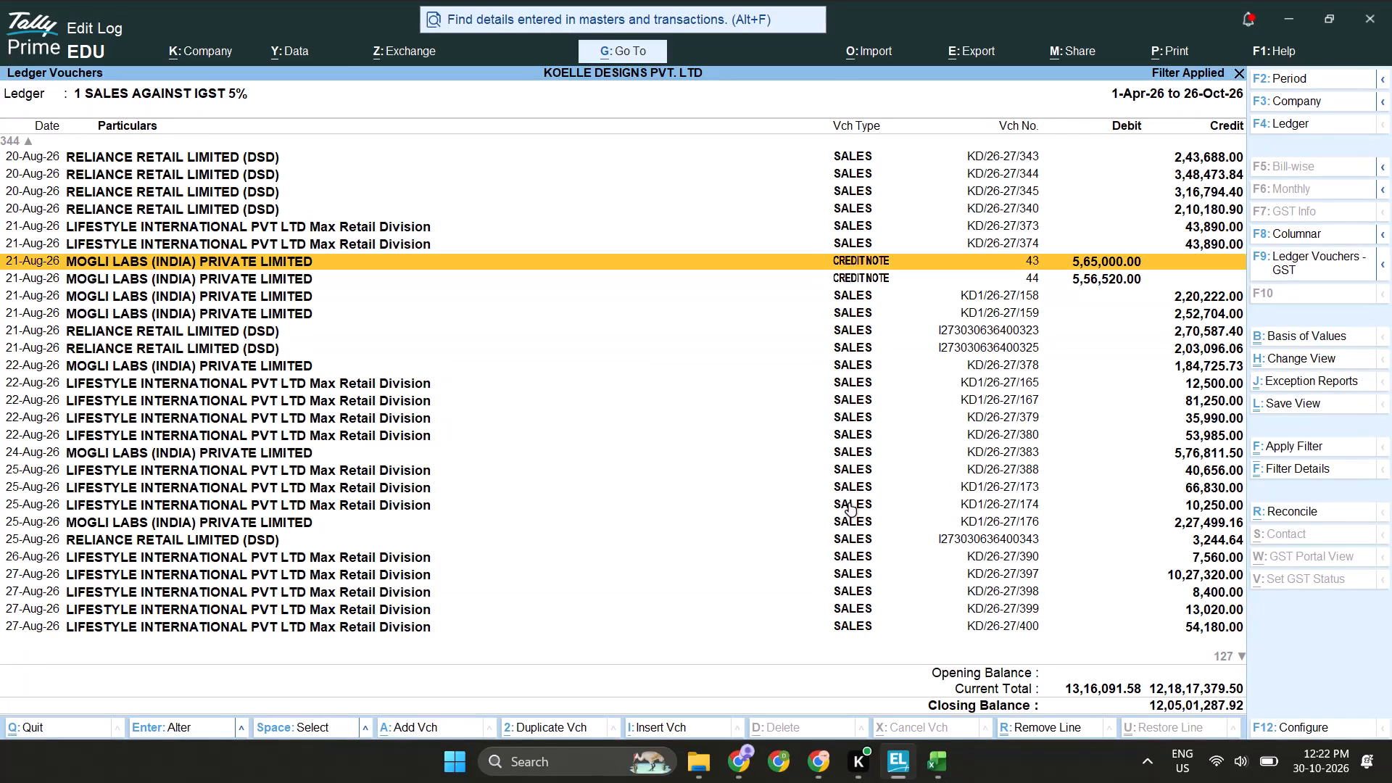
key(Return)
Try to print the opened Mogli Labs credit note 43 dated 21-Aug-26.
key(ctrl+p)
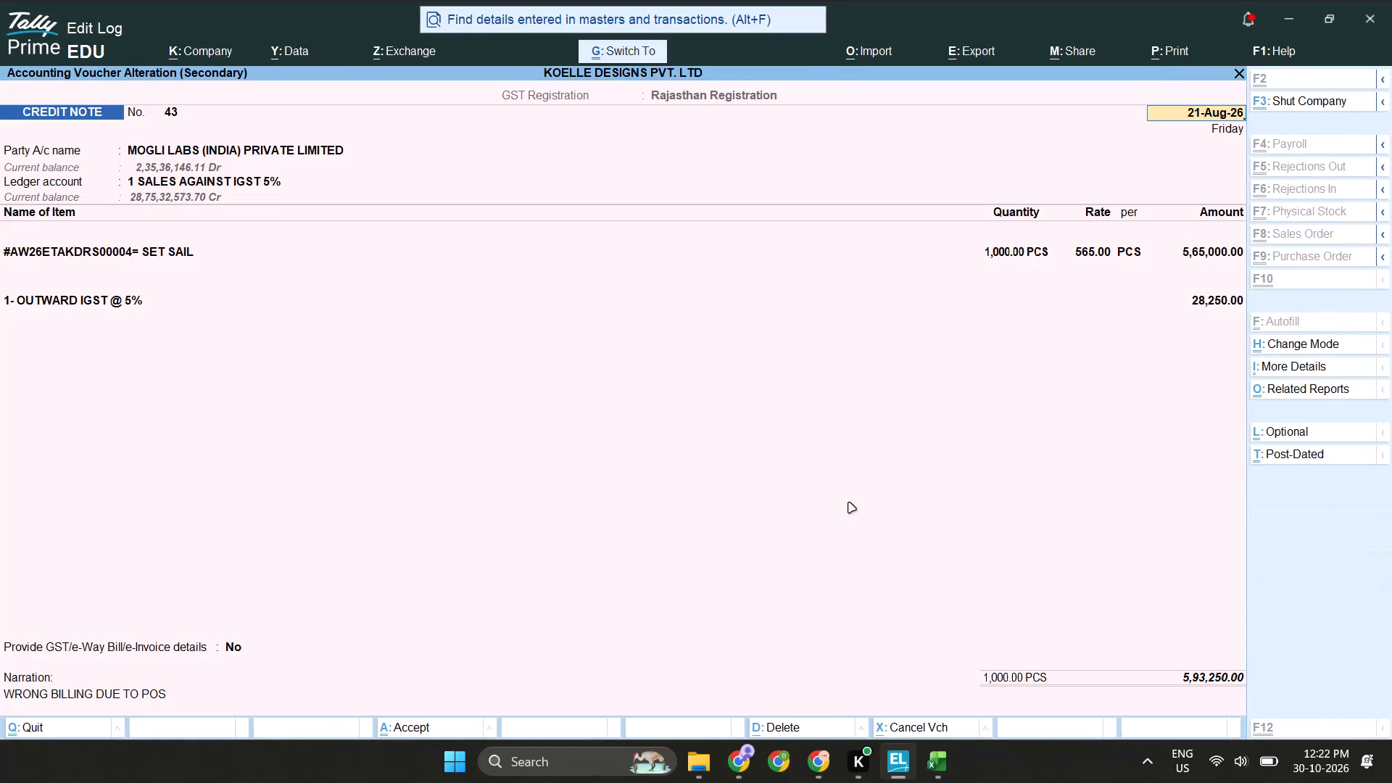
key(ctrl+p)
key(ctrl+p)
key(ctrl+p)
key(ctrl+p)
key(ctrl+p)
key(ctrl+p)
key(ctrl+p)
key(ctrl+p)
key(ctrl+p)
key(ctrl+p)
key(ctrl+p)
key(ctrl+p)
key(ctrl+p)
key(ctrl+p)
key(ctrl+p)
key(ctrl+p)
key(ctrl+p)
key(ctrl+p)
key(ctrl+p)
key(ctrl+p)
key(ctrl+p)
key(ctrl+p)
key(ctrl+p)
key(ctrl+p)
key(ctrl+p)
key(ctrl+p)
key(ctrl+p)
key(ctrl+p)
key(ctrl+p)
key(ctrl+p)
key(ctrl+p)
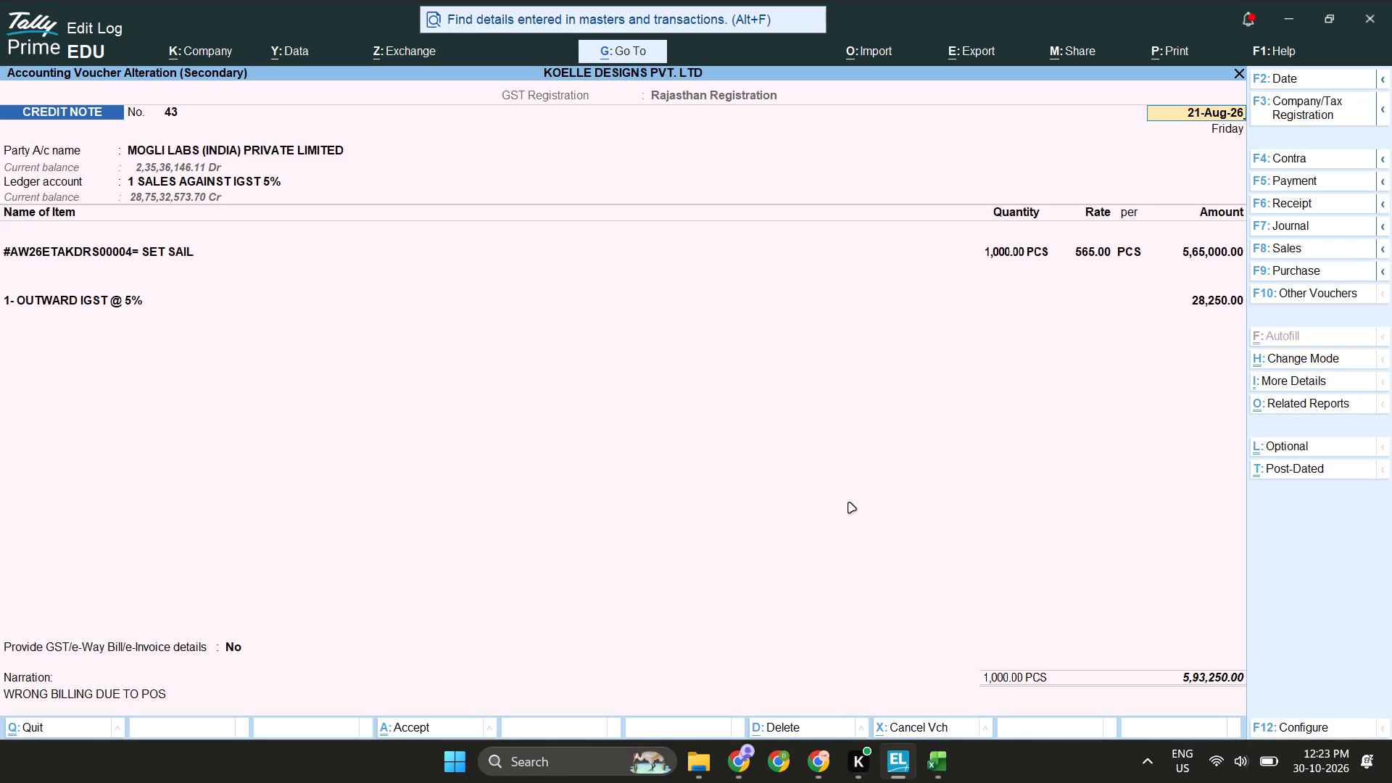
Switch to the Koelle Excel workbook, highlight the number and date cells of voucher 43 in yellow, and save the workbook.
key(alt+Tab)
key(Up)
key(Right)
key(Up)
key(Left)
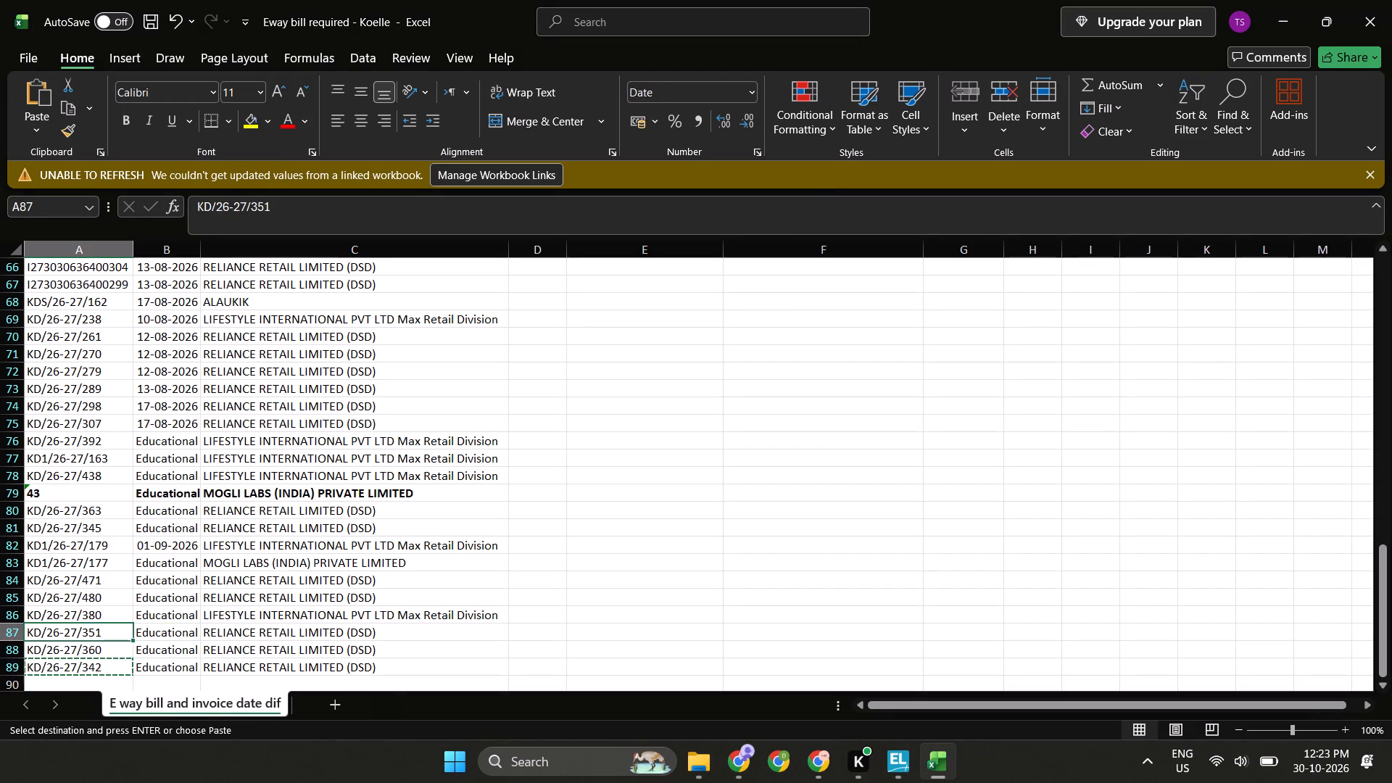
key(Escape)
key(Up)
key(Up)
key(Right)
key(Up)
key(Left)
key(Up)
key(Up)
key(Up)
key(Up)
key(shift+Up)
key(shift+Right)
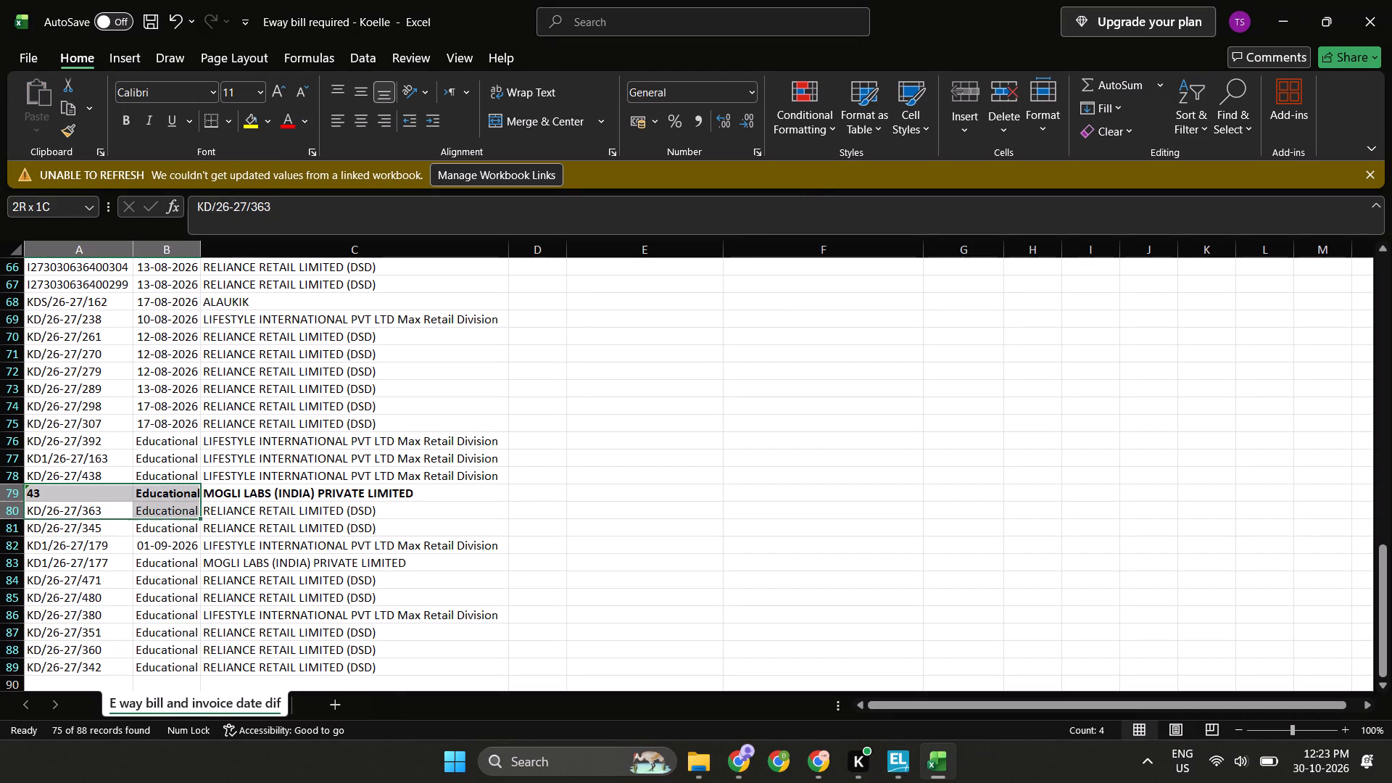
key(Up)
key(Up)
key(shift+Down)
key(shift+Right)
key(Down)
key(shift+Right)
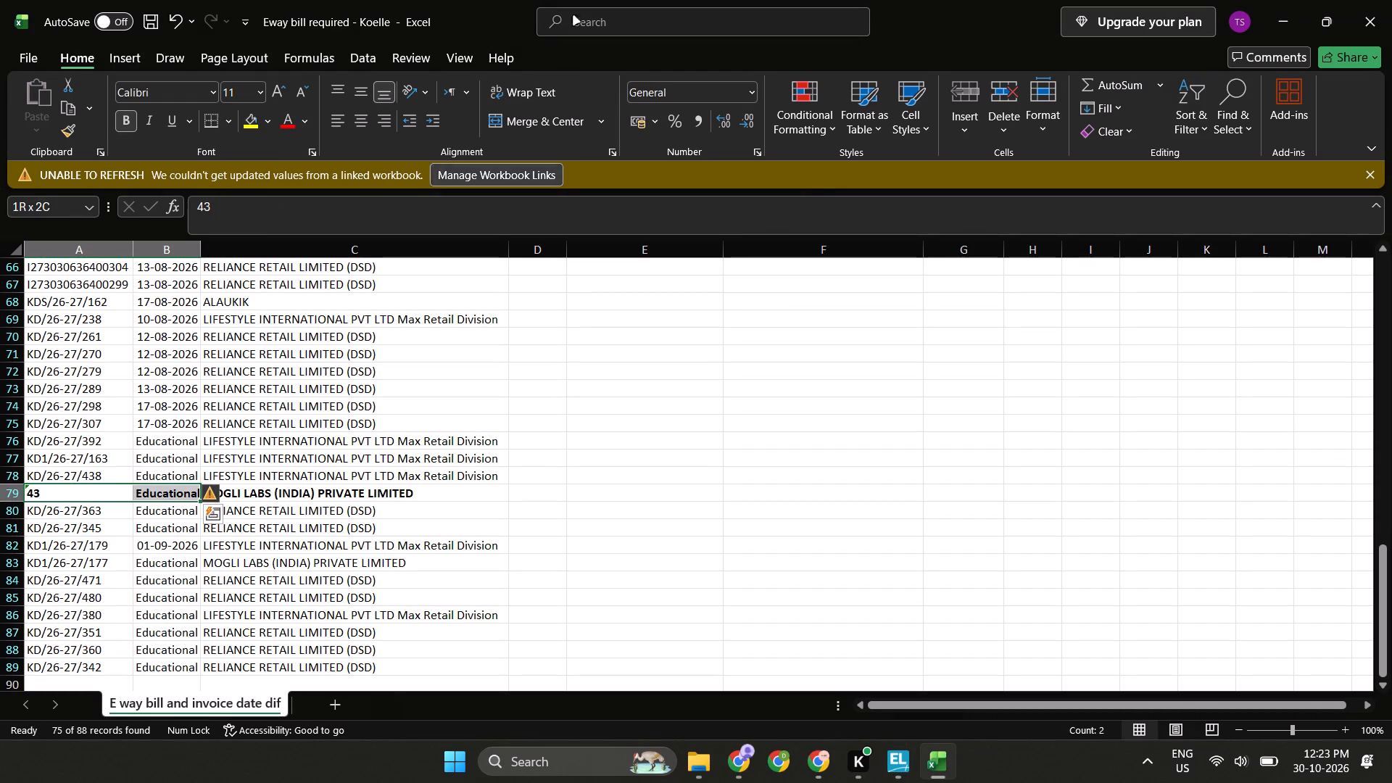
click(249, 123)
key(Right)
key(ctrl+s)
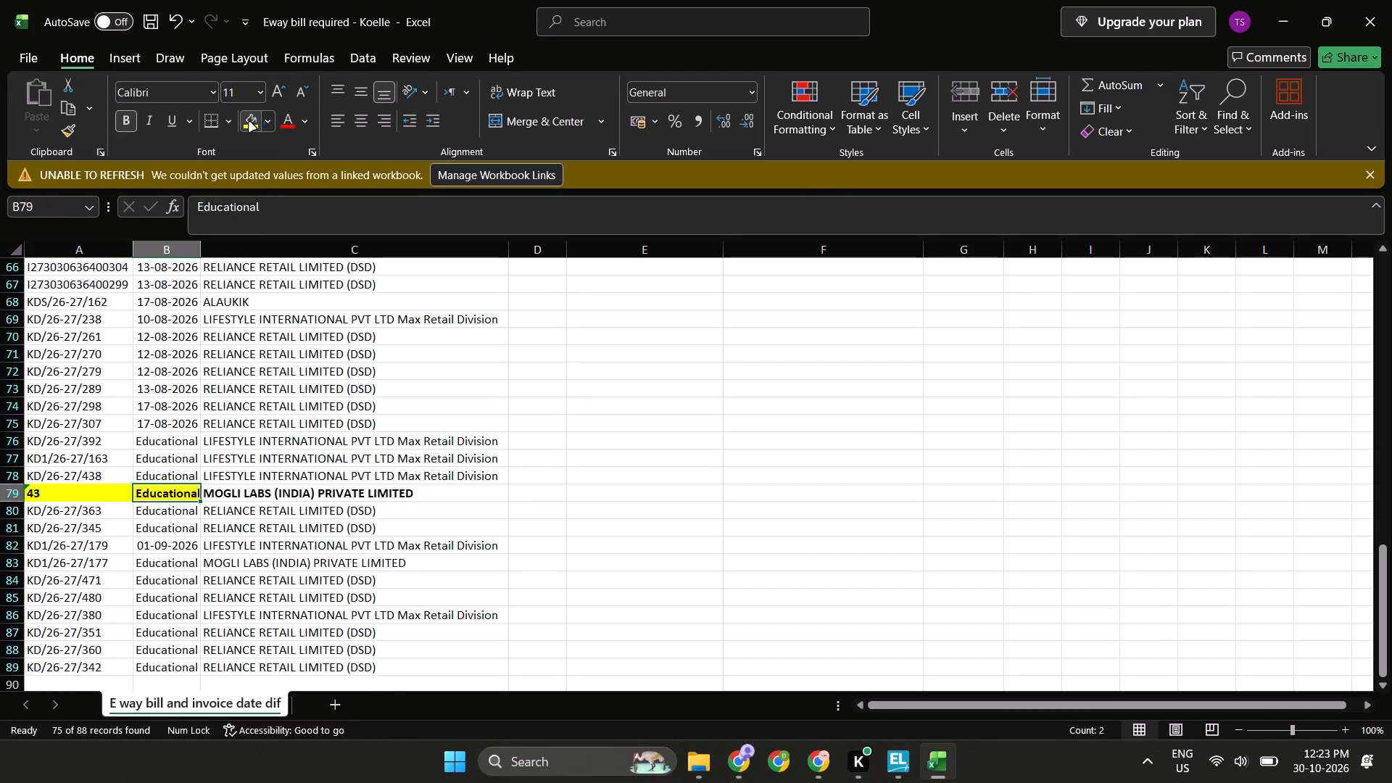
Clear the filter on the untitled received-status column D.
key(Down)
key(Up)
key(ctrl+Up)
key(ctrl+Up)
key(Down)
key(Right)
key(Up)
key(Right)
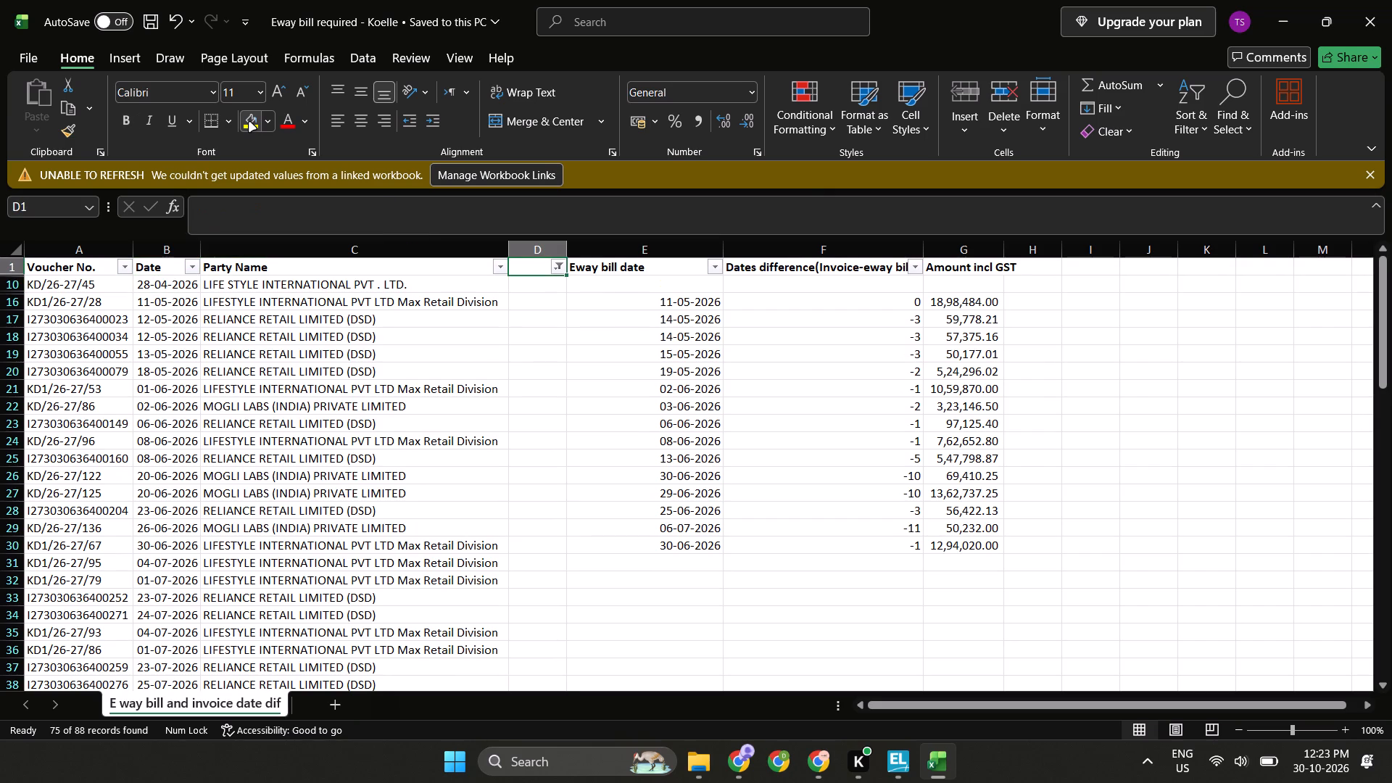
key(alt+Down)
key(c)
Review the full unfiltered voucher list from first to last entry, including the party, e-way bill date and voucher number columns.
key(Left)
key(Down)
key(alt+Down)
key(Up)
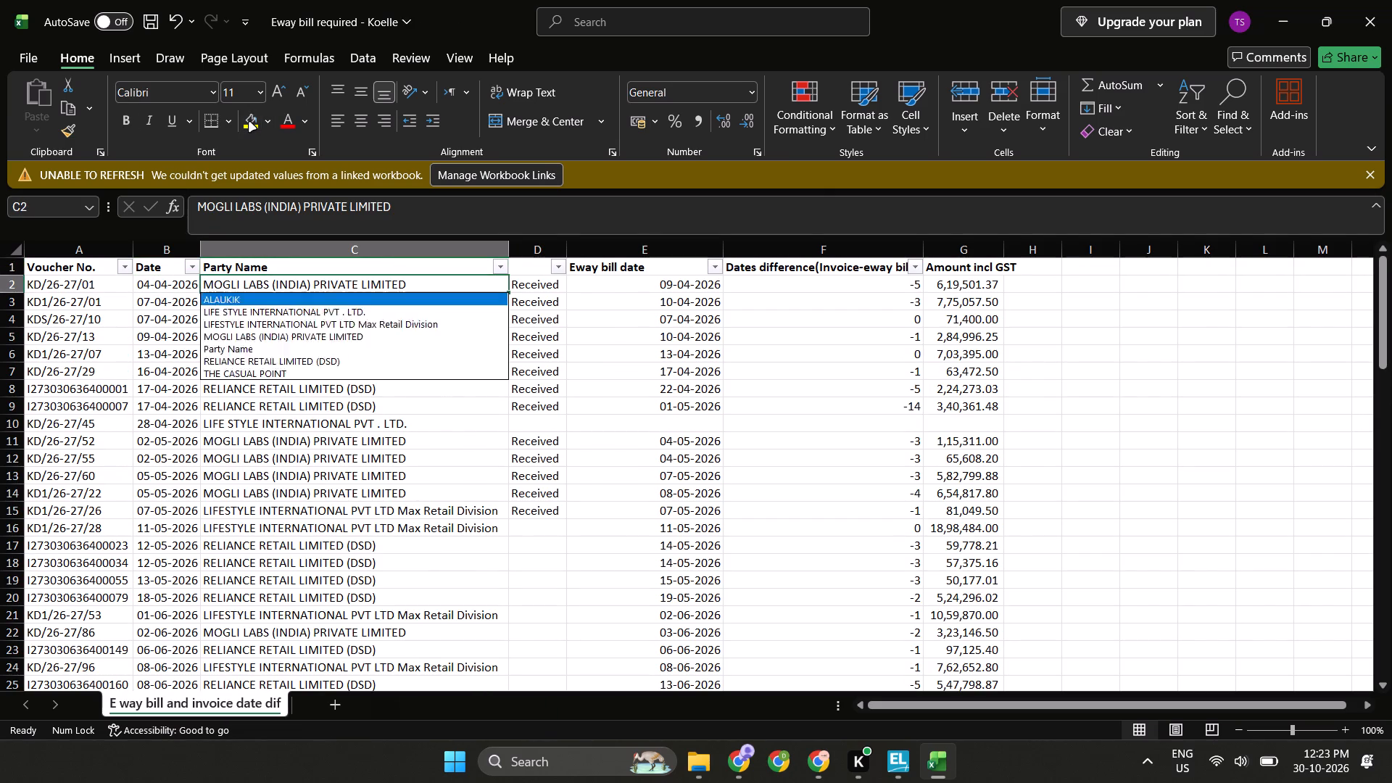
key(Escape)
key(Up)
key(ctrl+Down)
key(ctrl+Up)
key(ctrl+Up)
key(ctrl+Down)
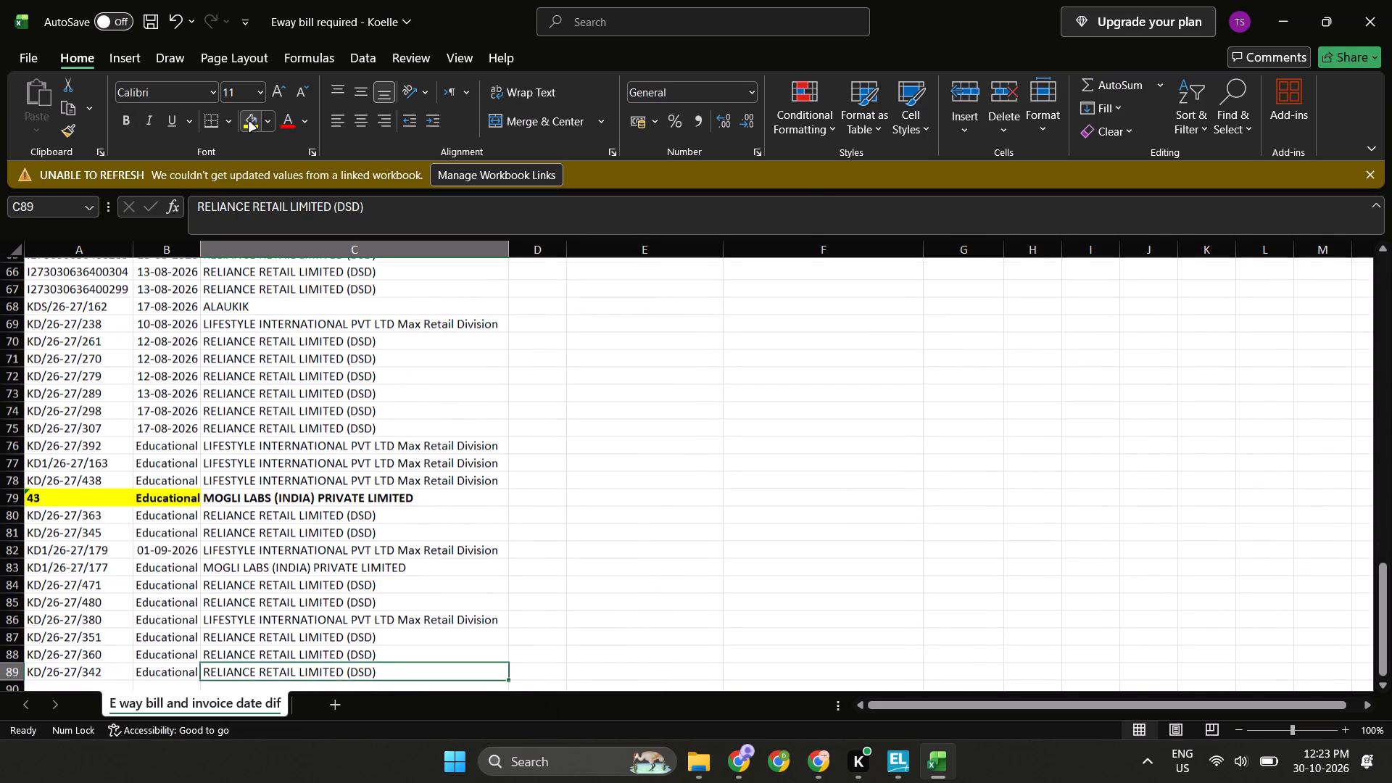
key(Down)
key(Left)
key(Up)
key(ctrl+Up)
key(ctrl+Up)
key(Left)
key(Right)
key(Right)
key(Right)
key(Right)
key(Right)
key(Right)
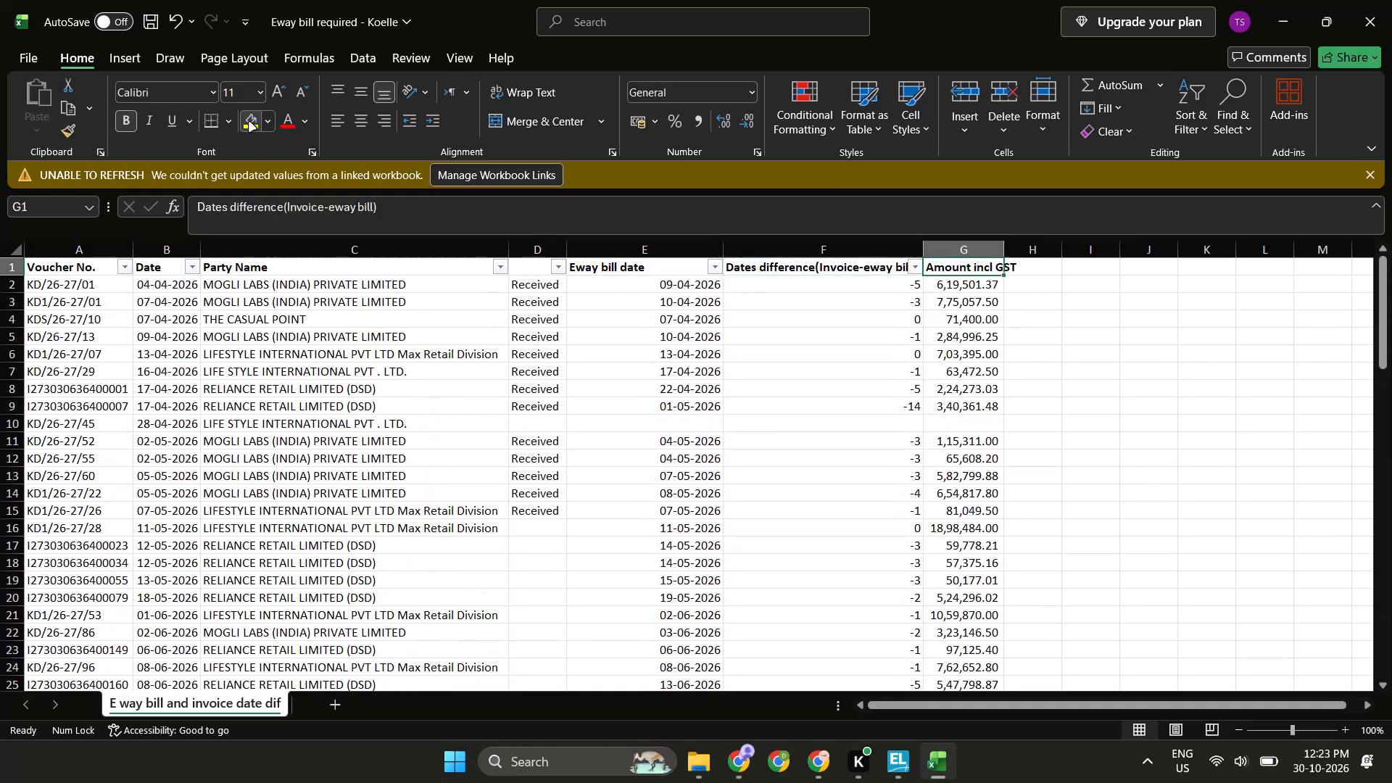
key(Left)
key(Down)
key(Left)
key(Down)
key(ctrl+Down)
key(Down)
key(Down)
key(ctrl+Down)
key(ctrl+Down)
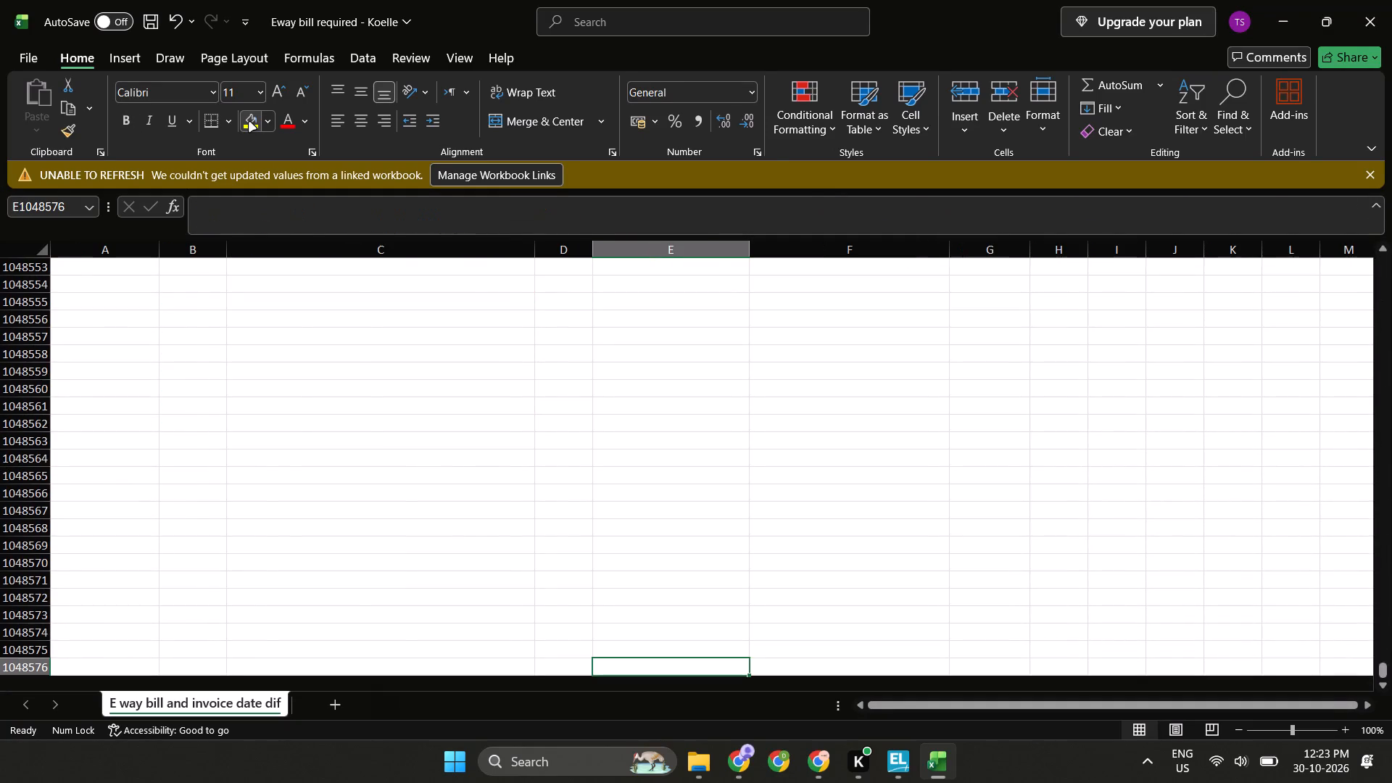
key(ctrl+Up)
key(ctrl+Up)
key(ctrl+Up)
key(ctrl+Up)
key(ctrl+Left)
key(Left)
key(Up)
key(Up)
key(ctrl+Left)
key(Down)
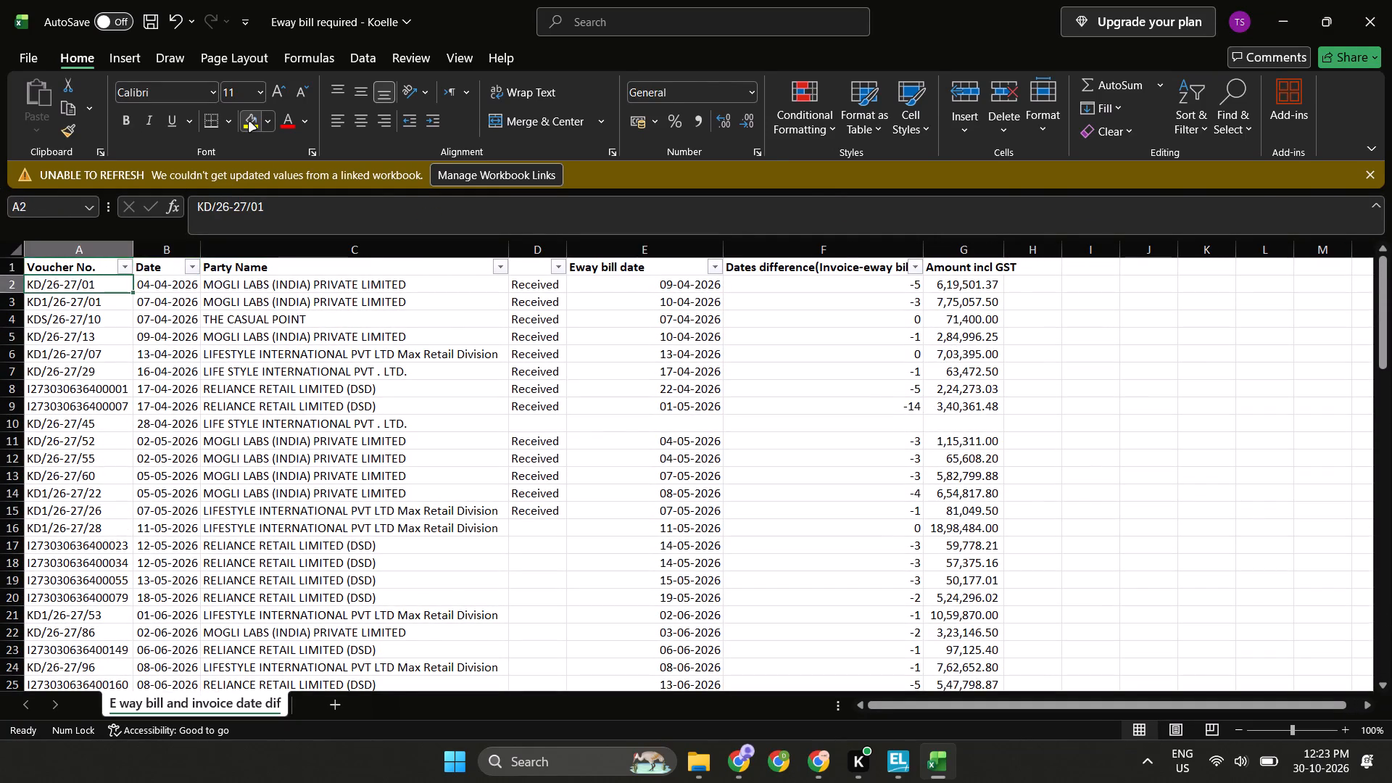
key(ctrl+shift+Down)
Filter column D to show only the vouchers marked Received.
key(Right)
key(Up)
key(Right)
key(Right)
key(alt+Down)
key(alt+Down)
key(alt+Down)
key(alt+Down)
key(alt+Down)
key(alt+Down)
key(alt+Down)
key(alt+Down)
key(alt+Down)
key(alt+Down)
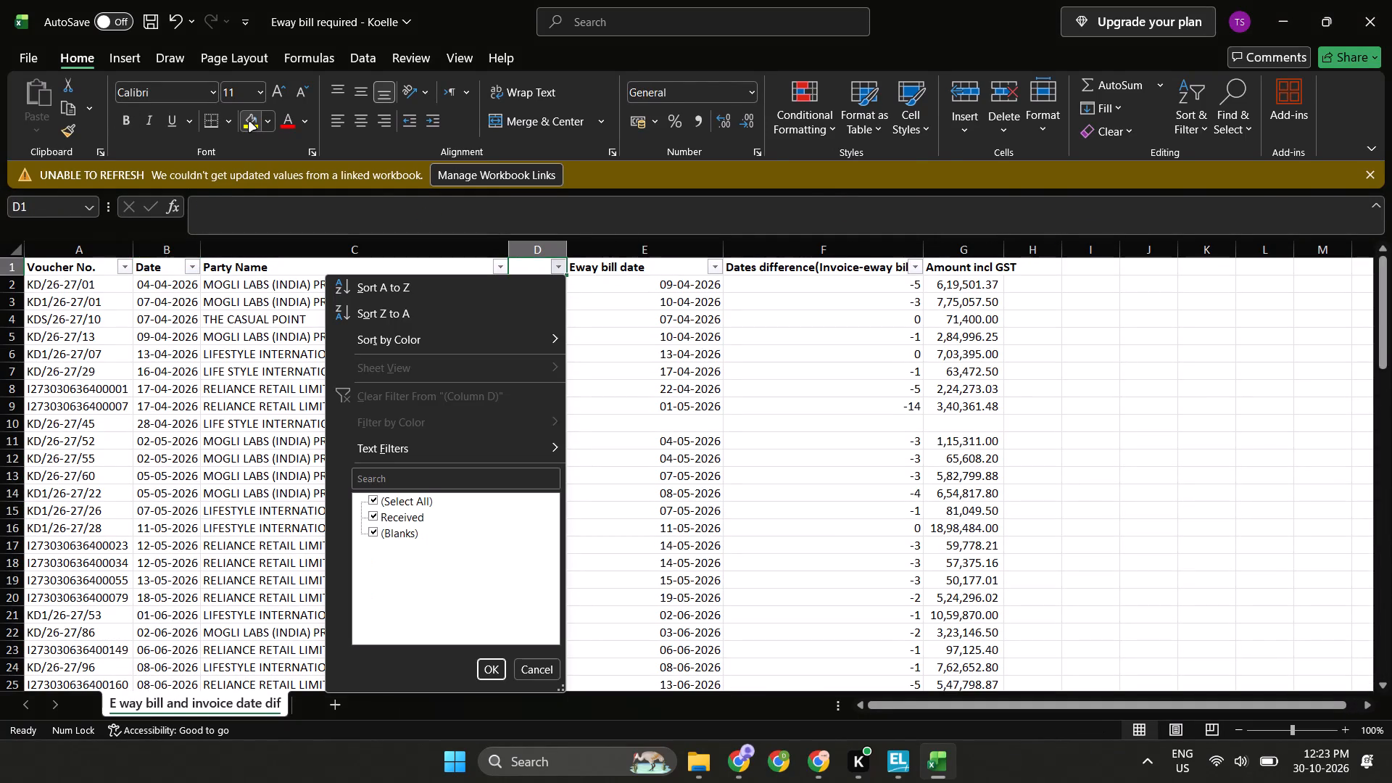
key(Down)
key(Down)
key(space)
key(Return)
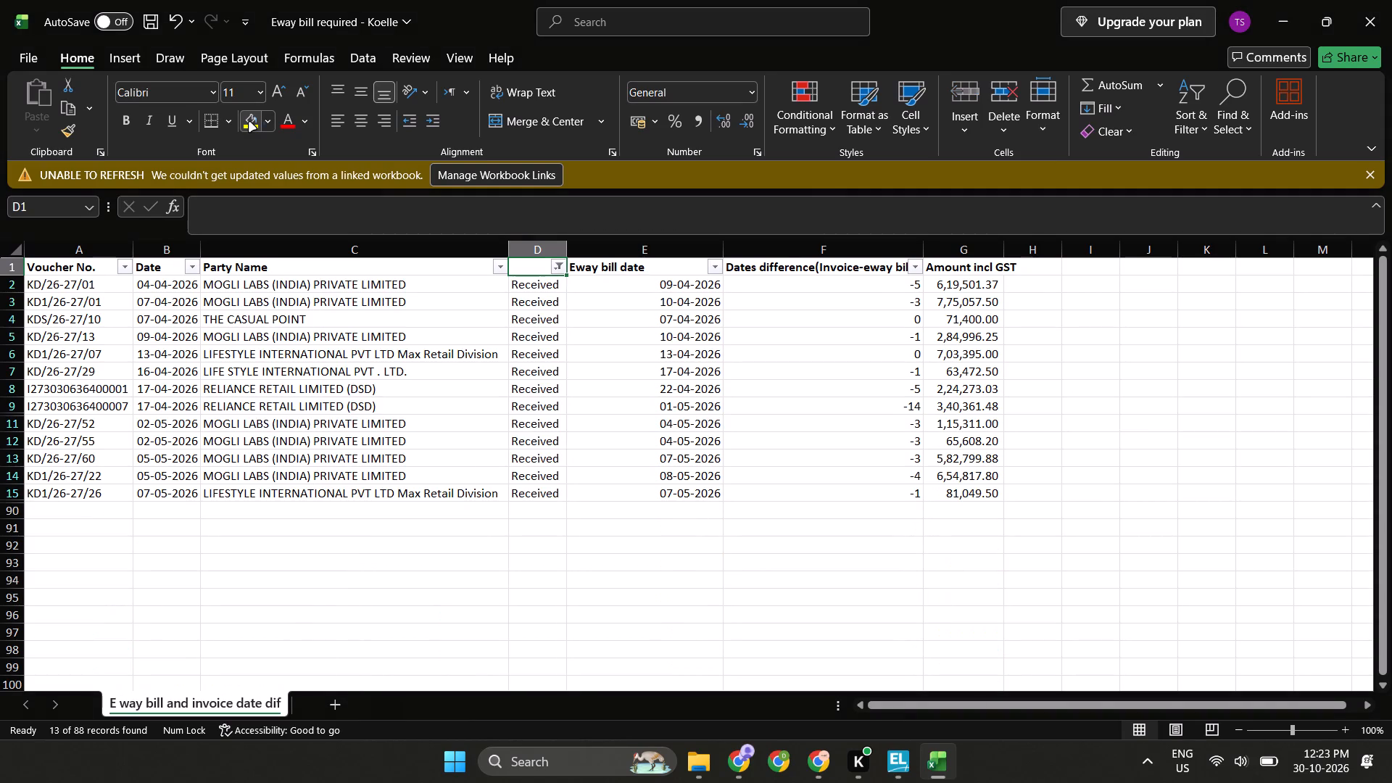
Change the column D filter to show only the blank entries.
key(alt+Down)
key(alt+Down)
key(alt+Down)
key(alt+Down)
key(alt+Down)
key(alt+Down)
key(alt+Down)
key(alt+Down)
key(alt+Down)
key(Down)
key(Down)
key(space)
key(space)
key(Down)
key(space)
key(Up)
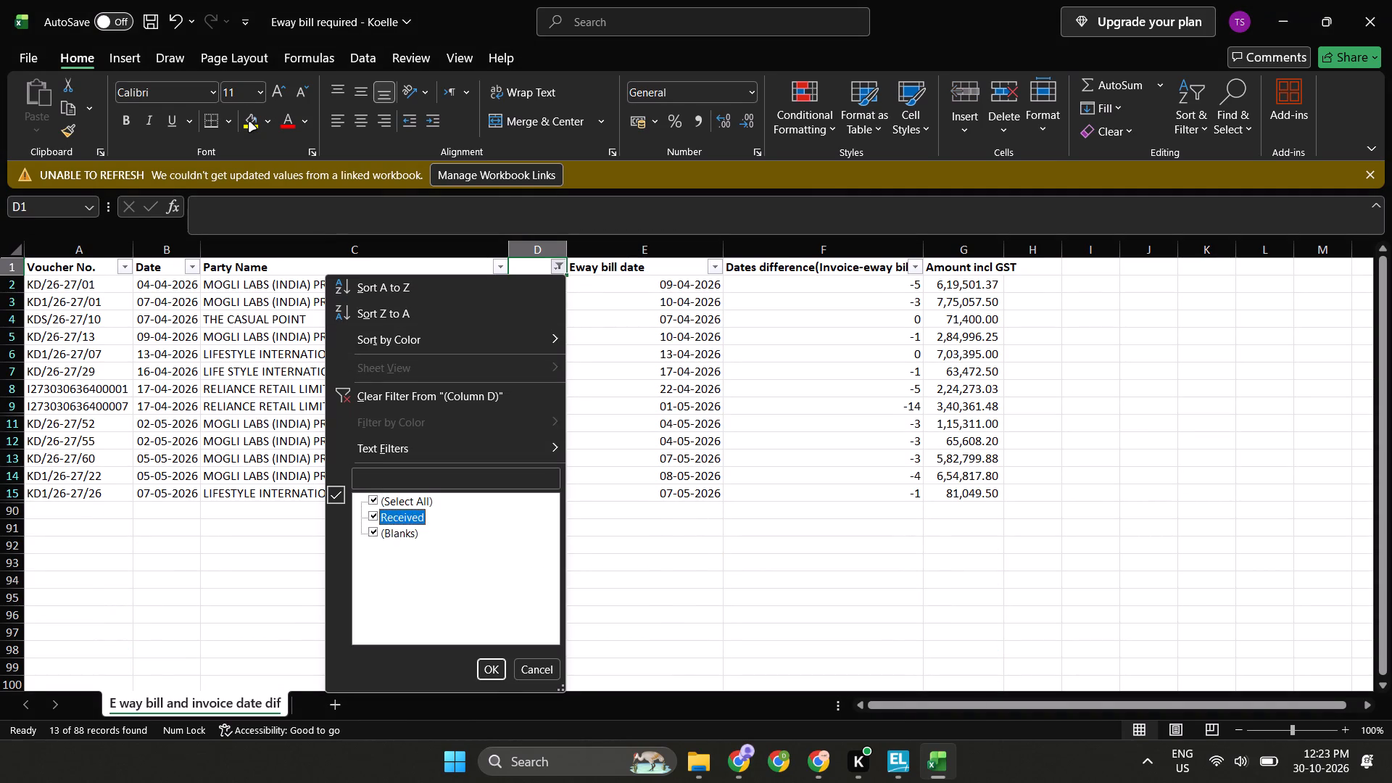
key(space)
key(Return)
Select all voucher numbers in the filtered list, from the first entry to the last.
key(Down)
key(Left)
key(Left)
key(Left)
key(ctrl+shift+Down)
Switch to File Explorer and go back from KOELLE Extracted from Tally to the E way bills folder.
key(alt+Tab)
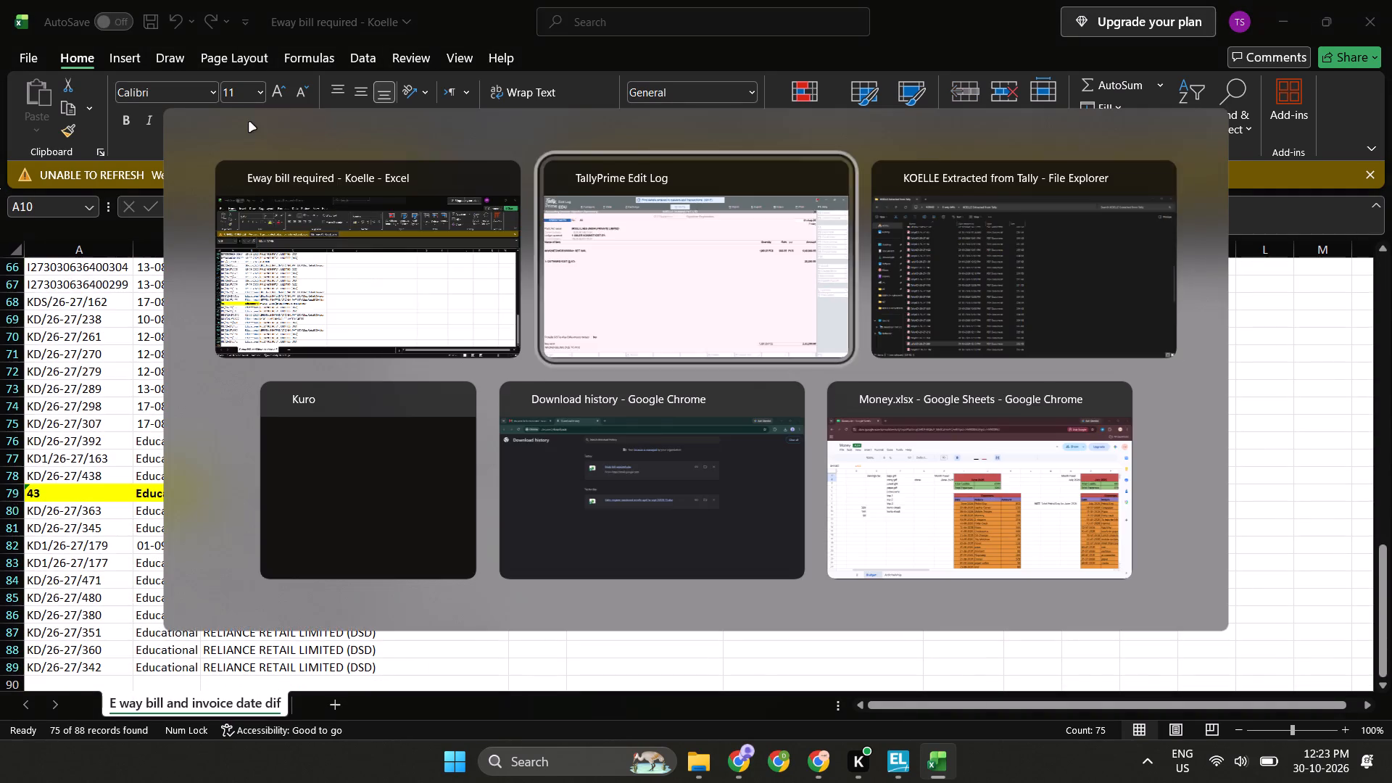
key(alt+Tab)
key(BackSpace)
key(BackSpace)
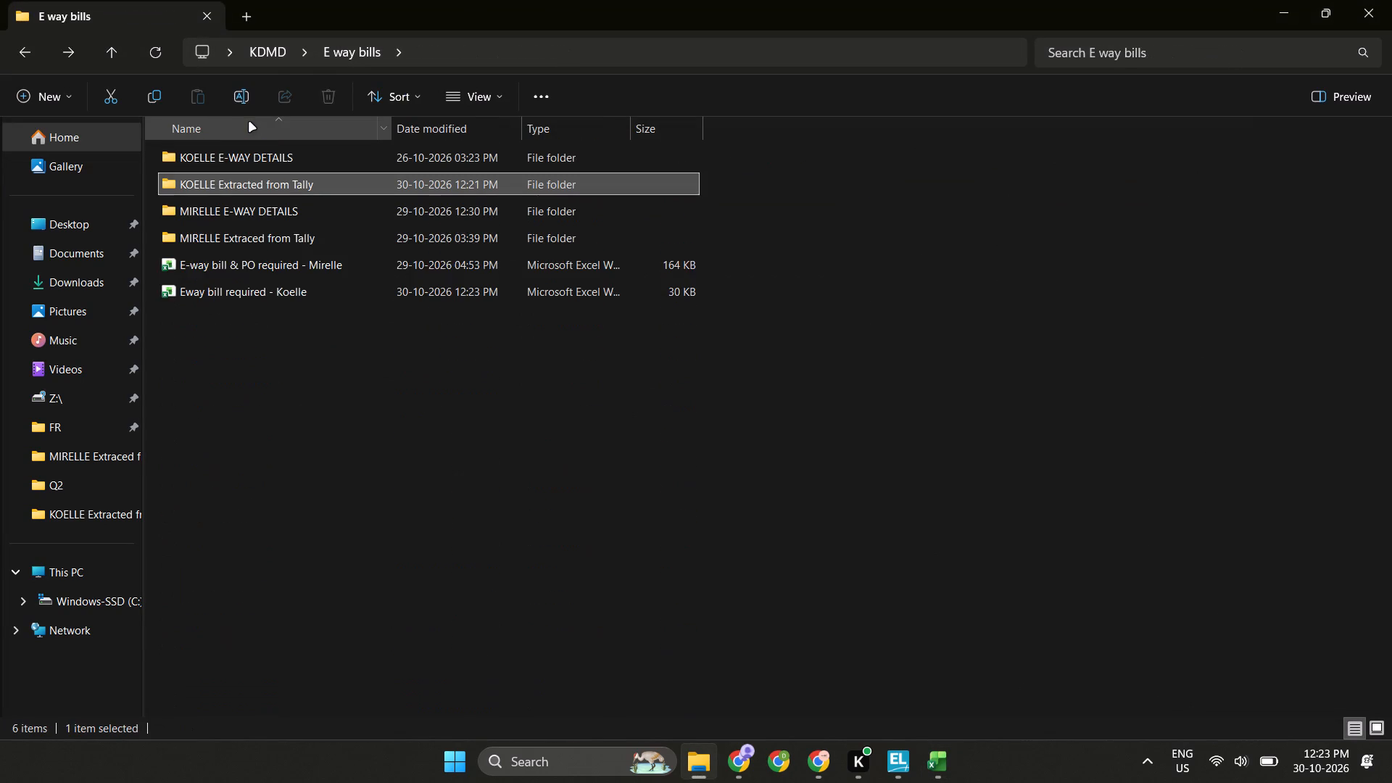
Open the KOELLE Extracted from Tally folder and look through the PDF file names.
click(712, 542)
text(\\)
key(Down)
key(Up)
key(Return)
key(Down)
key(Down)
key(Down)
key(Down)
key(Down)
key(Down)
key(Down)
key(Down)
key(Down)
key(Down)
key(Down)
key(Down)
key(Down)
key(Down)
key(Down)
key(Down)
key(Down)
key(Down)
key(Down)
key(Down)
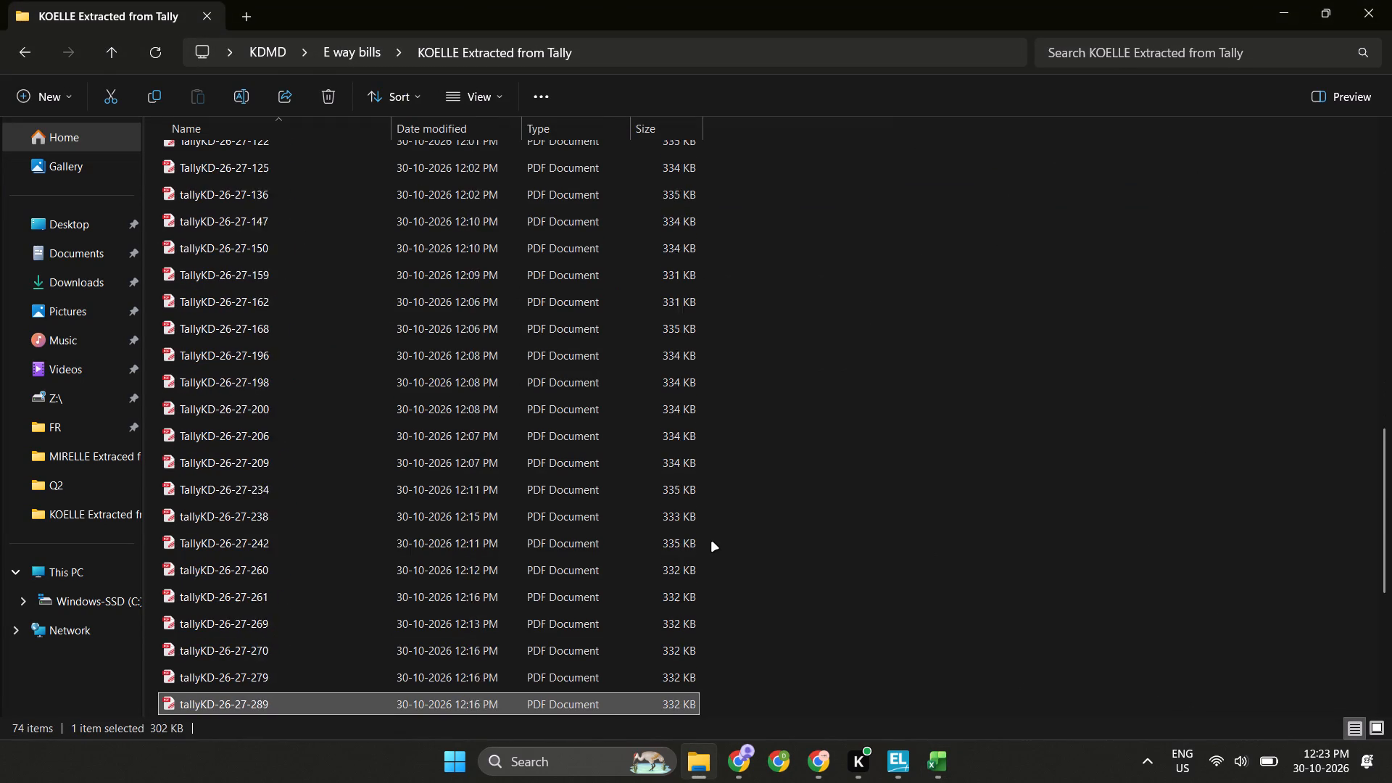
key(Home)
key(Down)
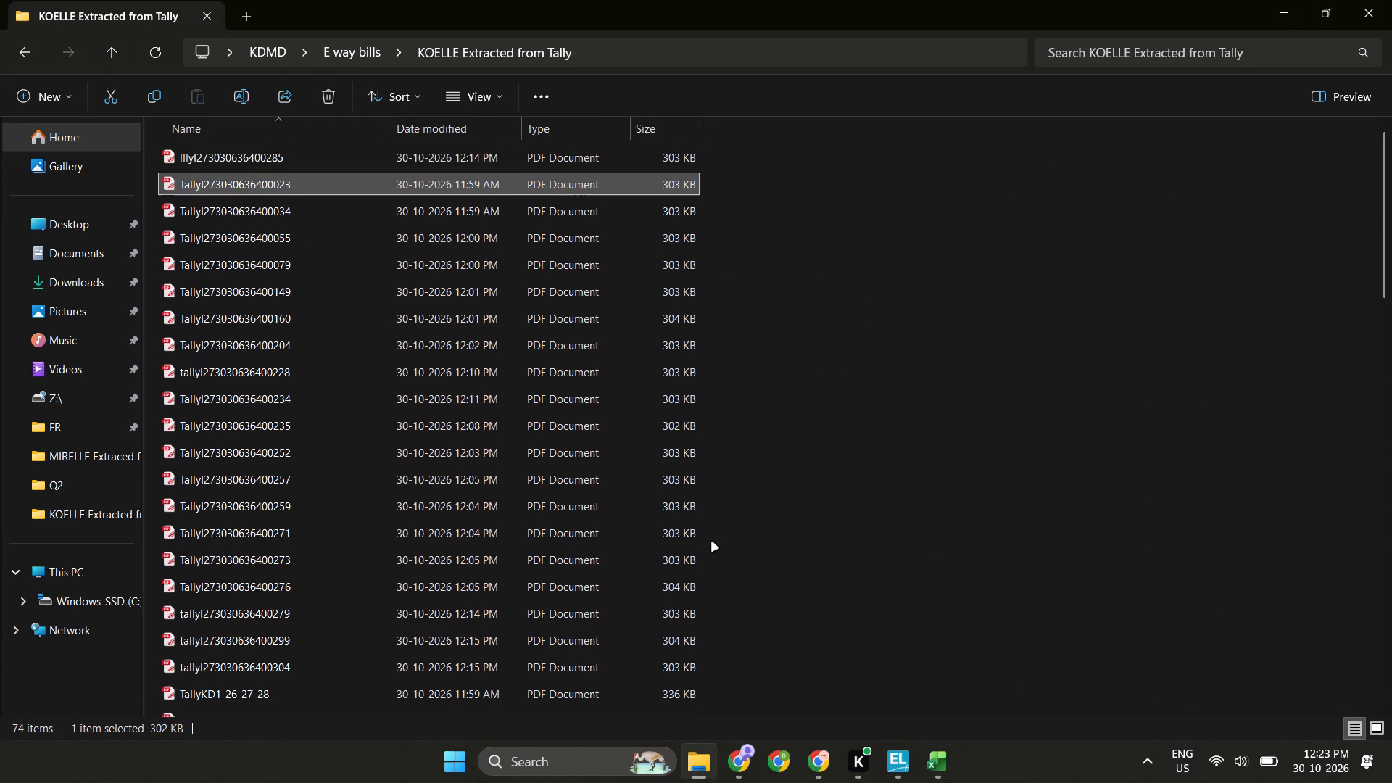
key(Up)
key(F2)
key(Left)
key(Left)
text(Ta)
key(Right)
key(Right)
key(BackSpace)
key(BackSpace)
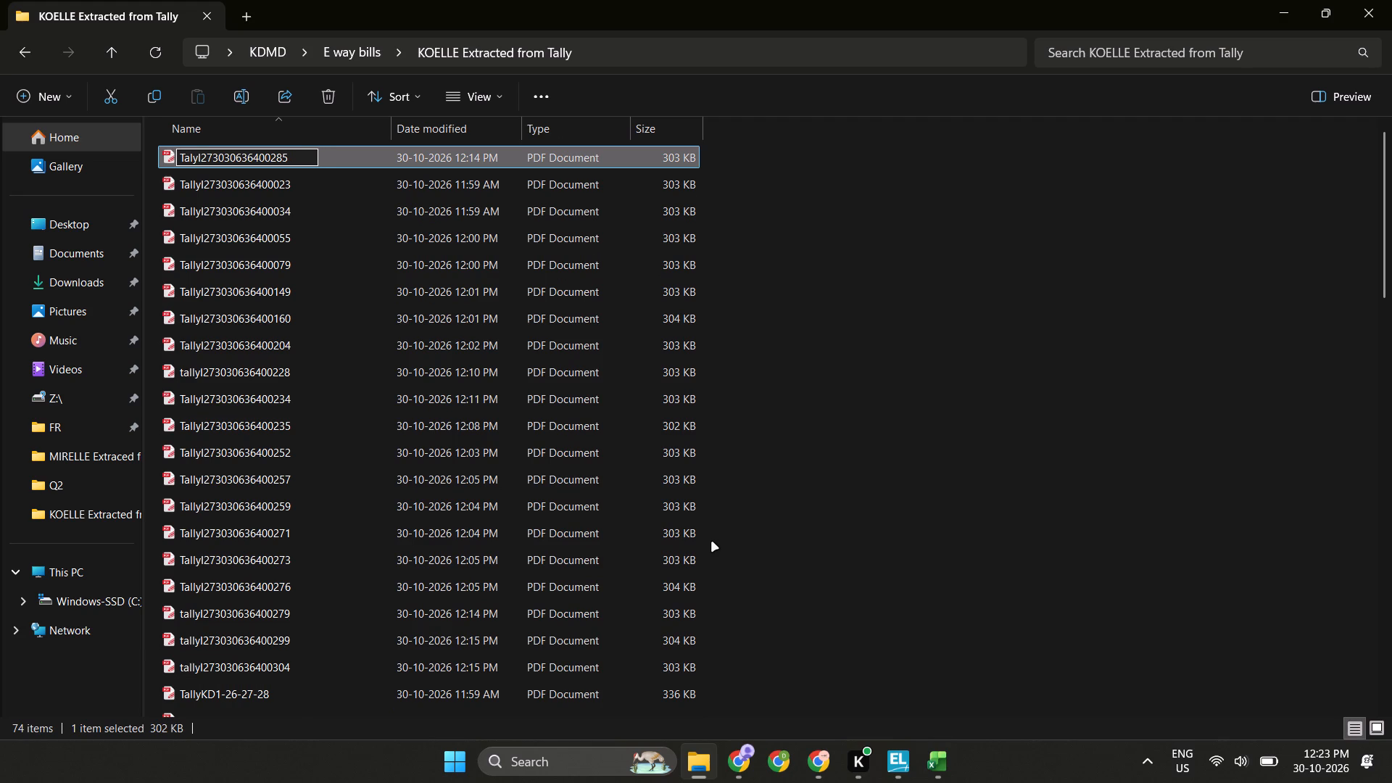
key(l)
key(Return)
key(ctrl+r)
key(ctrl+r)
Review the refreshed file list in KOELLE Extracted from Tally from the first PDF to the last.
key(Down)
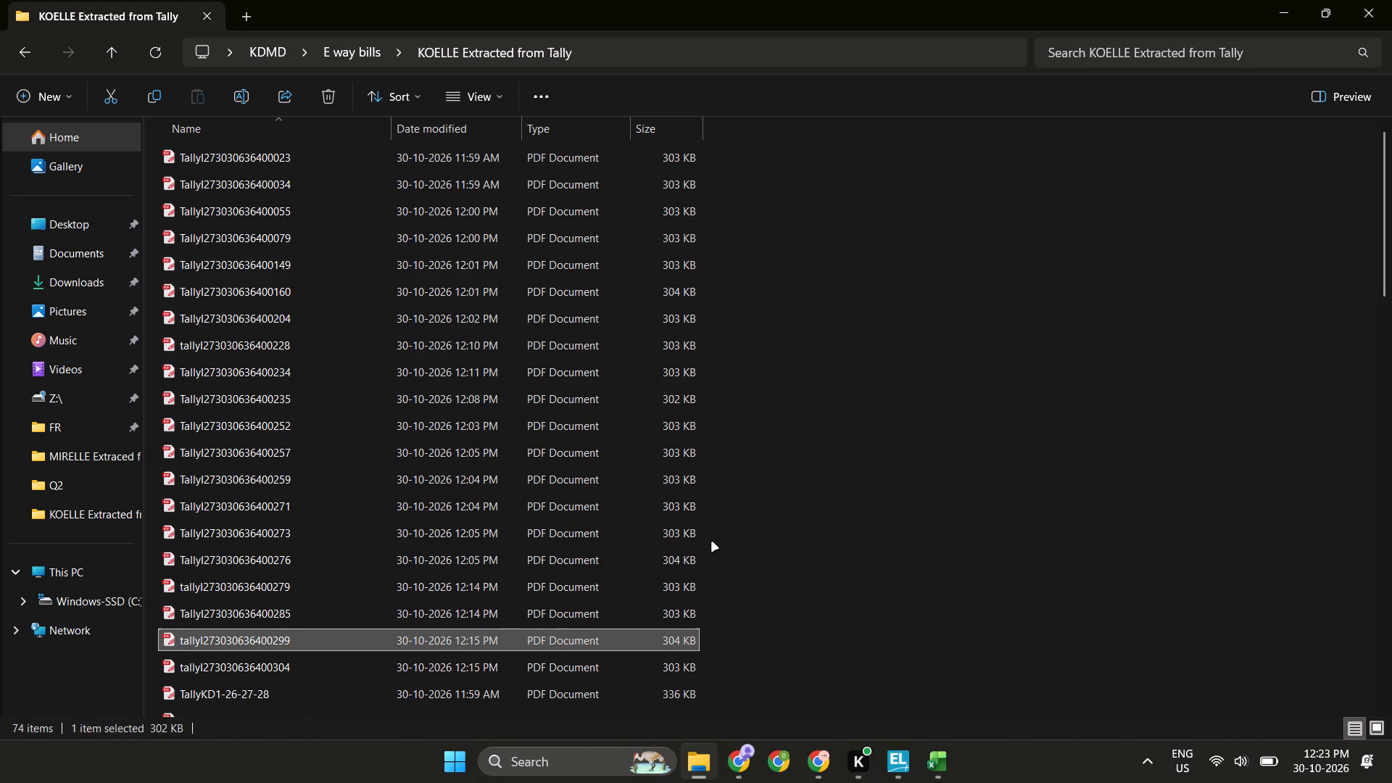
key(Up)
key(Up)
key(Up)
key(Up)
key(Up)
key(Up)
key(Up)
key(Up)
key(Up)
key(Up)
key(Up)
key(Up)
key(Up)
key(Up)
key(Up)
key(Up)
key(Up)
key(Up)
key(Up)
key(Up)
key(Up)
key(Up)
key(Up)
key(Up)
key(Up)
key(Up)
key(Up)
key(Up)
key(Up)
key(Up)
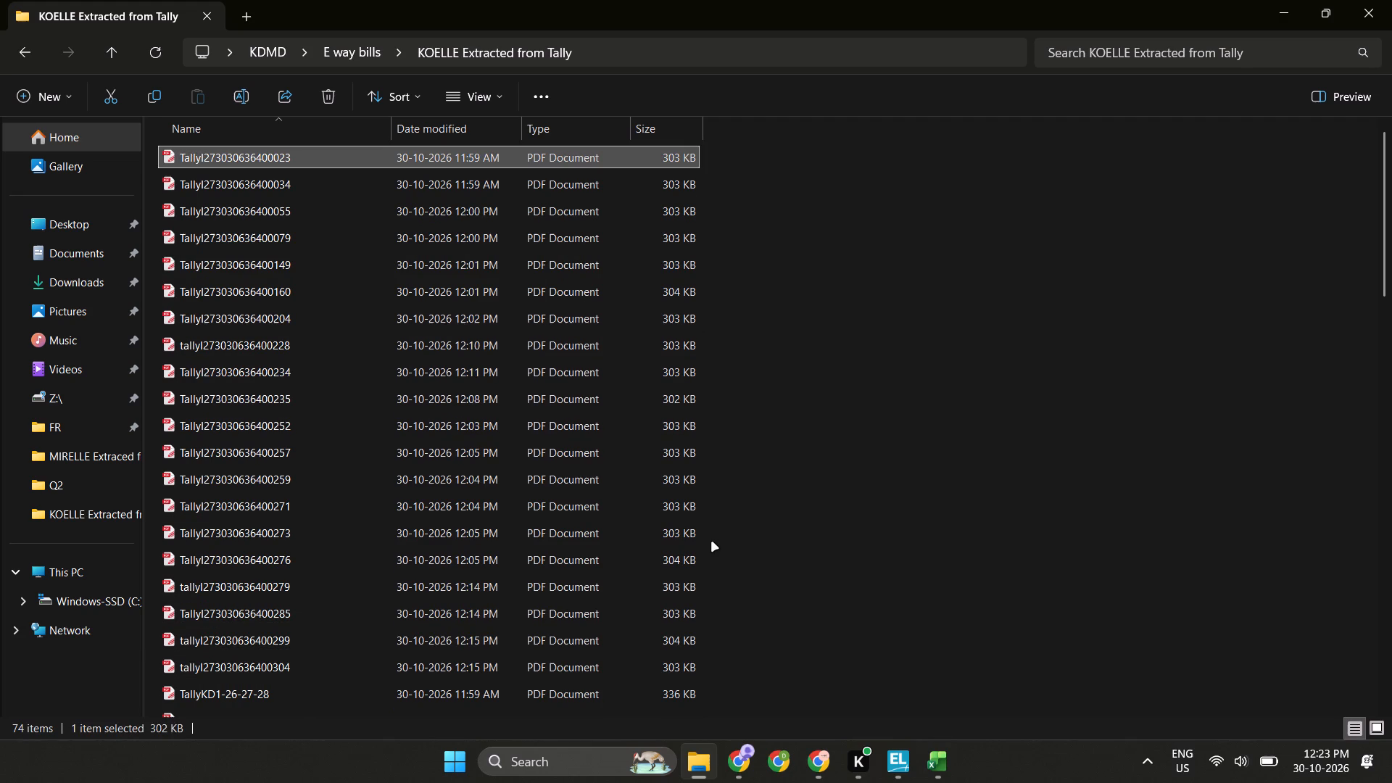
key(Page_Down)
key(Page_Down)
key(Page_Down)
key(Page_Down)
key(Page_Down)
key(Page_Down)
key(Page_Down)
key(Page_Down)
key(Page_Down)
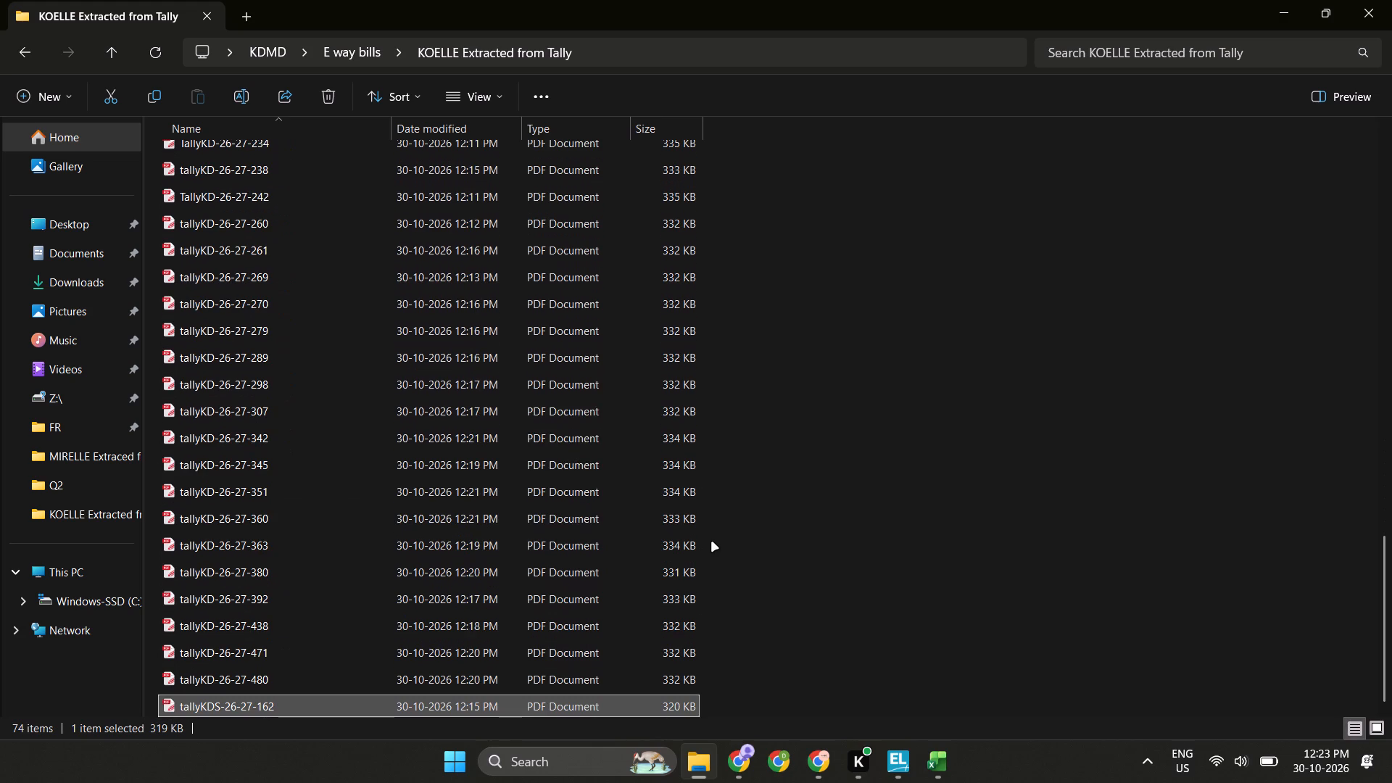
Look inside the Q2 subfolder of MIRELLE Extraced from Tally and revisit KOELLE Extracted from Tally, returning to E way bills.
key(BackSpace)
key(Up)
key(Down)
key(Down)
key(Down)
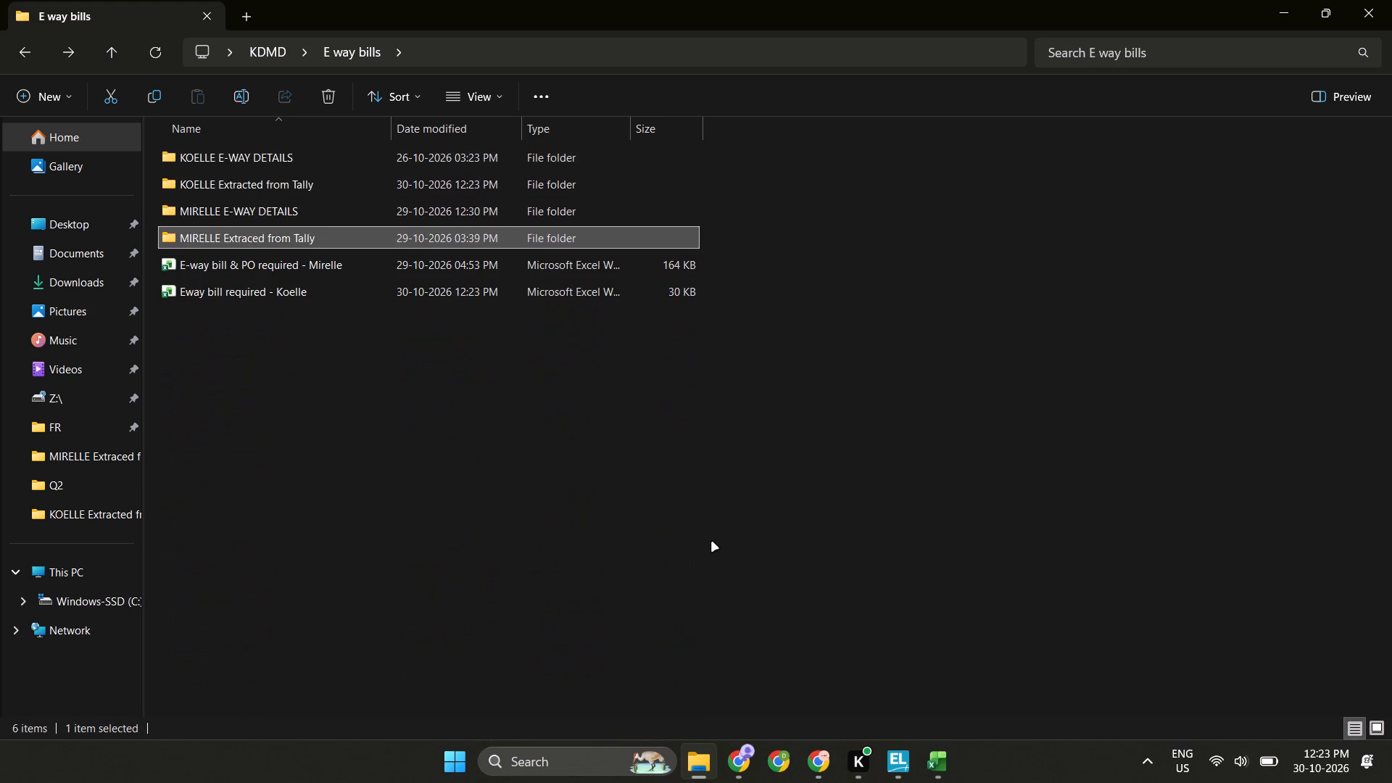
key(Return)
key(Down)
key(Return)
key(BackSpace)
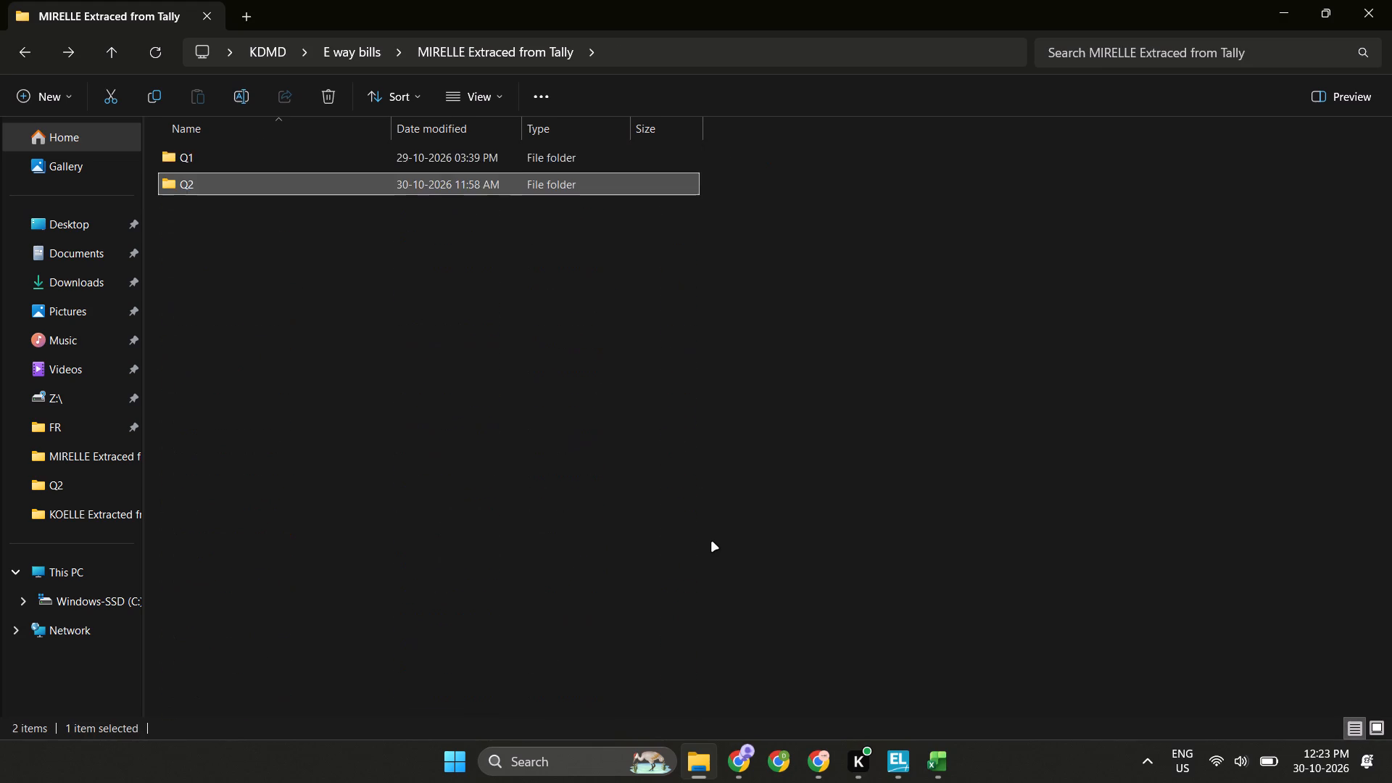
key(Up)
key(BackSpace)
key(Up)
key(Up)
key(Return)
key(BackSpace)
Open the KOELLE E-WAY DETAILS folder and examine its list of spreadsheets and PDFs down to the last file.
key(Up)
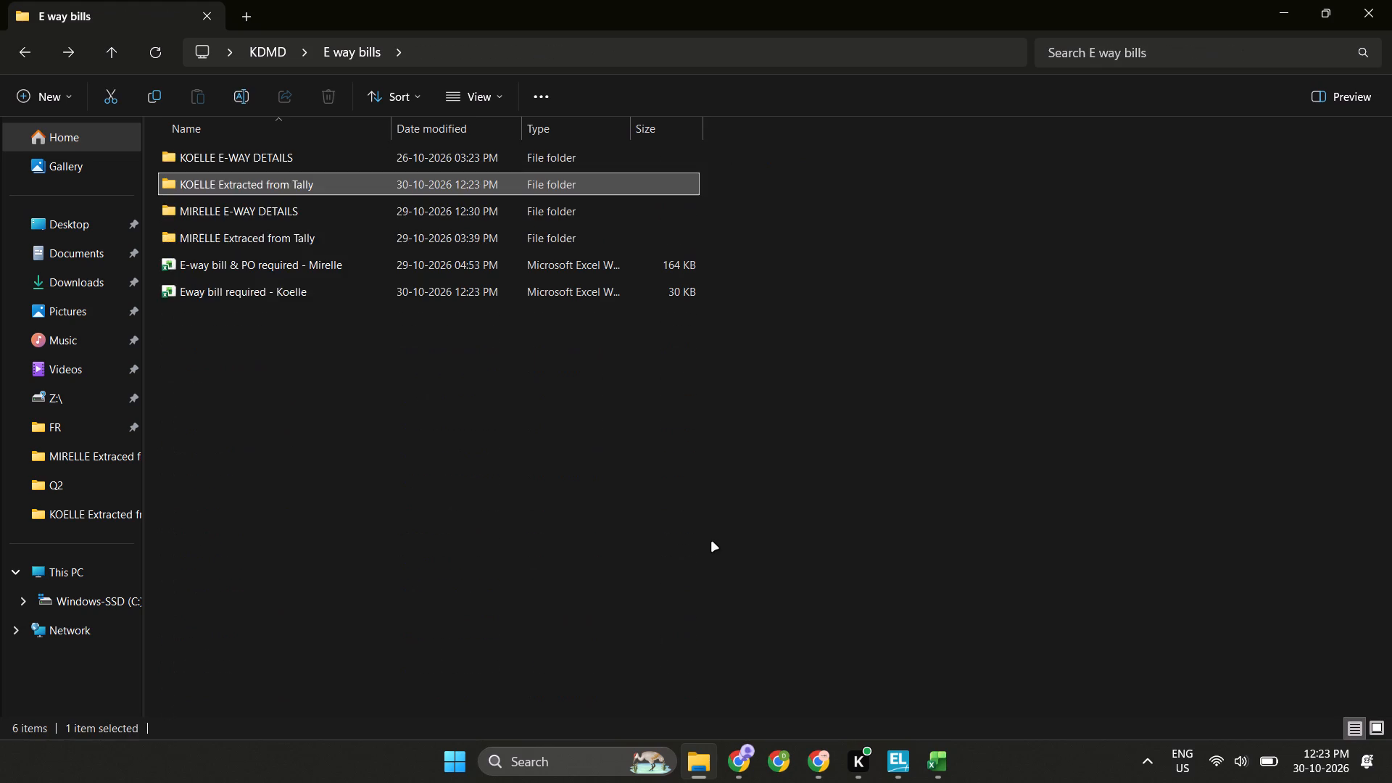
key(Return)
key(Down)
key(Down)
key(Down)
key(Down)
key(Down)
key(Down)
key(Down)
key(Down)
key(Down)
key(Down)
key(Down)
key(Down)
key(Down)
key(Down)
key(Down)
key(Down)
key(Down)
key(Down)
key(Down)
key(Down)
key(Down)
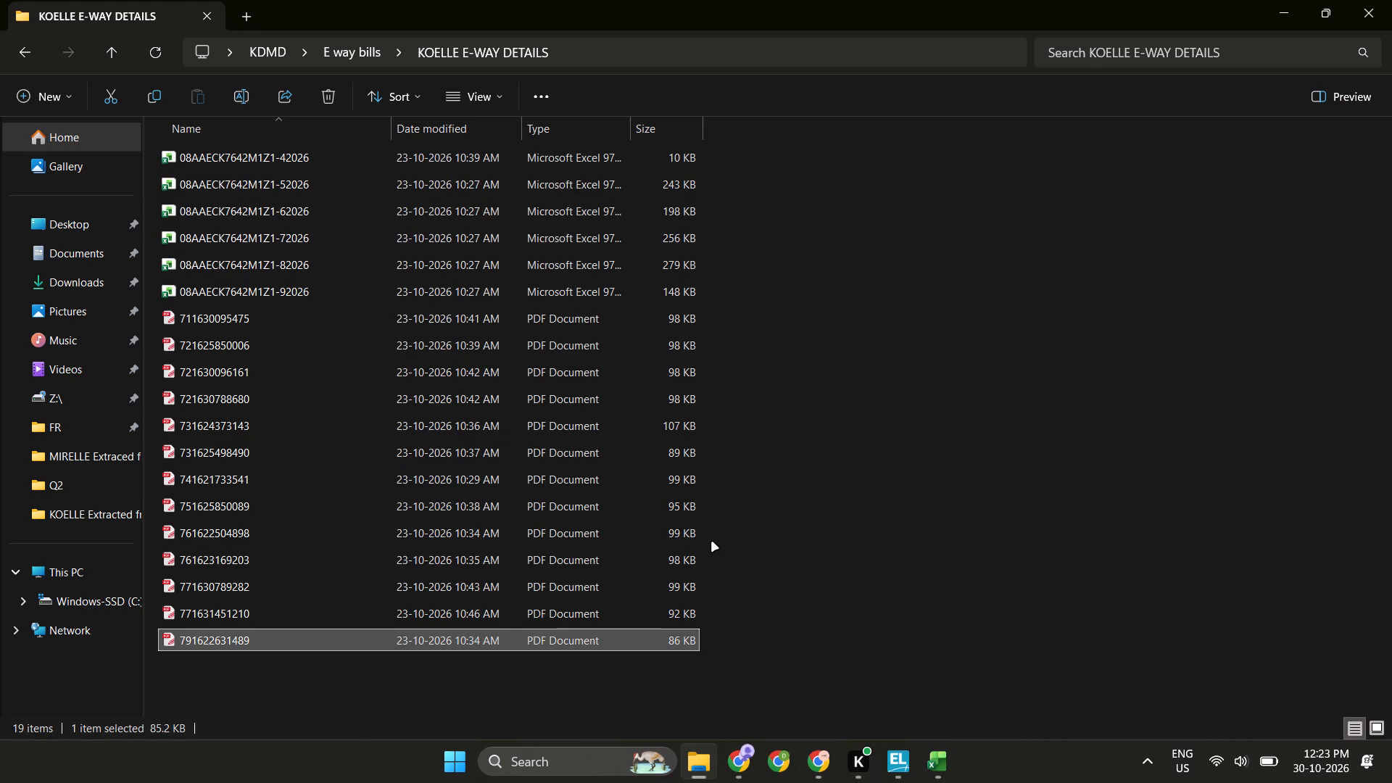
Leave KOELLE E-WAY DETAILS and briefly reopen the KOELLE Extracted from Tally folder before backing out of it.
key(BackSpace)
key(Down)
key(Return)
key(Up)
key(BackSpace)
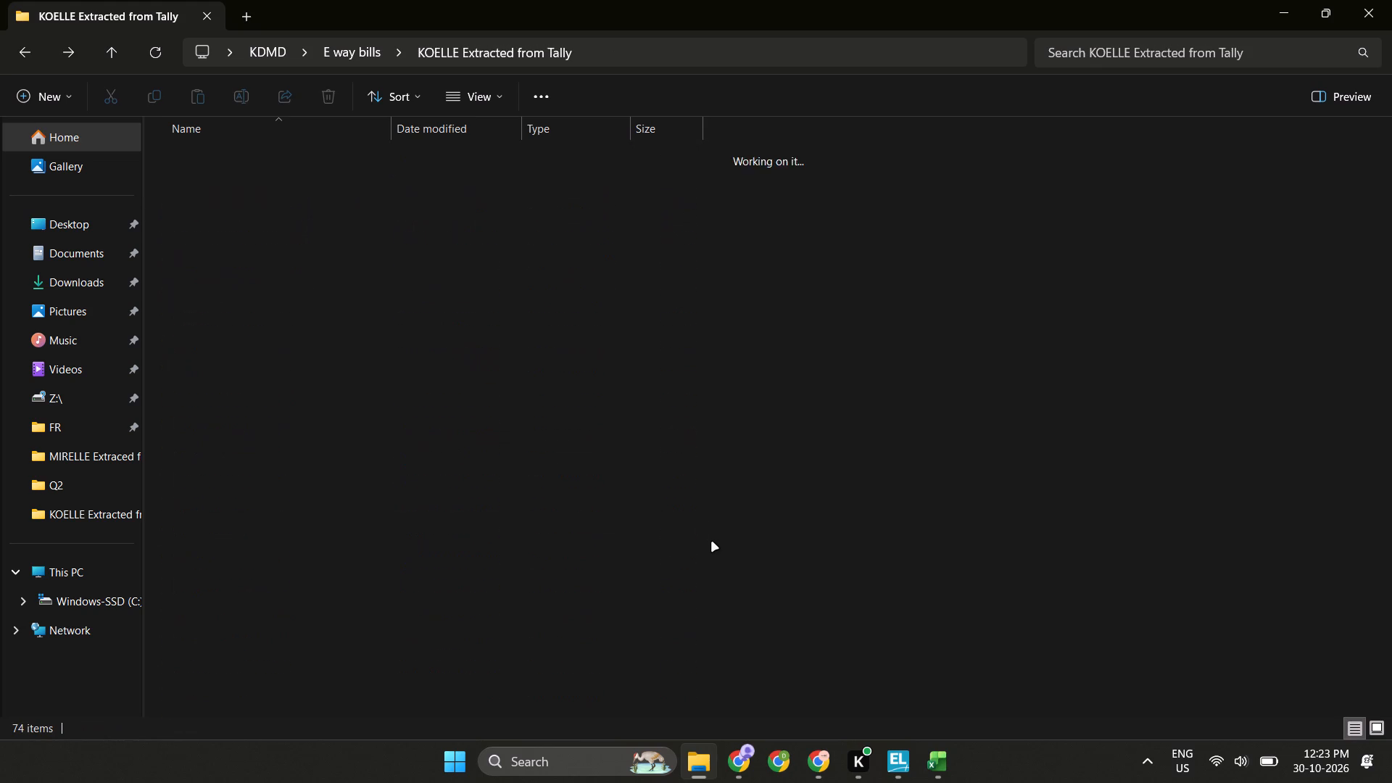